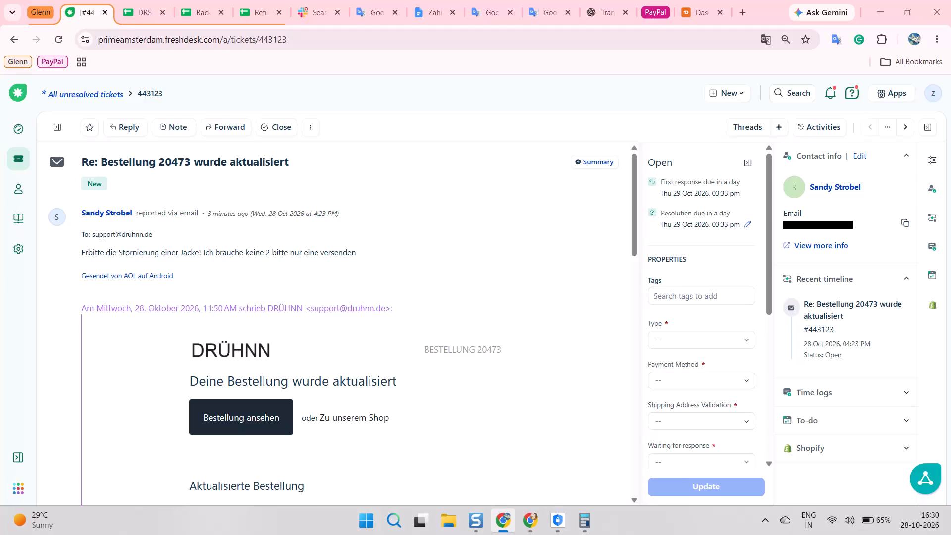
# In the Google Translate draft, join each jacket name and "Grau / M" with a dash and remove the blank line between both items.
pyautogui.doubleClick(445, 204)
pyautogui.hotkey('alt', 'Tab')
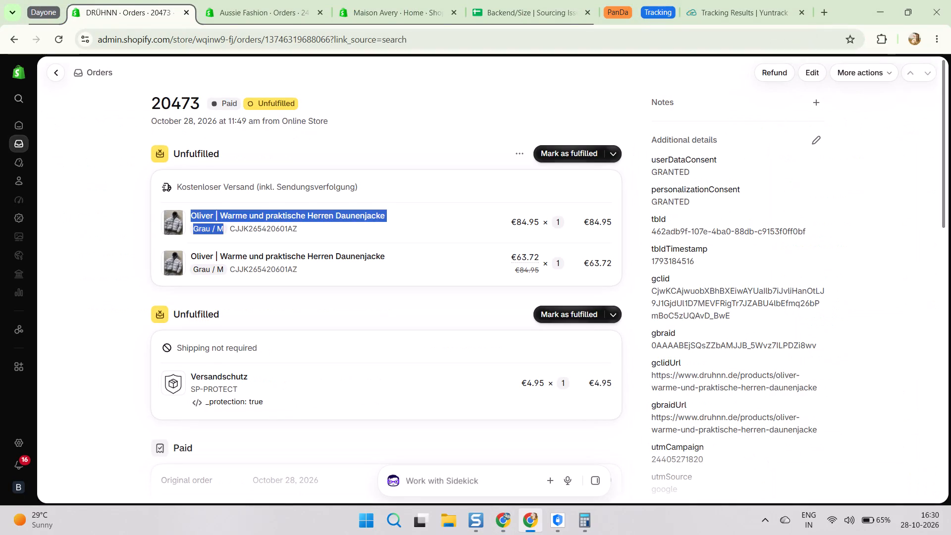
pyautogui.moveTo(419, 147); pyautogui.dragTo(420, 152)
pyautogui.hotkey('alt', 'Tab')
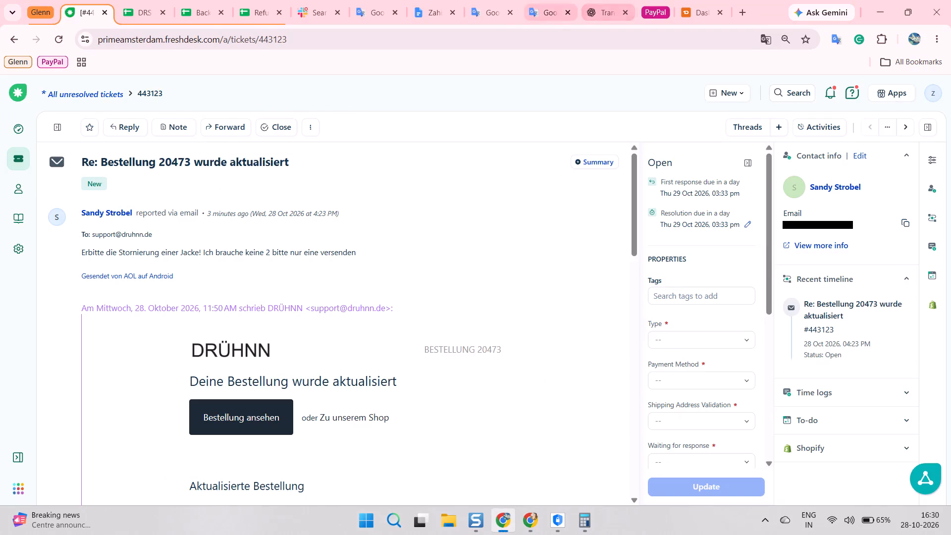
pyautogui.click(547, 0)
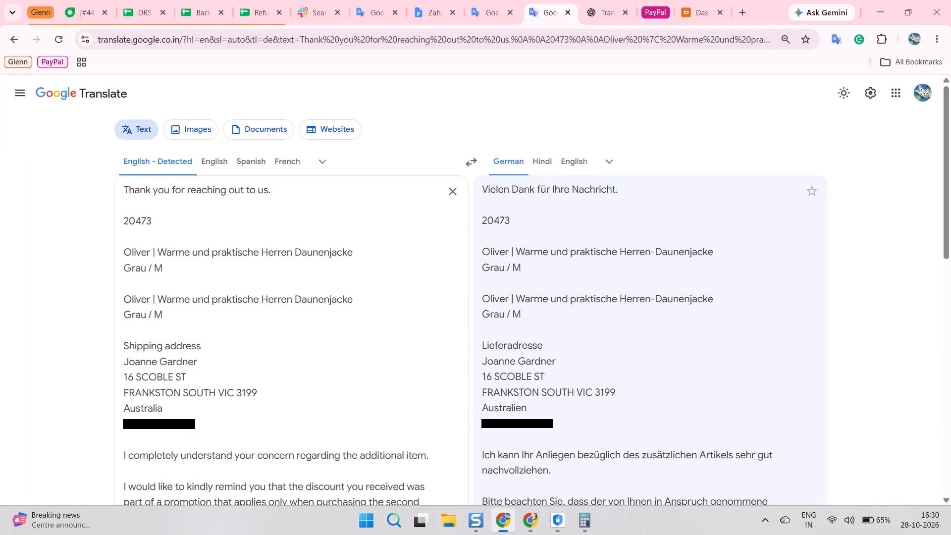
pyautogui.click(124, 269)
pyautogui.press('BackSpace')
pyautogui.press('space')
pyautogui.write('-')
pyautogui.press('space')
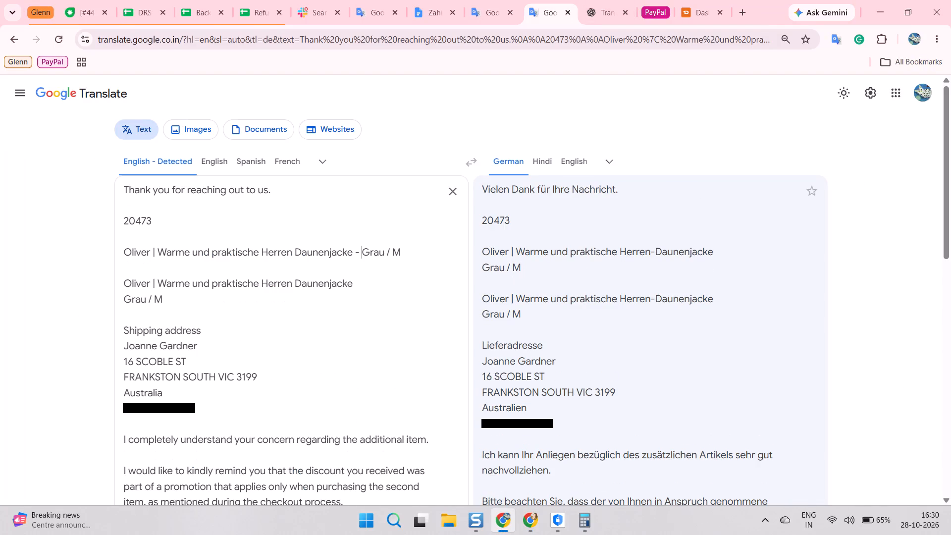
pyautogui.click(125, 300)
pyautogui.press('BackSpace')
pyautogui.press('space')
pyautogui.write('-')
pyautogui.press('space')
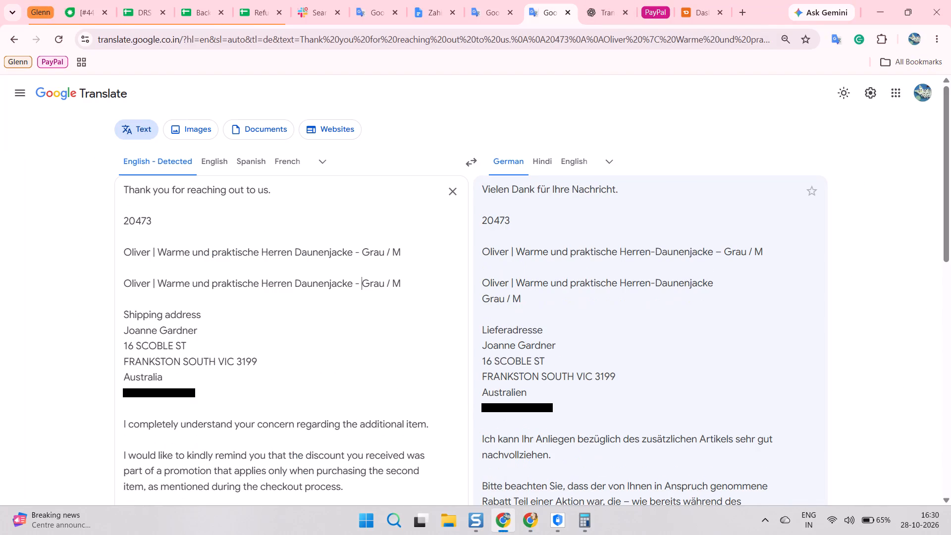
pyautogui.click(165, 265)
pyautogui.press('BackSpace')
pyautogui.hotkey('alt', 'Tab')
pyautogui.scroll(-2, 495, 247)
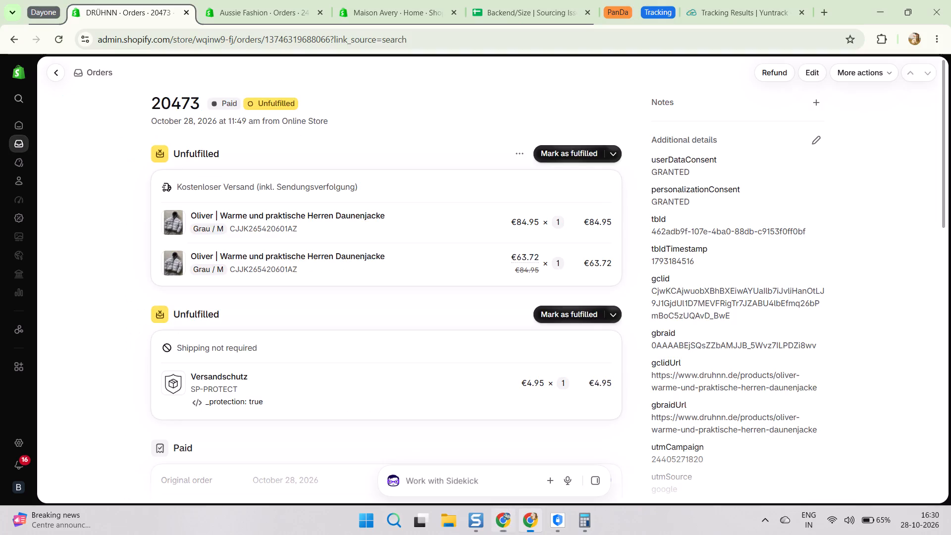
pyautogui.scroll(-5, 483, 249)
pyautogui.moveTo(643, 216); pyautogui.dragTo(726, 296)
pyautogui.hotkey('ctrl', 'c')
pyautogui.hotkey('ctrl', 'c')
pyautogui.hotkey('ctrl', 'c')
pyautogui.click(856, 237)
pyautogui.click(810, 217)
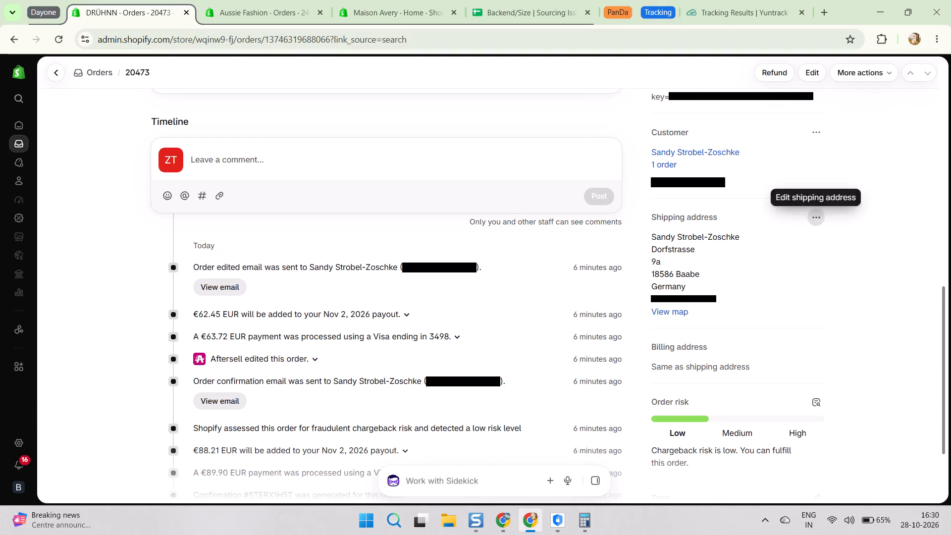
pyautogui.click(833, 244)
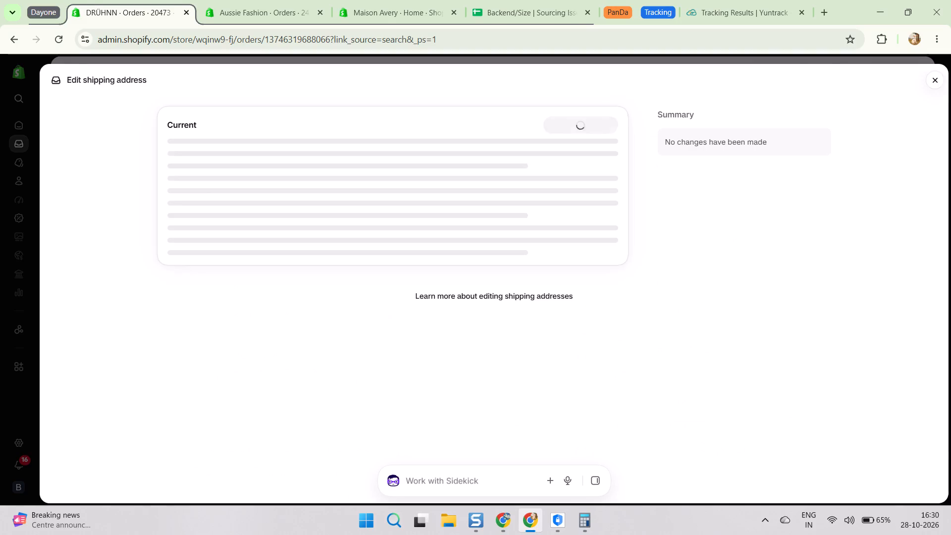
pyautogui.scroll(2, 381, 219)
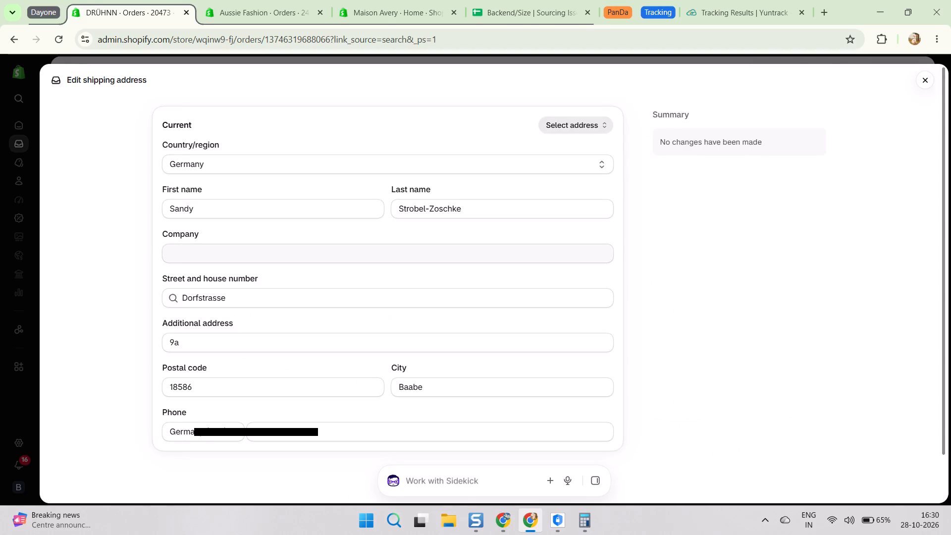
pyautogui.scroll(20, 416, 257)
pyautogui.scroll(1, 416, 257)
pyautogui.tripleClick(199, 345)
pyautogui.hotkey('ctrl', 'x')
pyautogui.click(306, 290)
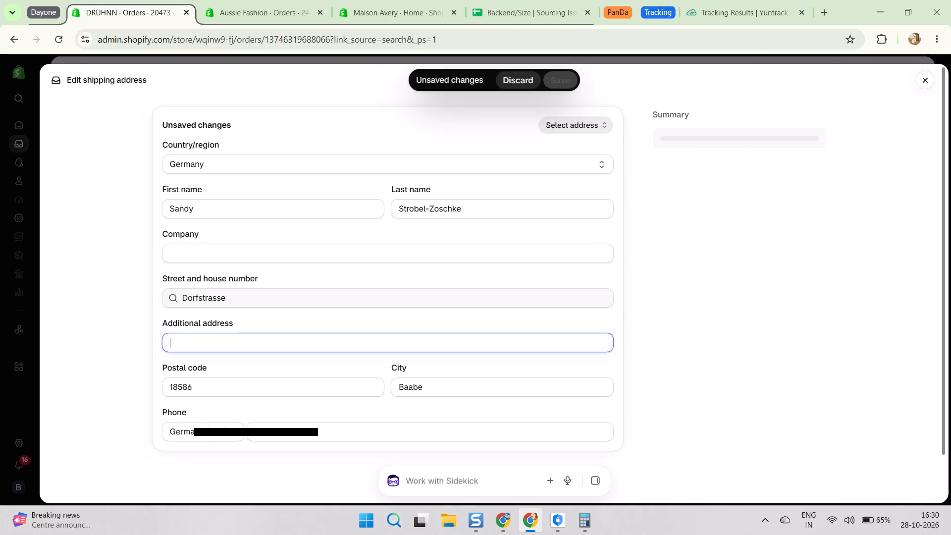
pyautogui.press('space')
pyautogui.hotkey('ctrl', 'v')
pyautogui.click(363, 269)
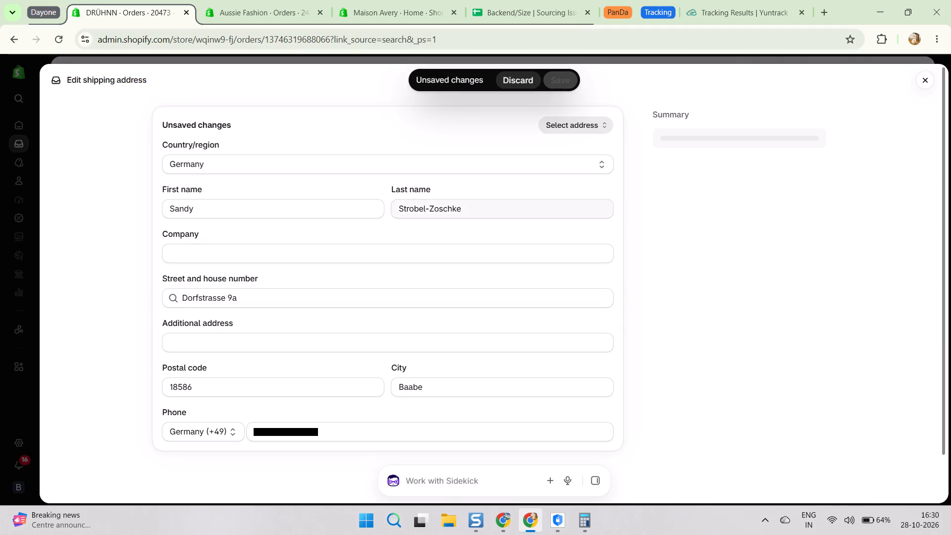
pyautogui.click(556, 85)
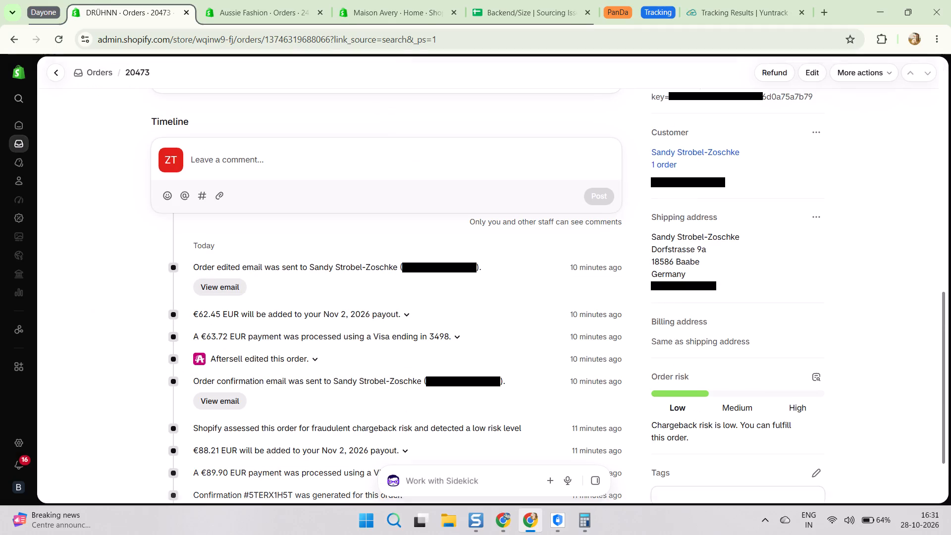
# Copy the corrected shipping address block from the order and replace the old Australian address in the Google Translate draft with it.
pyautogui.scroll(-1, 717, 289)
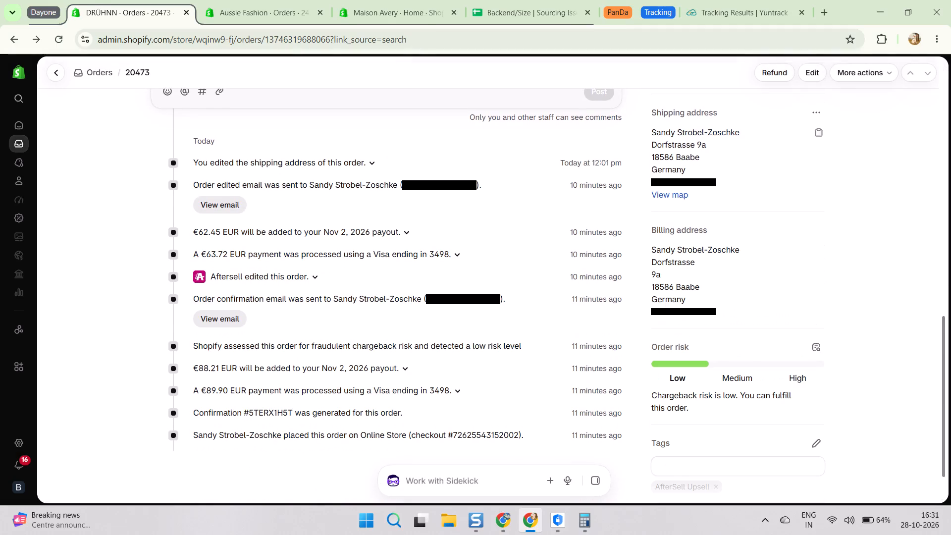
pyautogui.moveTo(645, 113); pyautogui.dragTo(725, 182)
pyautogui.hotkey('ctrl', 'c')
pyautogui.hotkey('ctrl', 'c')
pyautogui.hotkey('alt', 'Tab')
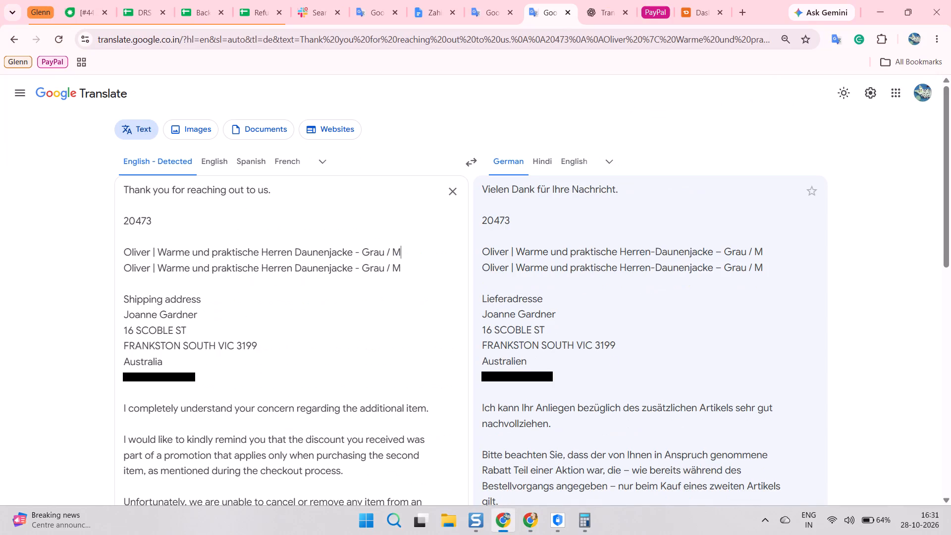
pyautogui.moveTo(232, 376); pyautogui.dragTo(118, 294)
pyautogui.hotkey('ctrl', 'v')
# Open the DRÜHNN store website in a new tab and go to its Stornierungsrichtlinie page.
pyautogui.scroll(-3, 257, 295)
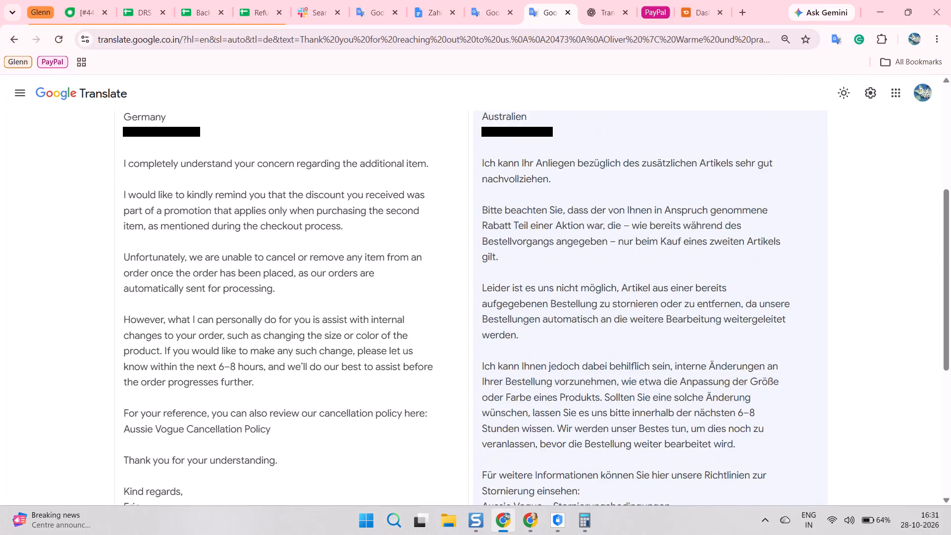
pyautogui.hotkey('alt', 'Tab')
pyautogui.click(822, 12)
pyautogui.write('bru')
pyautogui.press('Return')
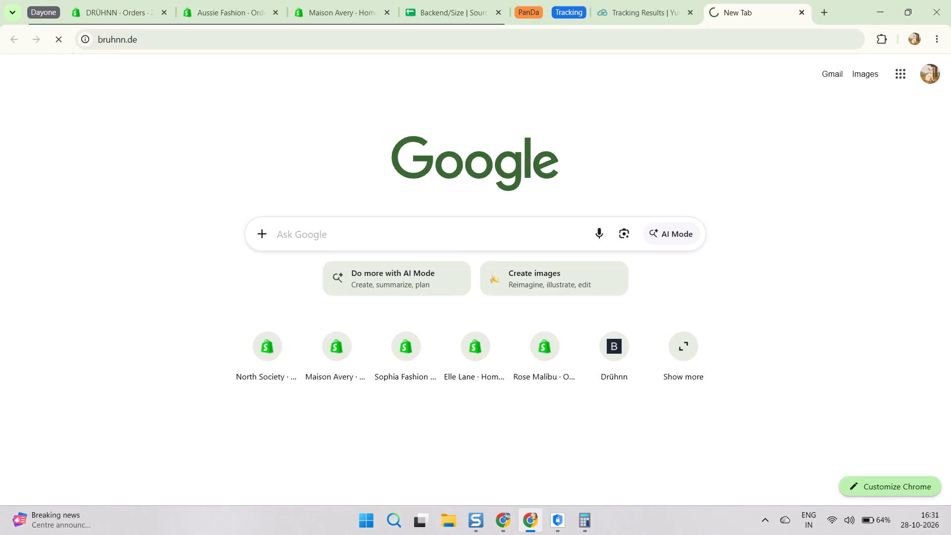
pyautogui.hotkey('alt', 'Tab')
pyautogui.scroll(-2, 337, 248)
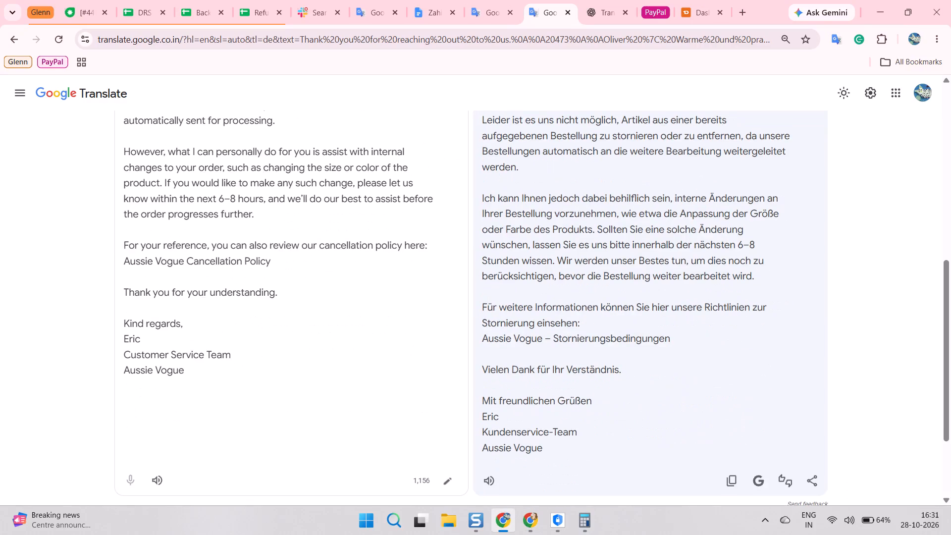
pyautogui.hotkey('alt', 'Tab')
pyautogui.scroll(-5, 247, 175)
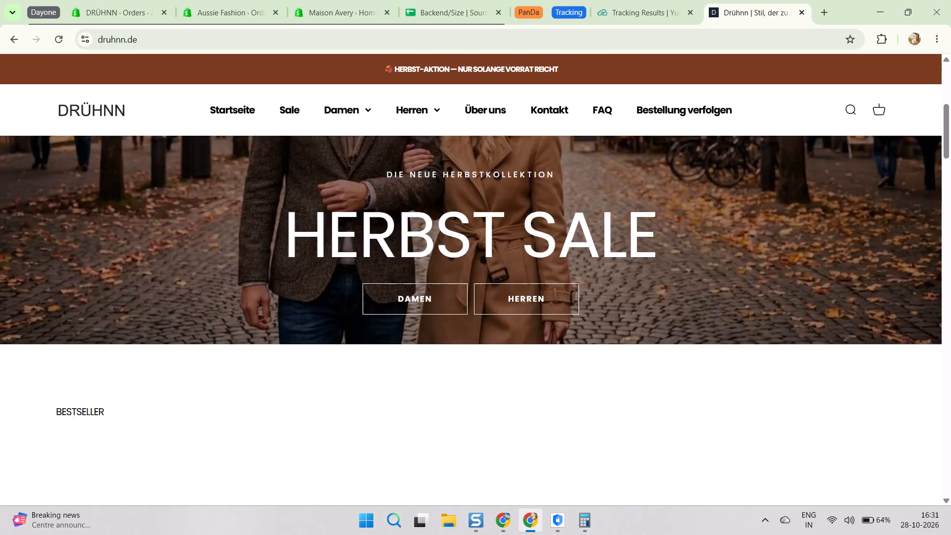
pyautogui.scroll(-20, 277, 198)
pyautogui.scroll(-3, 277, 198)
pyautogui.click(564, 311)
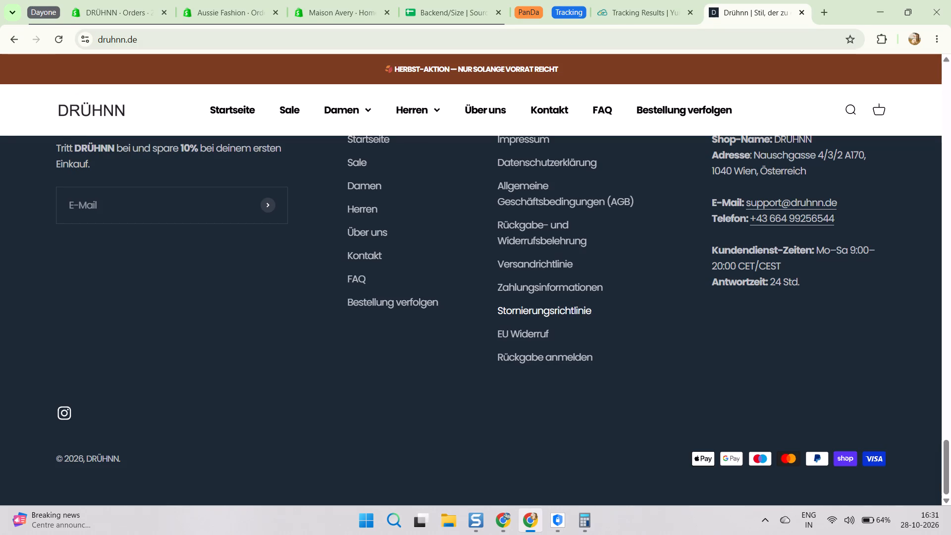
# Replace "Aussie Vogue Cancellation Policy" in the draft with the Stornierungsrichtlinie page's web address, followed by a blank line.
pyautogui.click(244, 33)
pyautogui.hotkey('ctrl', 'c')
pyautogui.hotkey('ctrl', 'c')
pyautogui.hotkey('alt', 'Tab')
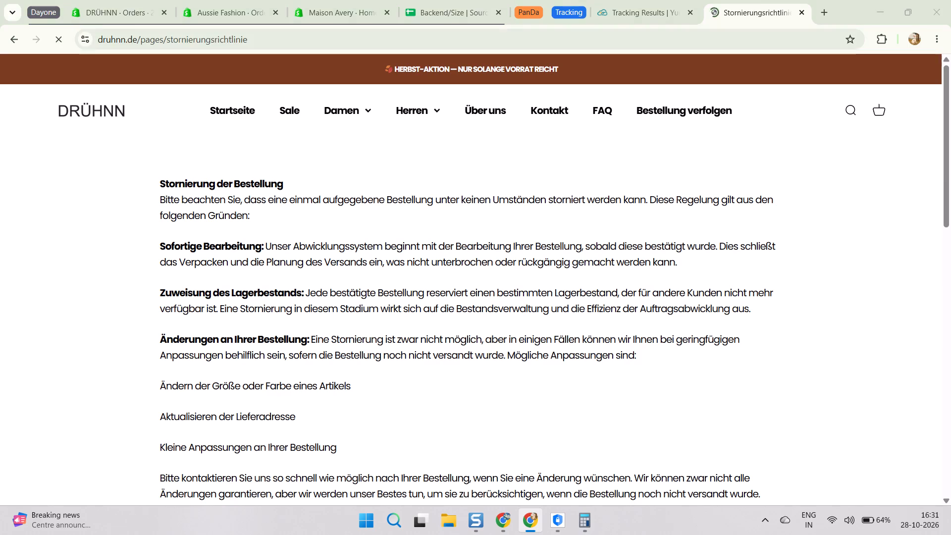
pyautogui.scroll(-3, 218, 284)
pyautogui.tripleClick(220, 264)
pyautogui.hotkey('ctrl', 'v')
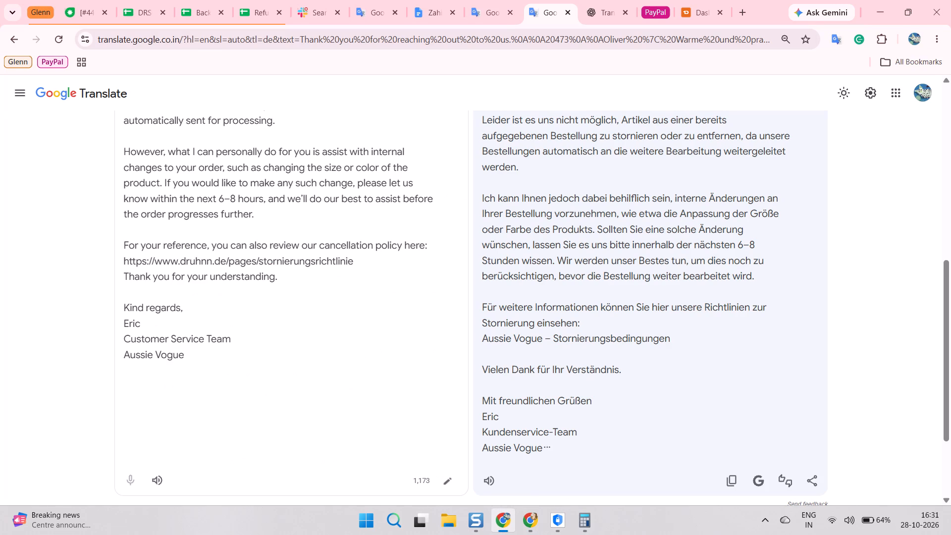
pyautogui.press('Return')
# Copy the store name DRÜHNN from Shopify and use it to replace Aussie Vogue in the draft's signature.
pyautogui.hotkey('alt', 'Tab')
pyautogui.click(124, 0)
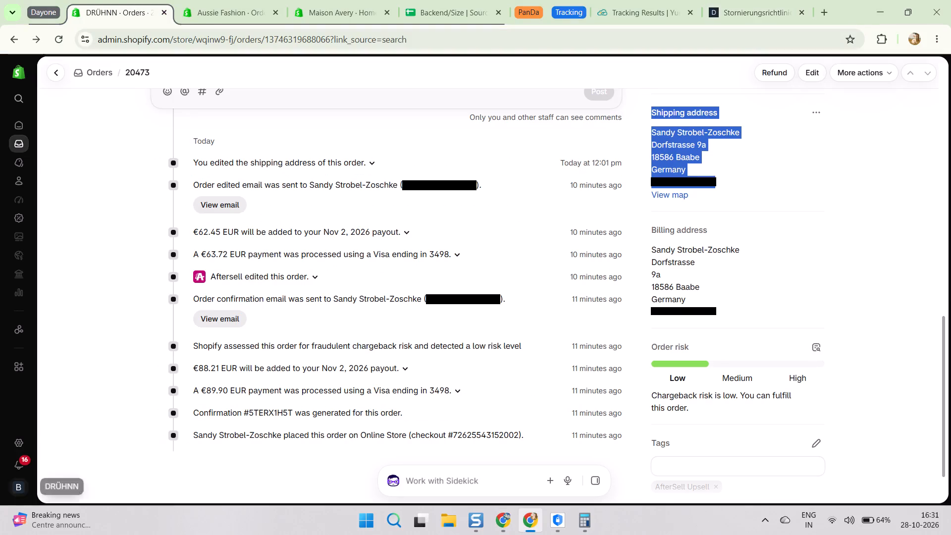
pyautogui.click(20, 490)
pyautogui.tripleClick(86, 275)
pyautogui.hotkey('ctrl', 'c')
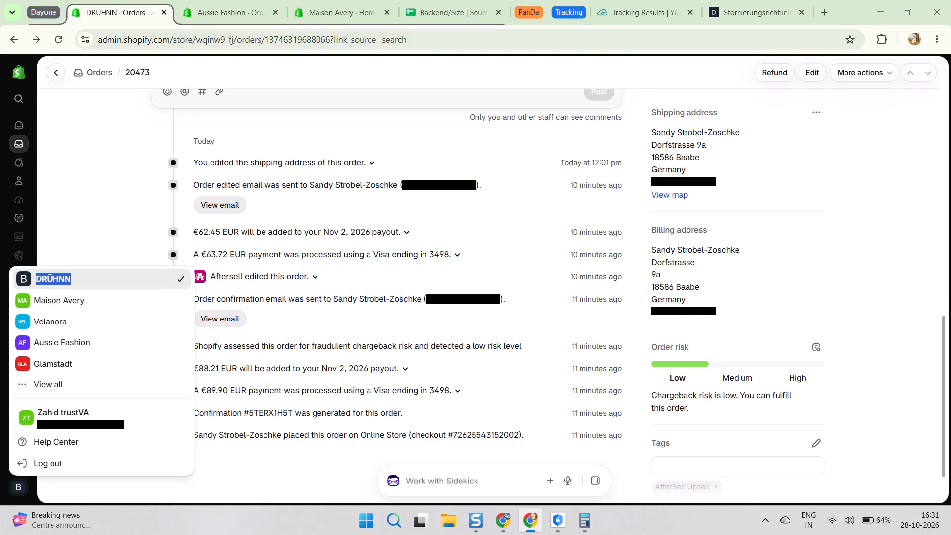
pyautogui.hotkey('ctrl', 'c')
pyautogui.hotkey('ctrl', 'c')
pyautogui.keyDown('alt'); pyautogui.click(101, 231); pyautogui.keyUp('alt')
pyautogui.hotkey('alt', 'Tab')
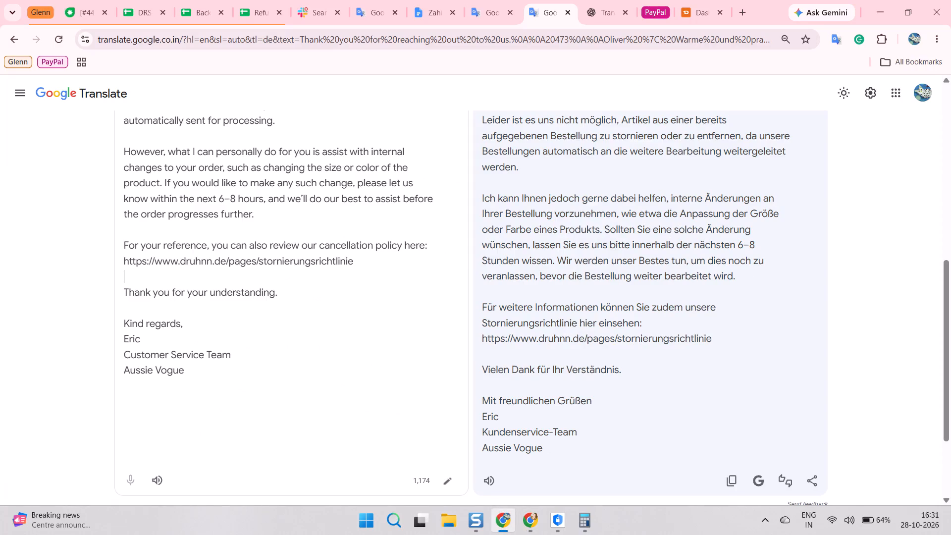
pyautogui.tripleClick(159, 367)
pyautogui.hotkey('ctrl', 'v')
pyautogui.press('BackSpace')
# Review the draft and copy its full German translation.
pyautogui.scroll(6, 376, 327)
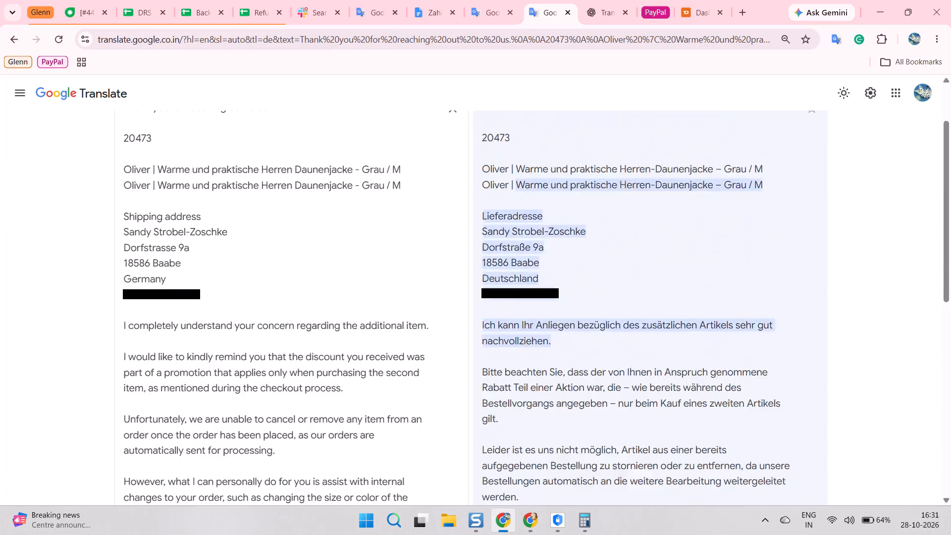
pyautogui.scroll(6, 493, 278)
pyautogui.scroll(-11, 546, 216)
pyautogui.click(735, 359)
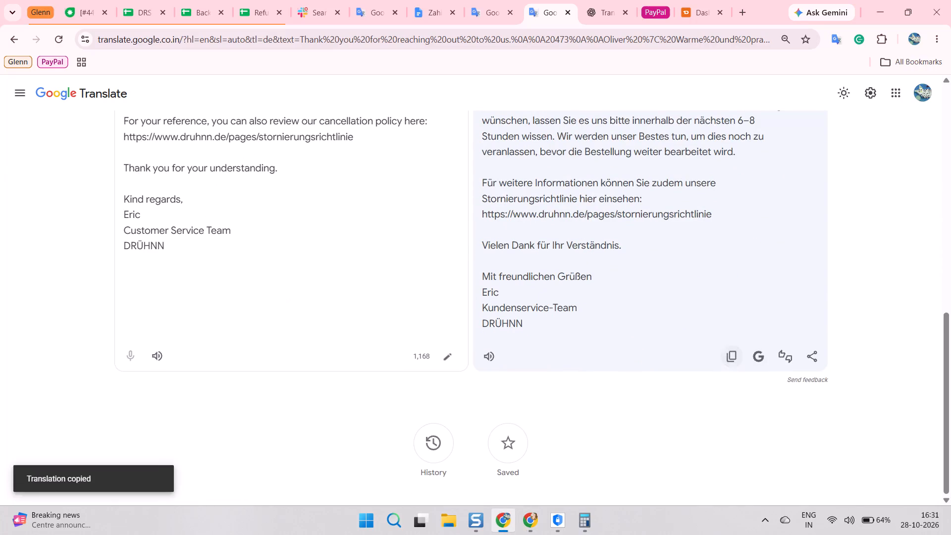
# Start a reply on Freshdesk ticket 443123 and replace its default text with the canned response "asn".
pyautogui.click(89, 0)
pyautogui.click(351, 241)
pyautogui.scroll(-1, 253, 269)
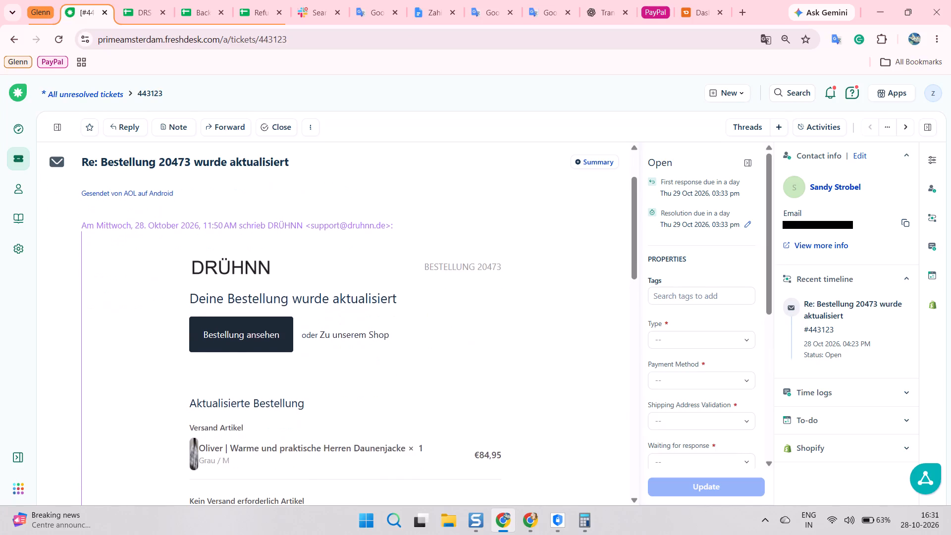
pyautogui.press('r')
pyautogui.scroll(-6, 285, 240)
pyautogui.click(108, 426)
pyautogui.moveTo(111, 422); pyautogui.dragTo(117, 418)
pyautogui.hotkey('ctrl', 'a')
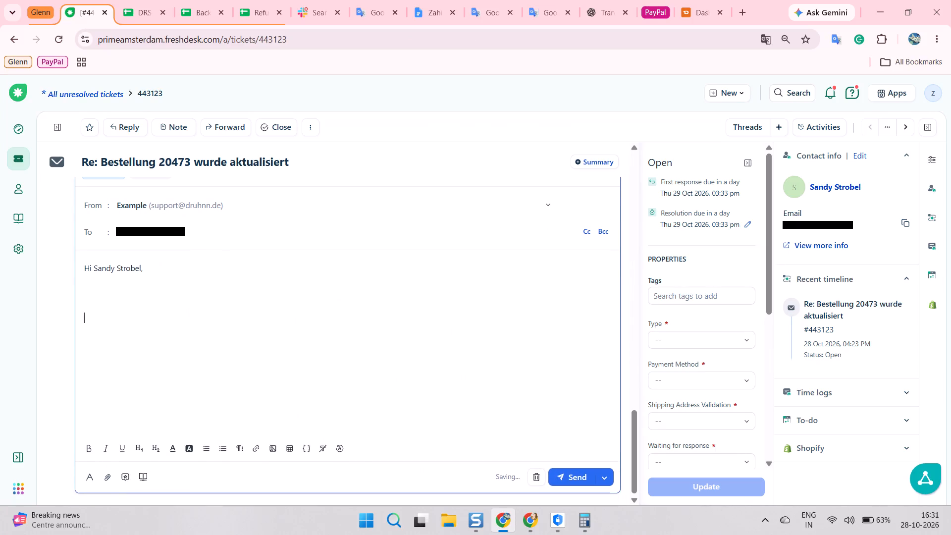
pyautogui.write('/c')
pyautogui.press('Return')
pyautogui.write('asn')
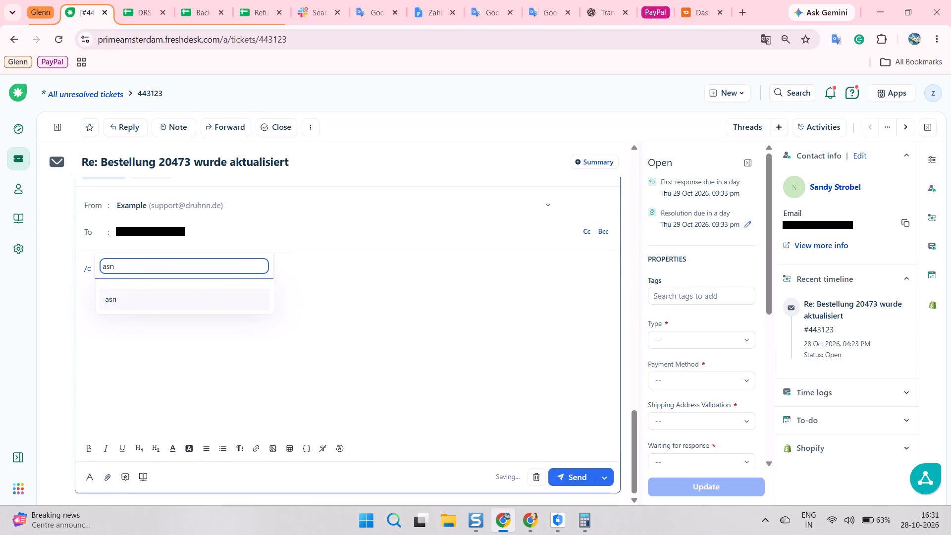
pyautogui.click(163, 299)
# Replace the canned response's body text below the greeting with the copied German translation.
pyautogui.moveTo(109, 295); pyautogui.dragTo(204, 334)
pyautogui.hotkey('ctrl', 'v')
# Make the order number, the two jacket lines and the Lieferadresse heading bold in the reply.
pyautogui.scroll(-7, 180, 325)
pyautogui.scroll(3, 158, 380)
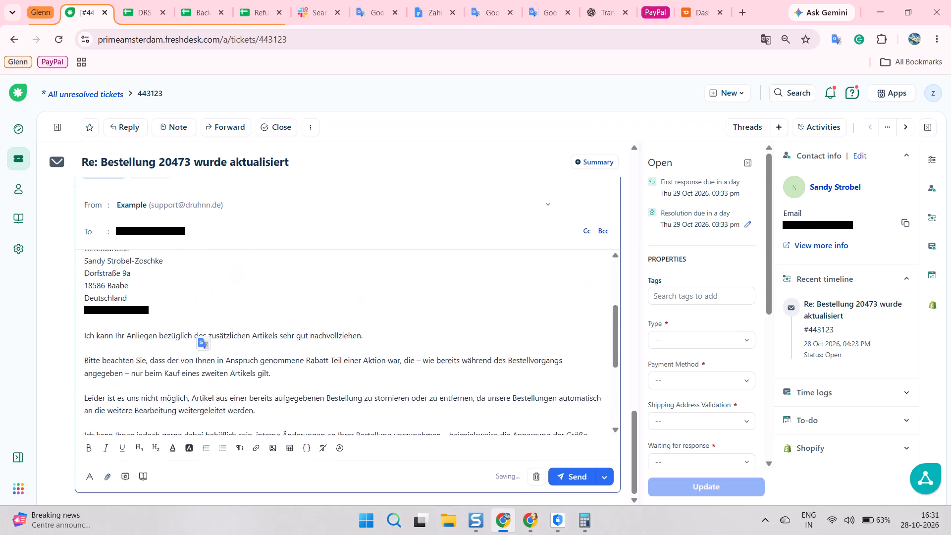
pyautogui.scroll(1, 159, 339)
pyautogui.moveTo(138, 377); pyautogui.dragTo(86, 311)
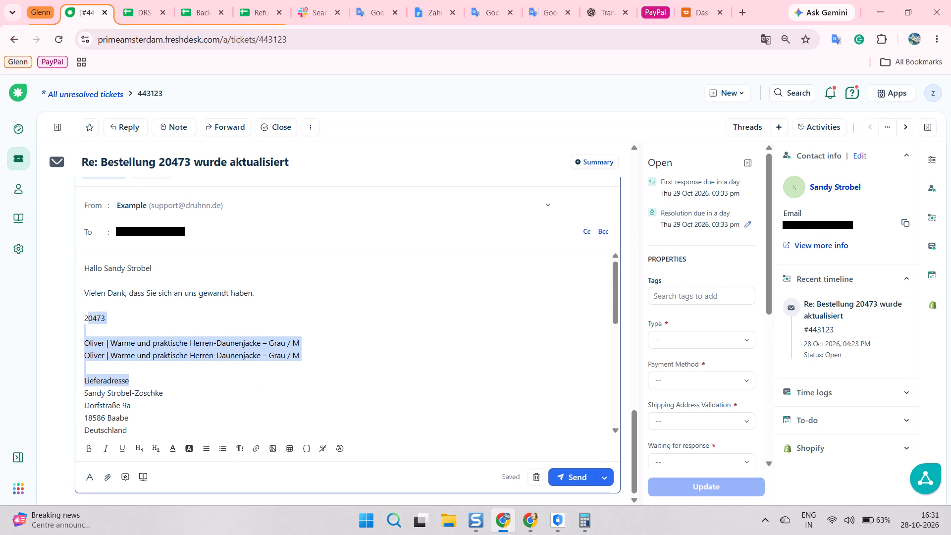
pyautogui.moveTo(86, 311); pyautogui.dragTo(79, 315)
pyautogui.hotkey('ctrl', 'b')
# Check the end of the German reply and send it to the customer.
pyautogui.scroll(-11, 97, 317)
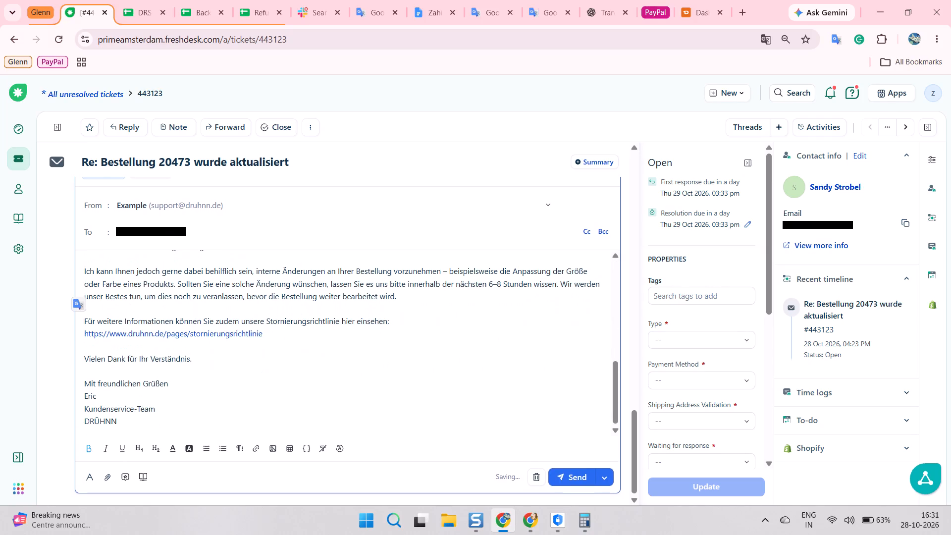
pyautogui.click(554, 473)
# Search the ticket's Type options for "ca" and choose the matching type.
pyautogui.click(677, 340)
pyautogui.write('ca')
pyautogui.click(687, 368)
pyautogui.hotkey('alt', 'Tab')
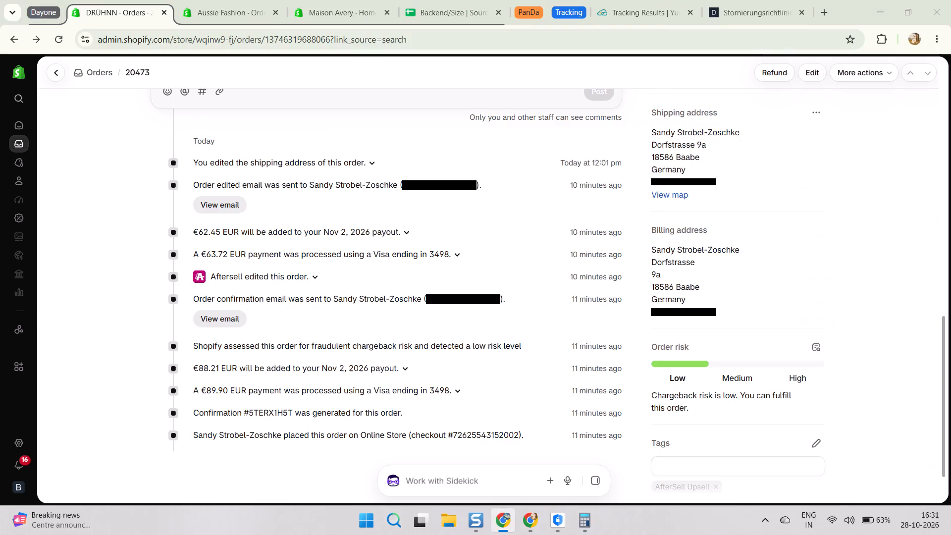
pyautogui.scroll(-6, 664, 295)
pyautogui.hotkey('alt', 'Tab')
pyautogui.hotkey('alt', 'Tab')
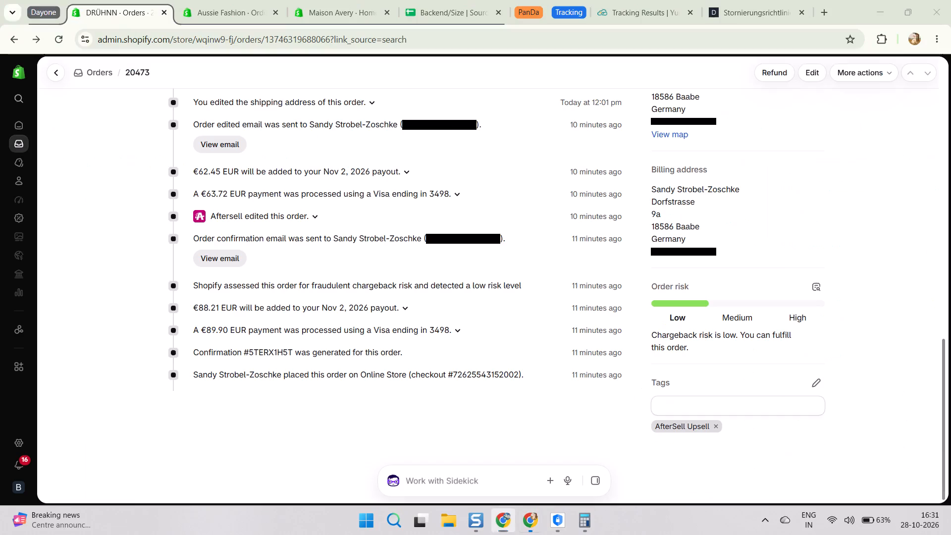
pyautogui.scroll(-6, 660, 294)
pyautogui.hotkey('alt', 'Tab')
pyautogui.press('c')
pyautogui.press('Tab')
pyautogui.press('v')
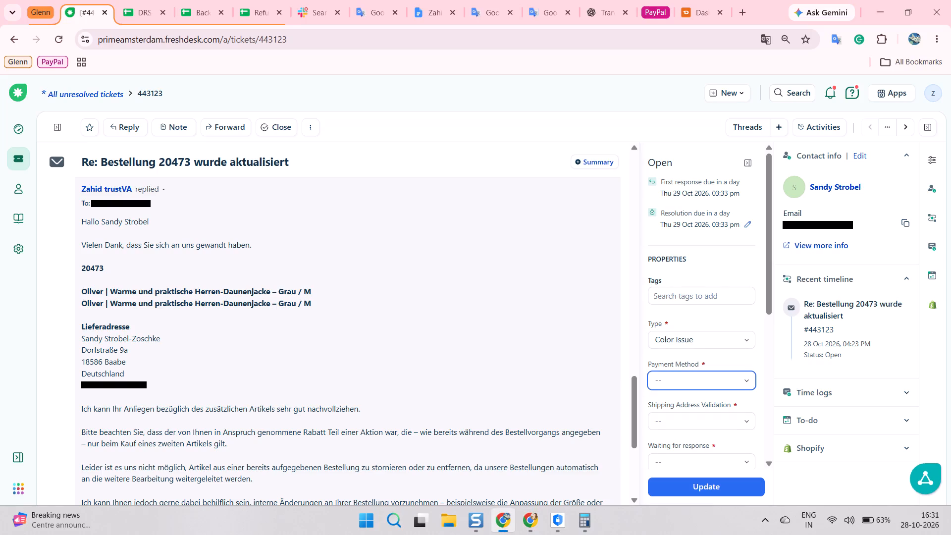
pyautogui.click(698, 332)
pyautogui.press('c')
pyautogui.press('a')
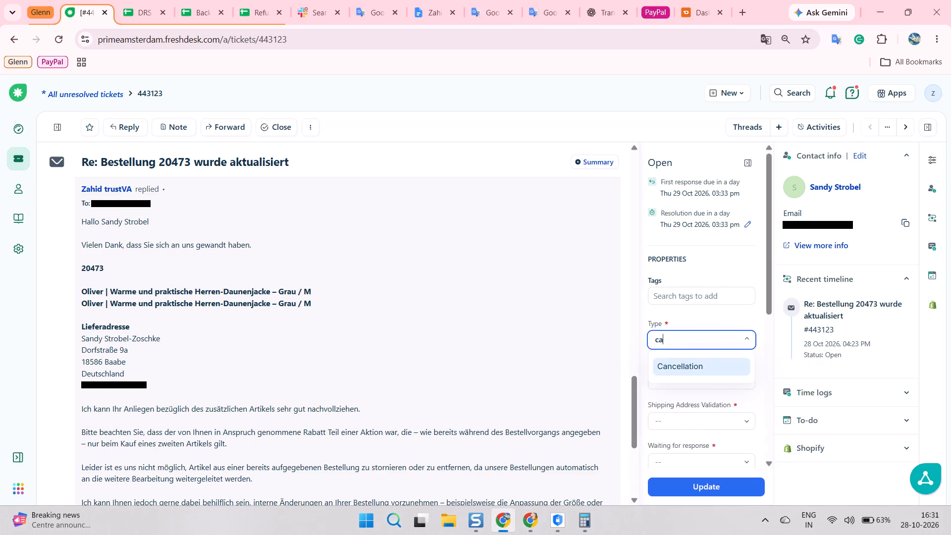
pyautogui.click(688, 370)
# Set Payment Method to CC, Shipping Address Validation to Verified & Correct, Waiting for response to N/A, and Marketing/PayPal to No.
pyautogui.press('Tab')
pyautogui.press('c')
pyautogui.press('Tab')
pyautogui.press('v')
pyautogui.press('Tab')
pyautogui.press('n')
pyautogui.press('Tab')
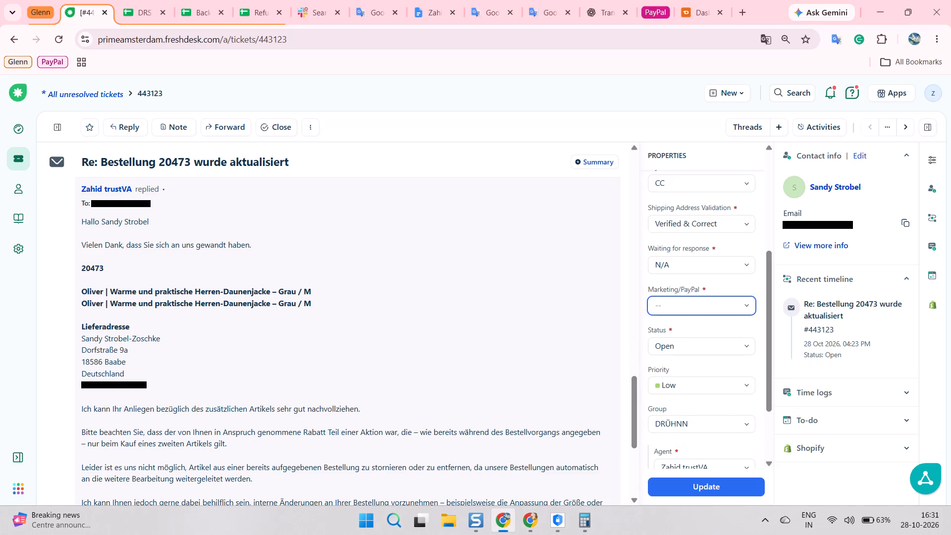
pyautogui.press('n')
pyautogui.press('Tab')
# Set the ticket's Status to Resolved with yourself as the agent, and save the updated properties.
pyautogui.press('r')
pyautogui.press('Tab')
pyautogui.press('Tab')
pyautogui.press('Tab')
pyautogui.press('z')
pyautogui.scroll(-4, 676, 410)
pyautogui.click(717, 493)
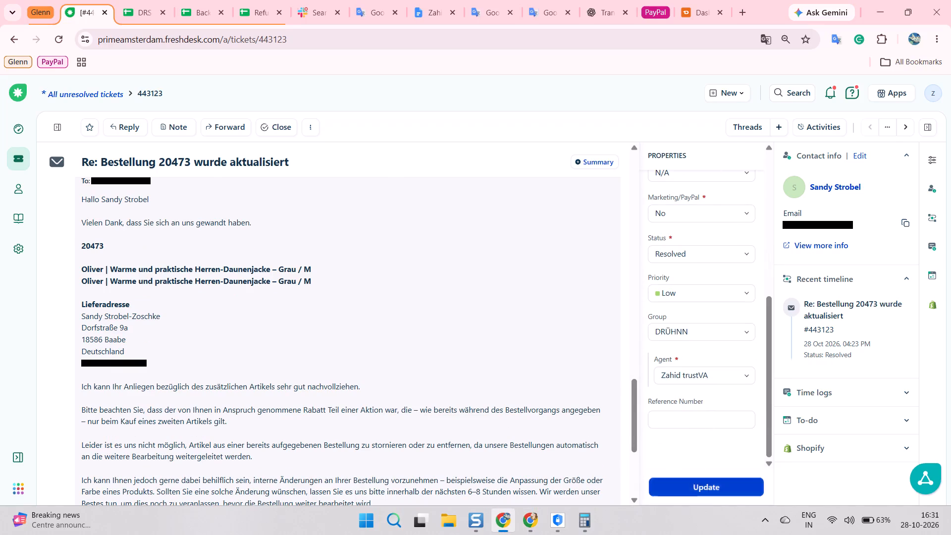
# Copy ticket number 443123 into cell AN12 under ZAHID on the Oct 28 sheet of DRS- October 2026.
pyautogui.keyDown('ctrl'); pyautogui.doubleClick(149, 91); pyautogui.keyUp('ctrl')
pyautogui.hotkey('ctrl', 'c')
pyautogui.hotkey('ctrl', 'c')
pyautogui.click(133, 0)
pyautogui.hotkey('ctrl', 'v')
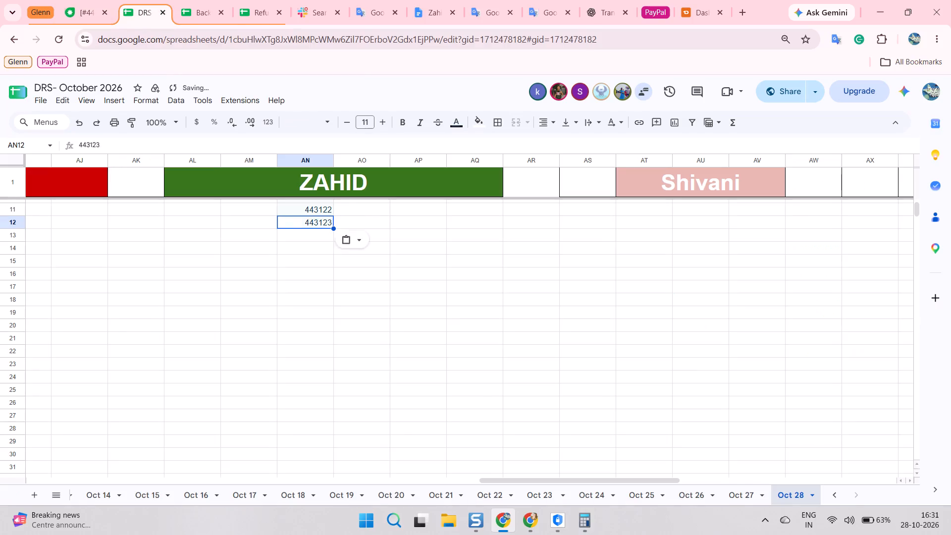
pyautogui.click(299, 235)
pyautogui.scroll(-1, 299, 235)
# Return to the unresolved tickets in Freshdesk and open ticket 443125 about an order not yet received.
pyautogui.click(94, 0)
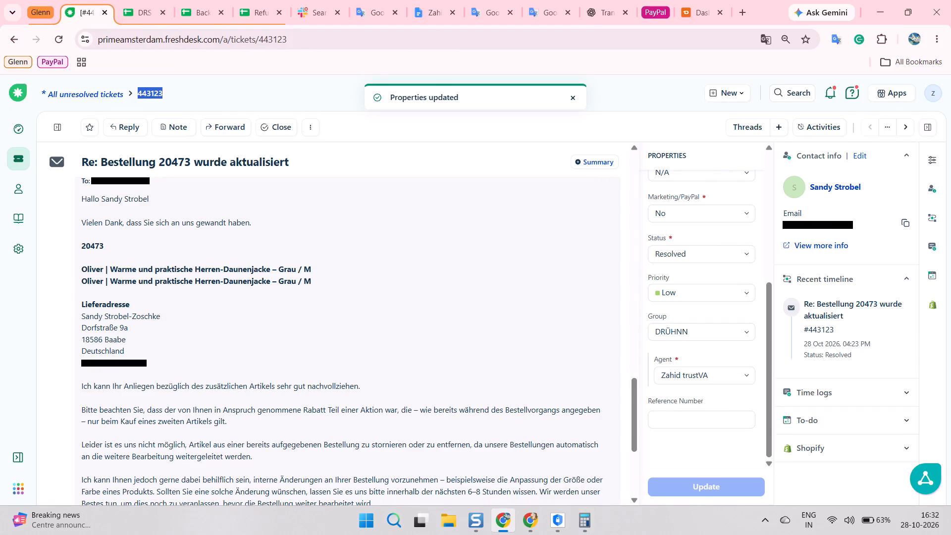
pyautogui.click(17, 162)
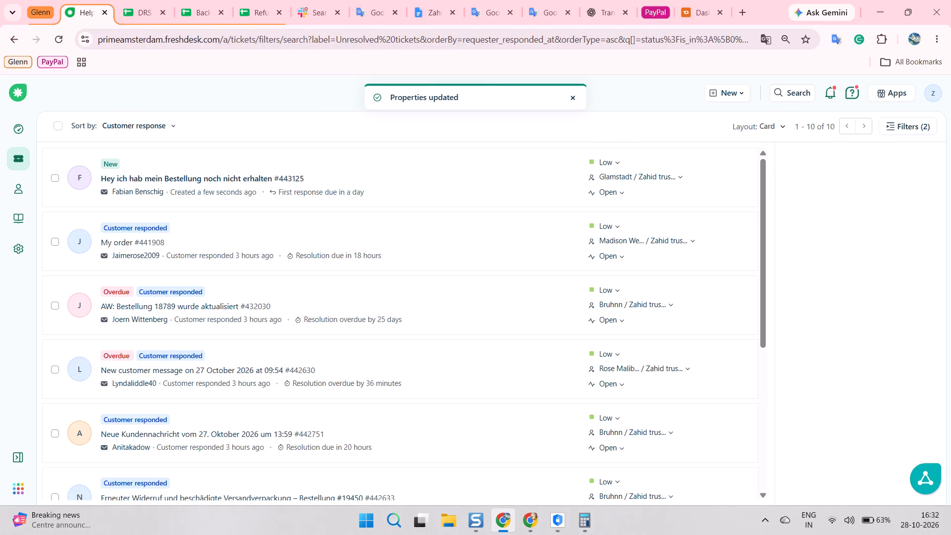
pyautogui.click(170, 175)
pyautogui.scroll(-2, 356, 203)
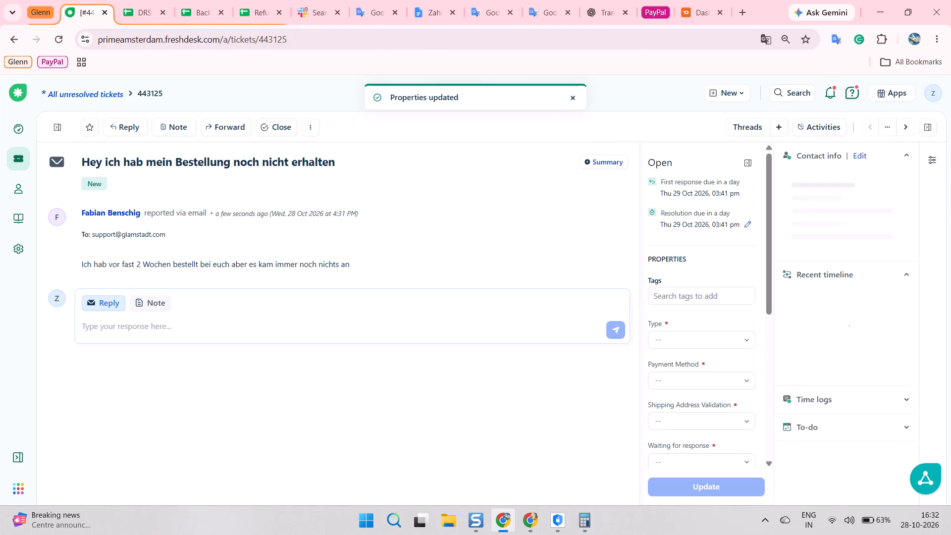
# Translate ticket 443125 into English to read the customer's message, and switch it back to the original language.
pyautogui.rightClick(418, 206)
pyautogui.scroll(-8, 476, 293)
pyautogui.click(489, 449)
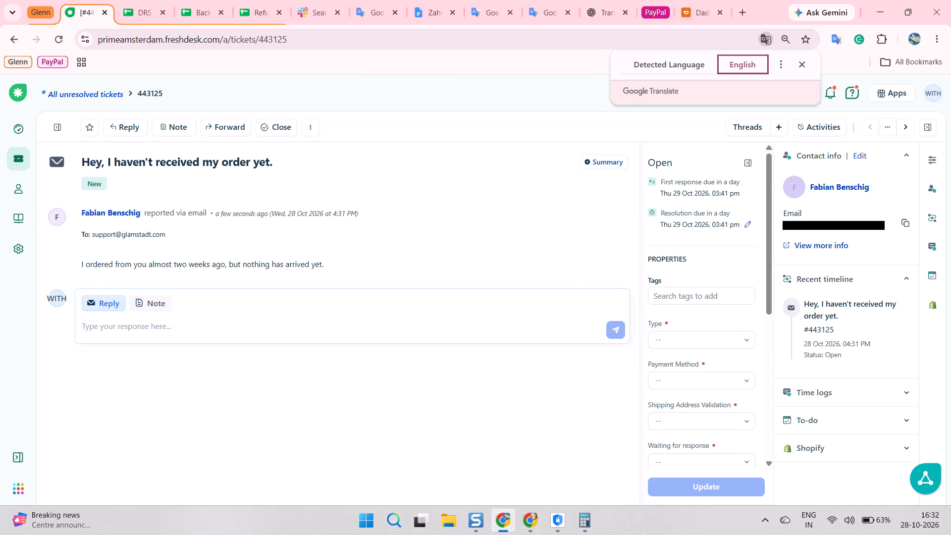
pyautogui.click(649, 62)
pyautogui.moveTo(479, 191); pyautogui.dragTo(496, 190)
pyautogui.scroll(4, 847, 259)
# Copy the customer's email address from the ticket's contact info.
pyautogui.click(905, 220)
pyautogui.moveTo(522, 233); pyautogui.dragTo(515, 235)
# In the other Chrome window, replace the Maison Avery page with Glamstadt's Shopify admin and close the Stornierungsrichtlinie page.
pyautogui.hotkey('alt', 'Tab')
pyautogui.click(348, 0)
pyautogui.click(435, 0)
pyautogui.click(317, 0)
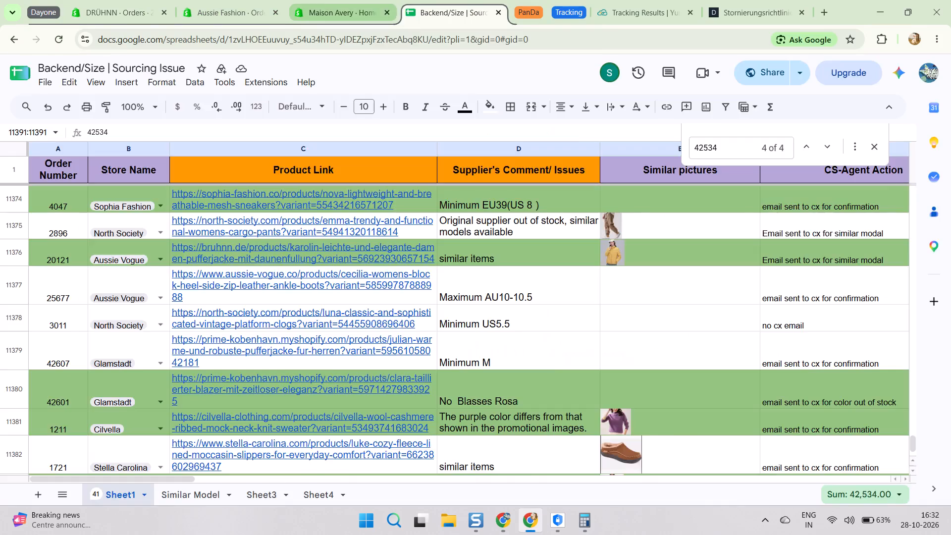
pyautogui.click(228, 0)
pyautogui.click(352, 2)
pyautogui.click(190, 37)
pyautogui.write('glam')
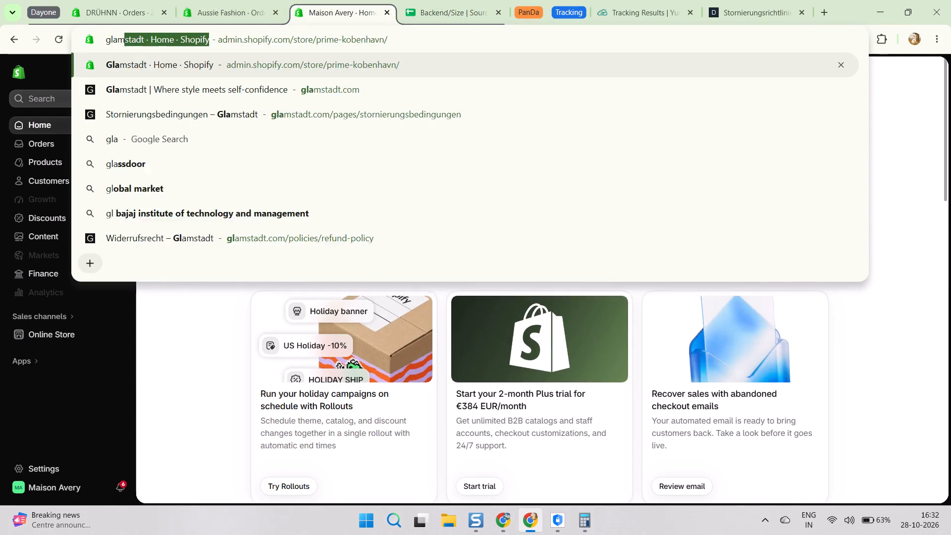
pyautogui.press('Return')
pyautogui.click(805, 14)
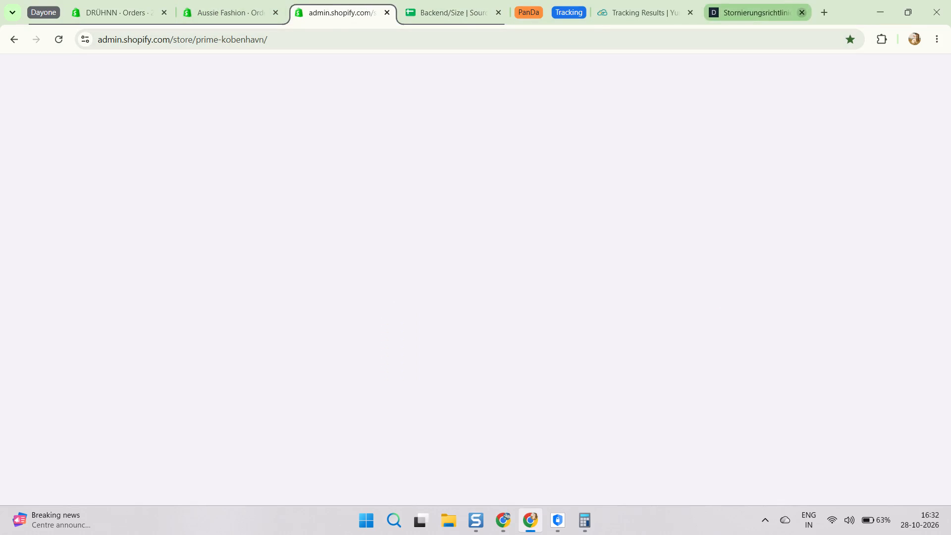
pyautogui.hotkey('alt', 'Tab')
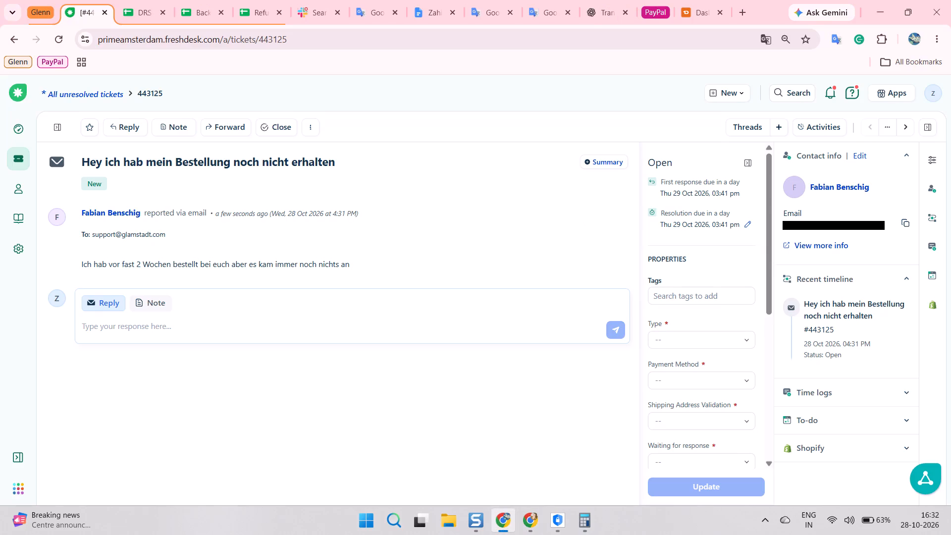
pyautogui.click(906, 226)
# In Glamstadt's Shopify admin, search for the copied customer email address and open the customer's abandoned checkout from Oct 14.
pyautogui.hotkey('alt', 'Tab')
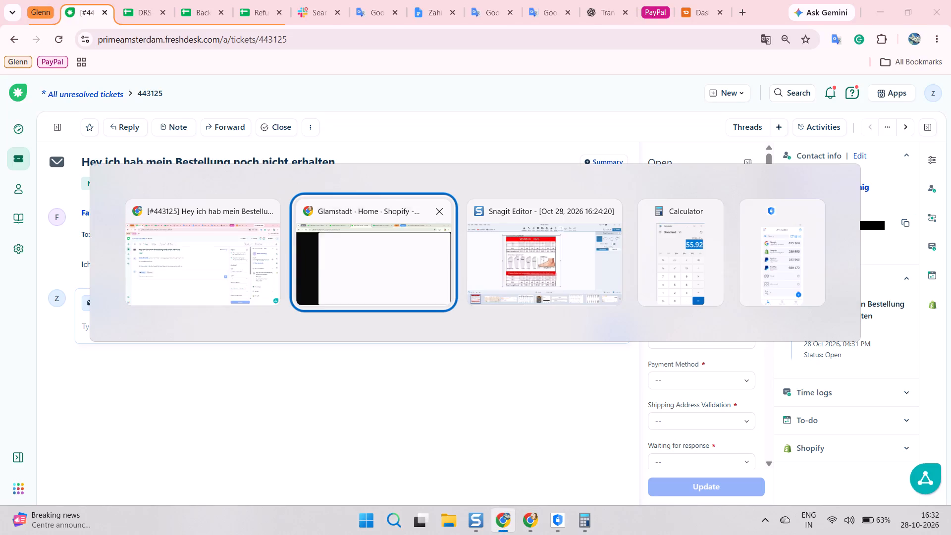
pyautogui.click(345, 244)
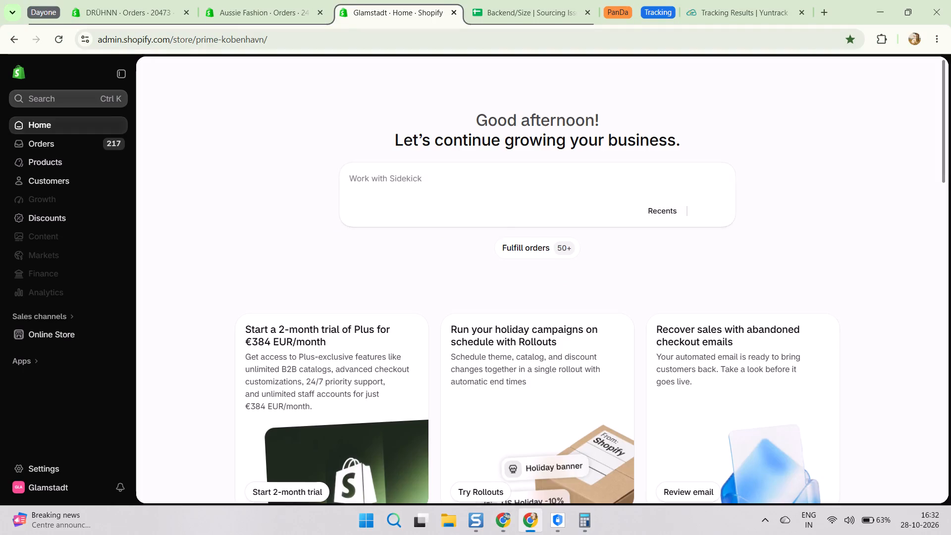
pyautogui.click(80, 98)
pyautogui.click(74, 99)
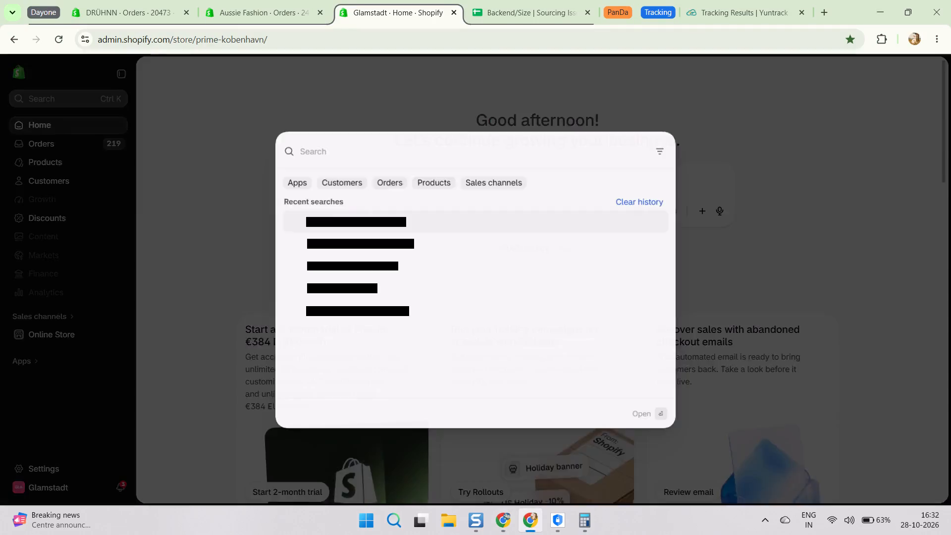
pyautogui.click(87, 102)
pyautogui.hotkey('ctrl', 'v')
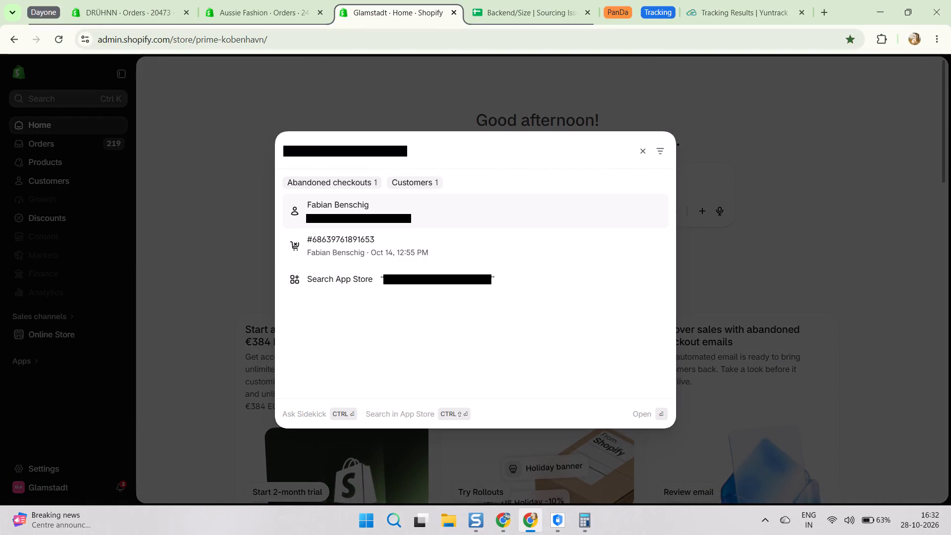
pyautogui.click(337, 240)
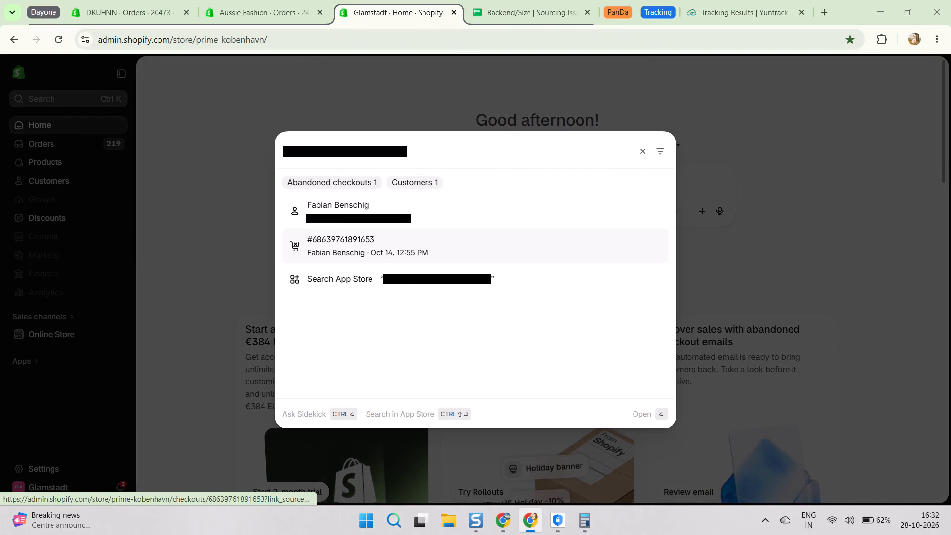
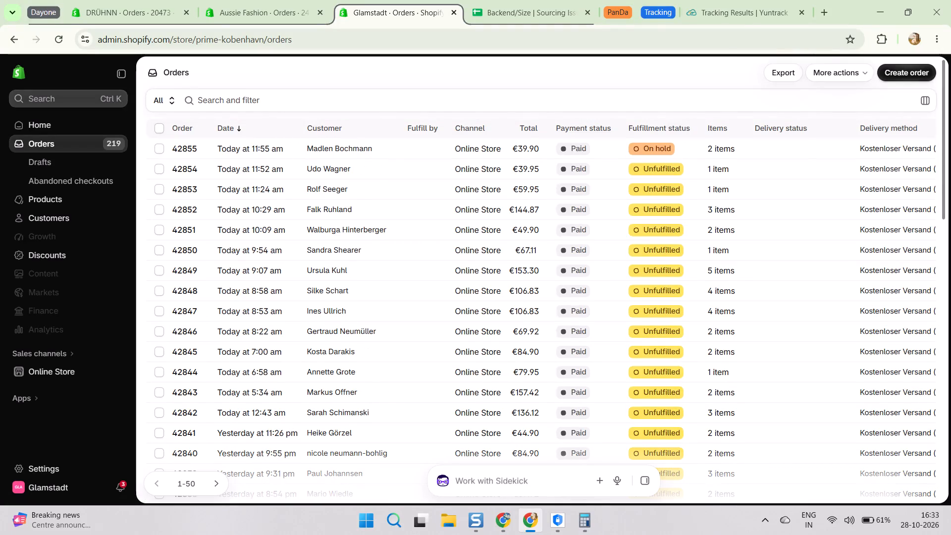
# Search Glamstadt's orders in Shopify for the customer's email address copied from the ticket.
pyautogui.click(212, 97)
pyautogui.hotkey('ctrl', 'v')
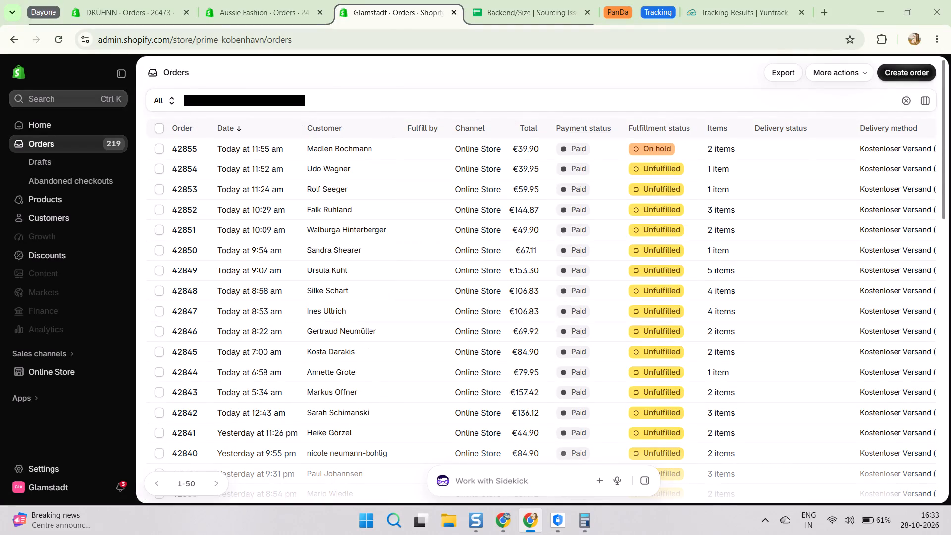
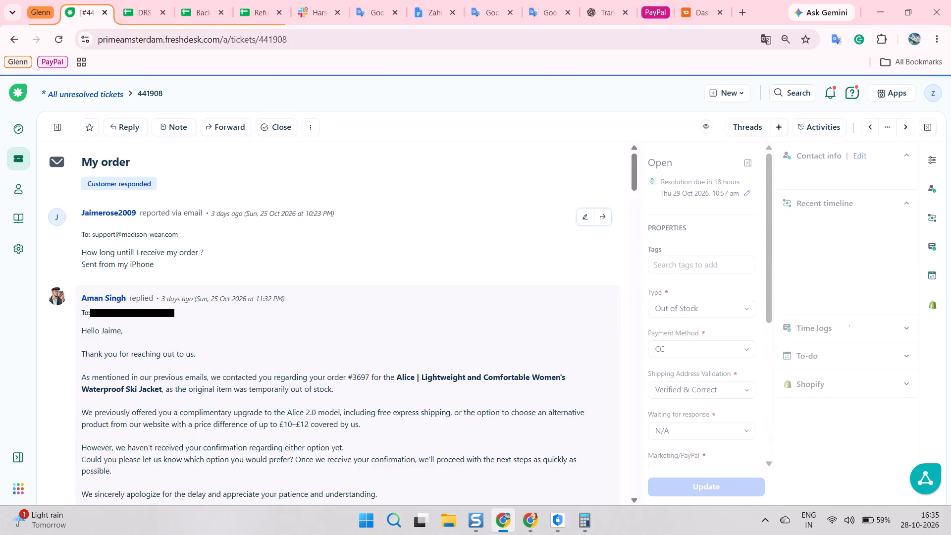
# Read the customer's latest reply in ticket 441908 and copy the email address from the contact details.
pyautogui.scroll(-17, 370, 276)
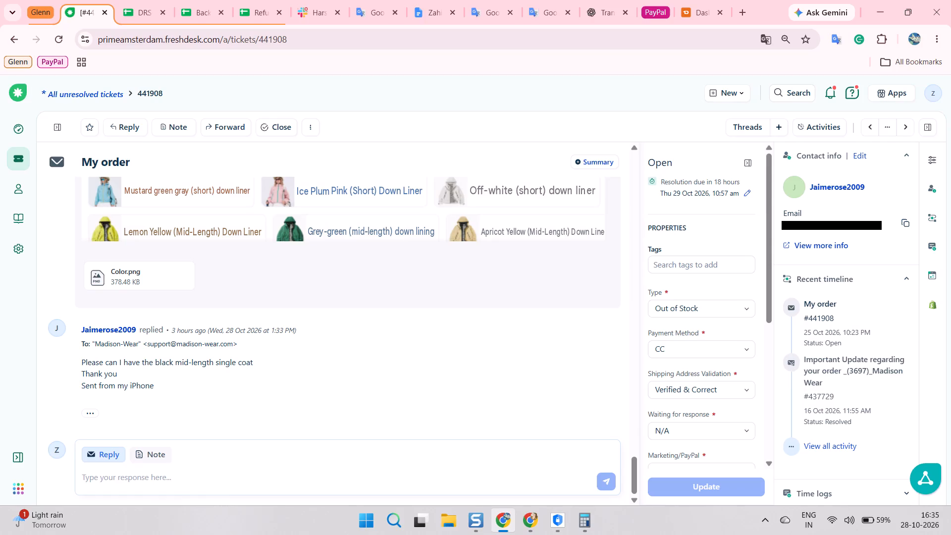
pyautogui.scroll(2, 778, 281)
pyautogui.click(907, 220)
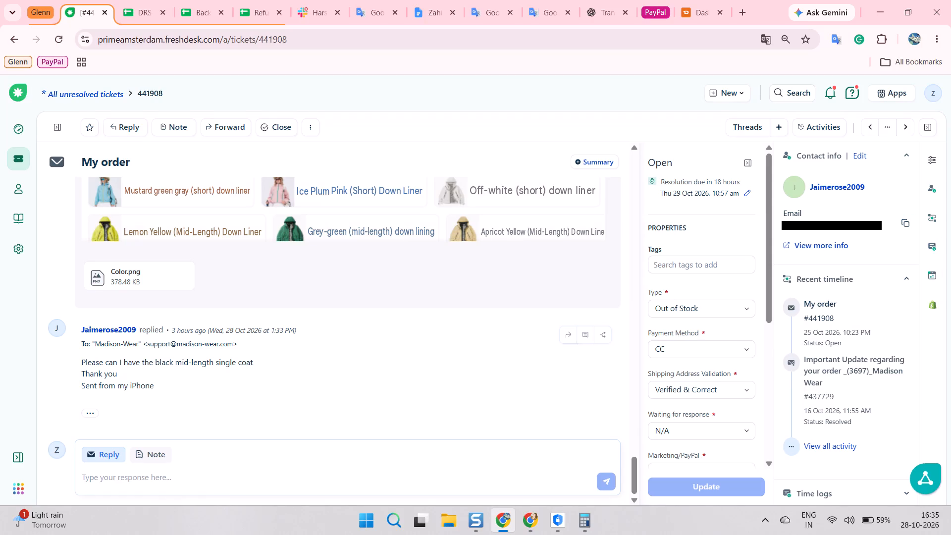
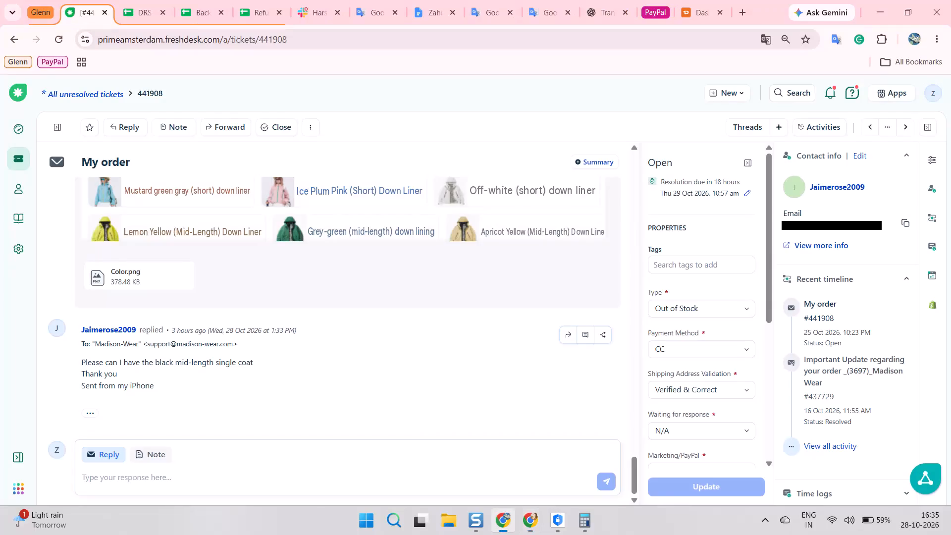
pyautogui.click(909, 222)
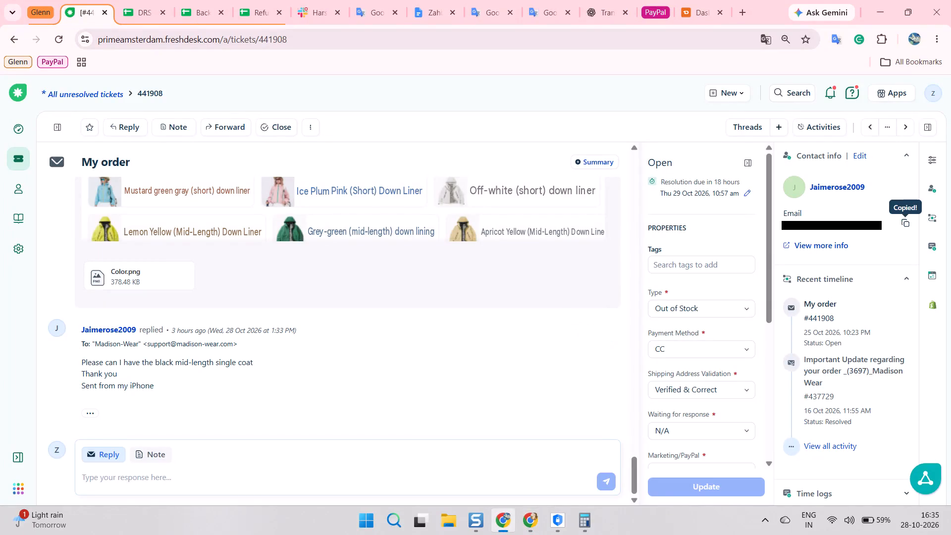
pyautogui.hotkey('alt', 'Tab')
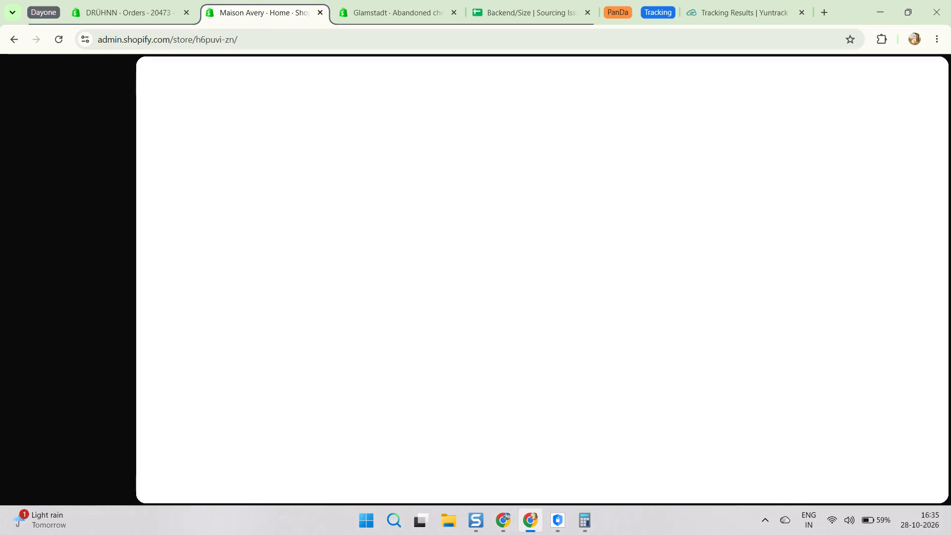
pyautogui.click(74, 99)
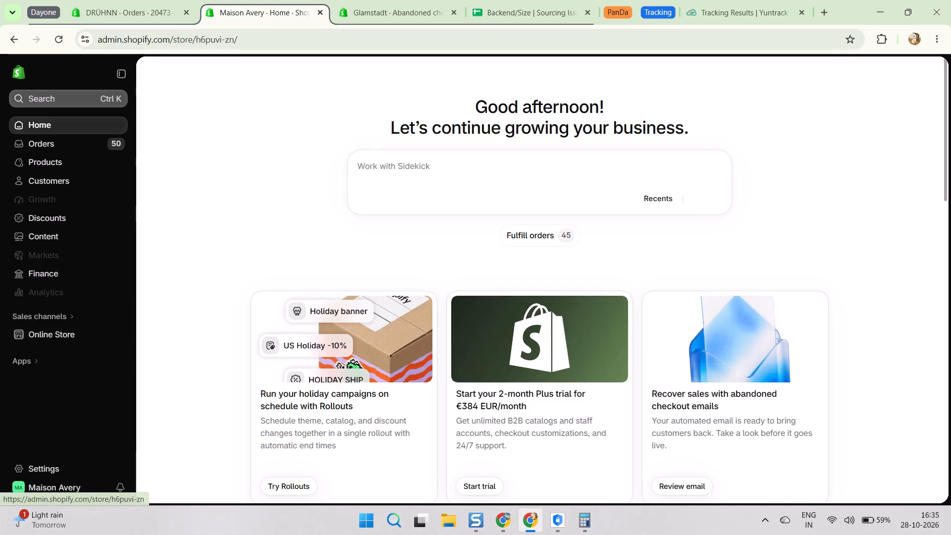
pyautogui.click(76, 99)
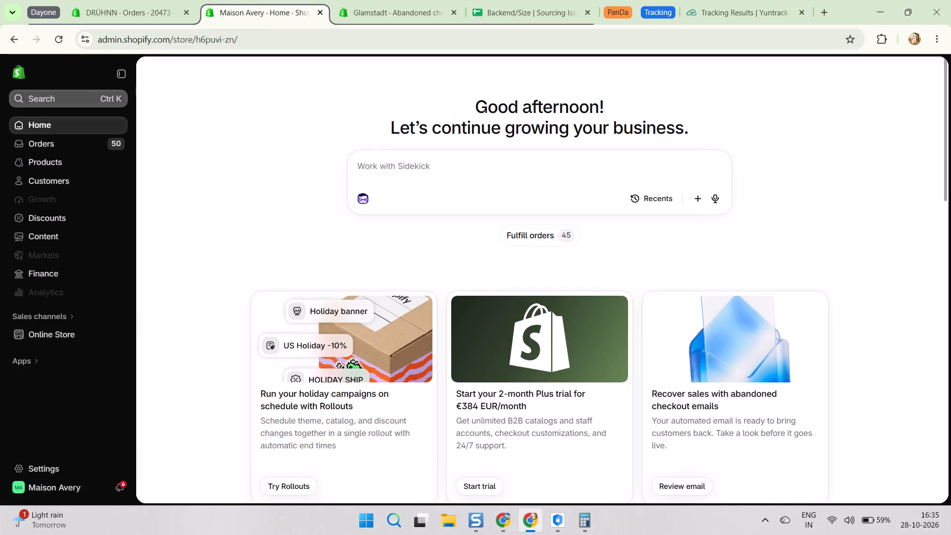
pyautogui.click(201, 144)
pyautogui.click(77, 104)
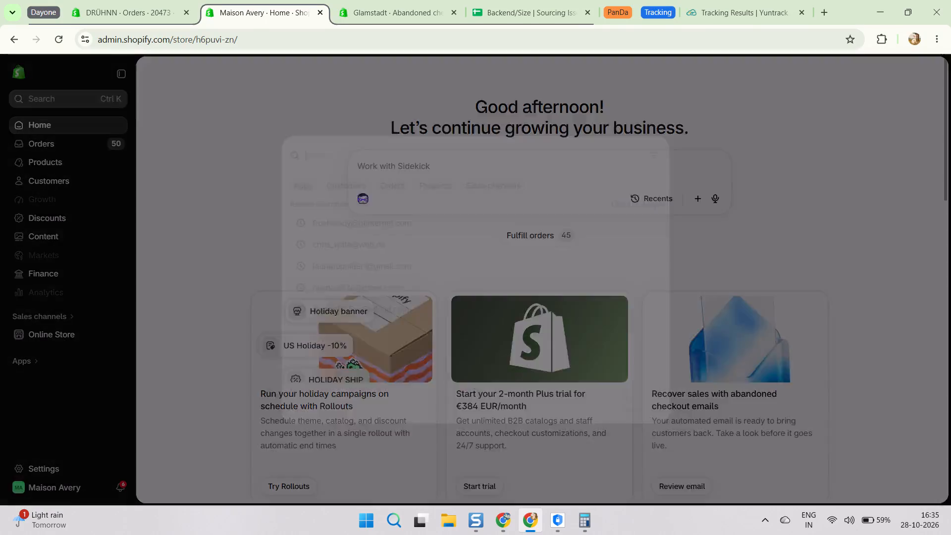
pyautogui.hotkey('ctrl', 'v')
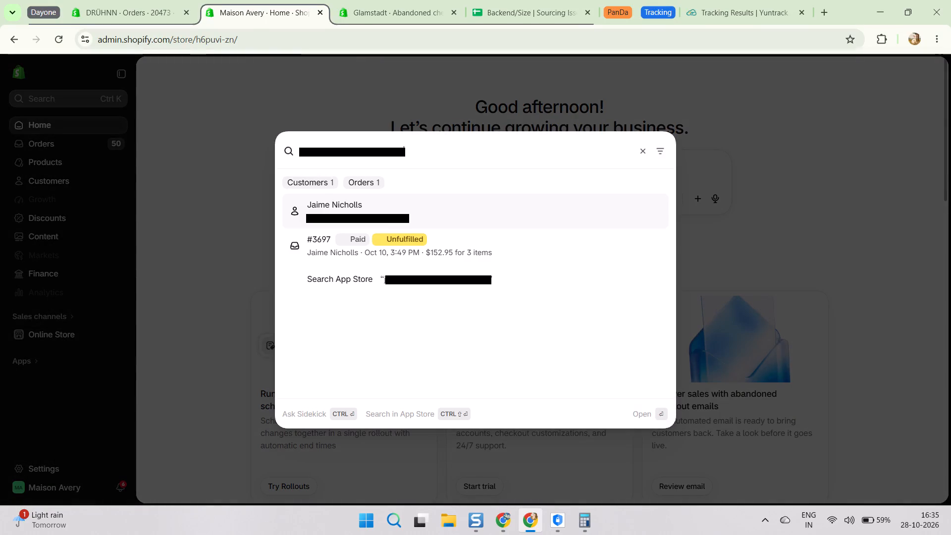
pyautogui.click(323, 237)
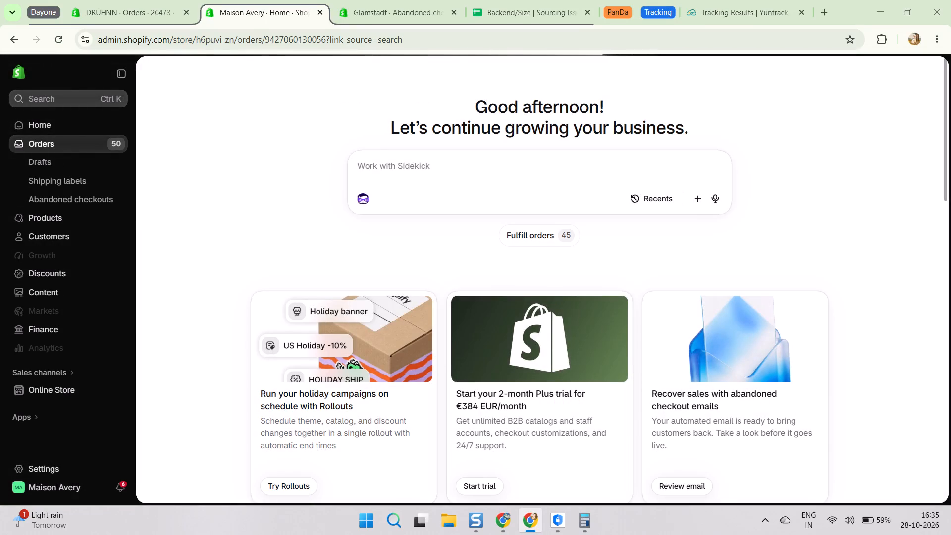
pyautogui.click(385, 185)
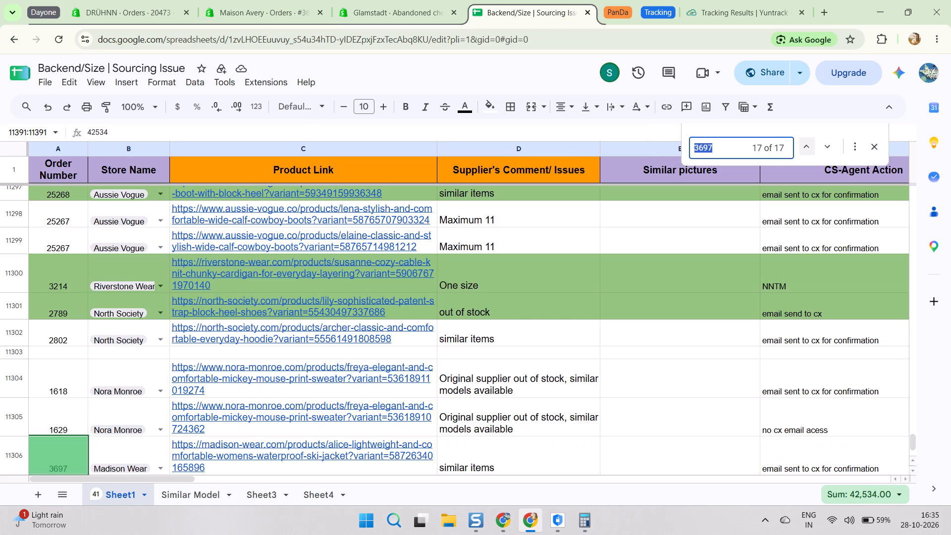
pyautogui.click(808, 148)
pyautogui.click(808, 148)
pyautogui.doubleClick(808, 148)
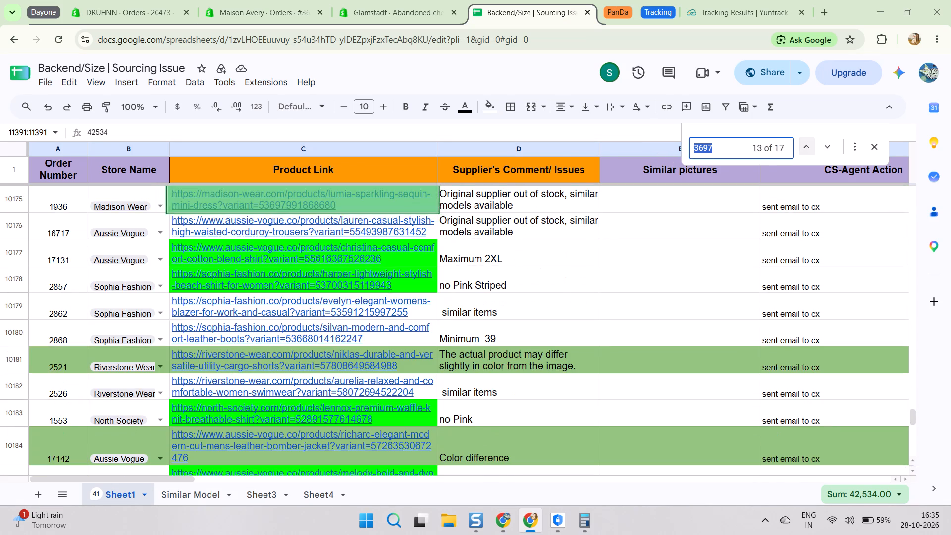
pyautogui.tripleClick(808, 148)
pyautogui.tripleClick(808, 148)
pyautogui.tripleClick(808, 148)
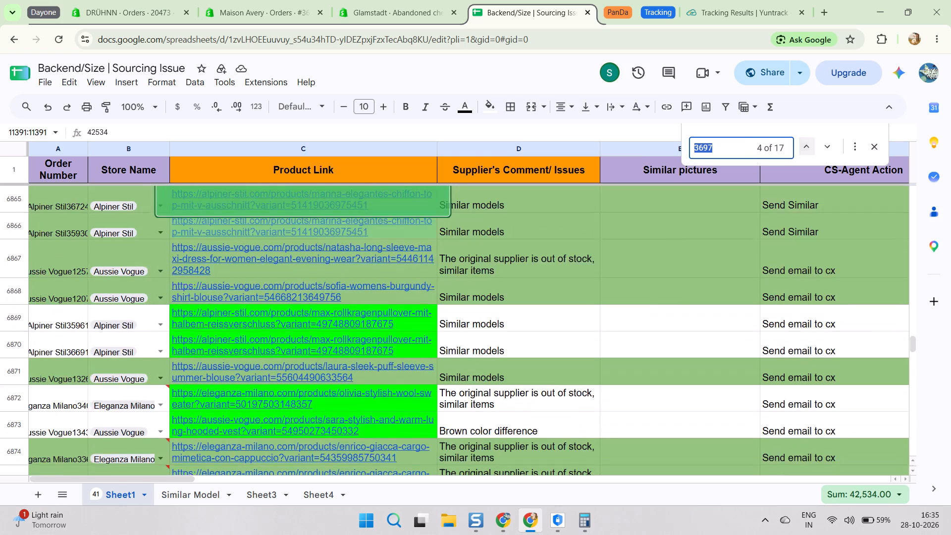
pyautogui.tripleClick(808, 148)
pyautogui.doubleClick(808, 148)
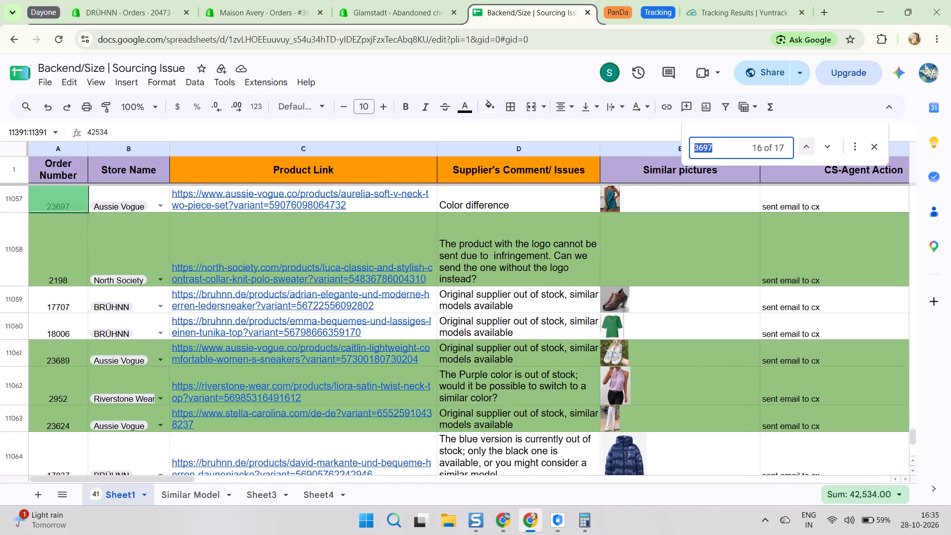
pyautogui.click(808, 145)
pyautogui.click(808, 145)
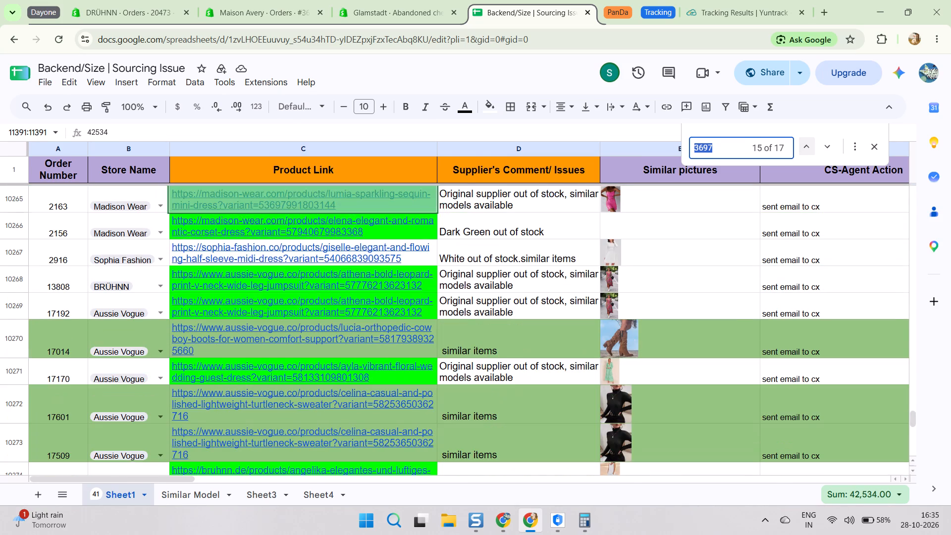
pyautogui.tripleClick(828, 147)
pyautogui.click(828, 147)
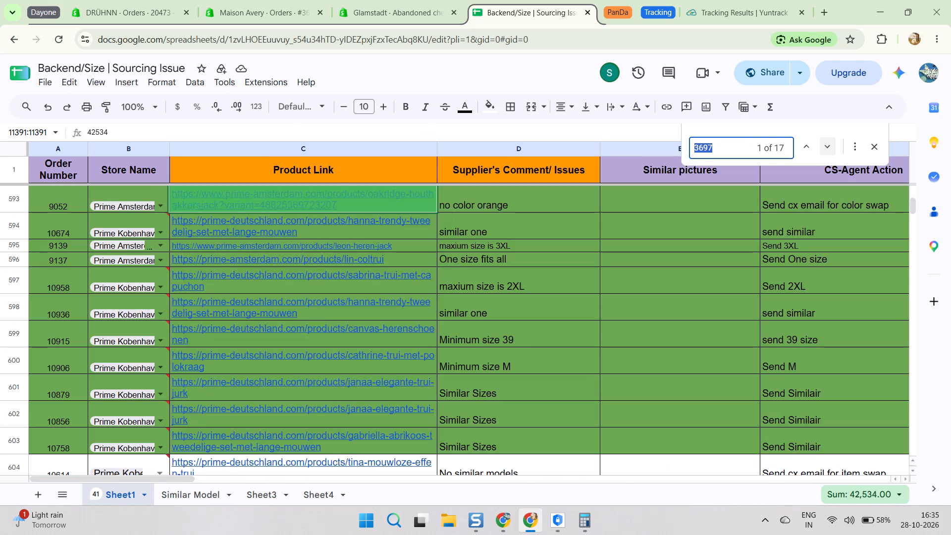
pyautogui.click(827, 147)
pyautogui.click(827, 147)
pyautogui.tripleClick(827, 147)
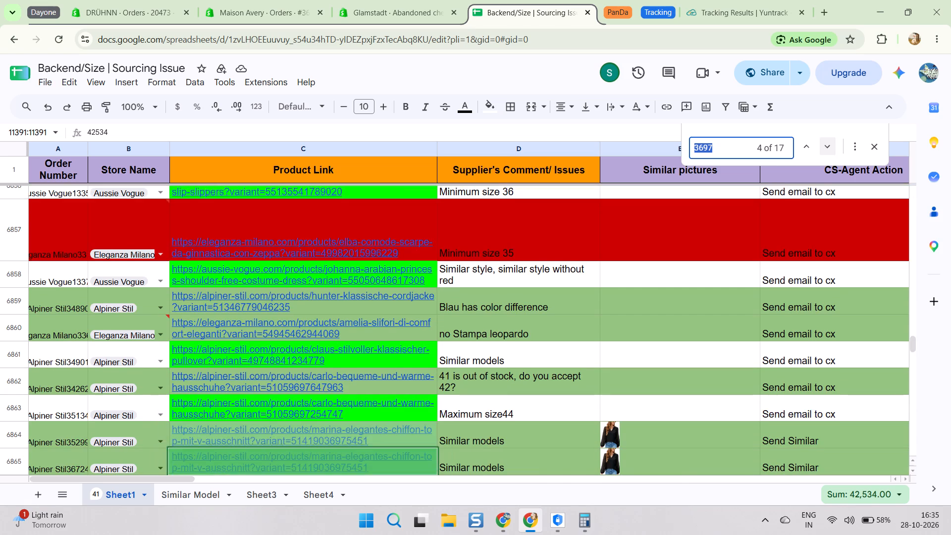
pyautogui.click(827, 147)
pyautogui.click(827, 147)
pyautogui.click(827, 147)
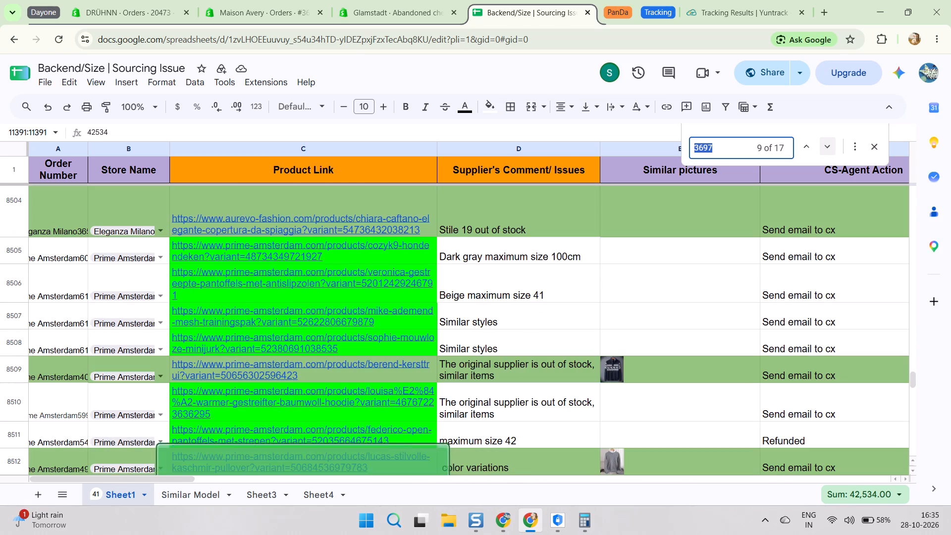
pyautogui.click(826, 147)
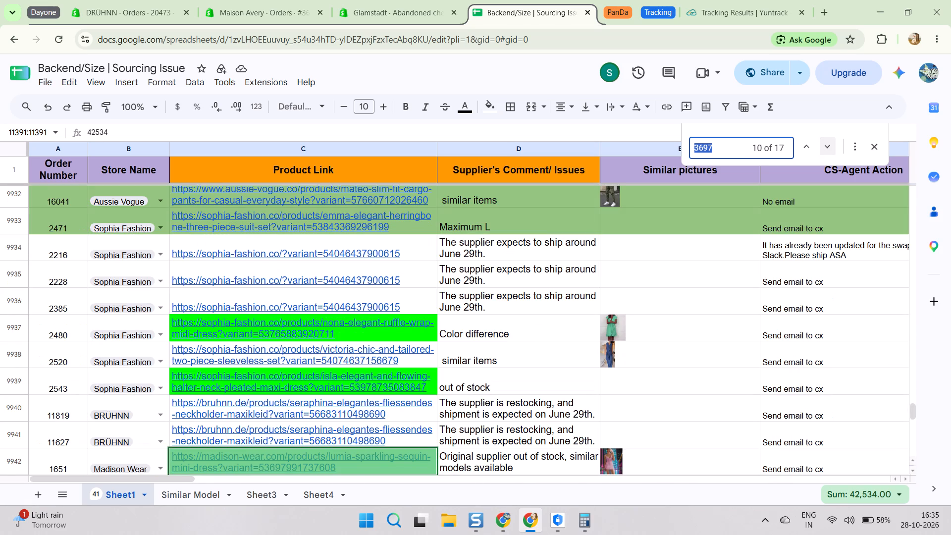
pyautogui.click(826, 147)
pyautogui.click(826, 147)
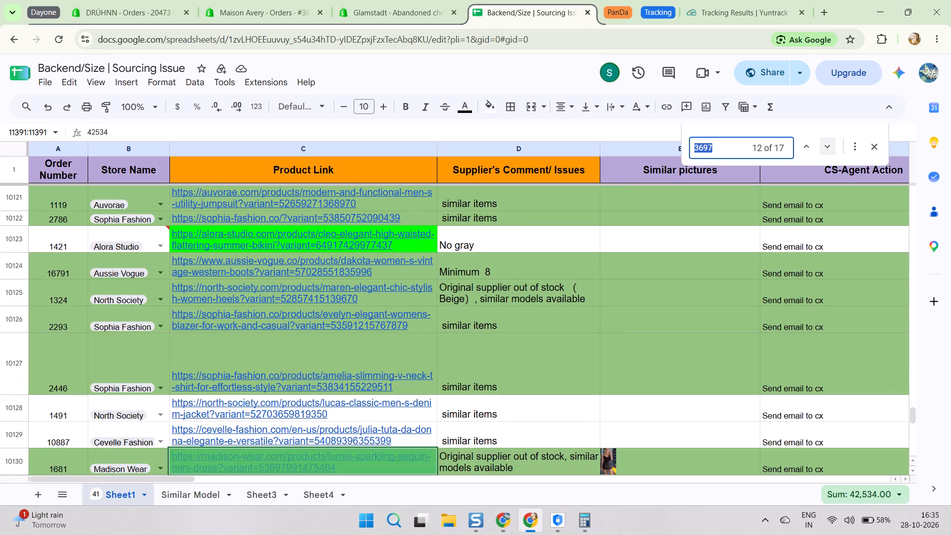
pyautogui.click(826, 147)
pyautogui.click(826, 147)
pyautogui.click(826, 147)
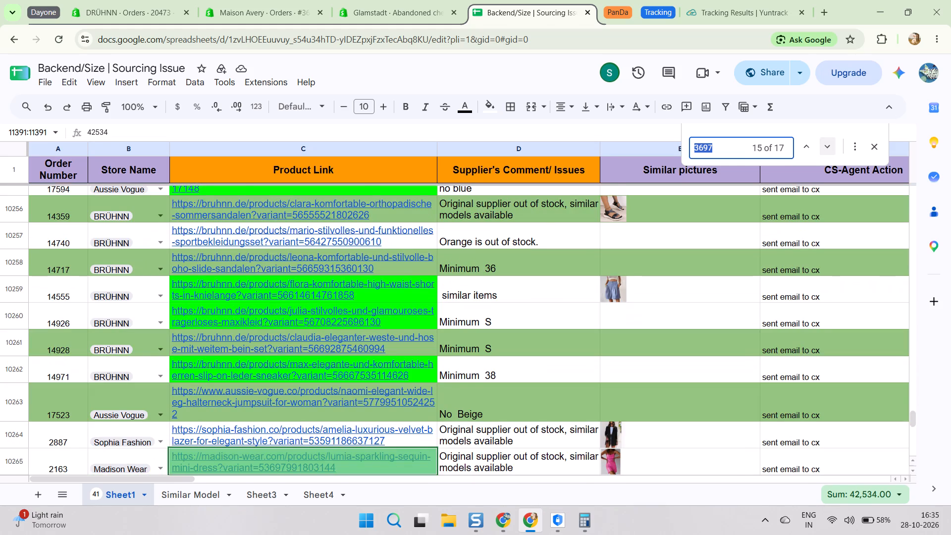
pyautogui.click(826, 147)
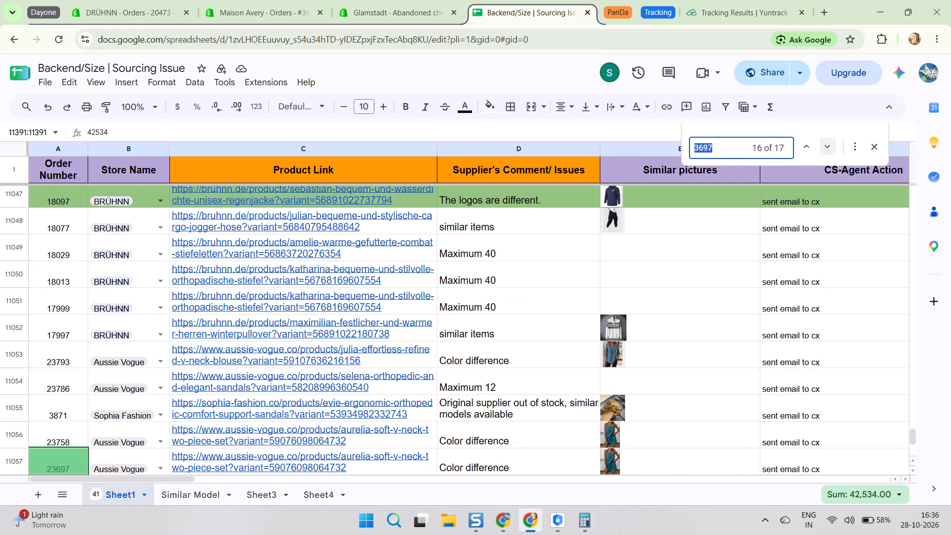
pyautogui.click(835, 147)
pyautogui.click(804, 146)
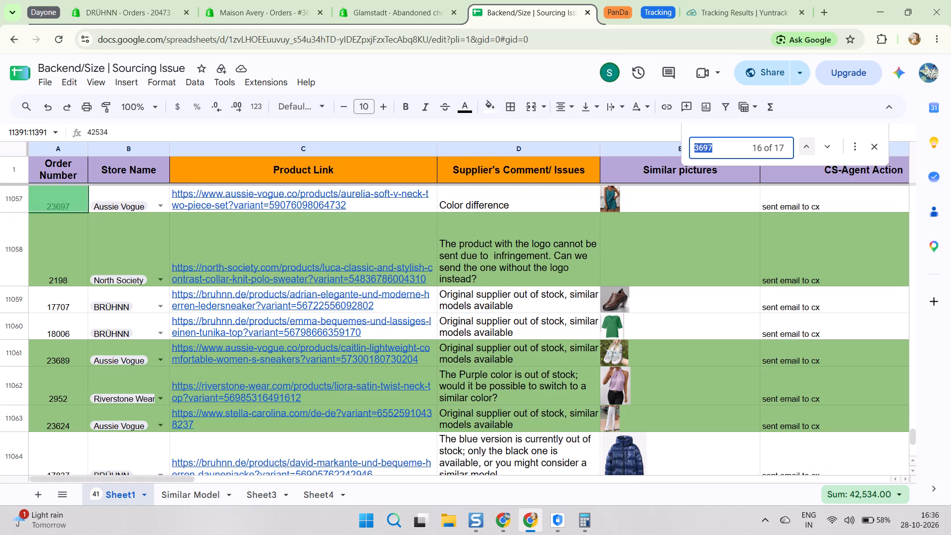
pyautogui.click(804, 145)
pyautogui.click(828, 148)
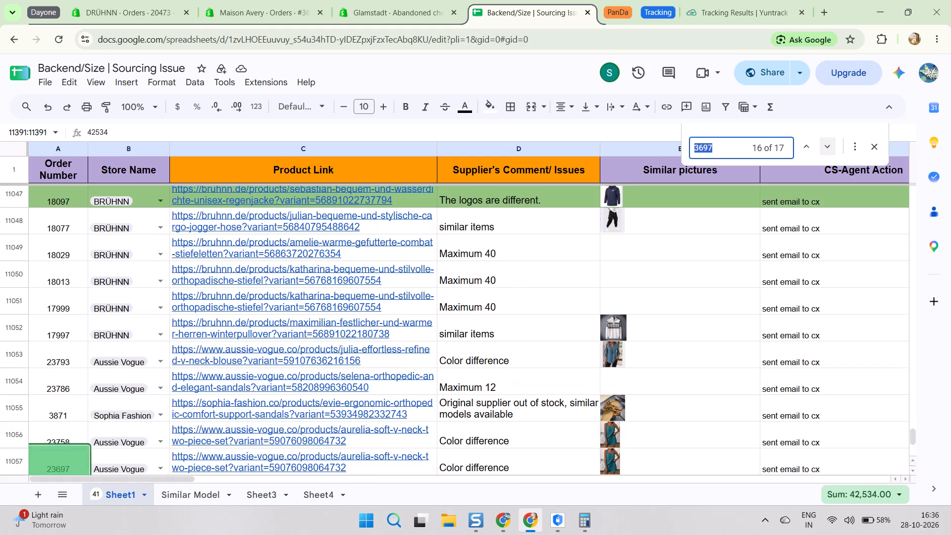
pyautogui.click(825, 145)
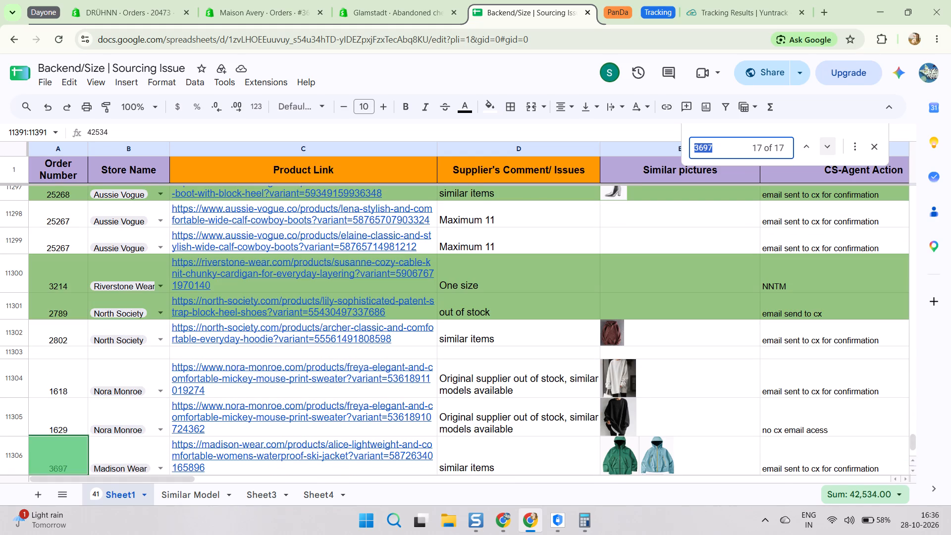
pyautogui.click(807, 145)
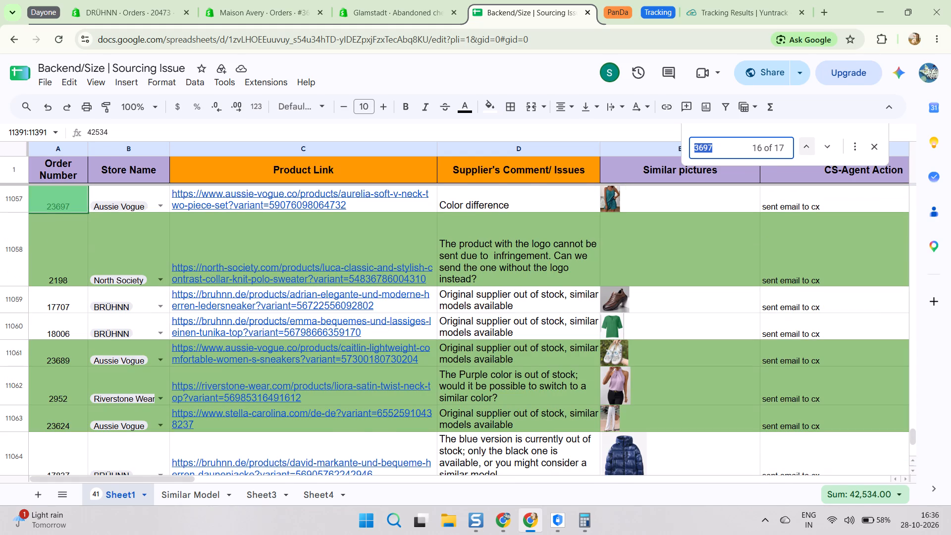
pyautogui.click(807, 145)
pyautogui.click(807, 145)
pyautogui.click(807, 145)
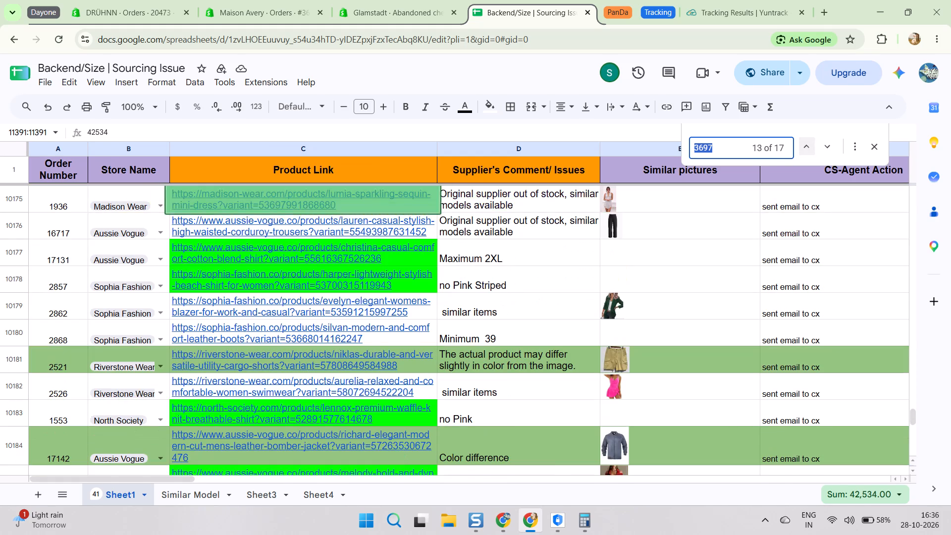
pyautogui.click(807, 145)
pyautogui.click(807, 145)
pyautogui.click(807, 145)
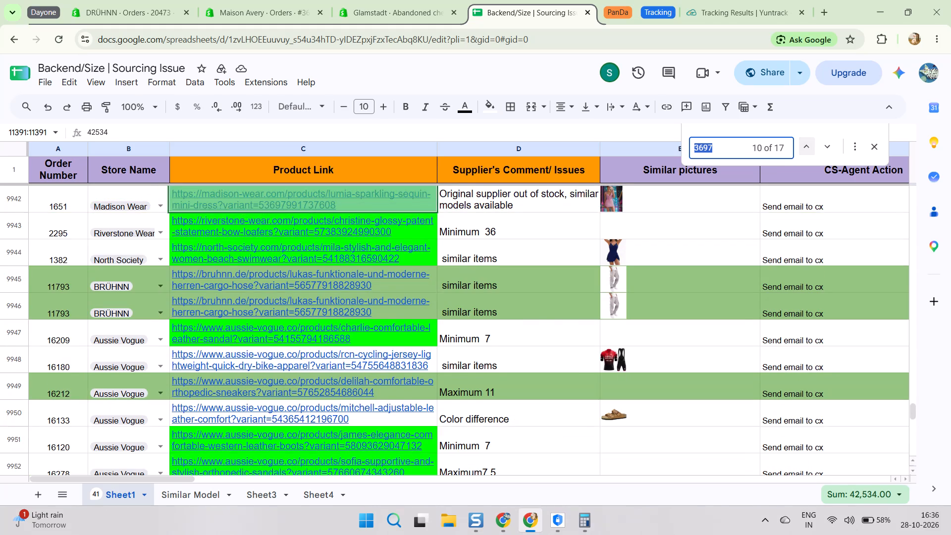
pyautogui.click(807, 145)
pyautogui.click(807, 145)
pyautogui.click(807, 145)
pyautogui.click(807, 145)
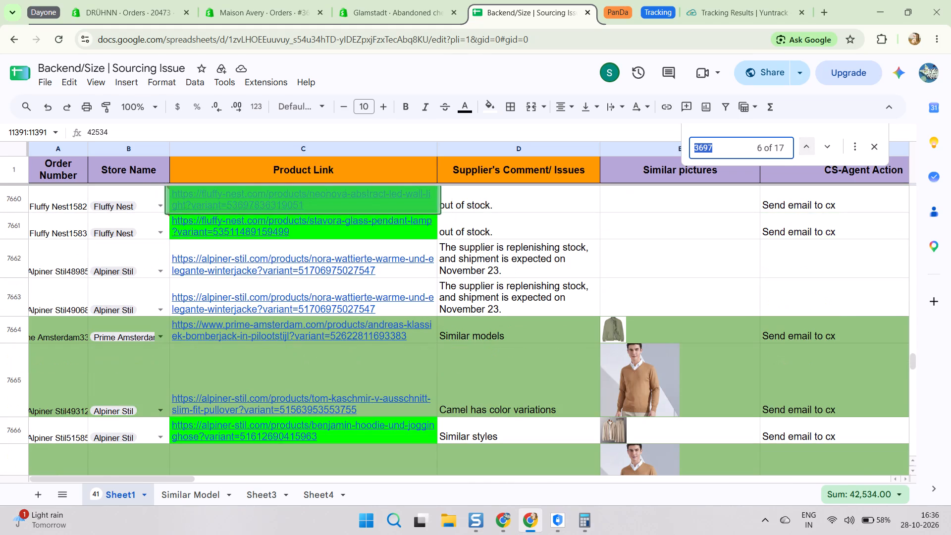
pyautogui.click(807, 145)
pyautogui.tripleClick(823, 146)
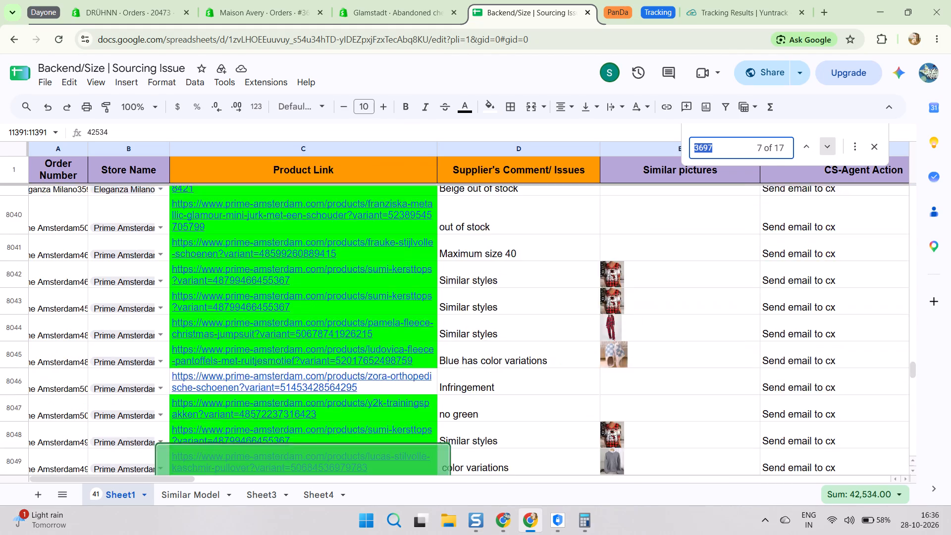
pyautogui.click(815, 147)
pyautogui.tripleClick(812, 147)
pyautogui.tripleClick(812, 147)
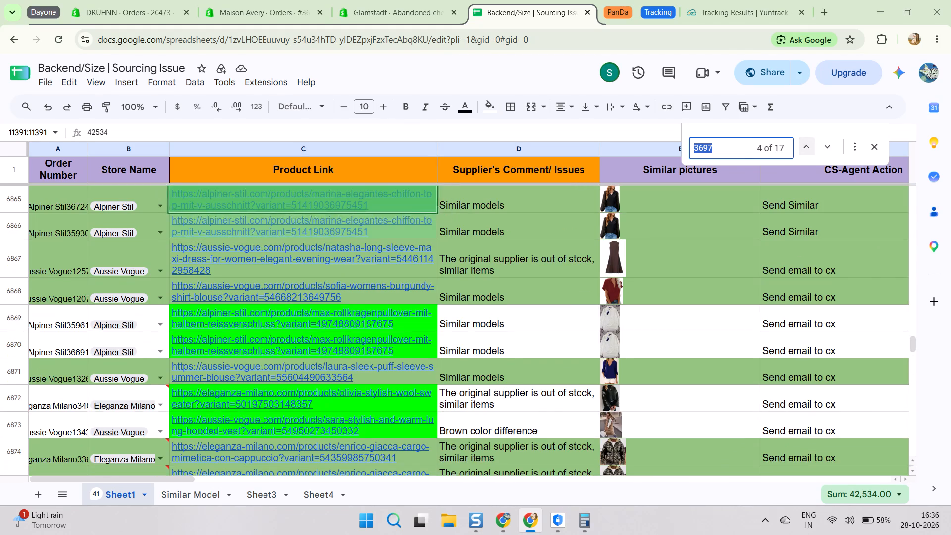
pyautogui.doubleClick(812, 147)
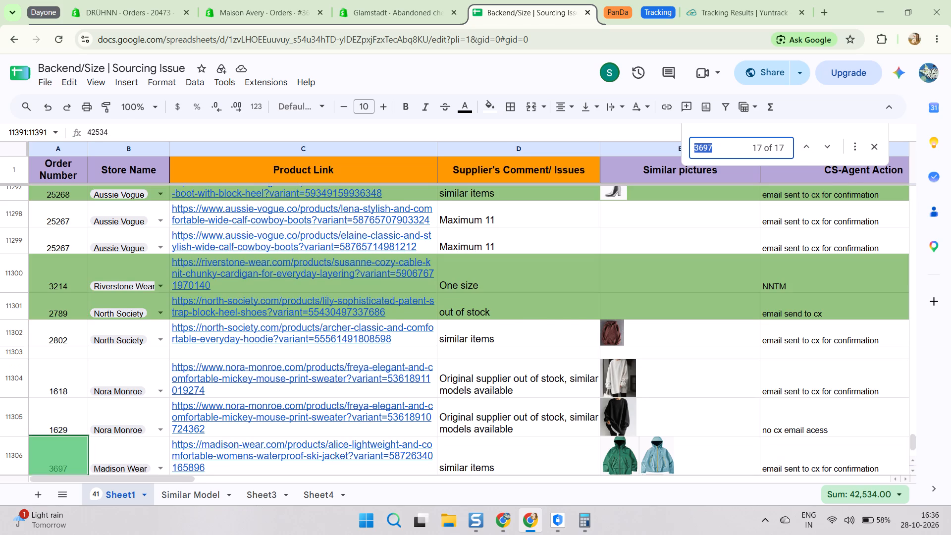
# Select the entire row of Madison Wear order 3697, the Alice waterproof ski jacket, in Sheet1.
pyautogui.scroll(-2, 577, 269)
pyautogui.click(21, 292)
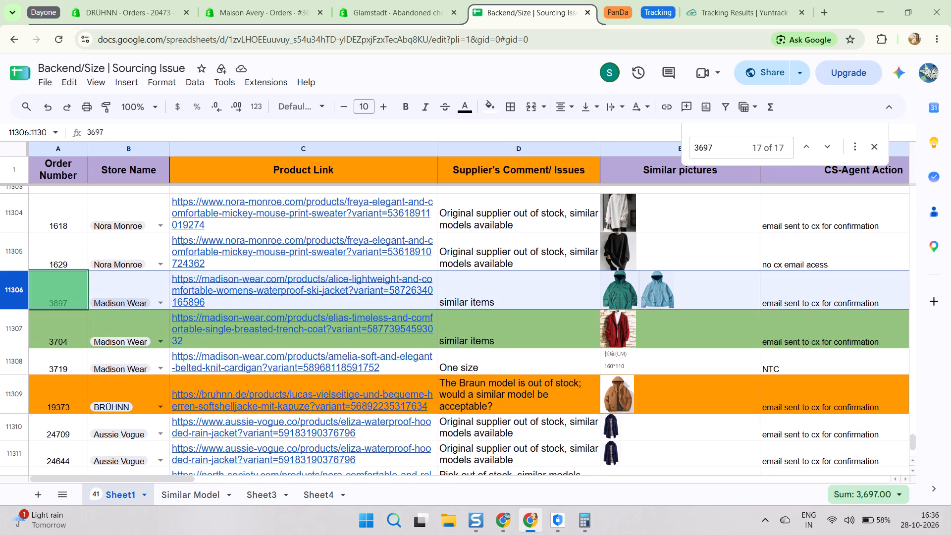
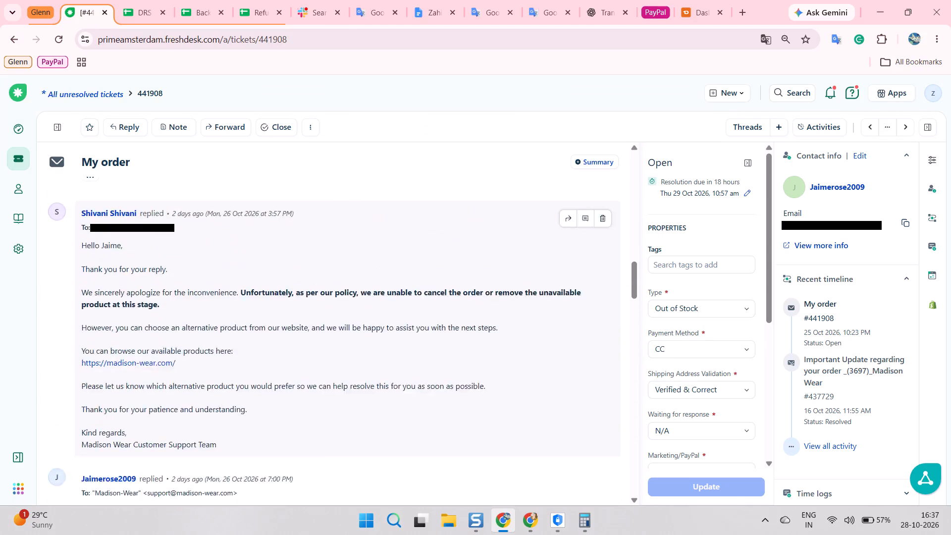
pyautogui.scroll(10, 260, 259)
pyautogui.scroll(-4, 242, 282)
pyautogui.scroll(12, 252, 278)
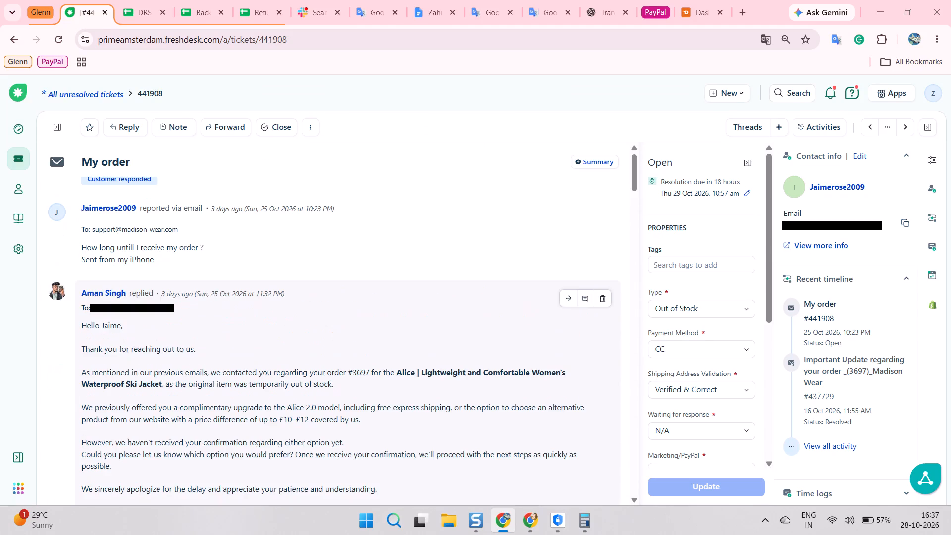
pyautogui.scroll(6, 252, 275)
pyautogui.scroll(-2, 235, 262)
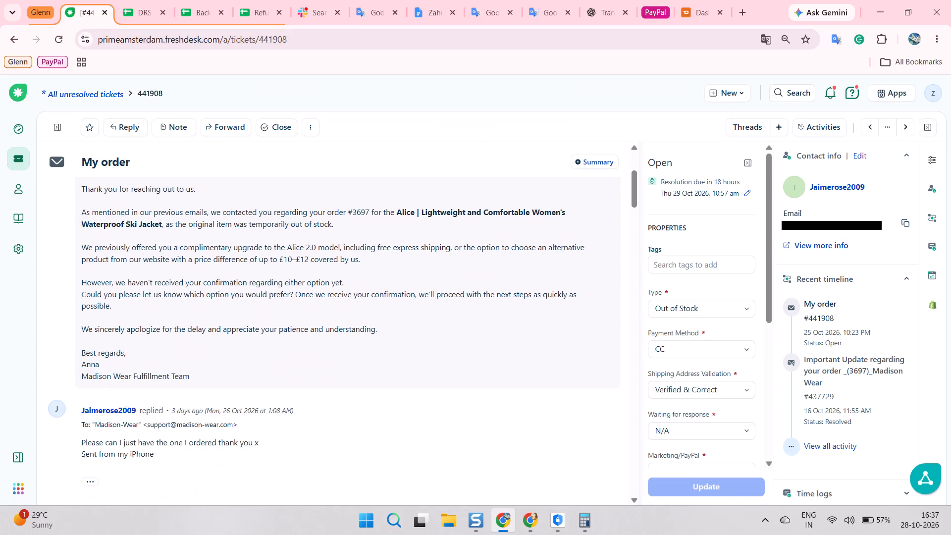
pyautogui.scroll(-4, 225, 253)
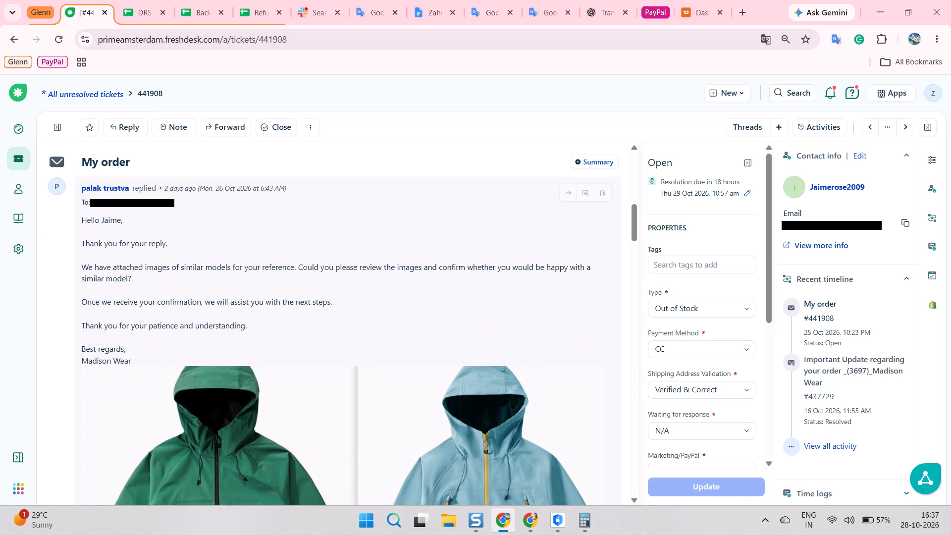
pyautogui.scroll(-5, 217, 266)
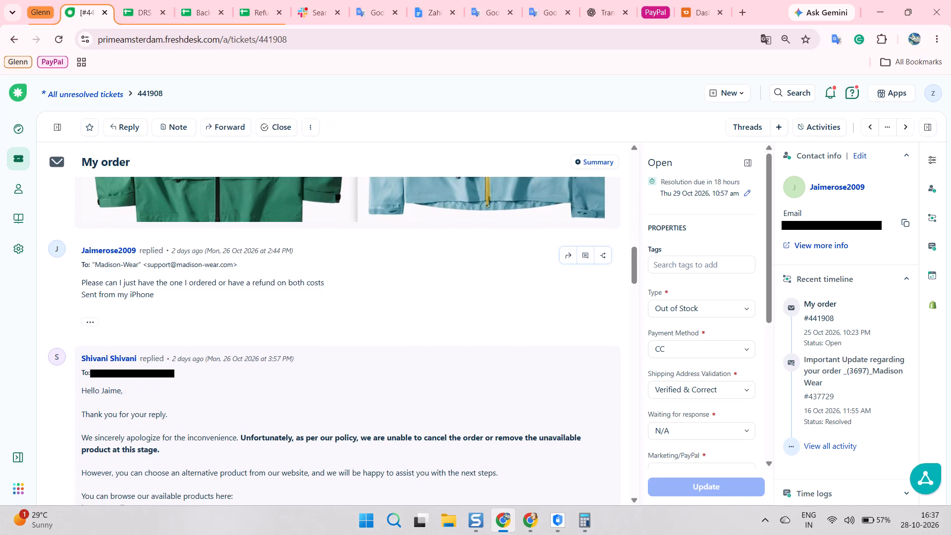
pyautogui.scroll(-2, 172, 275)
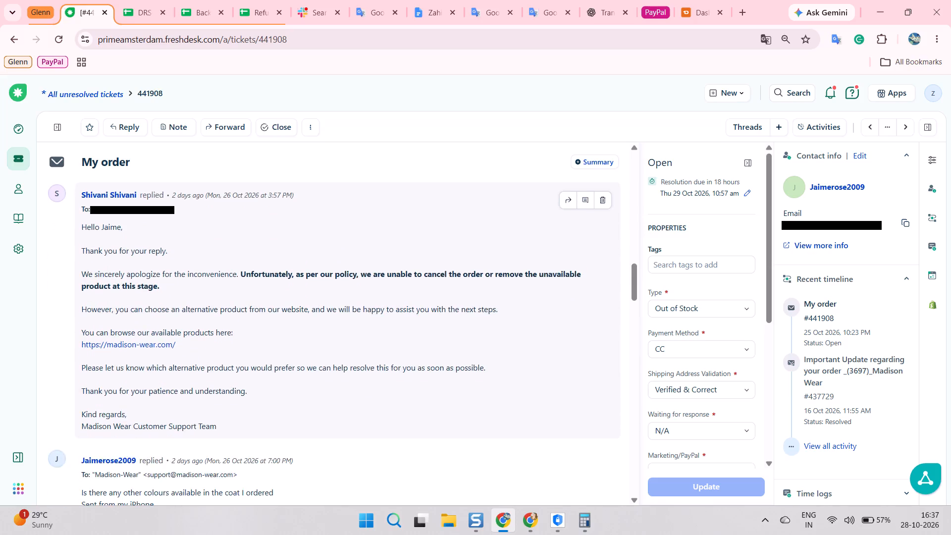
pyautogui.scroll(-1, 172, 273)
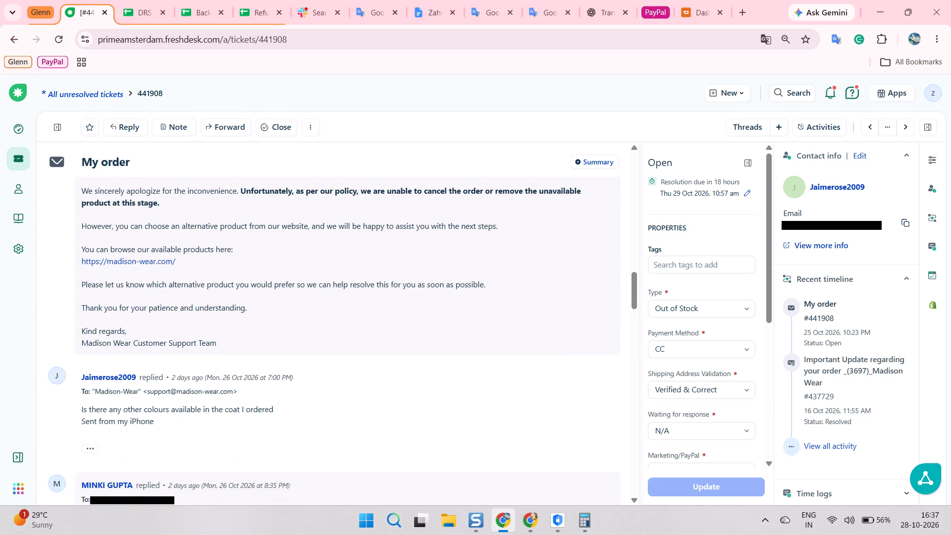
pyautogui.scroll(-2, 173, 272)
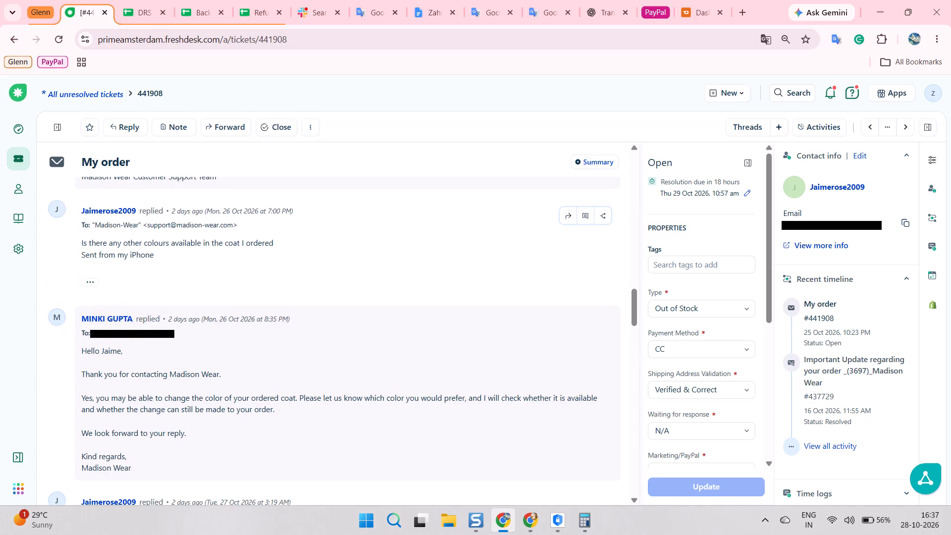
pyautogui.scroll(-1, 186, 248)
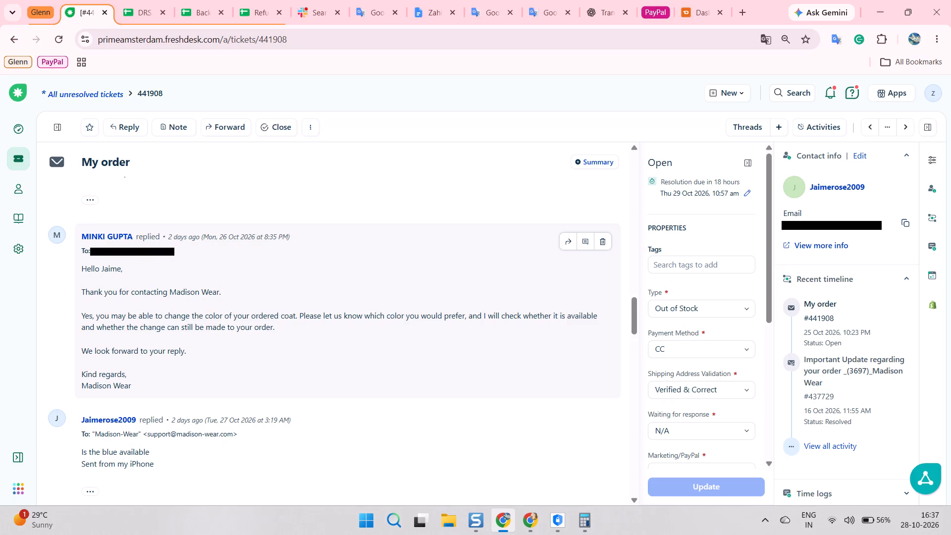
pyautogui.scroll(-2, 242, 282)
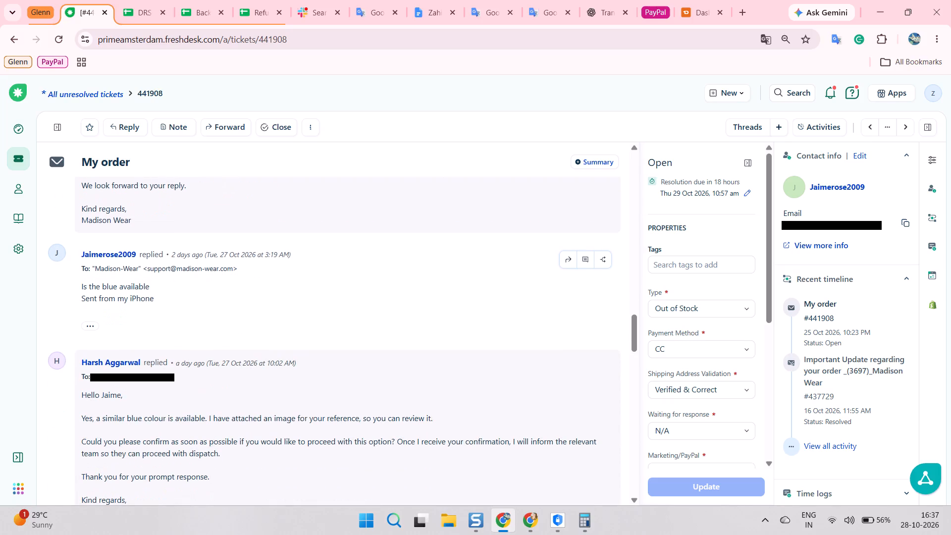
pyautogui.scroll(-2, 150, 295)
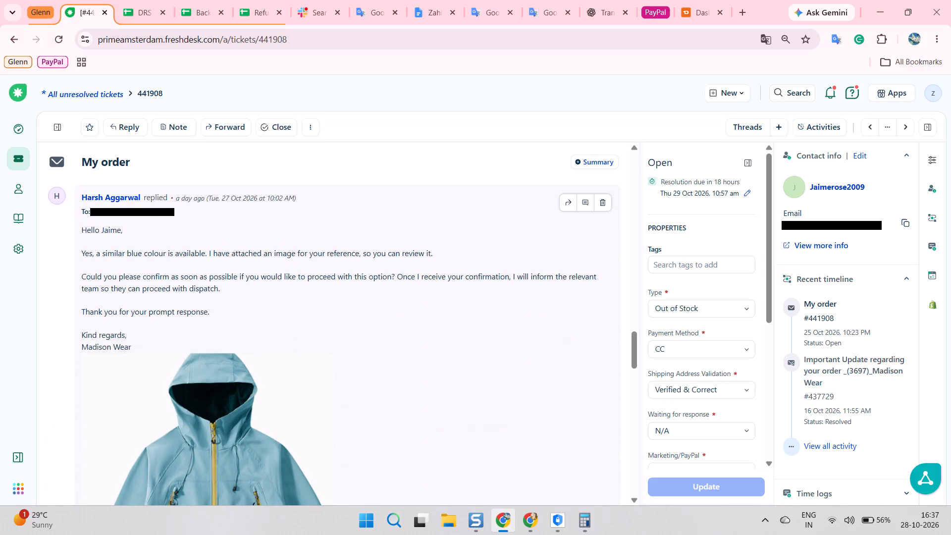
pyautogui.scroll(-5, 294, 282)
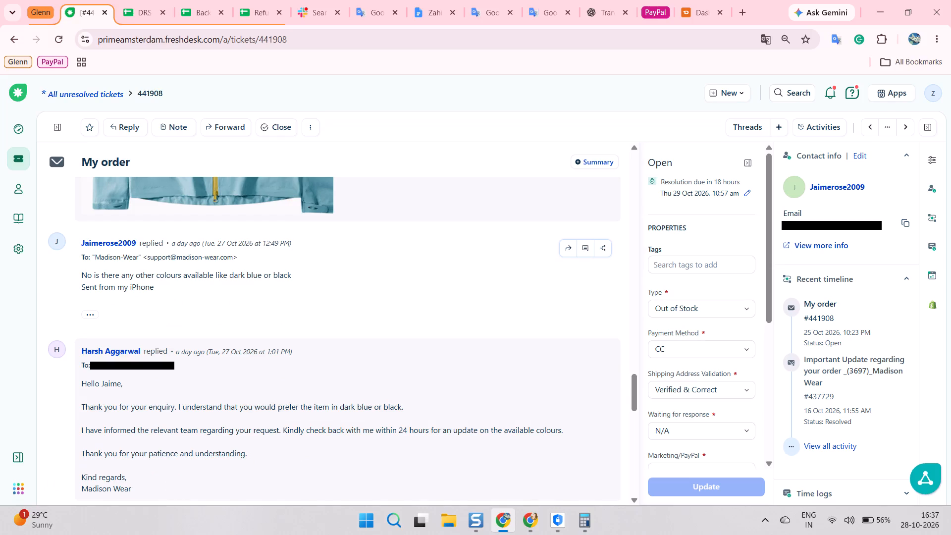
pyautogui.scroll(-2, 213, 280)
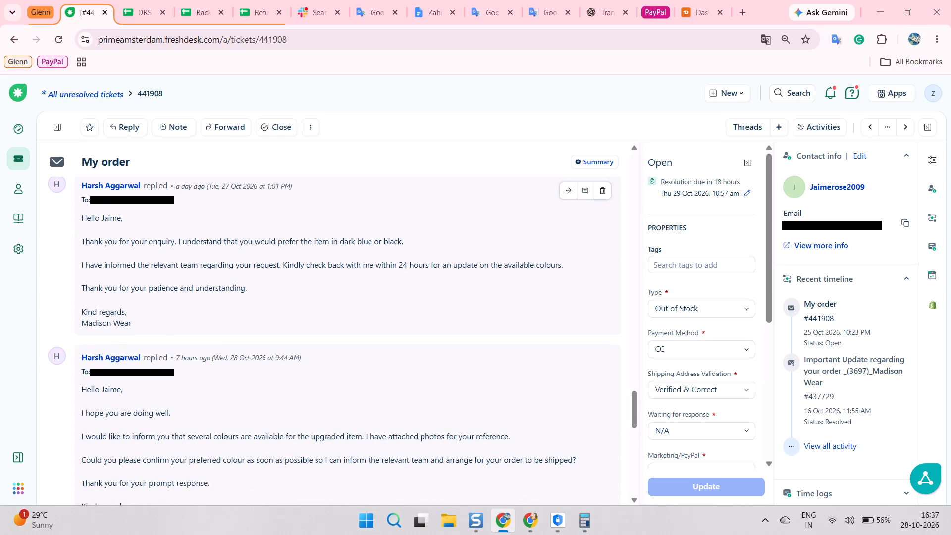
pyautogui.scroll(-1, 125, 282)
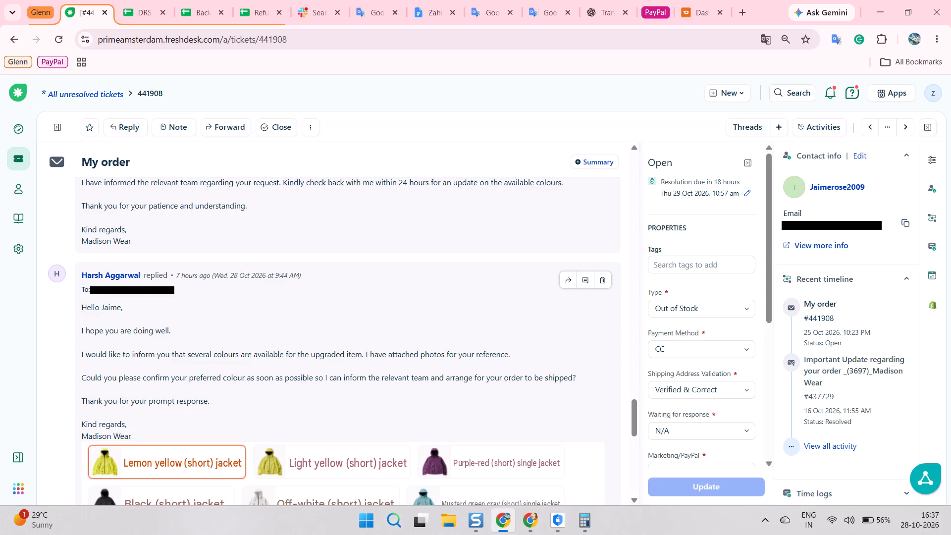
pyautogui.scroll(-1, 244, 342)
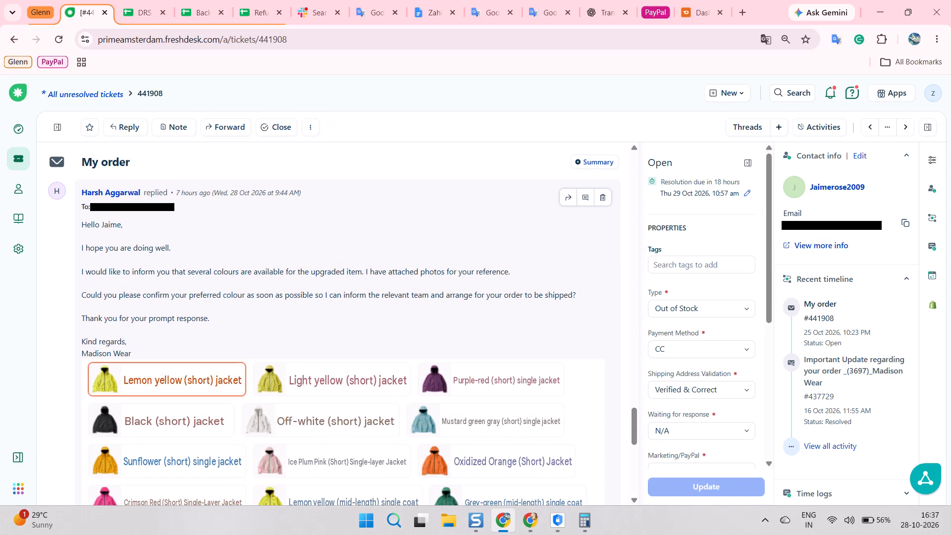
pyautogui.scroll(-3, 352, 299)
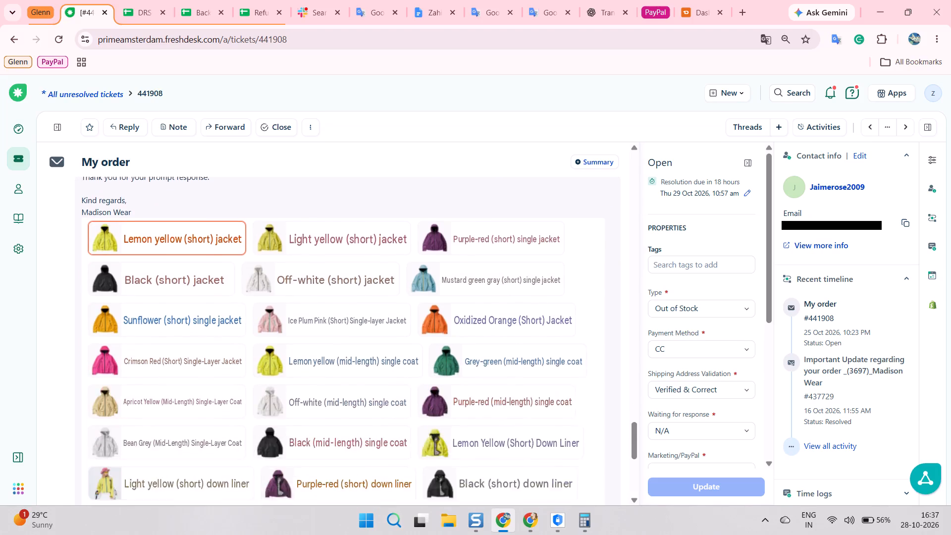
pyautogui.scroll(-4, 364, 295)
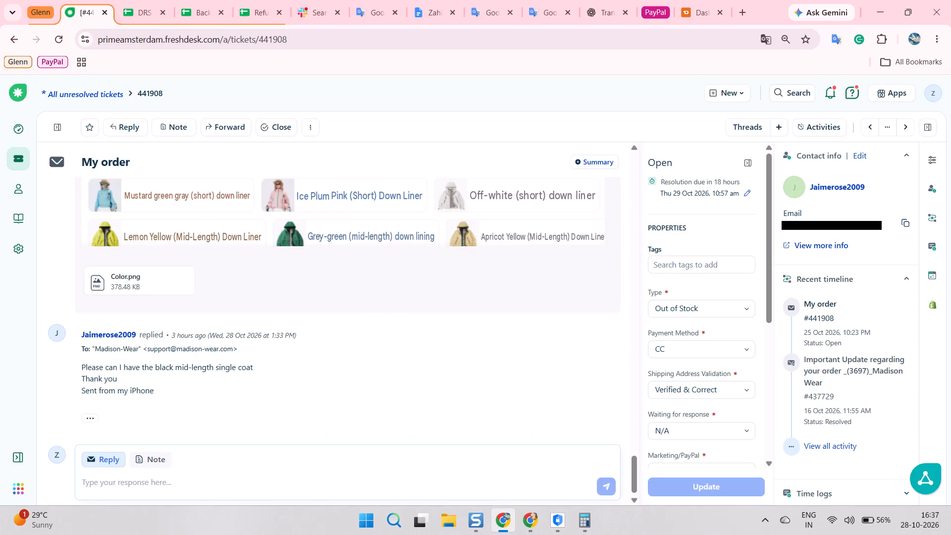
pyautogui.scroll(1, 233, 311)
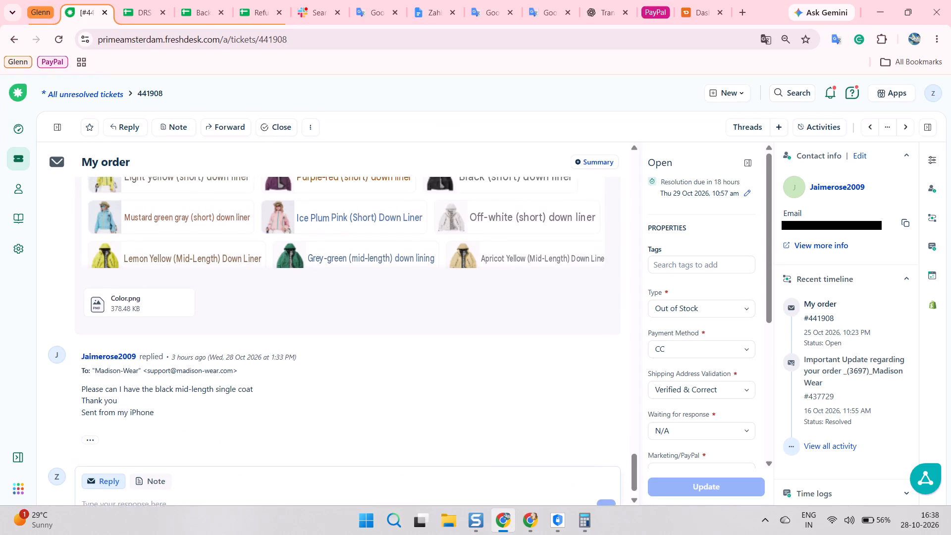
pyautogui.scroll(1, 231, 315)
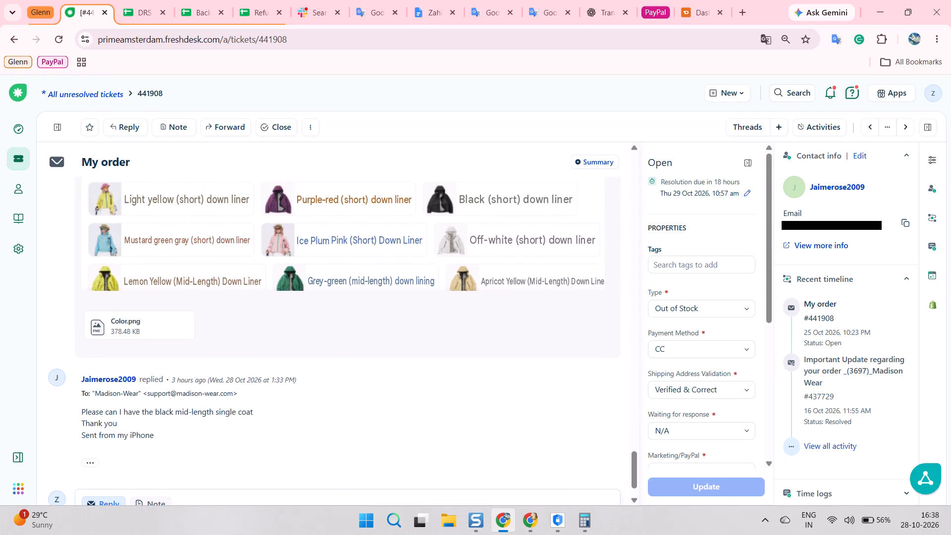
pyautogui.scroll(-1, 219, 319)
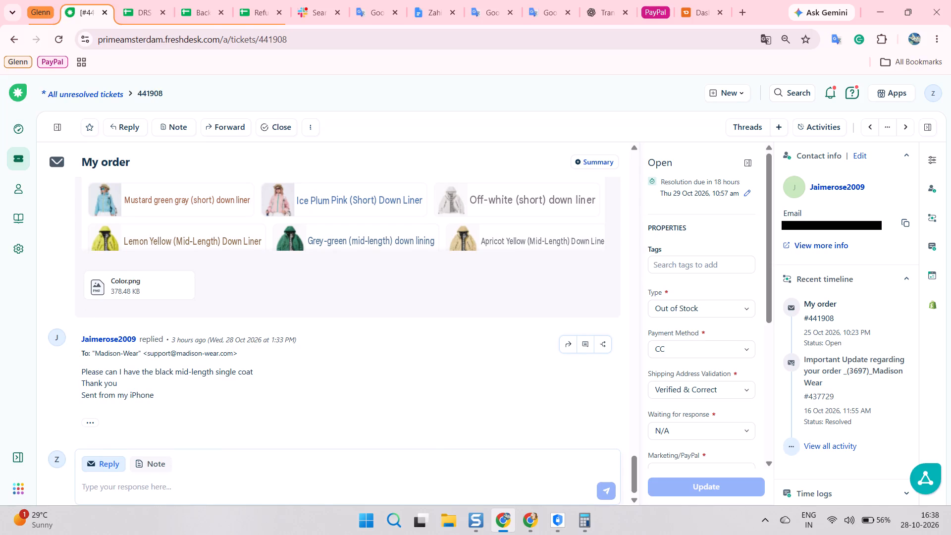
pyautogui.hotkey('alt', 'Tab')
pyautogui.click(367, 266)
pyautogui.hotkey('alt', 'Tab')
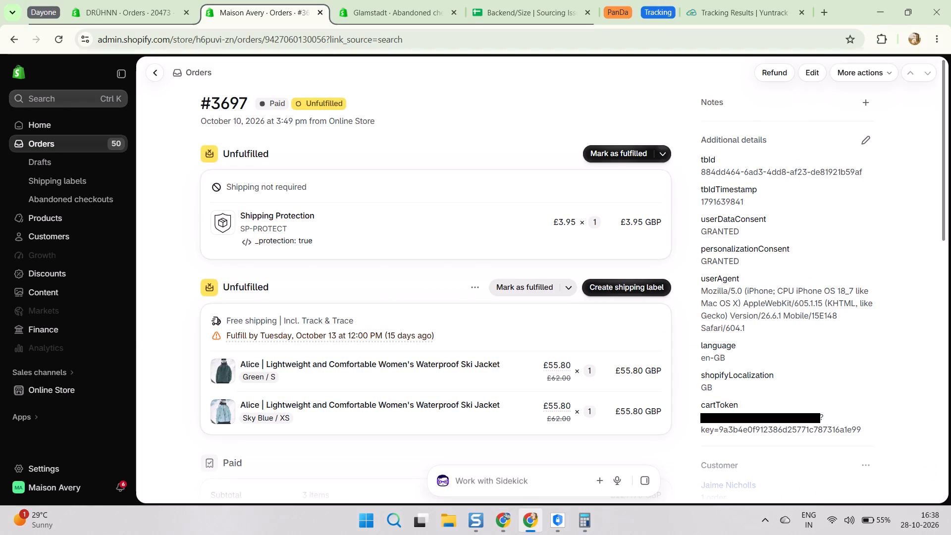
pyautogui.click(502, 527)
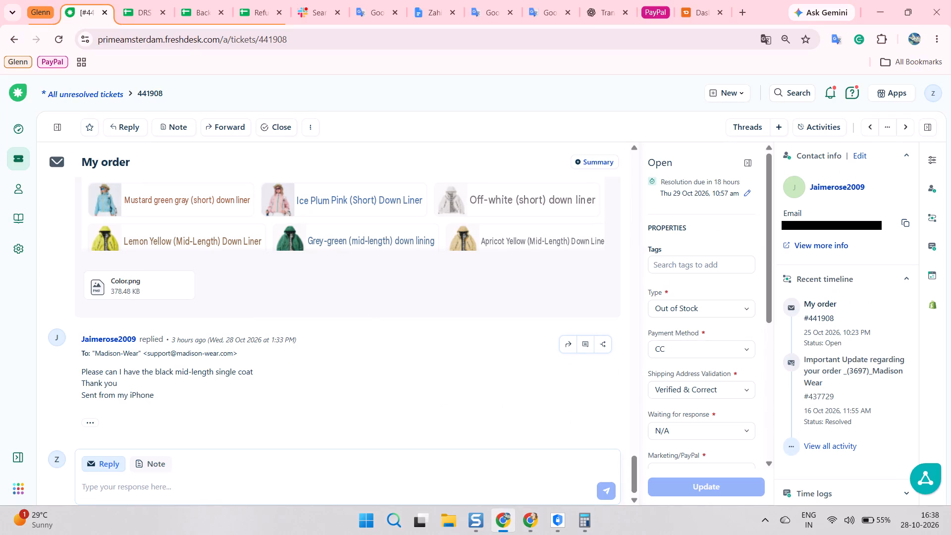
pyautogui.scroll(11, 224, 364)
pyautogui.scroll(-2, 254, 319)
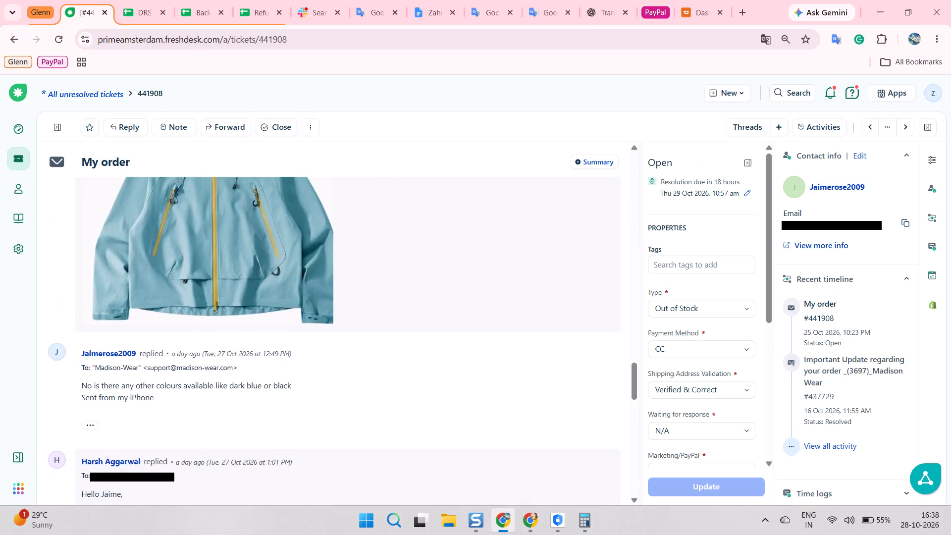
pyautogui.scroll(-7, 254, 319)
pyautogui.scroll(11, 204, 319)
pyautogui.scroll(-3, 178, 315)
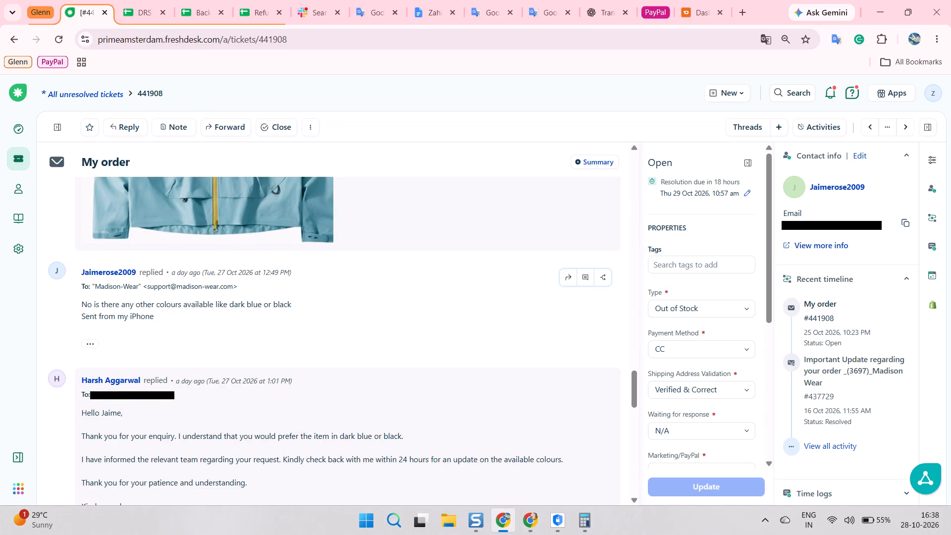
pyautogui.scroll(-12, 172, 306)
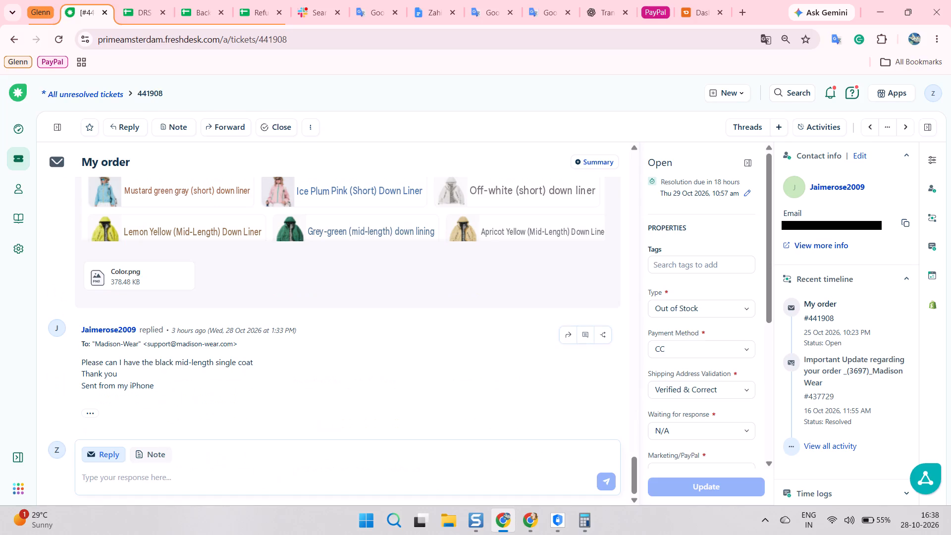
# Copy the customer's line "Please can I have the black mid-length single coat" and translate it into Hindi in Google Translate.
pyautogui.tripleClick(152, 359)
pyautogui.hotkey('ctrl', 'c')
pyautogui.hotkey('ctrl', 'c')
pyautogui.hotkey('ctrl', 'c')
pyautogui.hotkey('ctrl', 'c')
pyautogui.click(552, 0)
pyautogui.scroll(2, 449, 123)
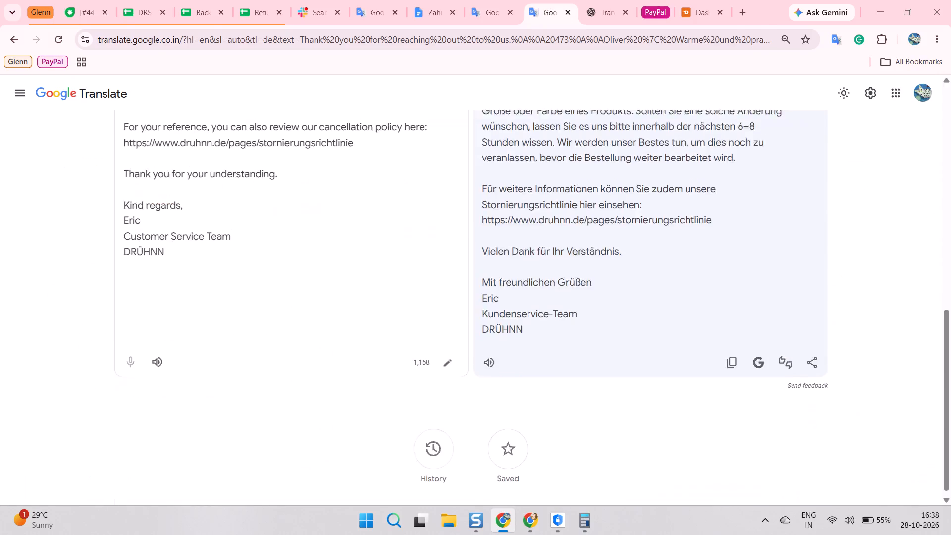
pyautogui.scroll(6, 425, 146)
pyautogui.click(453, 190)
pyautogui.hotkey('ctrl', 'v')
pyautogui.click(539, 158)
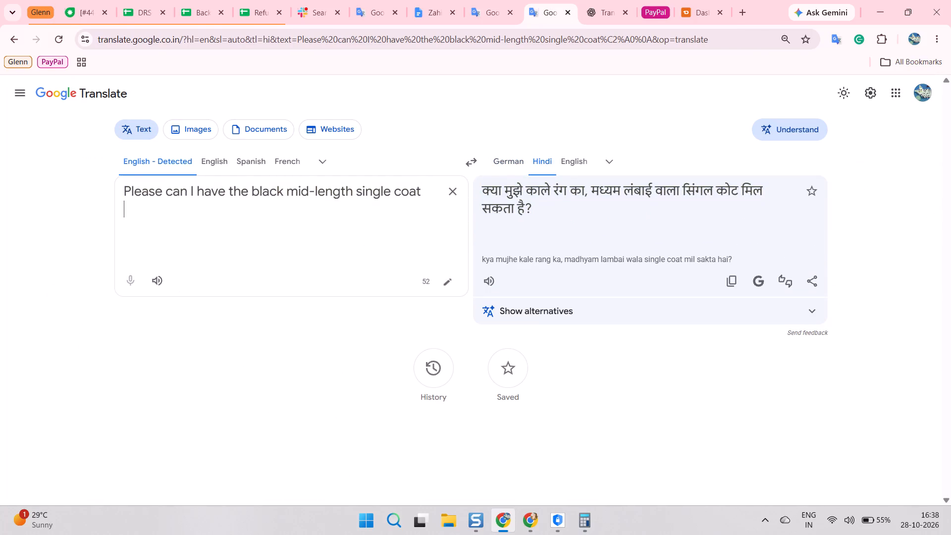
pyautogui.press('BackSpace')
pyautogui.hotkey('alt', 'Tab')
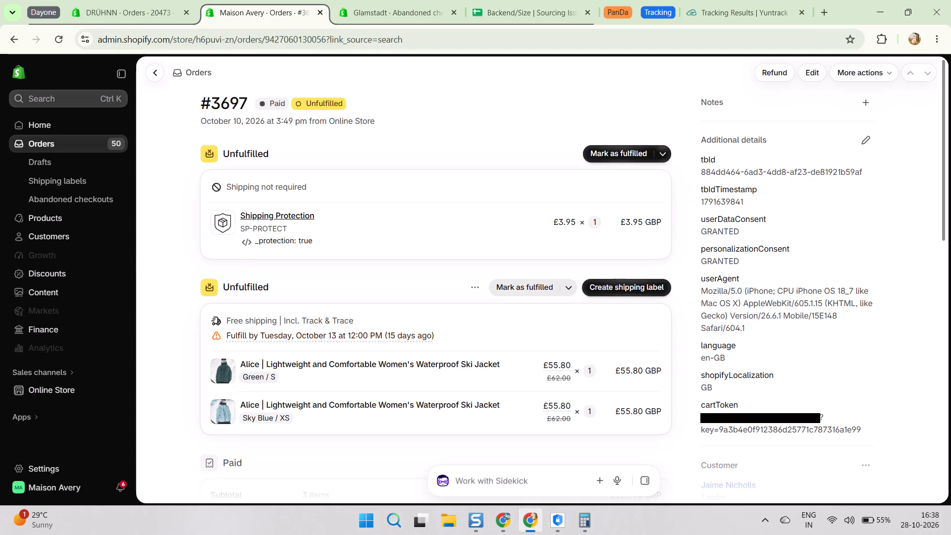
pyautogui.scroll(-1, 266, 344)
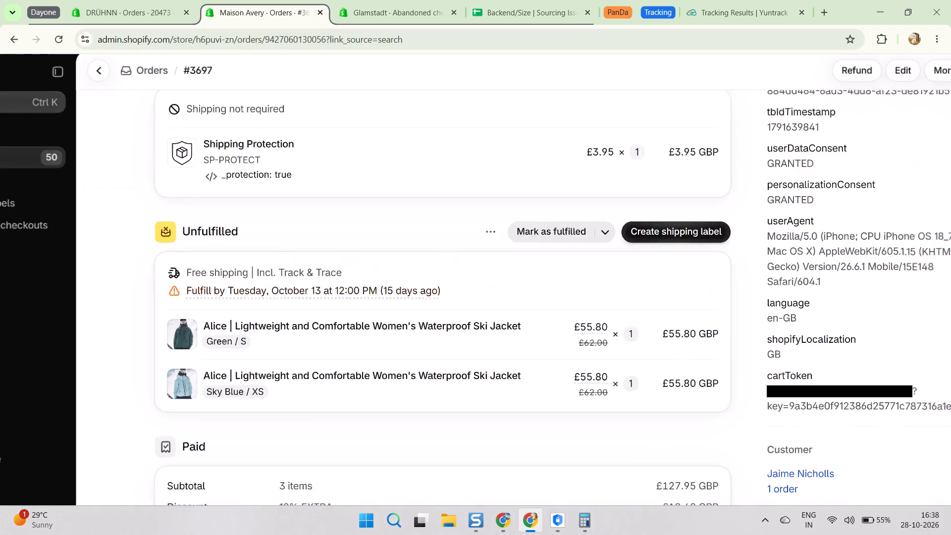
pyautogui.hotkey('alt', 'Tab')
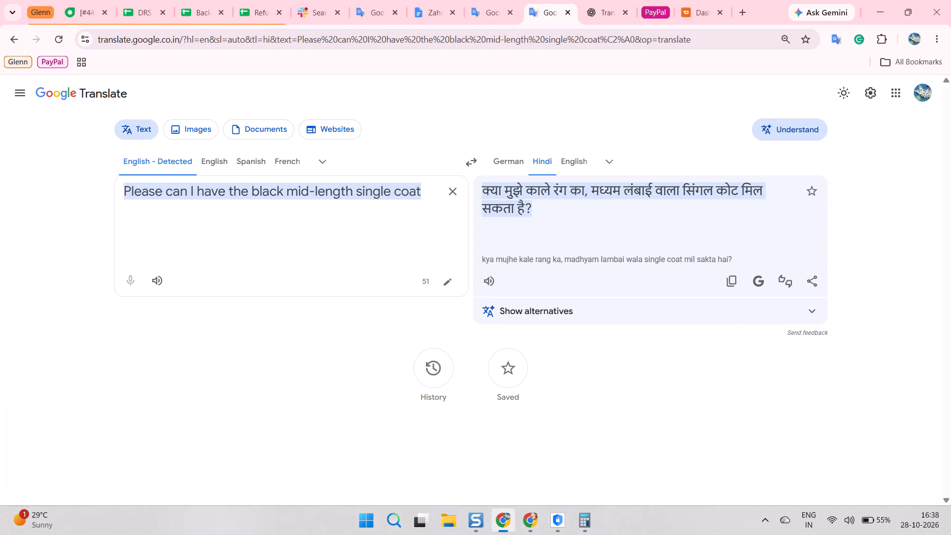
pyautogui.click(84, 3)
pyautogui.scroll(3, 302, 298)
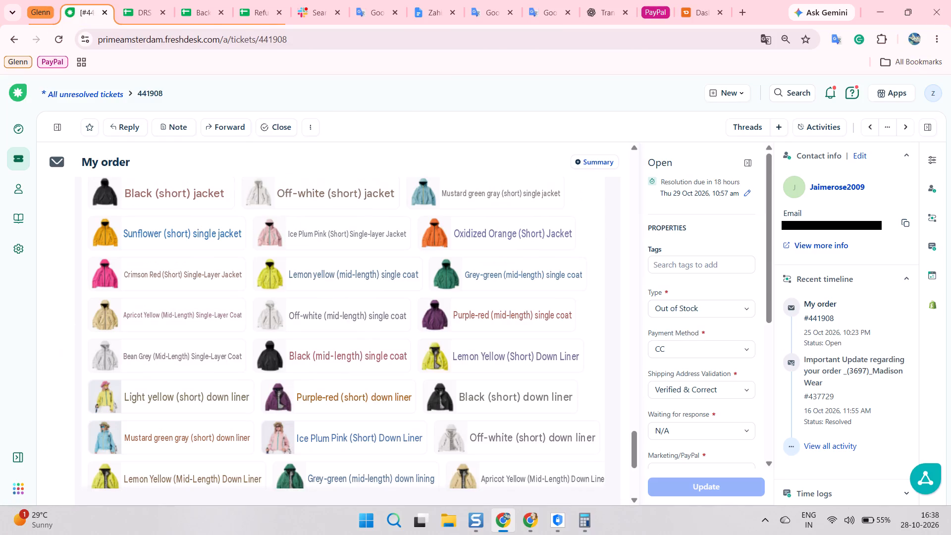
pyautogui.scroll(1, 285, 289)
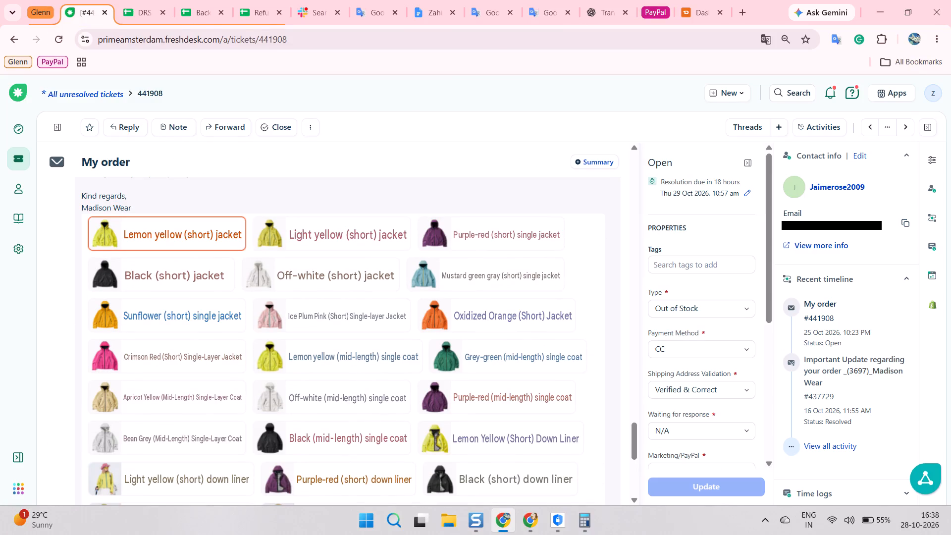
pyautogui.scroll(-4, 189, 246)
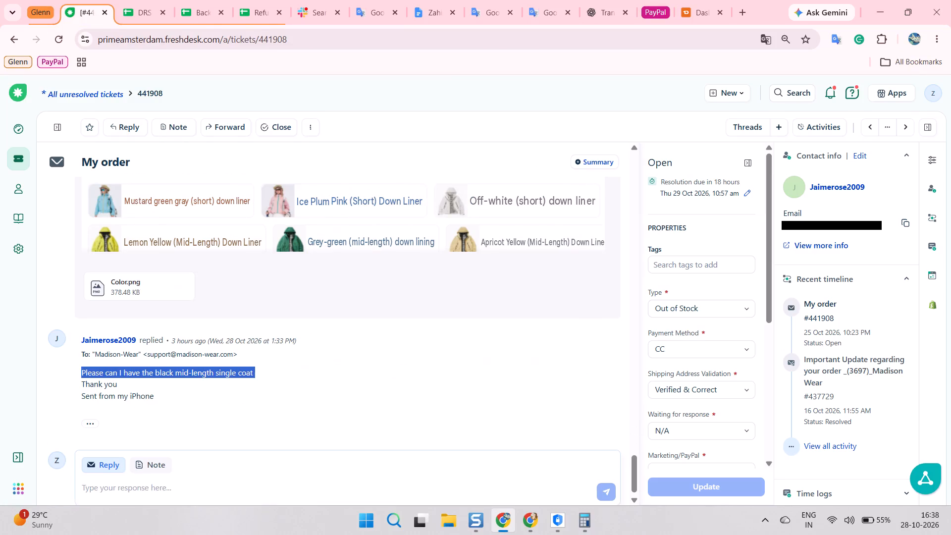
pyautogui.scroll(-3, 191, 241)
pyautogui.click(188, 415)
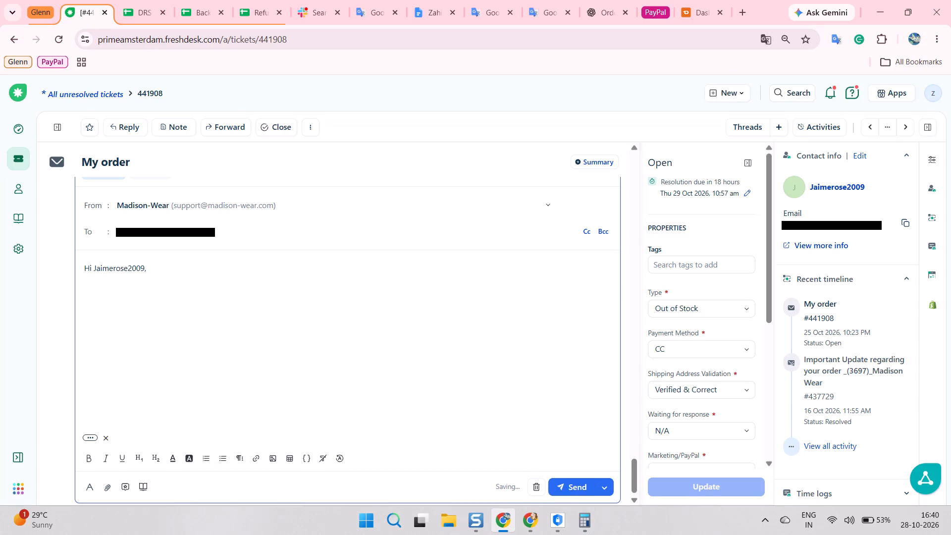
pyautogui.doubleClick(104, 437)
# Replace the reply's default greeting with the greeting and sign-off canned response found by searching "aun", ready for text between them.
pyautogui.keyDown('ctrl'); pyautogui.click(124, 419); pyautogui.keyUp('ctrl')
pyautogui.hotkey('ctrl', 'a')
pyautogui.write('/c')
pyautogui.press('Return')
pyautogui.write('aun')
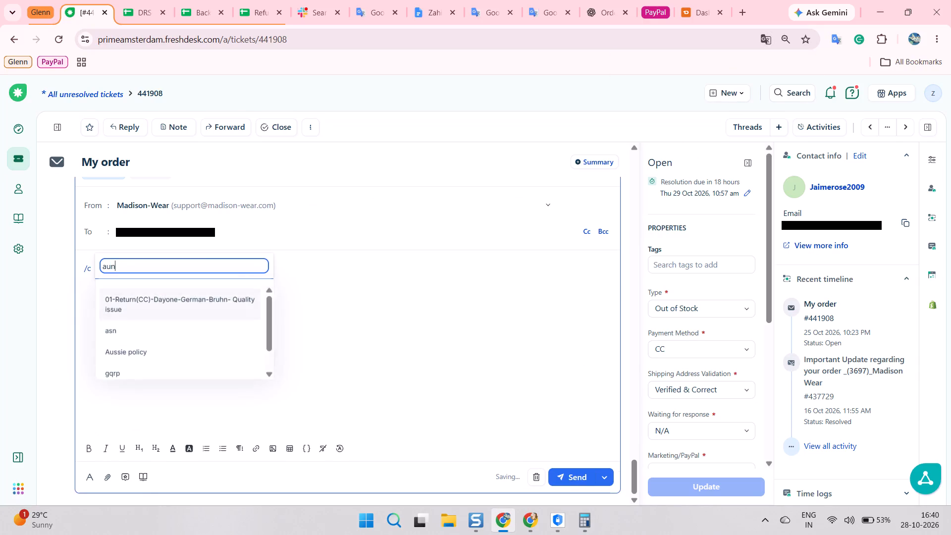
pyautogui.click(169, 296)
pyautogui.click(101, 287)
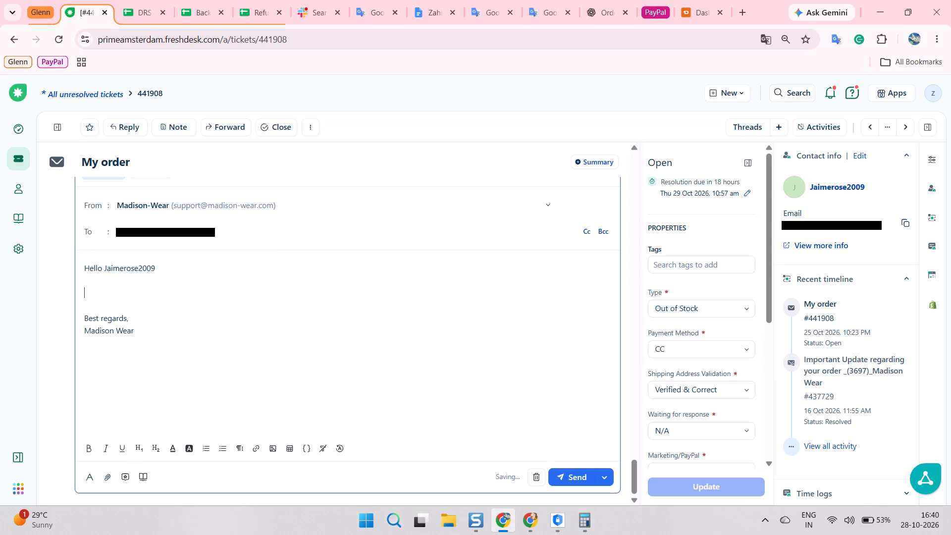
# Paste the copied message between the greeting and sign-off, remove the surplus blank line, and separate its paragraphs with blank lines.
pyautogui.hotkey('ctrl', 'v')
pyautogui.scroll(-3, 109, 295)
pyautogui.click(109, 372)
pyautogui.press('BackSpace')
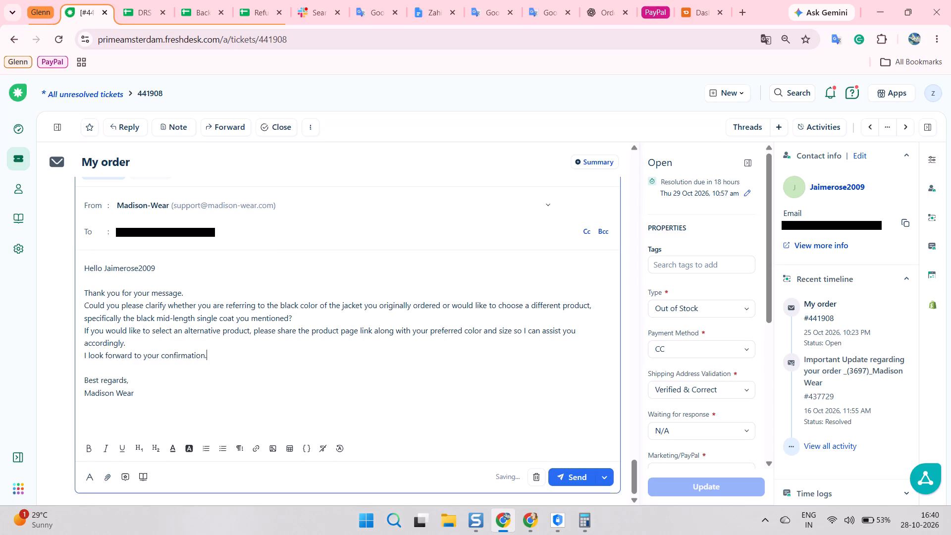
pyautogui.click(196, 290)
pyautogui.press('Return')
pyautogui.click(310, 328)
pyautogui.press('Return')
pyautogui.click(171, 368)
pyautogui.press('Return')
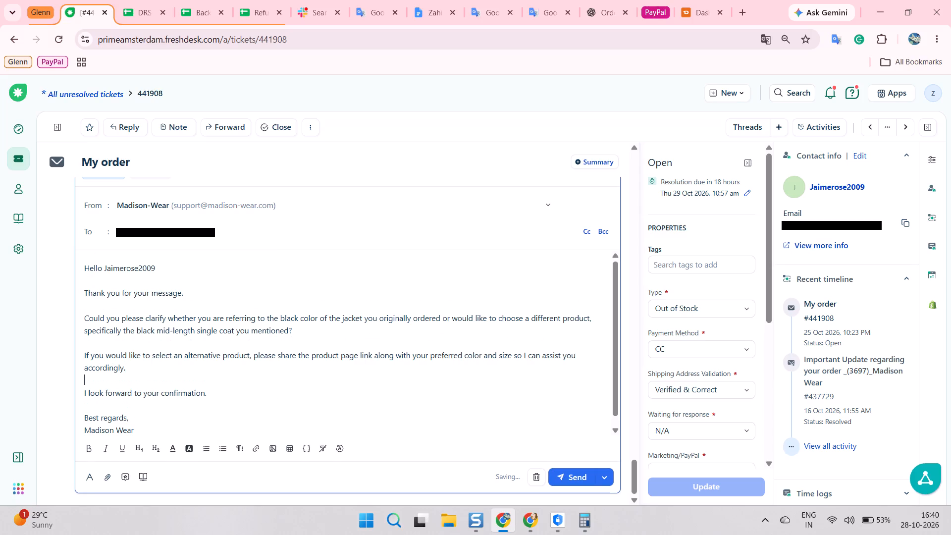
pyautogui.scroll(-2, 254, 343)
pyautogui.click(531, 525)
pyautogui.scroll(-4, 510, 346)
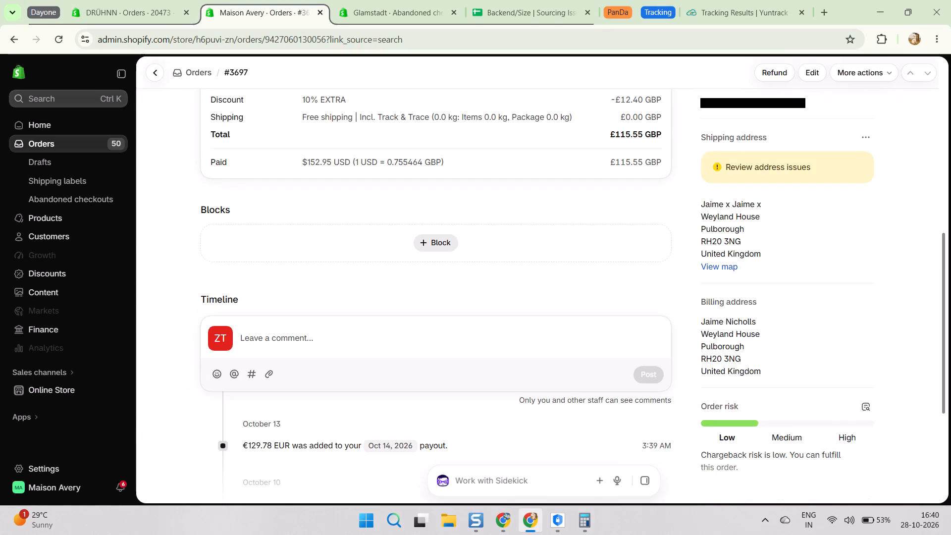
pyautogui.hotkey('alt', 'Tab')
pyautogui.doubleClick(129, 256)
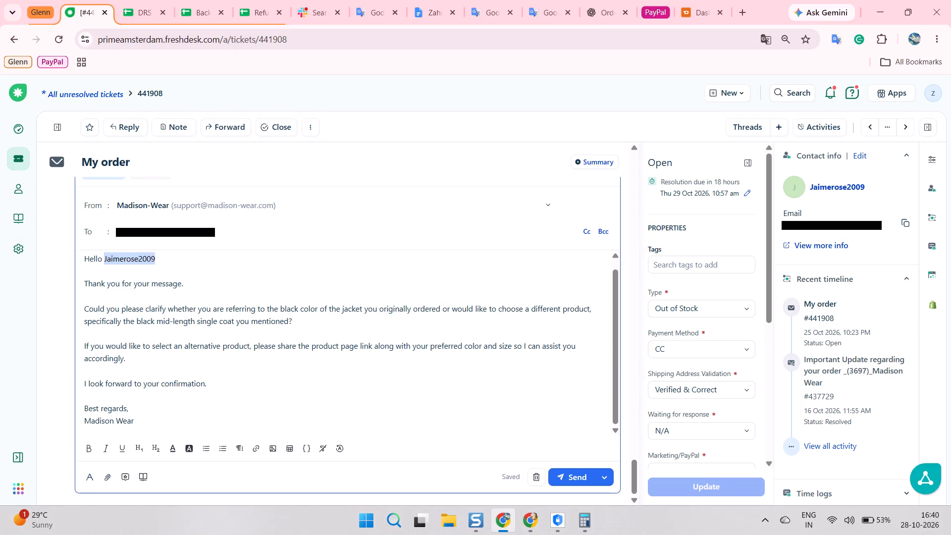
pyautogui.click(217, 269)
pyautogui.click(221, 260)
pyautogui.press('BackSpace')
pyautogui.press('BackSpace')
pyautogui.press('BackSpace')
pyautogui.press('BackSpace')
pyautogui.press('BackSpace')
pyautogui.press('BackSpace')
pyautogui.press('BackSpace')
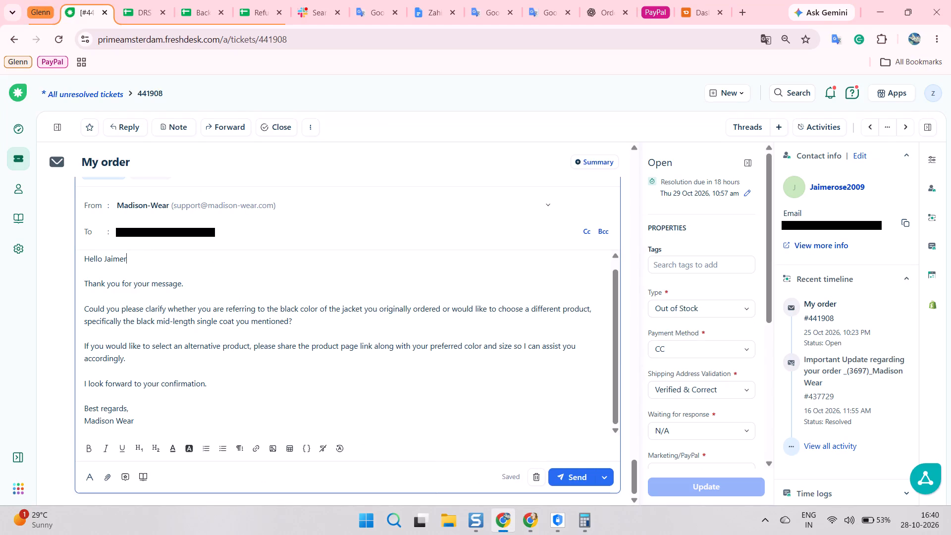
pyautogui.press('BackSpace')
pyautogui.hotkey('alt', 'Tab')
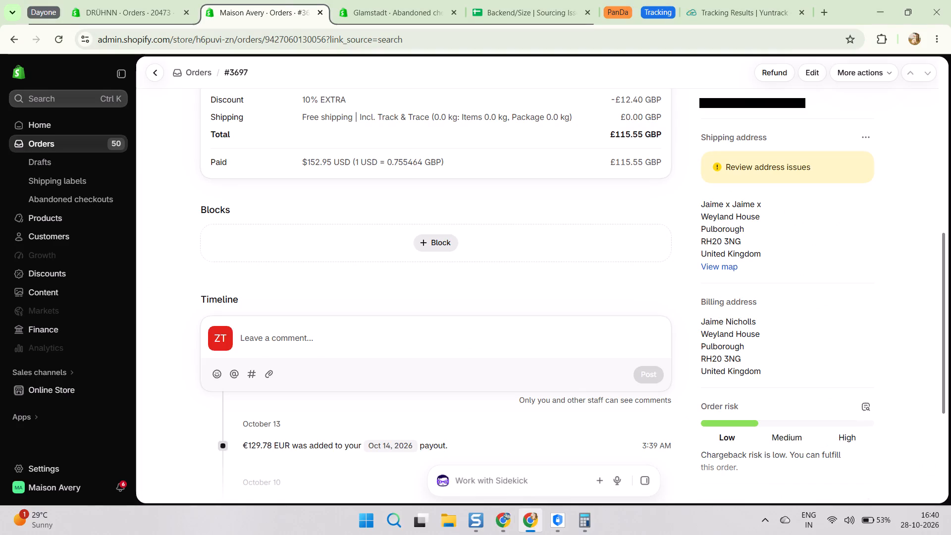
pyautogui.hotkey('alt', 'Tab')
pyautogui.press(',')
pyautogui.scroll(-8, 410, 366)
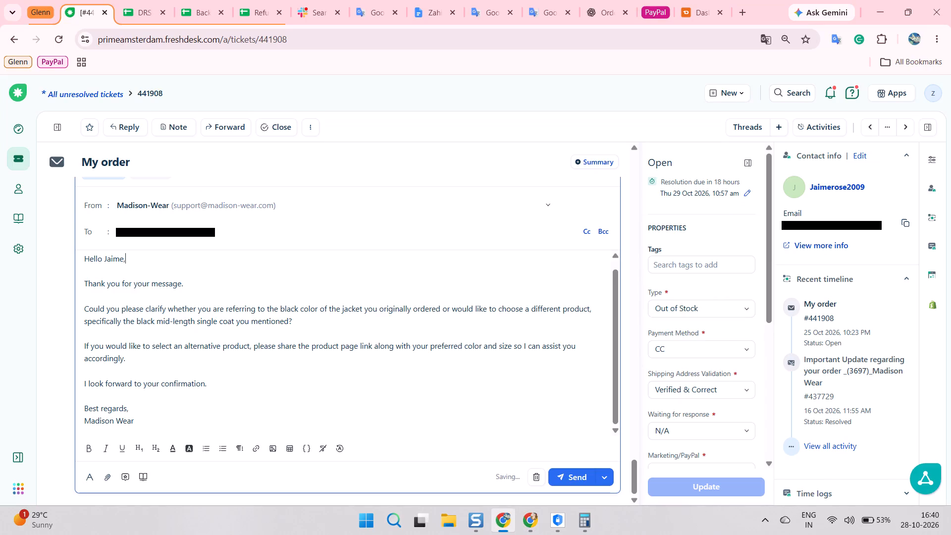
# Send the clarification reply to the customer.
pyautogui.click(564, 480)
pyautogui.scroll(-5, 709, 295)
# Set the status of ticket 441908 to Resolved and update its properties.
pyautogui.click(681, 259)
pyautogui.click(686, 321)
pyautogui.press('Tab')
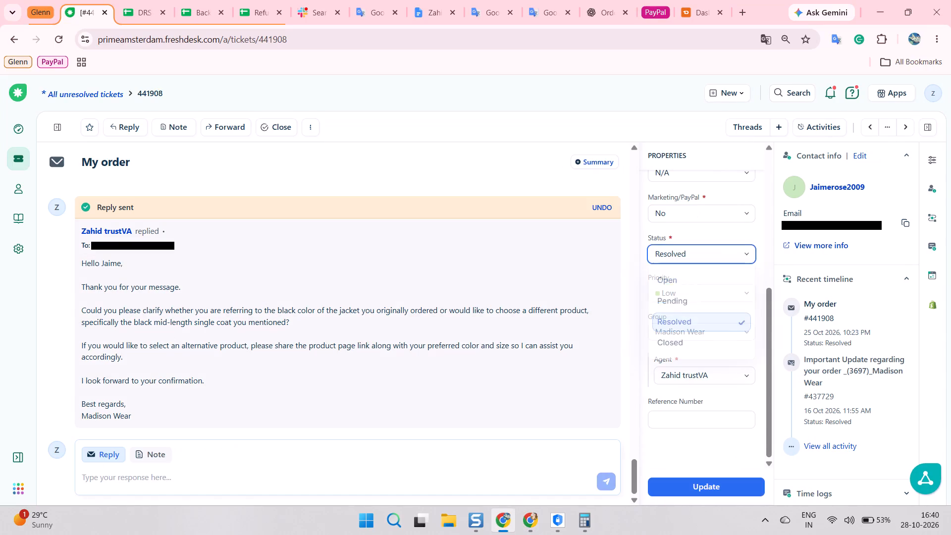
pyautogui.press('Tab')
pyautogui.press('Tab')
pyautogui.scroll(-6, 676, 412)
pyautogui.click(709, 489)
# Return to the All unresolved tickets list.
pyautogui.scroll(-5, 567, 441)
pyautogui.doubleClick(139, 91)
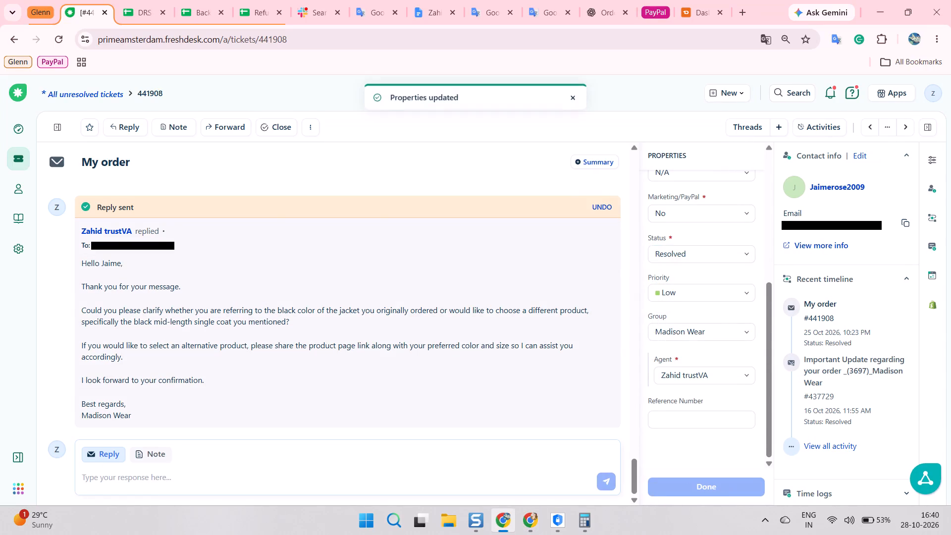
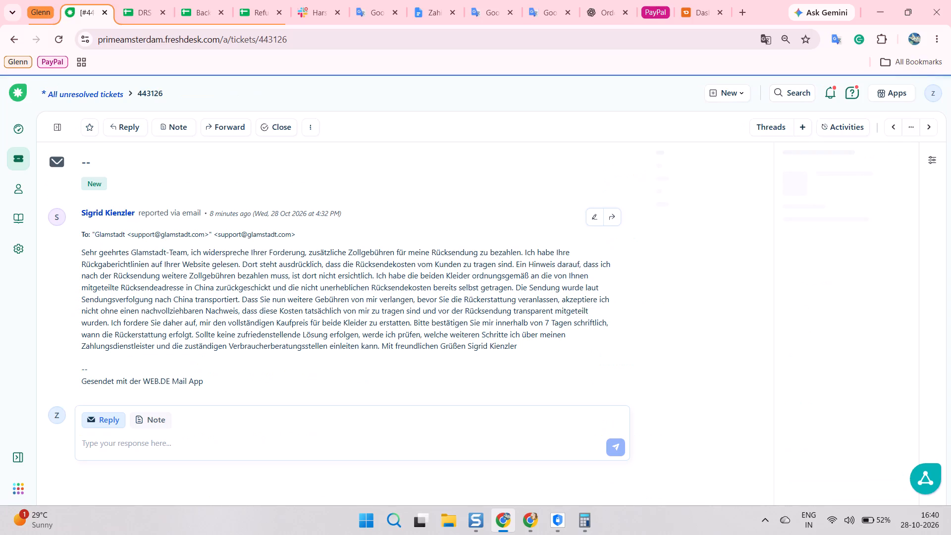
pyautogui.scroll(1, 298, 243)
pyautogui.press('k')
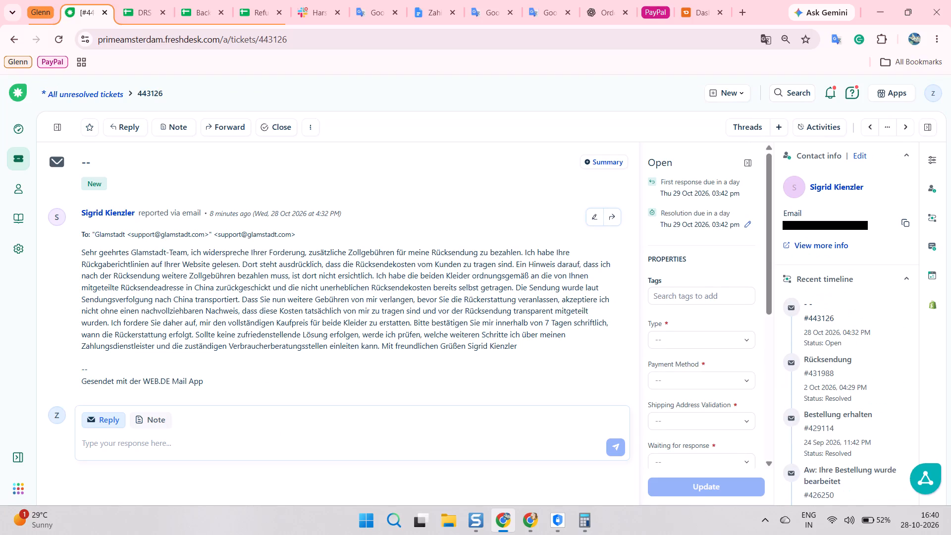
pyautogui.click(383, 251)
pyautogui.press('k')
pyautogui.scroll(-4, 369, 246)
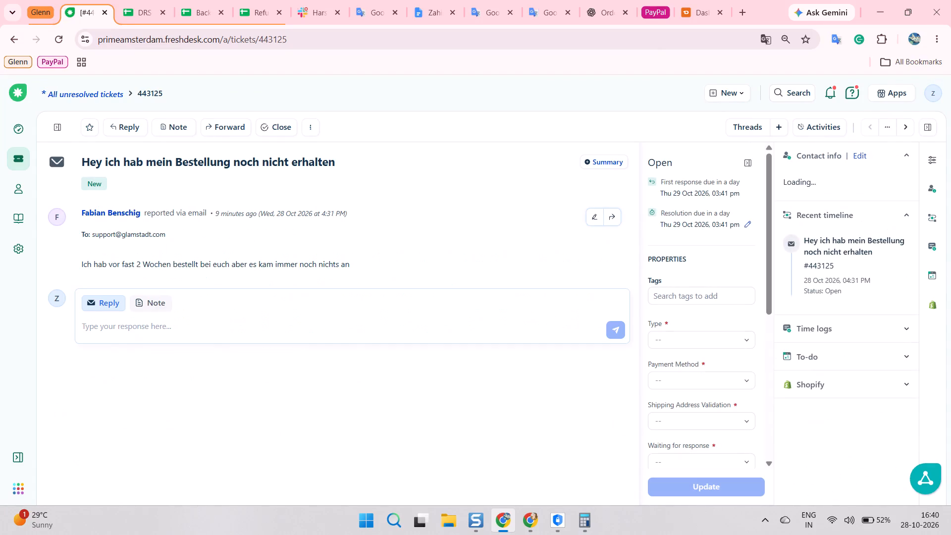
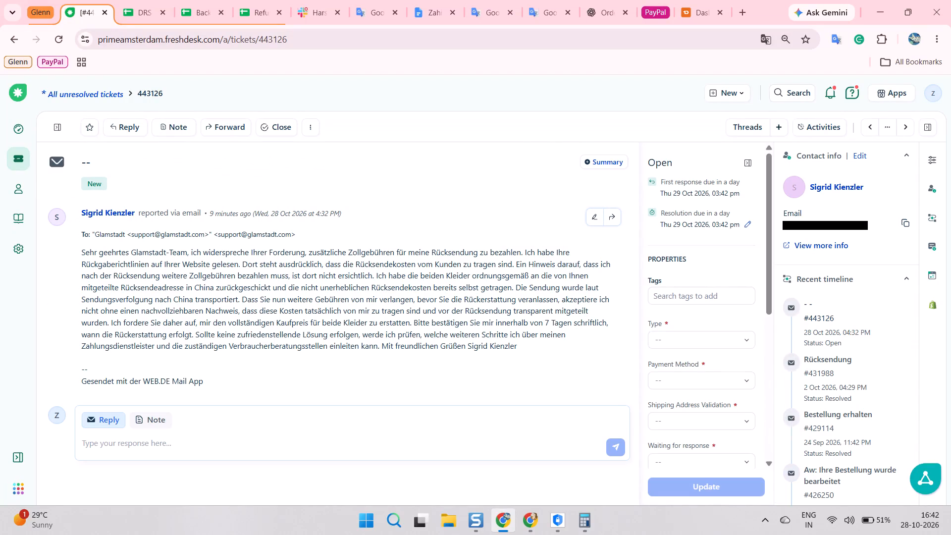
pyautogui.scroll(-7, 921, 342)
pyautogui.scroll(2, 829, 299)
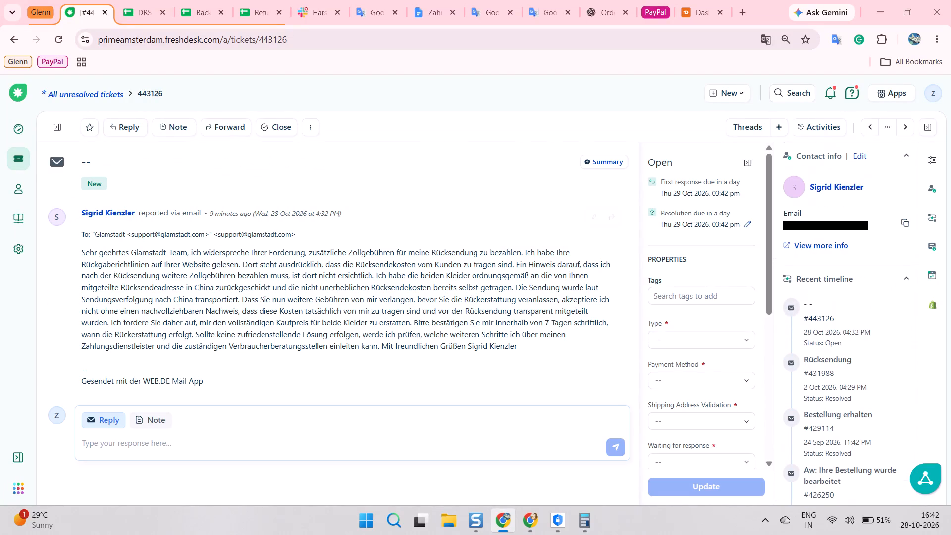
pyautogui.rightClick(424, 214)
pyautogui.scroll(-3, 480, 349)
pyautogui.click(508, 436)
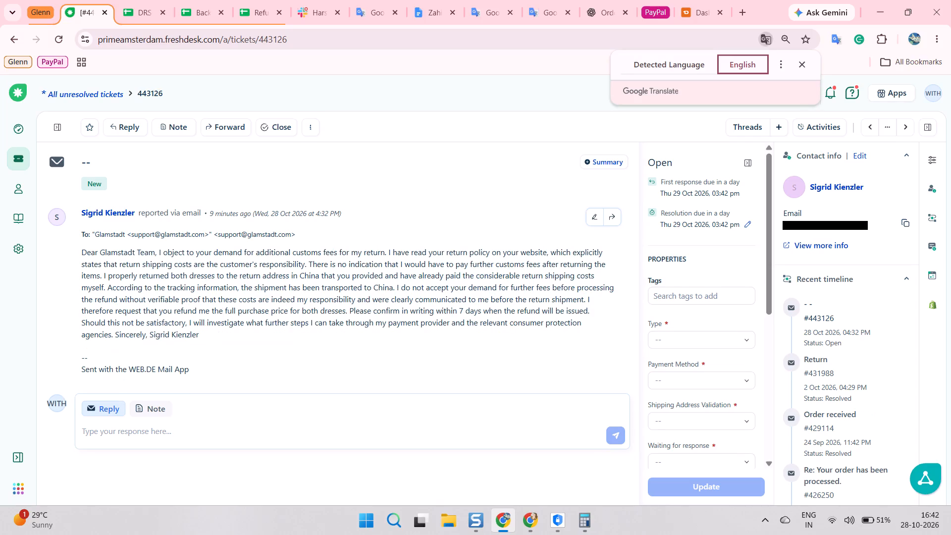
pyautogui.scroll(-2, 838, 348)
pyautogui.click(823, 197)
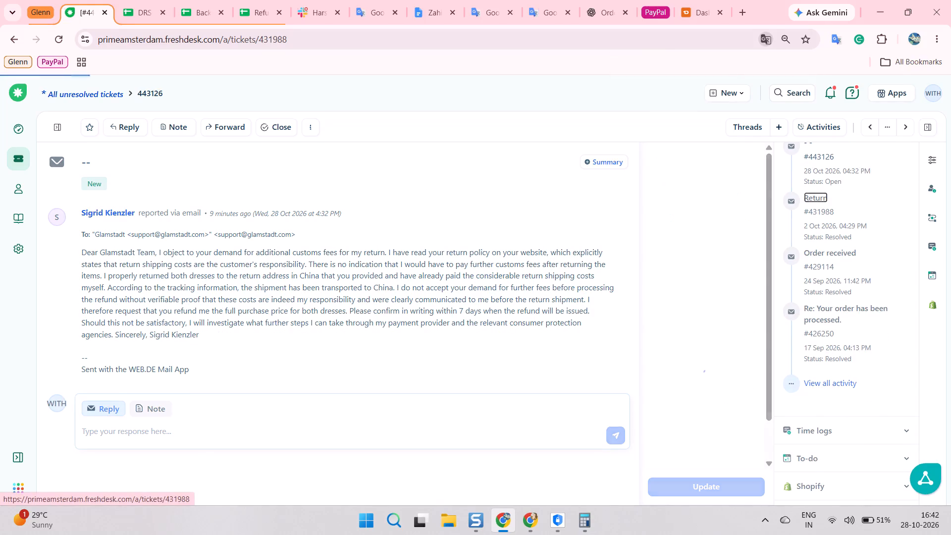
pyautogui.scroll(-8, 428, 297)
pyautogui.scroll(-3, 343, 302)
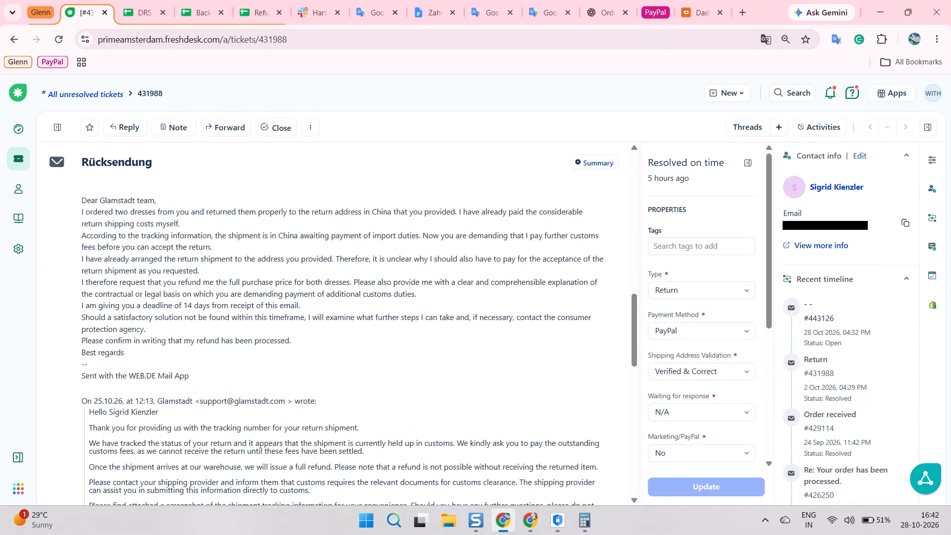
pyautogui.scroll(-9, 342, 302)
pyautogui.scroll(2, 358, 307)
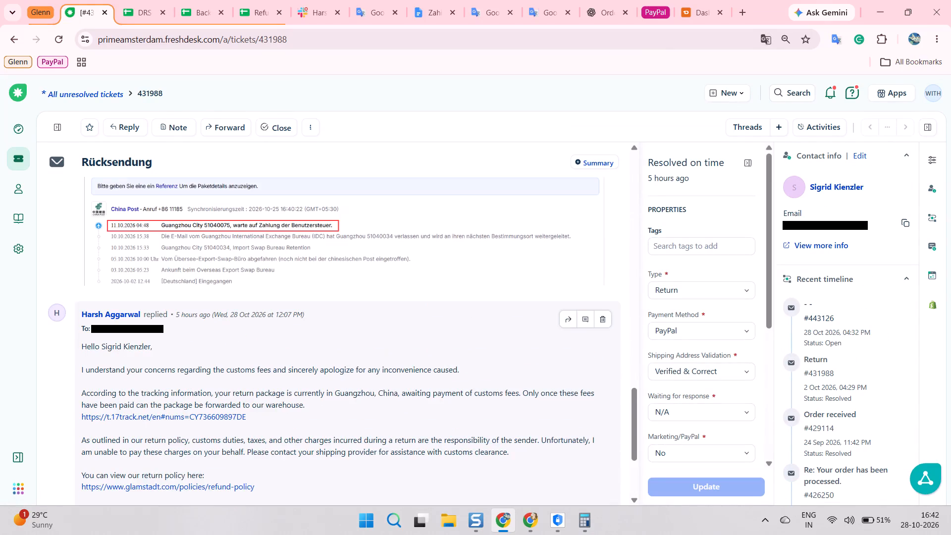
pyautogui.scroll(3, 349, 306)
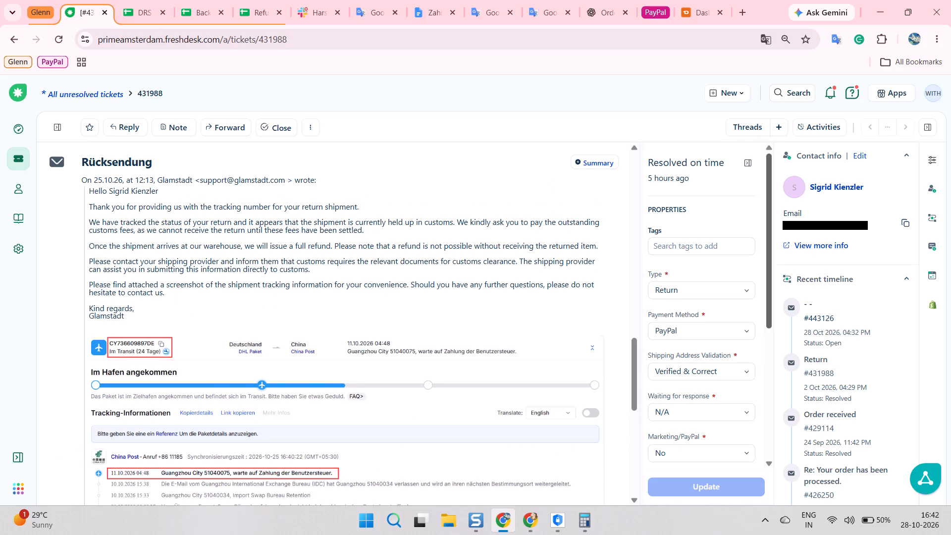
pyautogui.scroll(3, 255, 274)
pyautogui.scroll(-8, 290, 271)
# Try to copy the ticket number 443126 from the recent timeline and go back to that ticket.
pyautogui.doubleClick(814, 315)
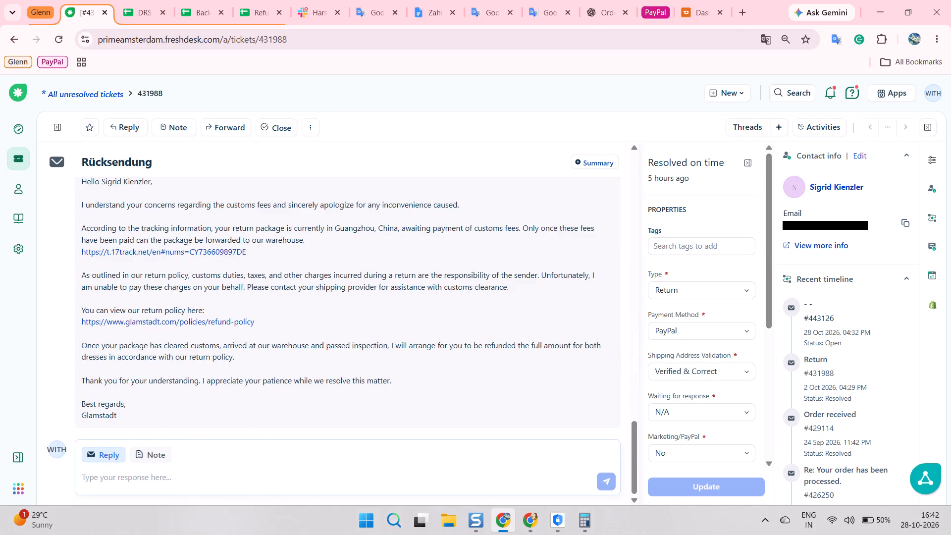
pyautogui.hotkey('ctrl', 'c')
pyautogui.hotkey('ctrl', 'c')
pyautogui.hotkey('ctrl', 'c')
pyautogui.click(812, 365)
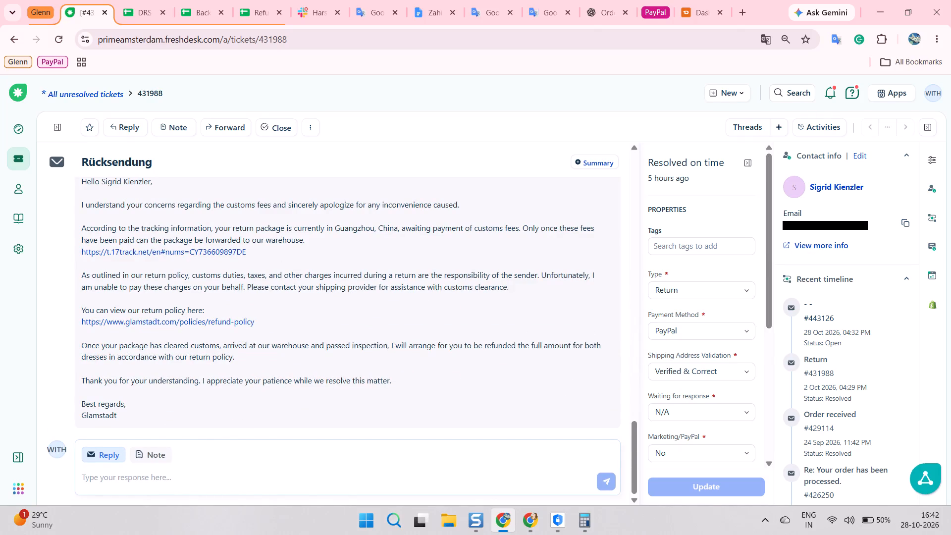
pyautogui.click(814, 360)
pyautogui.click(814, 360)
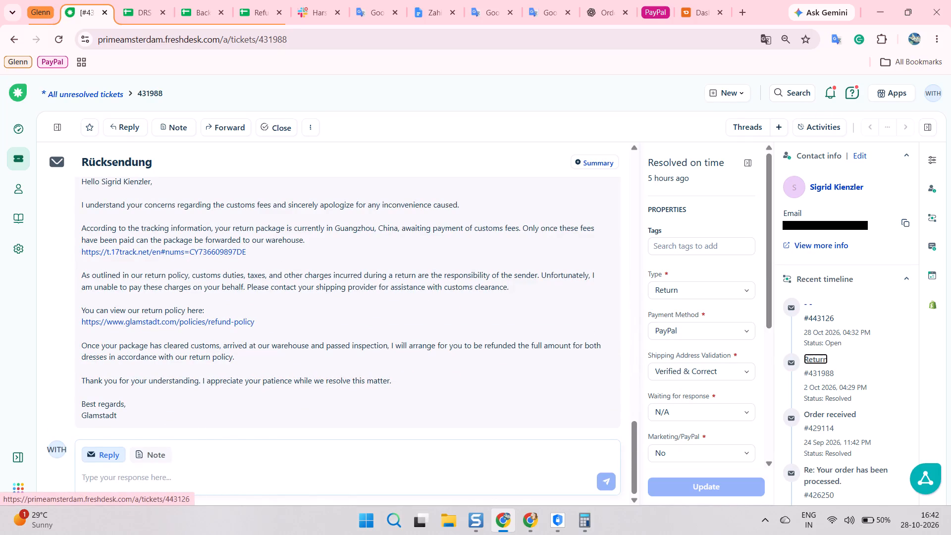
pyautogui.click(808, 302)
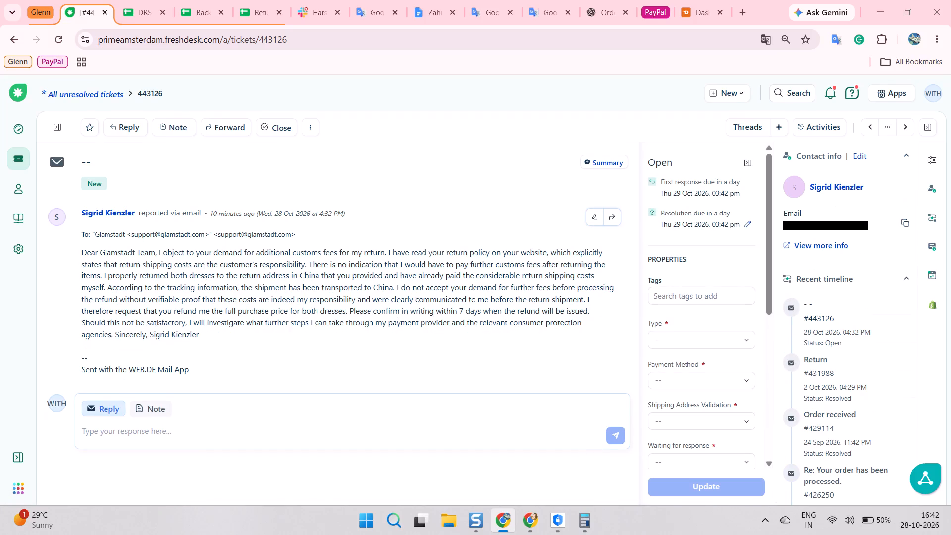
pyautogui.scroll(-2, 768, 323)
pyautogui.click(816, 362)
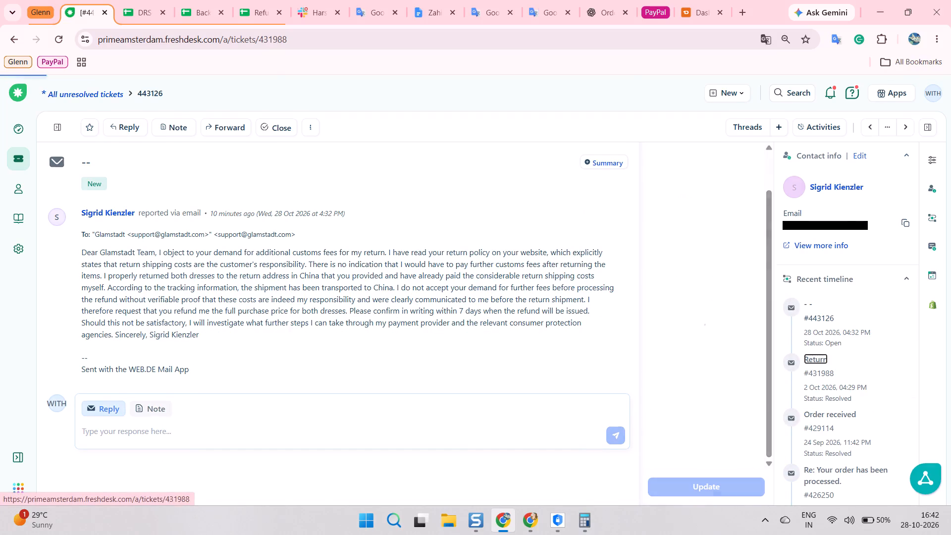
pyautogui.scroll(-3, 734, 331)
pyautogui.scroll(-1, 776, 325)
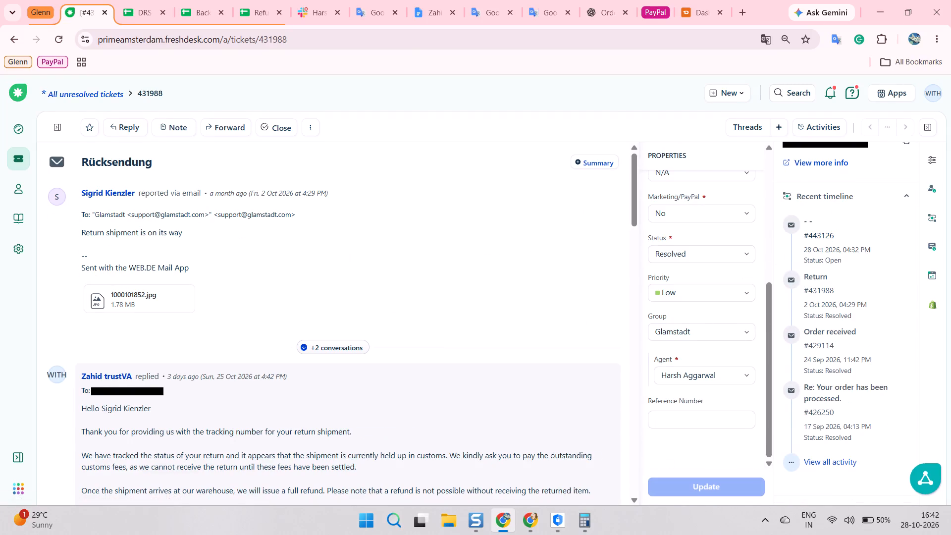
pyautogui.scroll(-6, 598, 312)
pyautogui.scroll(4, 806, 285)
pyautogui.scroll(-1, 834, 302)
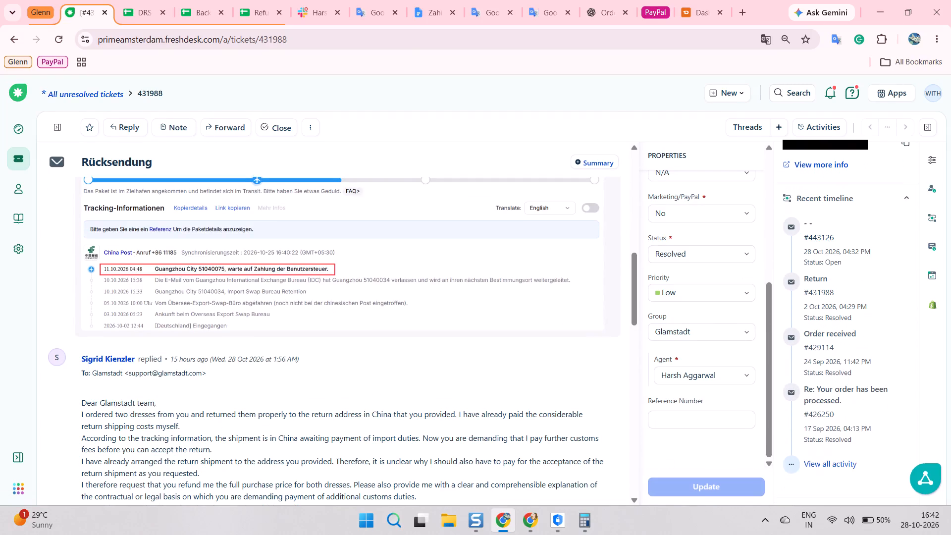
pyautogui.doubleClick(818, 234)
pyautogui.hotkey('ctrl', 'c')
pyautogui.hotkey('ctrl', 'c')
pyautogui.hotkey('ctrl', 'c')
pyautogui.hotkey('ctrl', 'c')
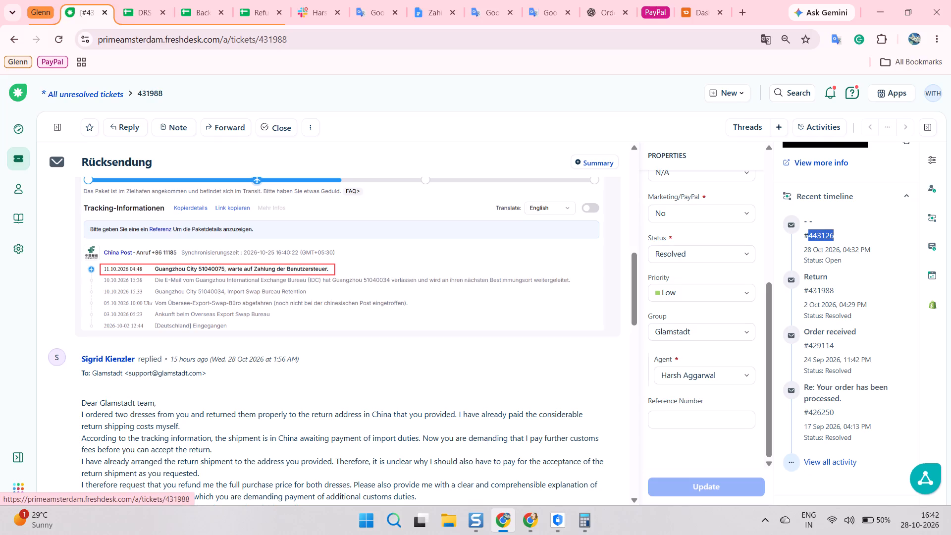
pyautogui.click(819, 277)
pyautogui.tripleClick(819, 277)
pyautogui.tripleClick(818, 236)
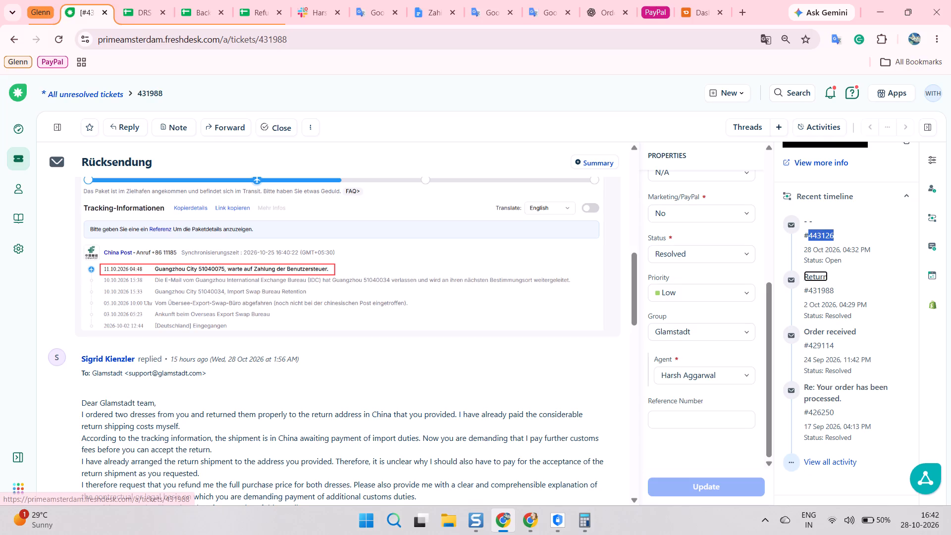
pyautogui.hotkey('ctrl', 'c')
pyautogui.hotkey('ctrl', 'c')
pyautogui.hotkey('ctrl', 'c')
pyautogui.hotkey('ctrl', 'c')
pyautogui.doubleClick(817, 226)
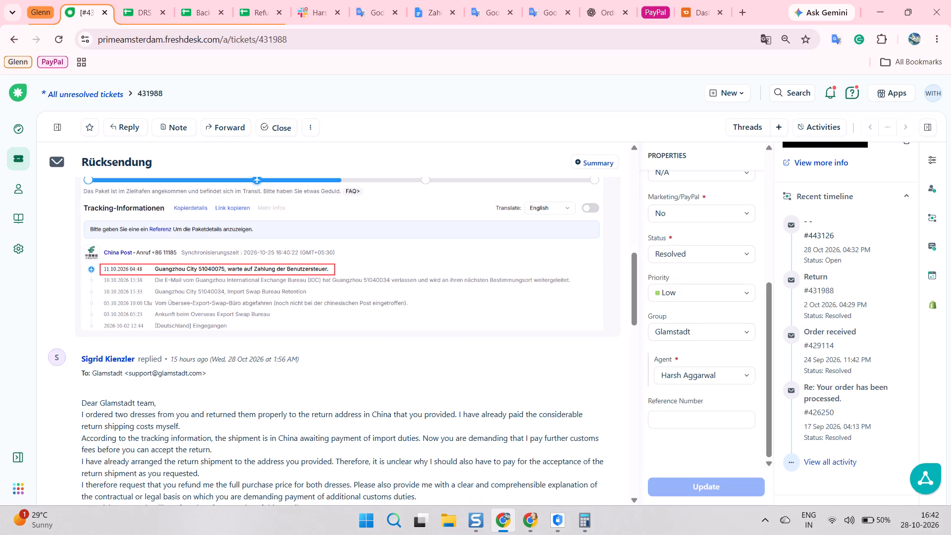
pyautogui.doubleClick(827, 236)
pyautogui.hotkey('ctrl', 'c')
pyautogui.hotkey('ctrl', 'c')
pyautogui.hotkey('ctrl', 'c')
pyautogui.hotkey('ctrl', 'c')
pyautogui.hotkey('ctrl', 'c')
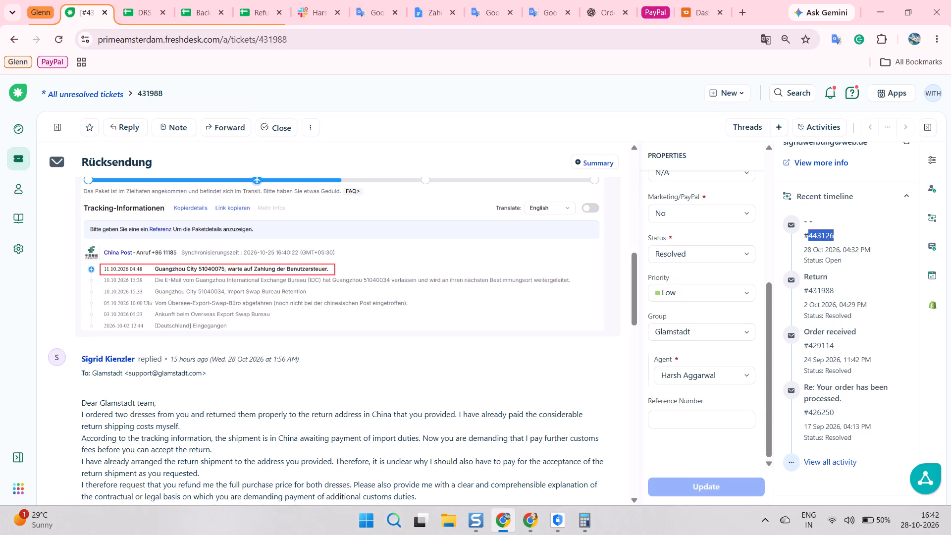
pyautogui.click(576, 91)
pyautogui.scroll(5, 815, 107)
pyautogui.scroll(2, 217, 154)
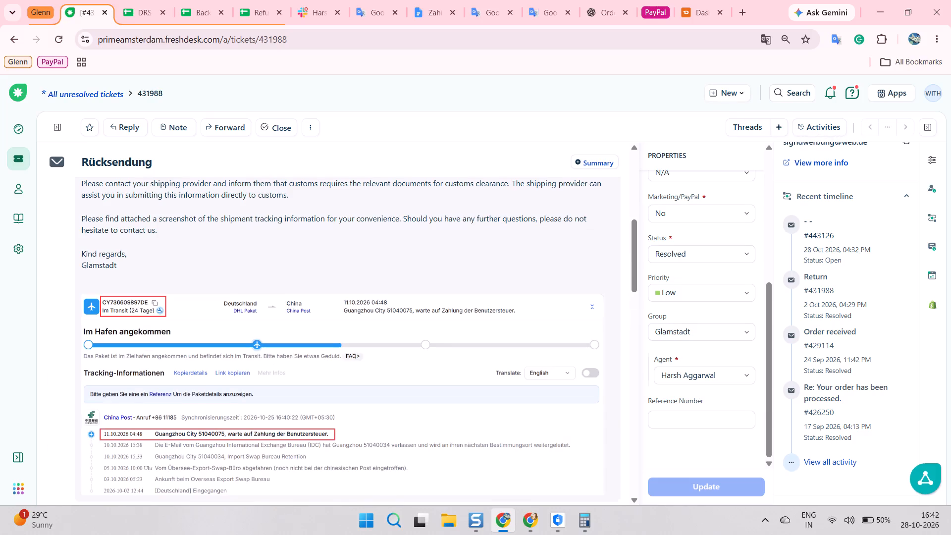
pyautogui.click(330, 81)
pyautogui.scroll(-1, 831, 218)
pyautogui.scroll(9, 734, 169)
pyautogui.click(304, 126)
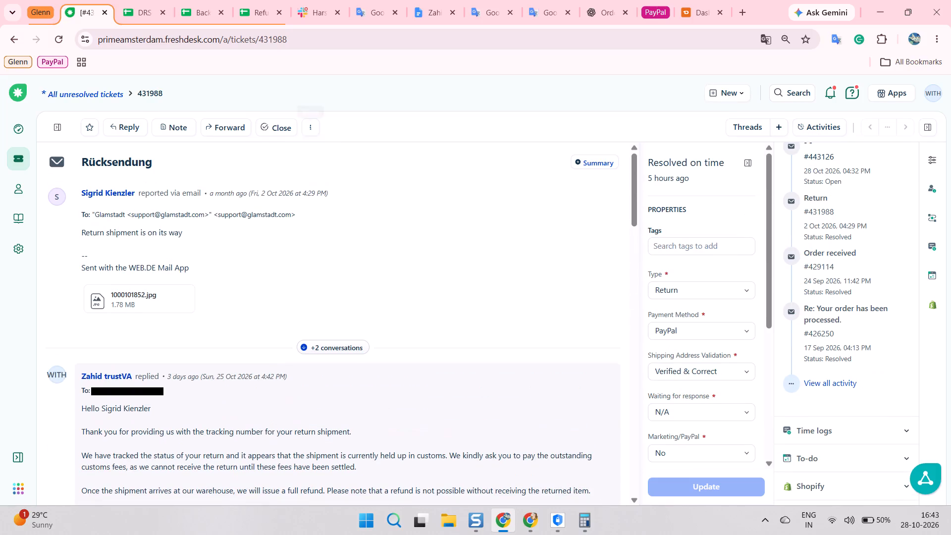
pyautogui.scroll(3, 351, 156)
pyautogui.click(338, 174)
pyautogui.scroll(11, 559, 181)
pyautogui.click(668, 161)
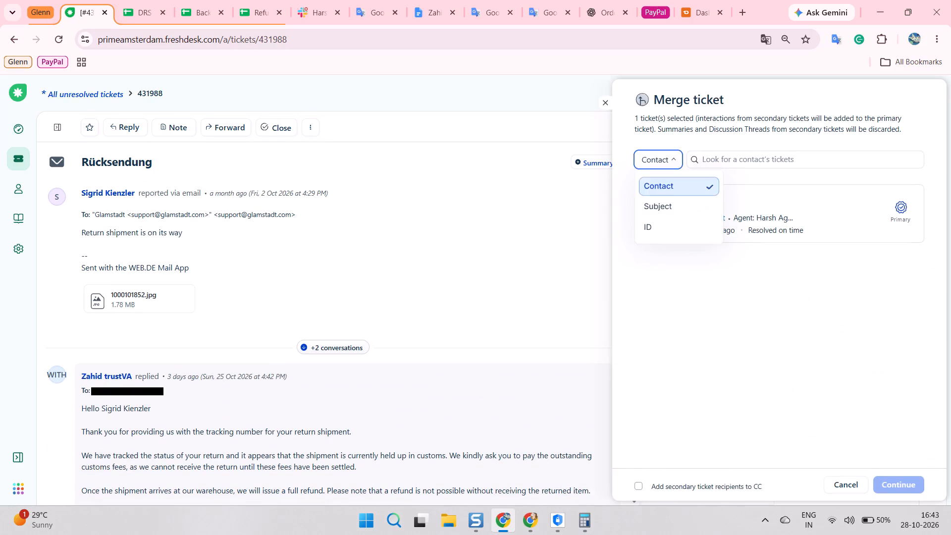
pyautogui.moveTo(648, 214); pyautogui.dragTo(648, 218)
pyautogui.click(653, 223)
pyautogui.click(709, 152)
pyautogui.hotkey('ctrl', 'v')
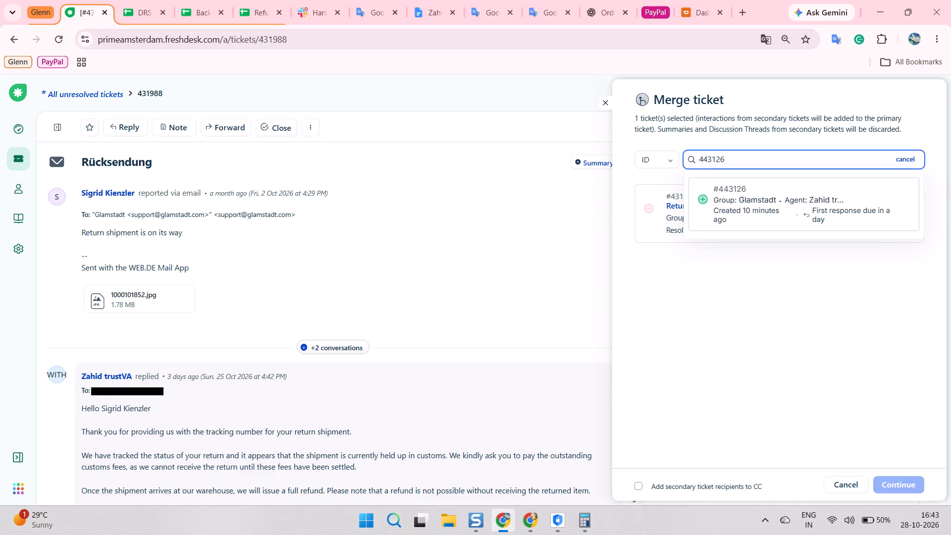
# Add ticket 443126 to the merge and merge it into 431988, keeping 431988 as the primary ticket.
pyautogui.click(703, 198)
pyautogui.click(790, 380)
pyautogui.scroll(-3, 876, 356)
pyautogui.click(897, 486)
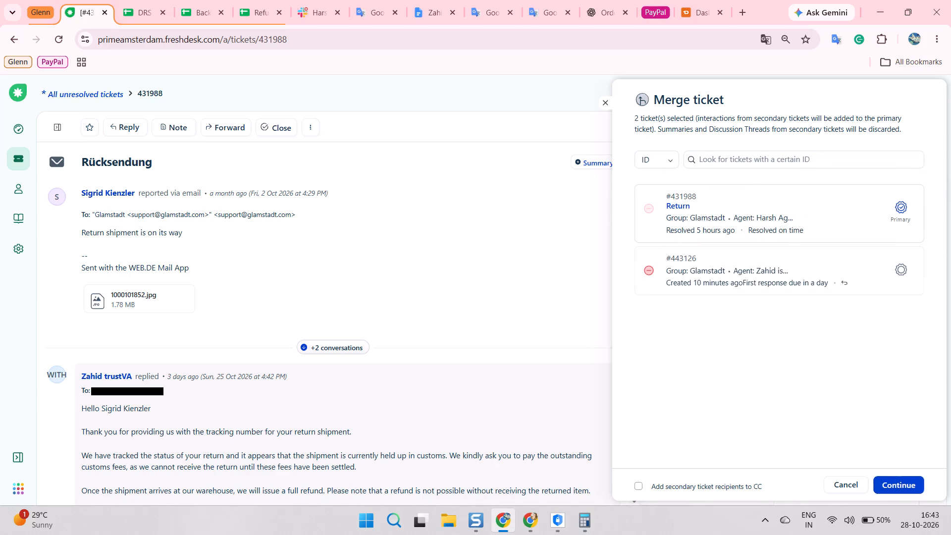
pyautogui.click(903, 486)
# Check the private notes at the end of the conversation in ticket 431988 for the merged content.
pyautogui.scroll(-13, 661, 361)
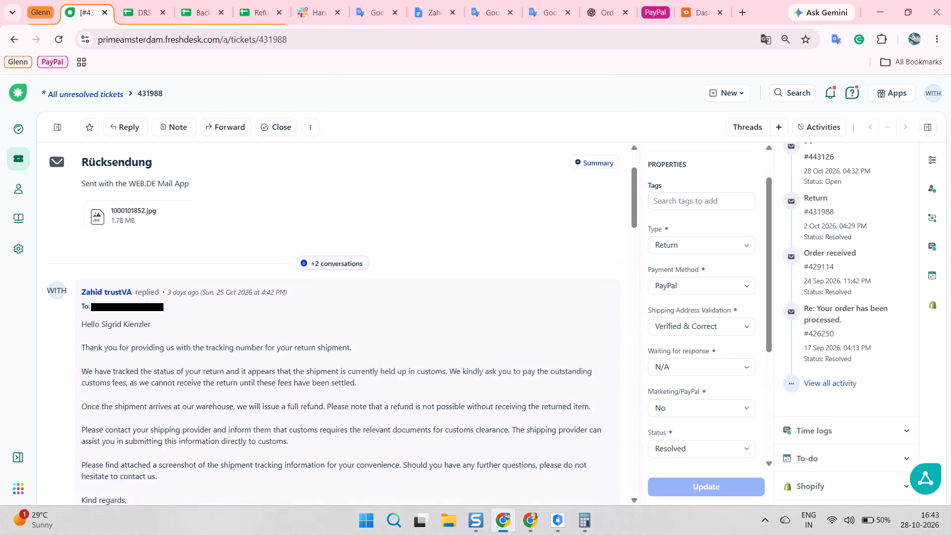
pyautogui.scroll(-20, 386, 290)
pyautogui.scroll(7, 876, 229)
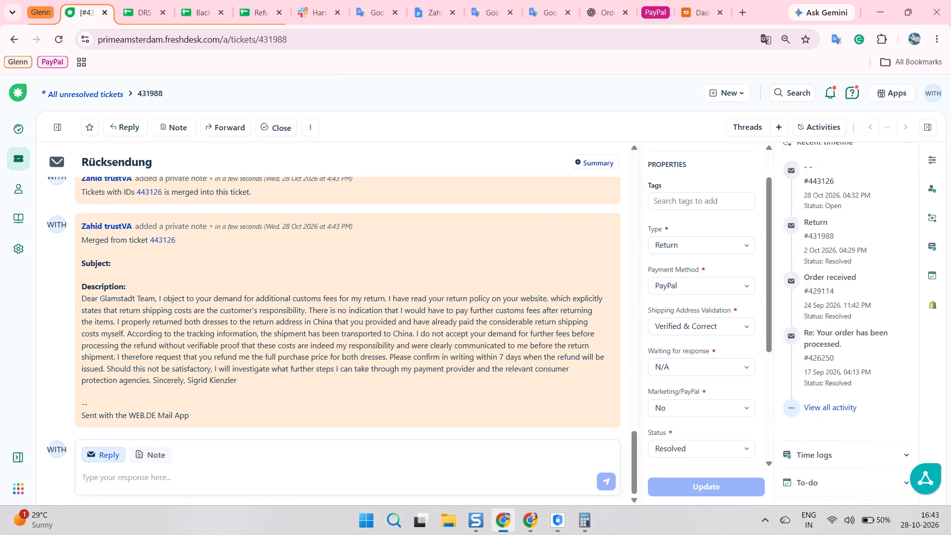
pyautogui.scroll(8, 871, 215)
pyautogui.click(903, 224)
pyautogui.scroll(5, 449, 264)
pyautogui.scroll(1, 364, 255)
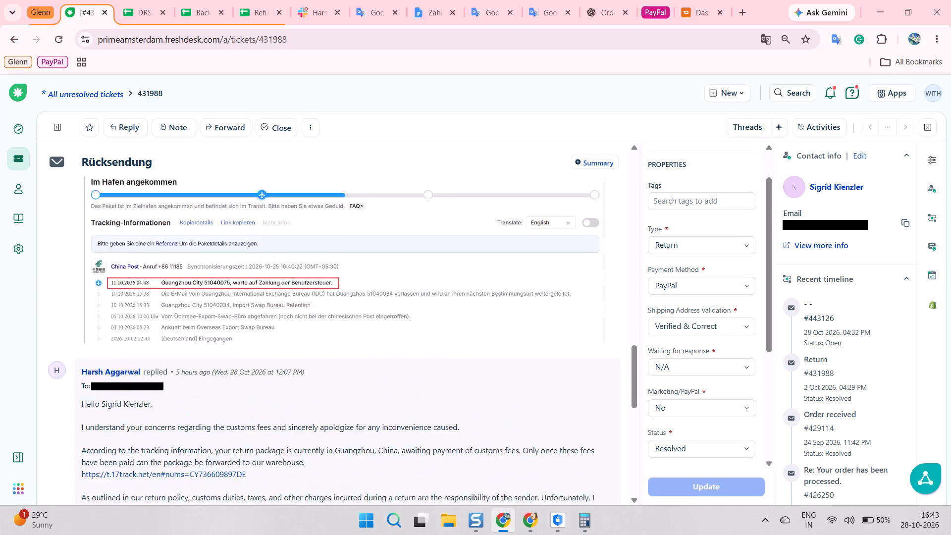
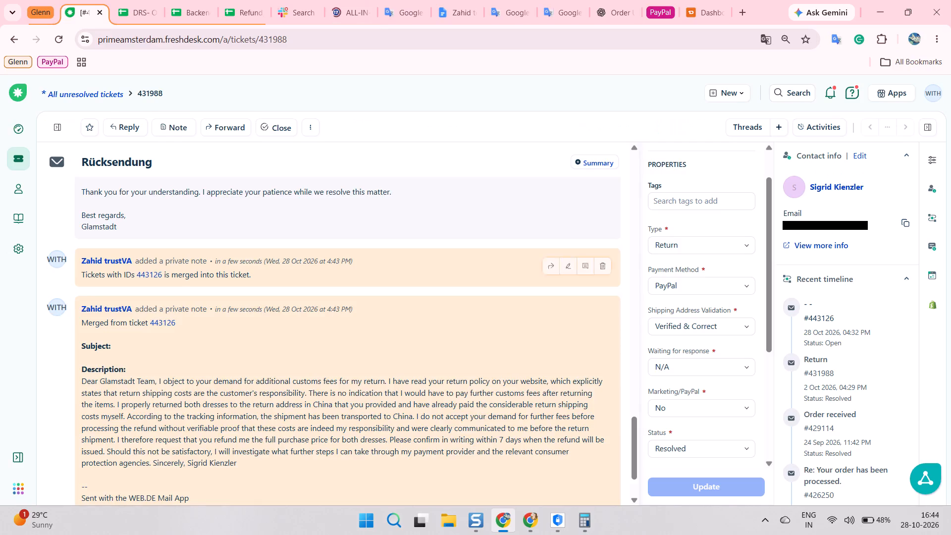
pyautogui.scroll(-1, 268, 293)
pyautogui.rightClick(359, 265)
pyautogui.click(201, 295)
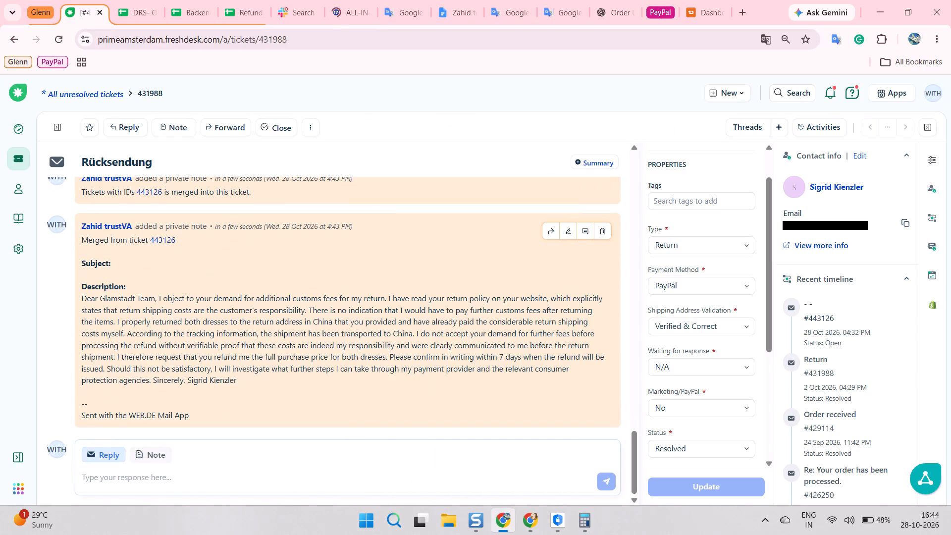
pyautogui.click(498, 298)
pyautogui.click(529, 299)
pyautogui.click(555, 298)
pyautogui.moveTo(104, 316); pyautogui.dragTo(115, 314)
pyautogui.click(158, 313)
pyautogui.moveTo(172, 311); pyautogui.dragTo(179, 311)
pyautogui.click(187, 309)
pyautogui.click(206, 306)
pyautogui.moveTo(225, 306); pyautogui.dragTo(232, 307)
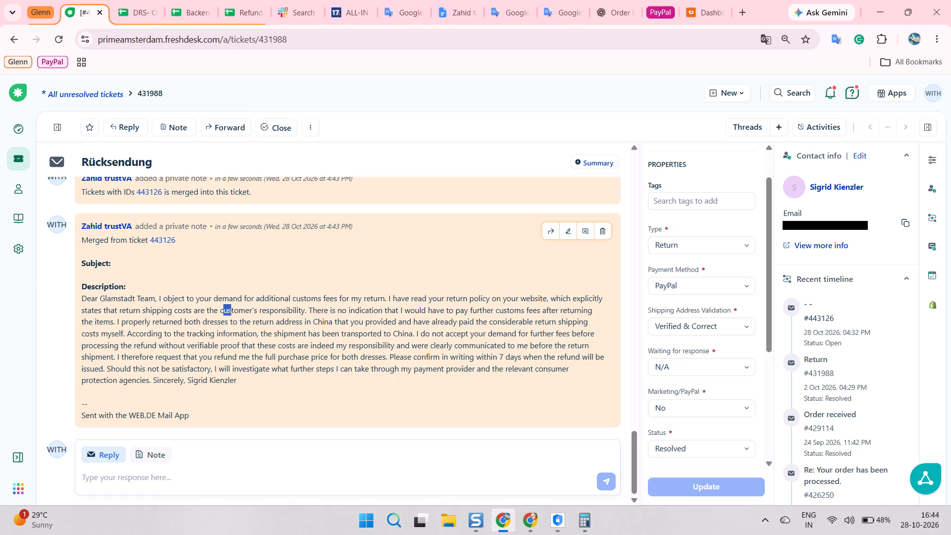
pyautogui.moveTo(232, 307); pyautogui.dragTo(232, 307)
pyautogui.moveTo(254, 307); pyautogui.dragTo(261, 307)
pyautogui.moveTo(277, 307); pyautogui.dragTo(283, 307)
pyautogui.click(306, 307)
pyautogui.moveTo(322, 307); pyautogui.dragTo(329, 307)
pyautogui.click(343, 308)
pyautogui.moveTo(366, 308); pyautogui.dragTo(374, 308)
pyautogui.click(388, 308)
pyautogui.moveTo(409, 309); pyautogui.dragTo(414, 310)
pyautogui.click(435, 310)
pyautogui.click(456, 310)
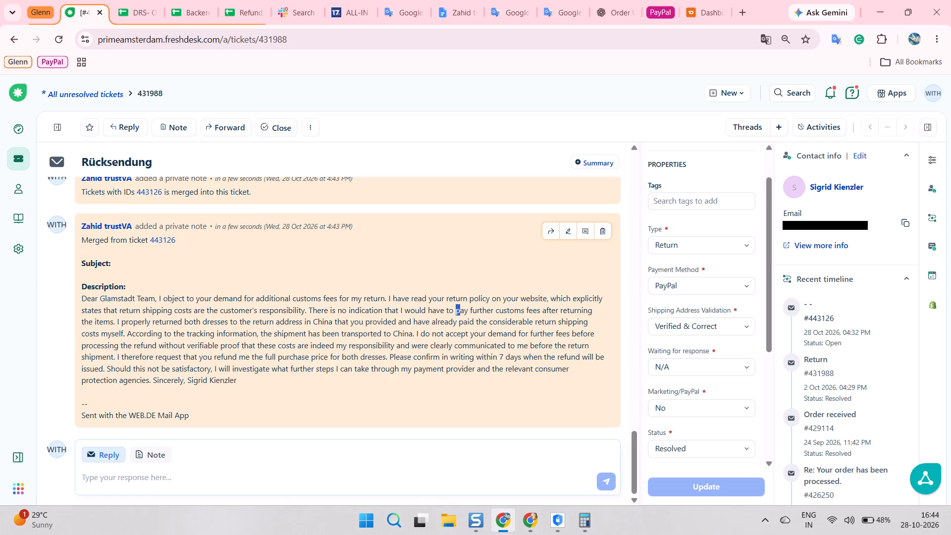
pyautogui.click(464, 310)
pyautogui.click(482, 312)
pyautogui.click(497, 312)
pyautogui.moveTo(515, 313); pyautogui.dragTo(521, 313)
pyautogui.click(534, 313)
pyautogui.click(568, 311)
pyautogui.click(176, 321)
pyautogui.click(223, 321)
pyautogui.moveTo(265, 321); pyautogui.dragTo(271, 321)
pyautogui.moveTo(292, 321); pyautogui.dragTo(305, 322)
pyautogui.click(334, 322)
pyautogui.click(387, 322)
pyautogui.click(407, 322)
pyautogui.moveTo(423, 321); pyautogui.dragTo(428, 321)
pyautogui.moveTo(442, 321); pyautogui.dragTo(453, 321)
pyautogui.moveTo(479, 321); pyautogui.dragTo(486, 322)
pyautogui.moveTo(497, 322); pyautogui.dragTo(503, 322)
pyautogui.moveTo(530, 322); pyautogui.dragTo(539, 323)
pyautogui.moveTo(549, 323); pyautogui.dragTo(555, 323)
pyautogui.click(83, 334)
pyautogui.click(144, 338)
pyautogui.moveTo(171, 335); pyautogui.dragTo(181, 335)
pyautogui.moveTo(195, 335); pyautogui.dragTo(206, 334)
pyautogui.moveTo(224, 333); pyautogui.dragTo(229, 333)
pyautogui.moveTo(249, 333); pyautogui.dragTo(262, 333)
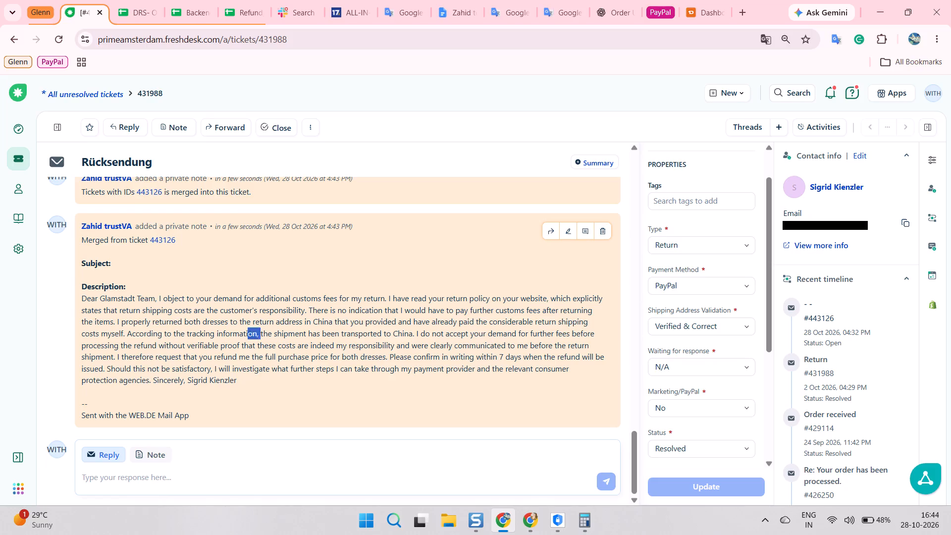
pyautogui.click(284, 333)
pyautogui.moveTo(294, 333); pyautogui.dragTo(306, 333)
pyautogui.moveTo(328, 333); pyautogui.dragTo(334, 333)
pyautogui.moveTo(347, 333); pyautogui.dragTo(353, 333)
pyautogui.moveTo(369, 333); pyautogui.dragTo(374, 333)
pyautogui.click(383, 333)
pyautogui.moveTo(418, 335); pyautogui.dragTo(425, 335)
pyautogui.moveTo(432, 335); pyautogui.dragTo(439, 336)
pyautogui.moveTo(443, 336); pyautogui.dragTo(461, 336)
pyautogui.moveTo(471, 336); pyautogui.dragTo(477, 336)
pyautogui.moveTo(488, 336); pyautogui.dragTo(496, 336)
pyautogui.click(510, 336)
pyautogui.moveTo(520, 336); pyautogui.dragTo(525, 336)
pyautogui.click(532, 335)
pyautogui.moveTo(534, 335); pyautogui.dragTo(541, 335)
pyautogui.click(551, 335)
pyautogui.moveTo(565, 335); pyautogui.dragTo(569, 335)
pyautogui.click(585, 336)
pyautogui.moveTo(591, 336); pyautogui.dragTo(583, 339)
pyautogui.click(82, 355)
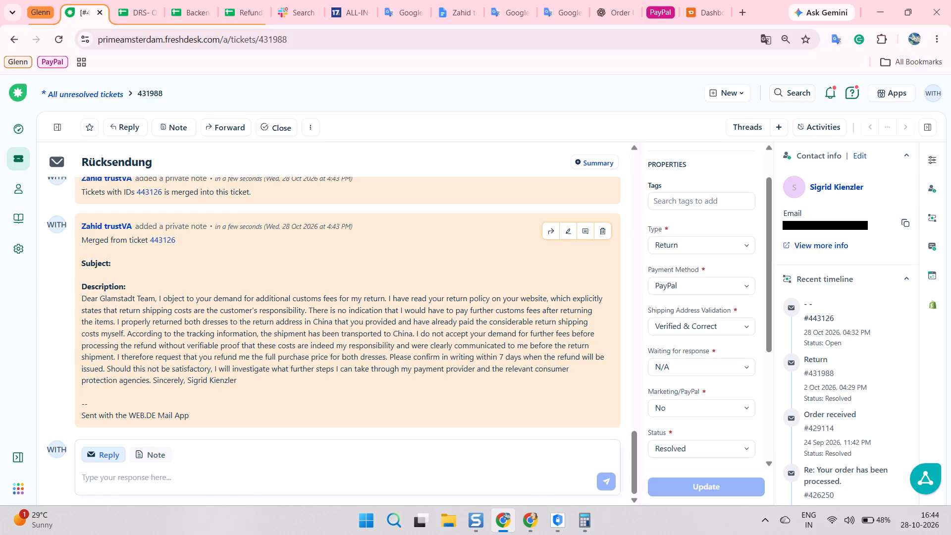
pyautogui.moveTo(95, 348); pyautogui.dragTo(114, 348)
pyautogui.click(161, 347)
pyautogui.click(222, 345)
pyautogui.click(246, 343)
pyautogui.moveTo(265, 345); pyautogui.dragTo(289, 347)
pyautogui.moveTo(296, 347); pyautogui.dragTo(301, 346)
pyautogui.moveTo(315, 347); pyautogui.dragTo(327, 348)
pyautogui.moveTo(344, 348); pyautogui.dragTo(350, 348)
pyautogui.moveTo(362, 348); pyautogui.dragTo(369, 348)
pyautogui.moveTo(392, 348); pyautogui.dragTo(379, 348)
pyautogui.moveTo(379, 348); pyautogui.dragTo(400, 348)
pyautogui.click(407, 348)
pyautogui.moveTo(421, 346); pyautogui.dragTo(425, 346)
pyautogui.moveTo(428, 346); pyautogui.dragTo(432, 346)
pyautogui.moveTo(441, 345); pyautogui.dragTo(448, 345)
pyautogui.moveTo(459, 344); pyautogui.dragTo(472, 345)
pyautogui.moveTo(497, 346); pyautogui.dragTo(509, 346)
pyautogui.click(518, 346)
pyautogui.click(542, 346)
pyautogui.click(573, 346)
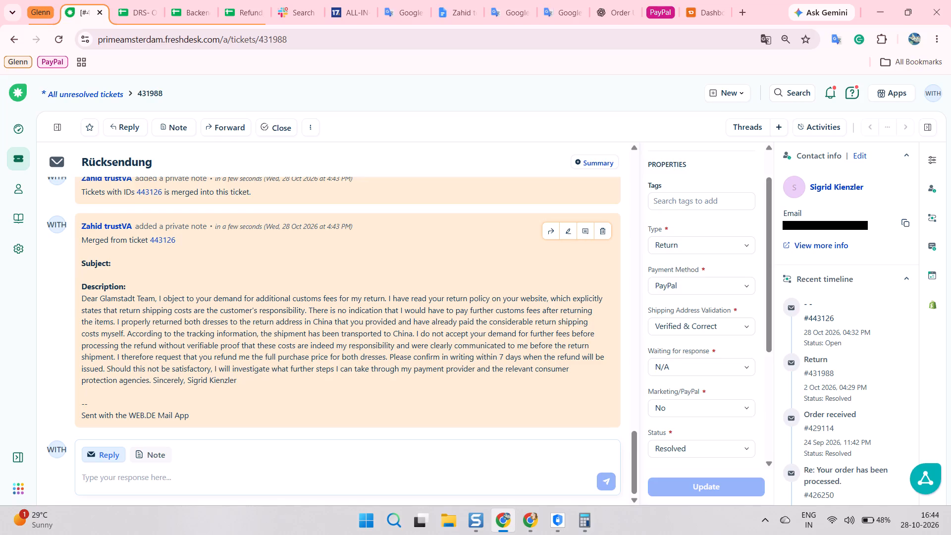
pyautogui.click(91, 348)
pyautogui.moveTo(120, 354); pyautogui.dragTo(150, 354)
pyautogui.click(153, 354)
pyautogui.moveTo(186, 354); pyautogui.dragTo(211, 356)
pyautogui.moveTo(214, 356); pyautogui.dragTo(218, 357)
pyautogui.moveTo(243, 358); pyautogui.dragTo(263, 358)
pyautogui.click(275, 359)
pyautogui.moveTo(289, 359); pyautogui.dragTo(305, 359)
pyautogui.moveTo(308, 359); pyautogui.dragTo(316, 359)
pyautogui.moveTo(340, 360); pyautogui.dragTo(348, 360)
pyautogui.click(375, 363)
pyautogui.moveTo(394, 363); pyautogui.dragTo(408, 363)
pyautogui.click(488, 358)
pyautogui.moveTo(534, 355); pyautogui.dragTo(540, 355)
pyautogui.click(547, 354)
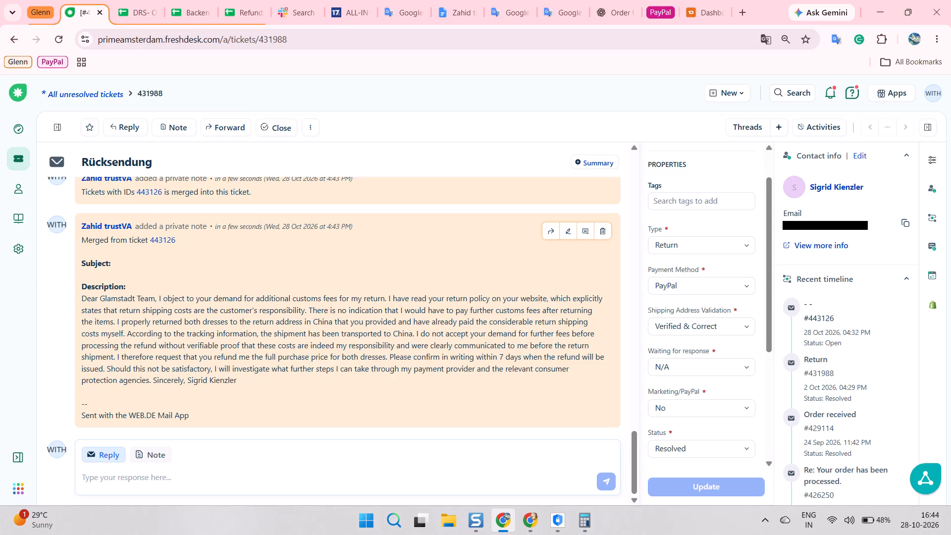
pyautogui.moveTo(563, 354); pyautogui.dragTo(574, 356)
pyautogui.click(580, 356)
pyautogui.click(602, 356)
pyautogui.click(125, 371)
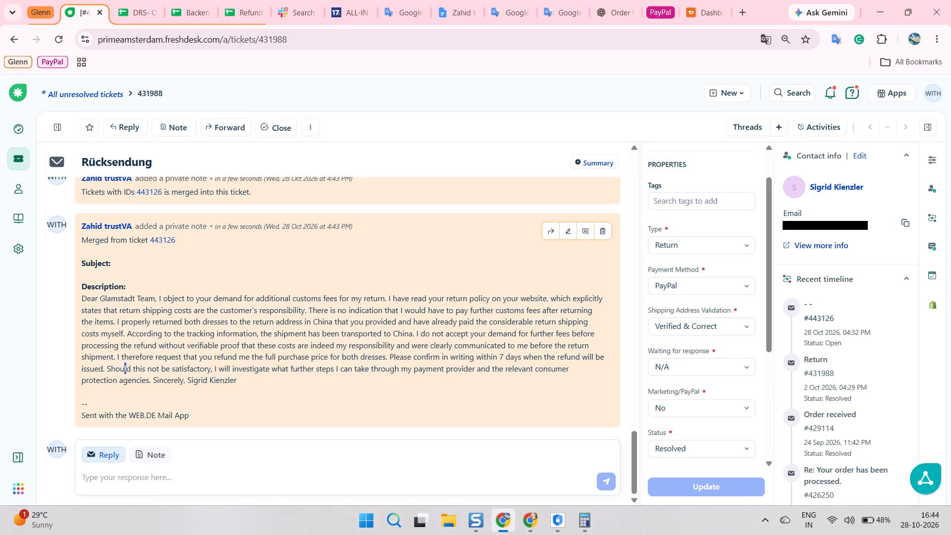
pyautogui.click(131, 371)
pyautogui.moveTo(141, 370); pyautogui.dragTo(148, 370)
pyautogui.click(157, 371)
pyautogui.moveTo(169, 370); pyautogui.dragTo(180, 370)
pyautogui.moveTo(194, 370); pyautogui.dragTo(200, 370)
pyautogui.moveTo(209, 370); pyautogui.dragTo(222, 370)
pyautogui.moveTo(233, 370); pyautogui.dragTo(242, 370)
pyautogui.moveTo(257, 370); pyautogui.dragTo(262, 370)
pyautogui.moveTo(269, 370); pyautogui.dragTo(279, 370)
pyautogui.moveTo(294, 370); pyautogui.dragTo(300, 370)
pyautogui.moveTo(317, 371); pyautogui.dragTo(327, 372)
pyautogui.moveTo(338, 372); pyautogui.dragTo(342, 372)
pyautogui.moveTo(342, 372); pyautogui.dragTo(347, 372)
pyautogui.moveTo(364, 372); pyautogui.dragTo(370, 372)
pyautogui.moveTo(384, 372); pyautogui.dragTo(389, 372)
pyautogui.moveTo(401, 372); pyautogui.dragTo(418, 372)
pyautogui.click(430, 371)
pyautogui.moveTo(454, 370); pyautogui.dragTo(474, 370)
pyautogui.moveTo(488, 370); pyautogui.dragTo(499, 370)
pyautogui.moveTo(522, 371); pyautogui.dragTo(531, 371)
pyautogui.click(540, 371)
pyautogui.click(234, 379)
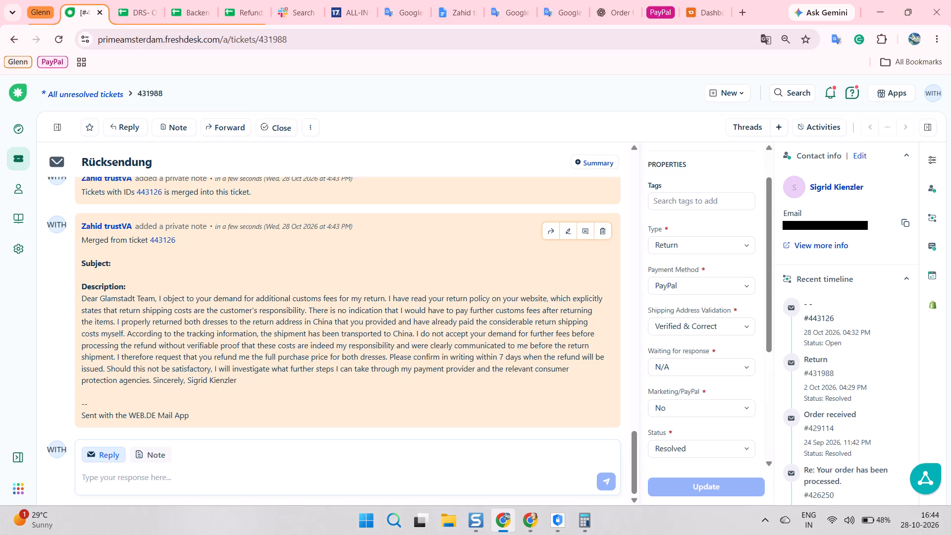
pyautogui.click(95, 377)
pyautogui.moveTo(188, 374); pyautogui.dragTo(214, 374)
pyautogui.moveTo(251, 355); pyautogui.dragTo(260, 345)
pyautogui.click(271, 315)
pyautogui.click(303, 290)
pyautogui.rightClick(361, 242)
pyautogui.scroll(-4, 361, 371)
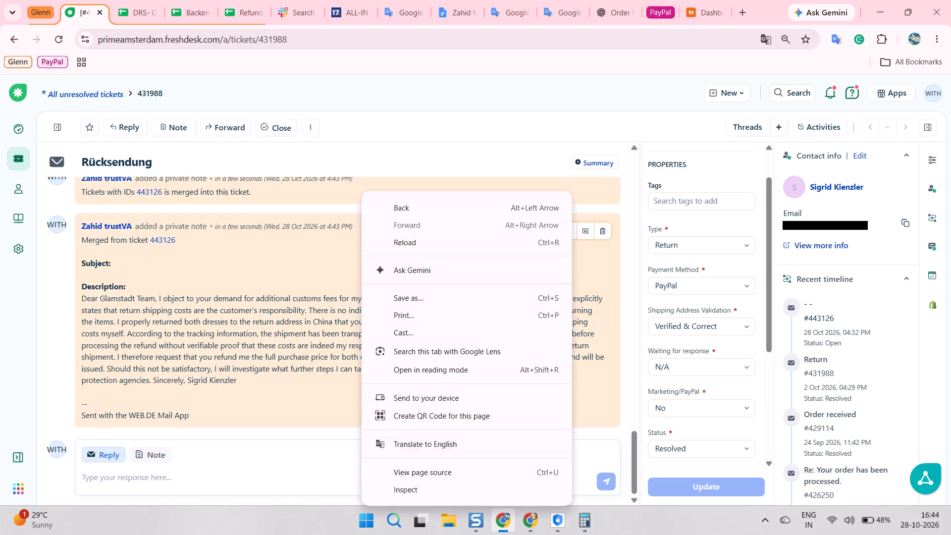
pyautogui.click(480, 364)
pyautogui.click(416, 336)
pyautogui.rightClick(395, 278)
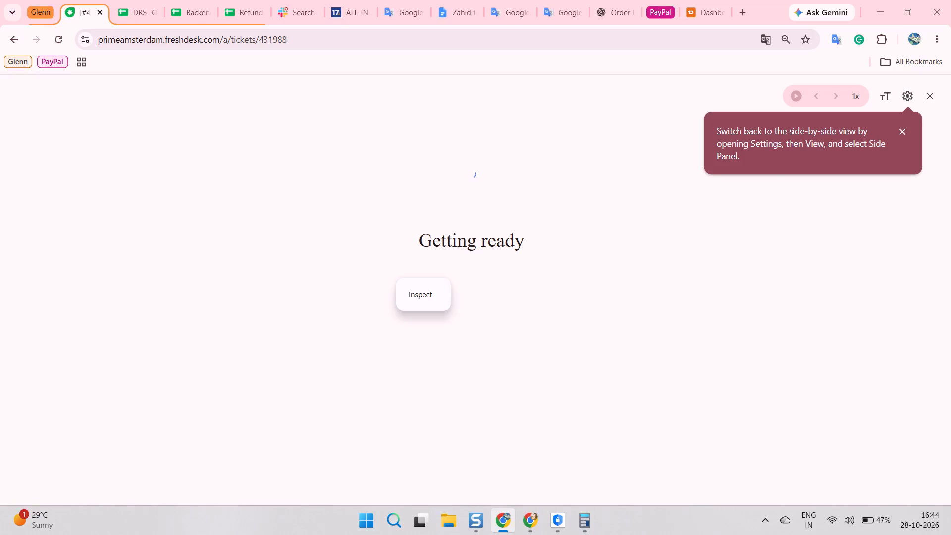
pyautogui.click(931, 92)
# Switch the page of ticket 431988 back to its original detected language and dismiss the reading mode tip.
pyautogui.rightClick(269, 297)
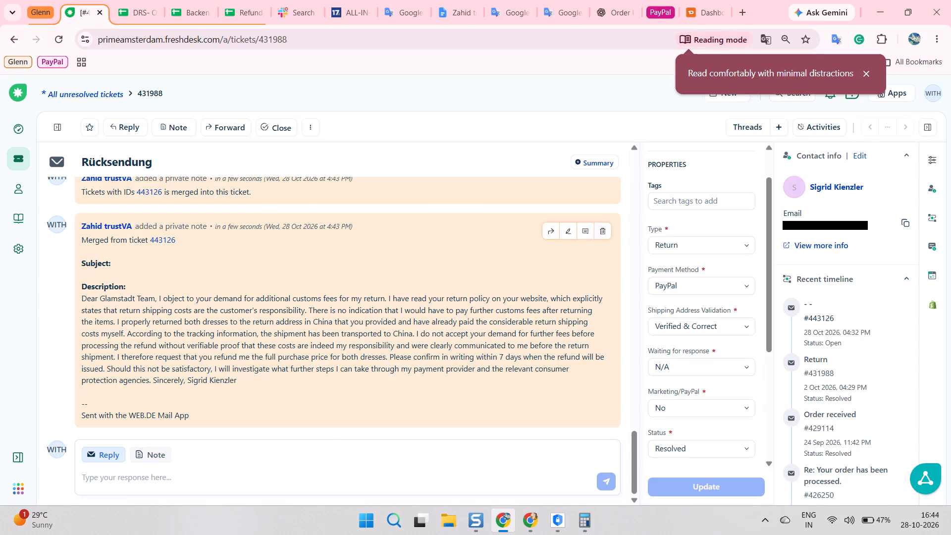
pyautogui.scroll(-4, 301, 323)
pyautogui.click(356, 439)
pyautogui.tripleClick(636, 70)
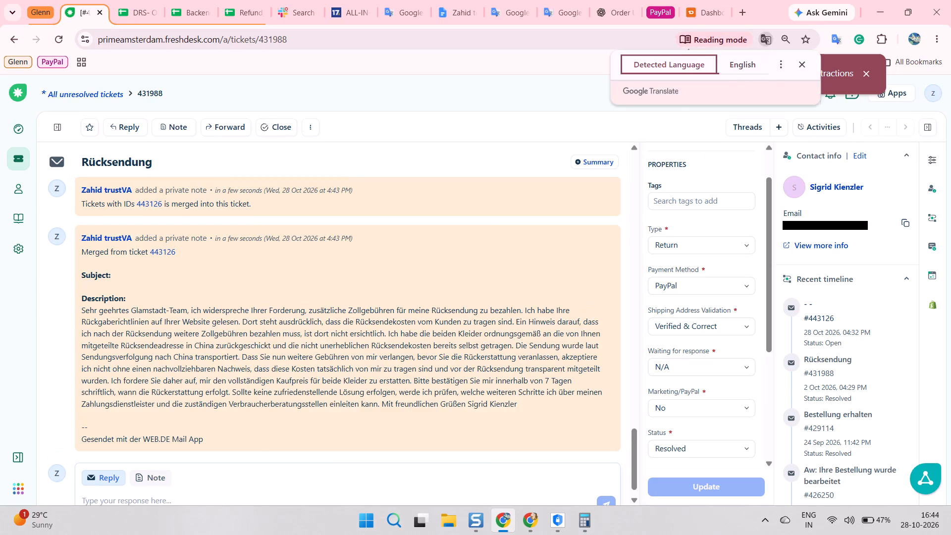
pyautogui.click(444, 341)
pyautogui.click(869, 74)
pyautogui.click(439, 277)
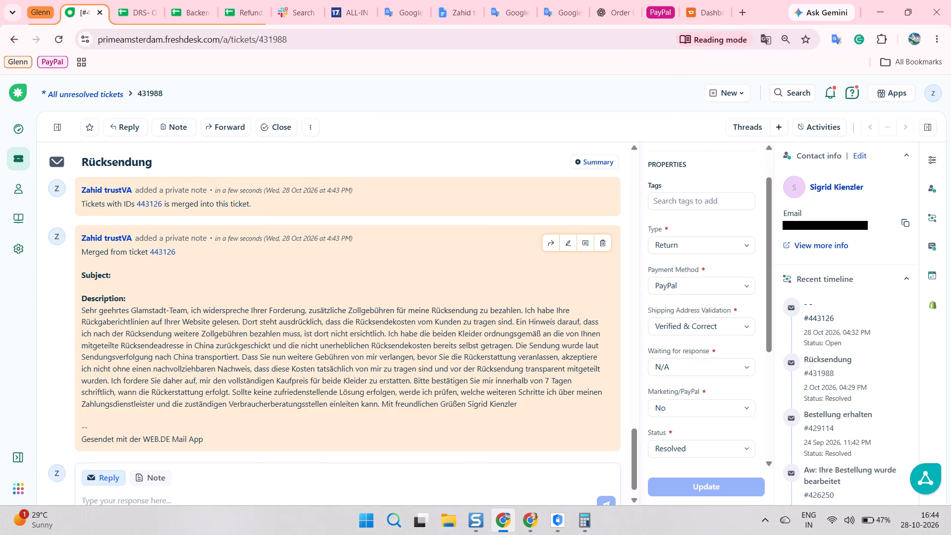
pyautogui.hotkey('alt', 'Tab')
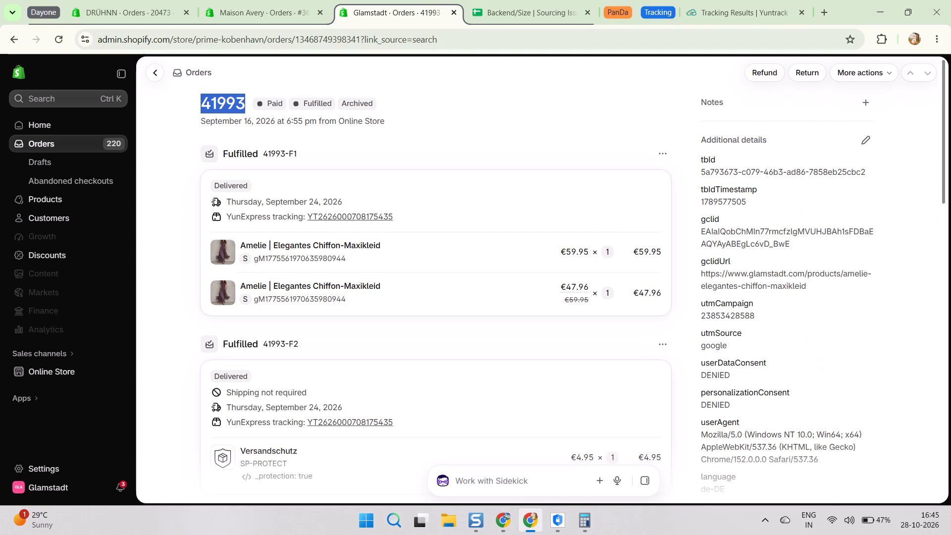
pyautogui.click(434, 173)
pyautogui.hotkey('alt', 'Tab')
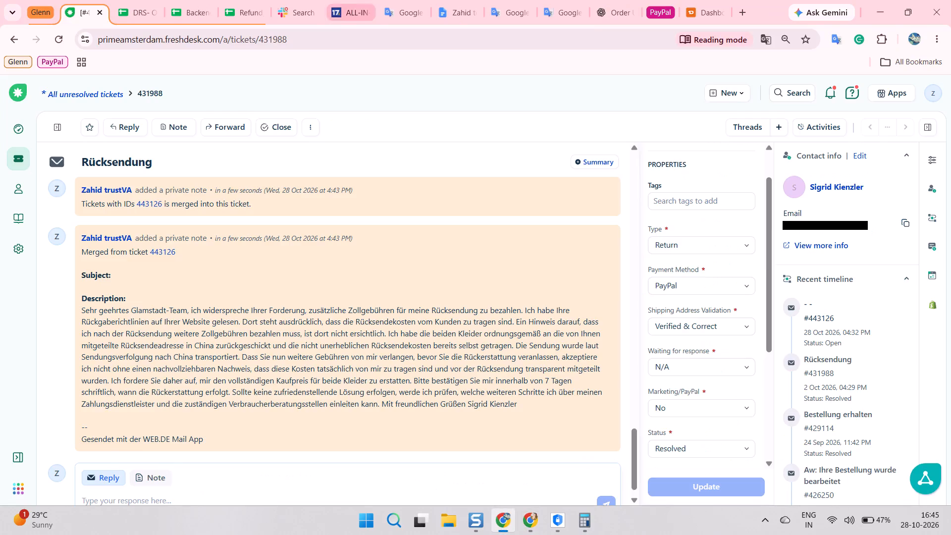
pyautogui.click(332, 0)
pyautogui.rightClick(238, 214)
pyautogui.scroll(-3, 288, 343)
pyautogui.click(325, 444)
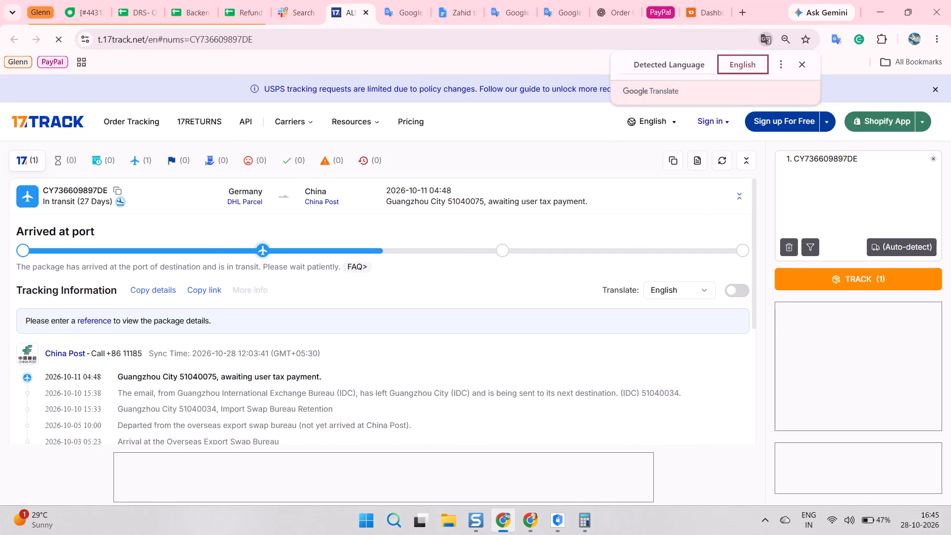
pyautogui.click(667, 77)
pyautogui.click(669, 64)
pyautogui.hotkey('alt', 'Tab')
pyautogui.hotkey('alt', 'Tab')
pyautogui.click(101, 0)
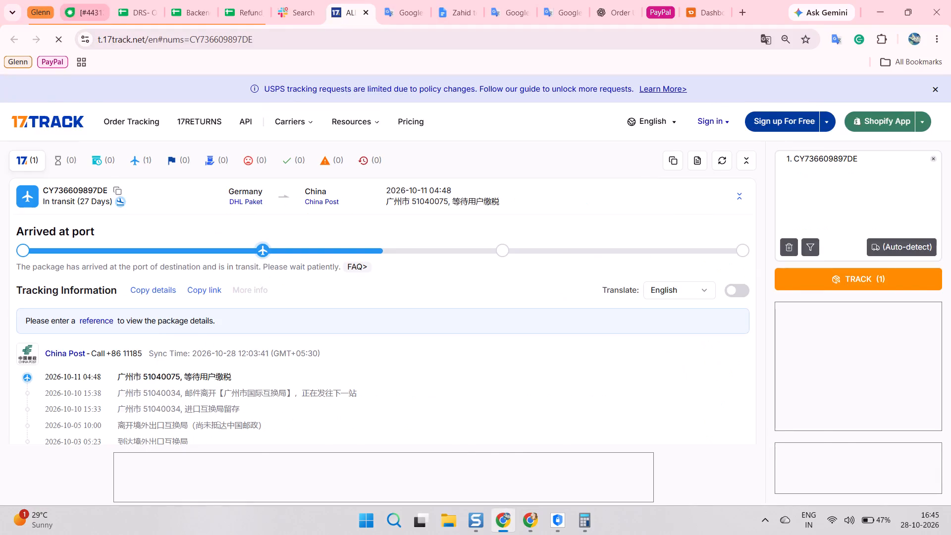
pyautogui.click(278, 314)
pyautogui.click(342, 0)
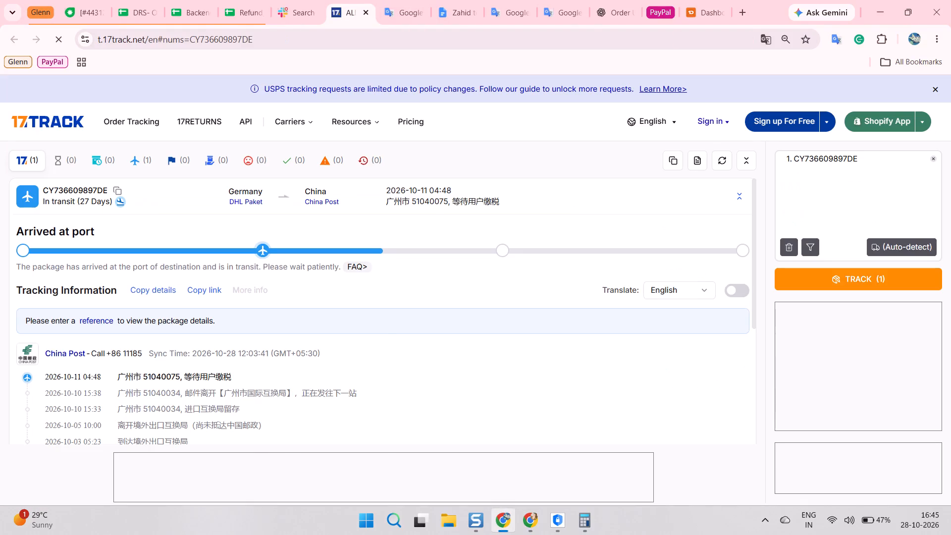
pyautogui.rightClick(172, 211)
pyautogui.scroll(-6, 221, 322)
pyautogui.click(262, 448)
pyautogui.click(781, 66)
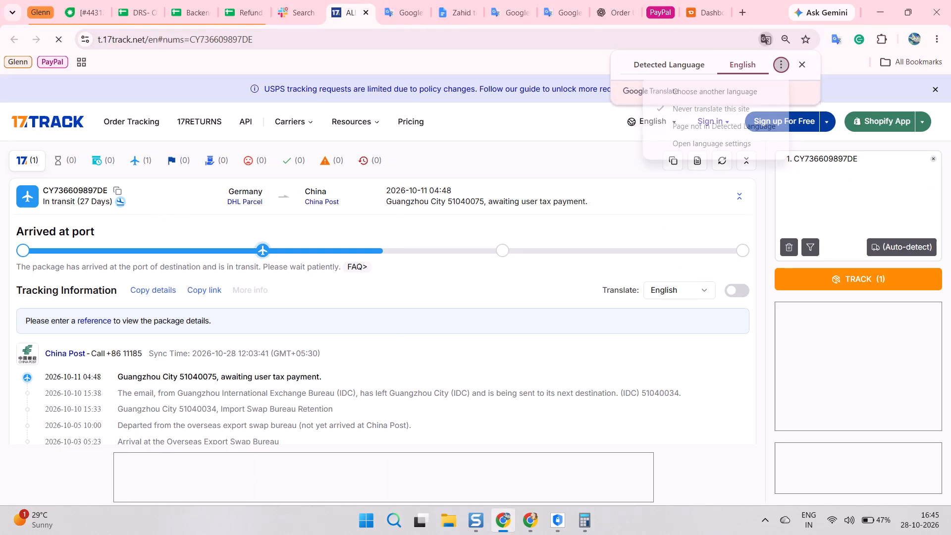
pyautogui.scroll(2, 735, 87)
pyautogui.click(718, 91)
pyautogui.click(715, 86)
pyautogui.scroll(-20, 727, 178)
pyautogui.scroll(-1, 727, 178)
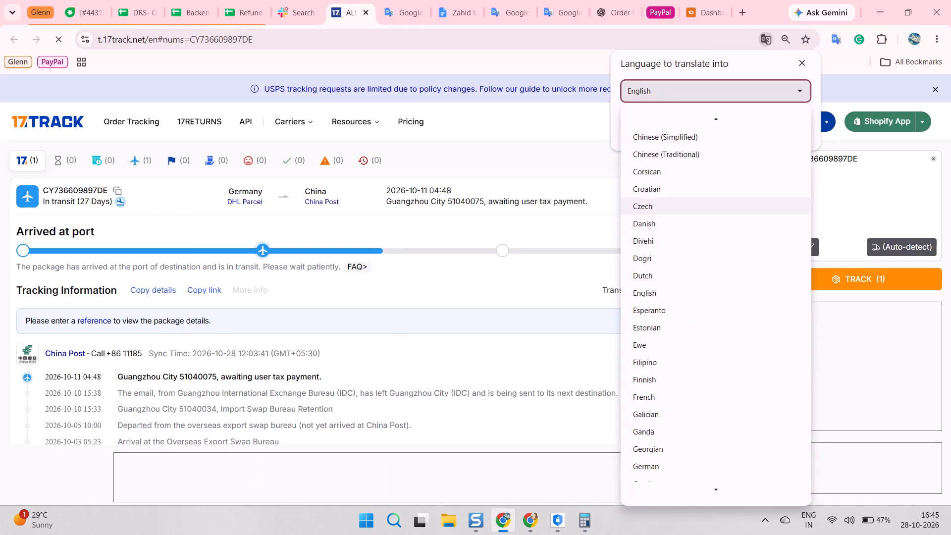
pyautogui.scroll(-3, 683, 212)
pyautogui.click(665, 381)
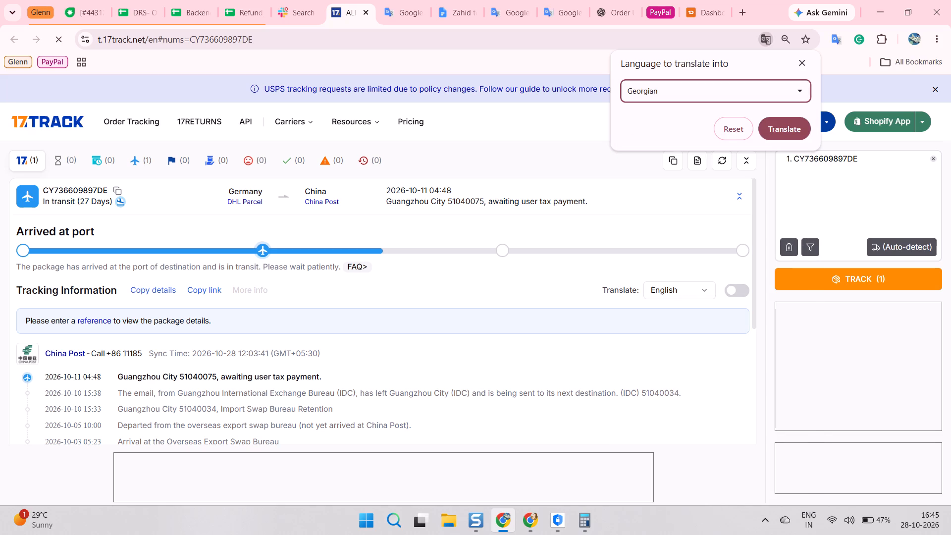
pyautogui.click(741, 95)
pyautogui.scroll(-20, 674, 274)
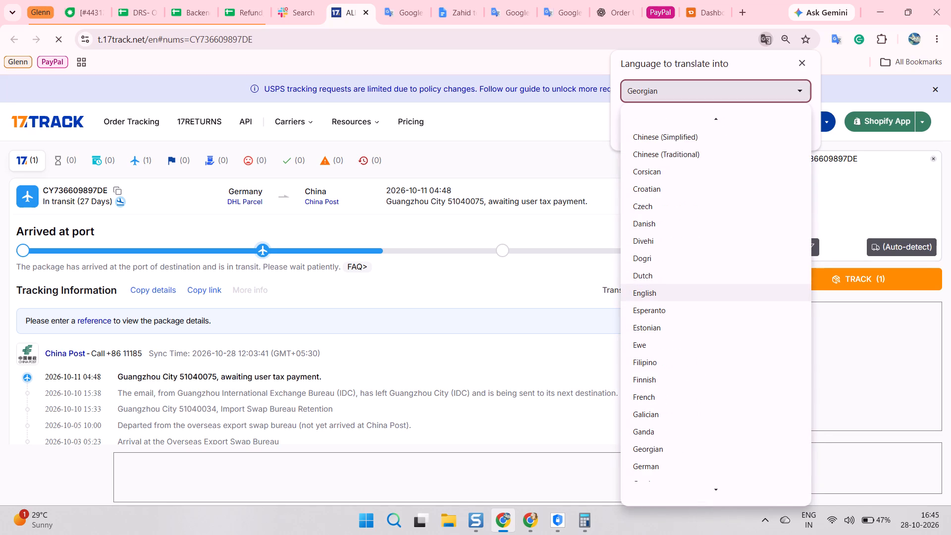
pyautogui.scroll(-5, 687, 203)
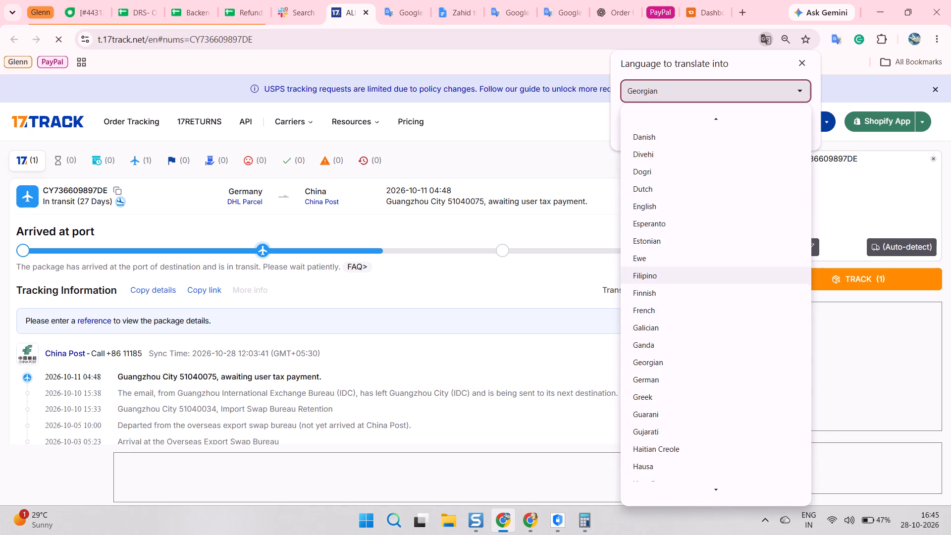
pyautogui.click(671, 381)
pyautogui.click(777, 131)
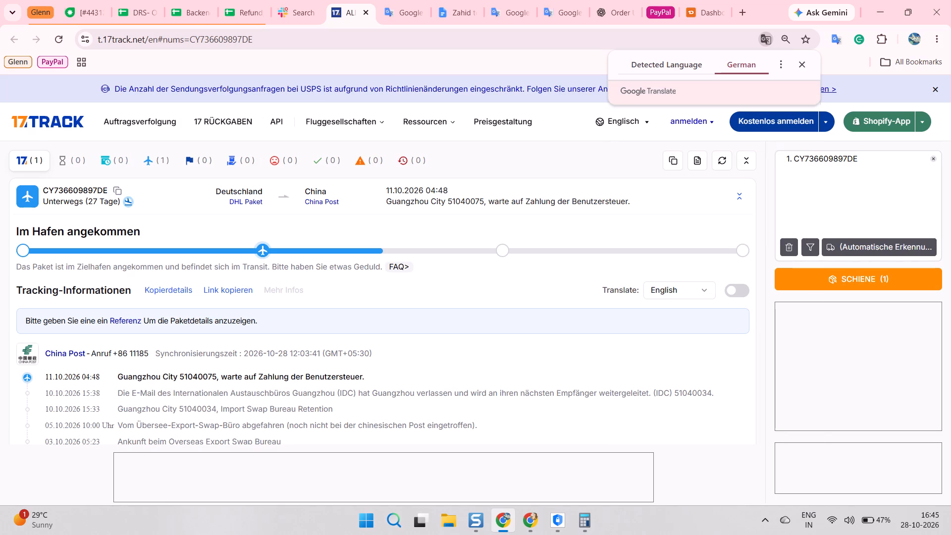
pyautogui.click(570, 158)
# Dismiss the USPS tracking limitation notice on the 17TRACK page.
pyautogui.click(943, 90)
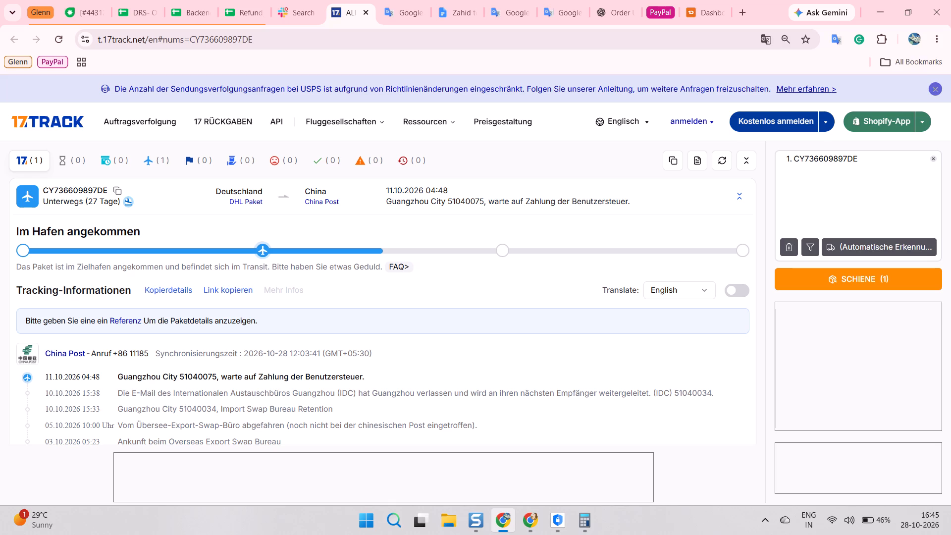
pyautogui.click(931, 89)
pyautogui.scroll(-1, 330, 265)
pyautogui.scroll(5, 280, 261)
pyautogui.click(191, 209)
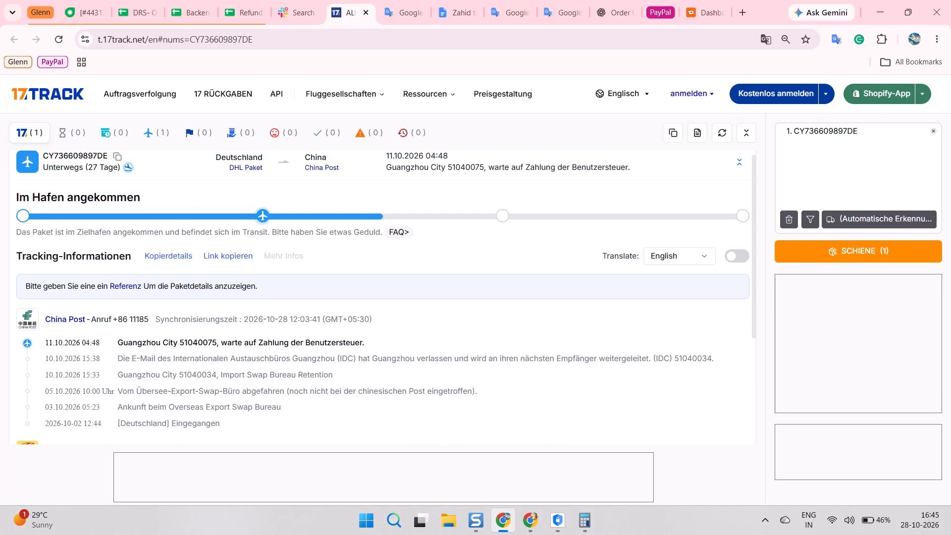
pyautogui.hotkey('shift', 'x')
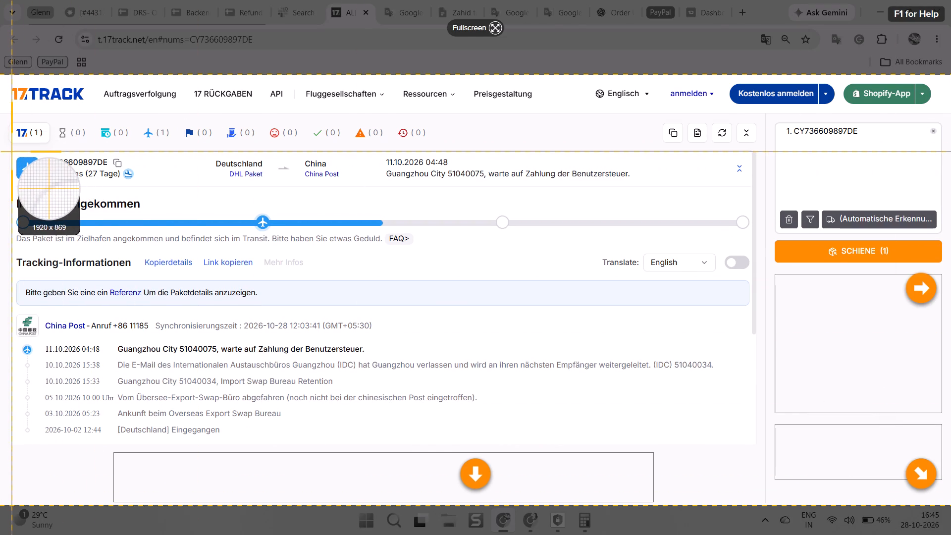
pyautogui.moveTo(12, 153); pyautogui.dragTo(749, 445)
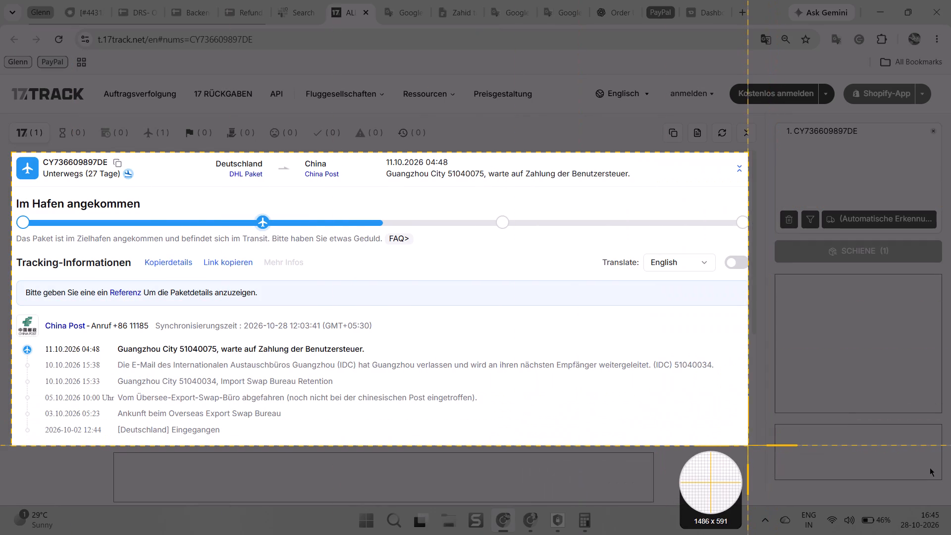
pyautogui.moveTo(749, 445); pyautogui.dragTo(752, 440)
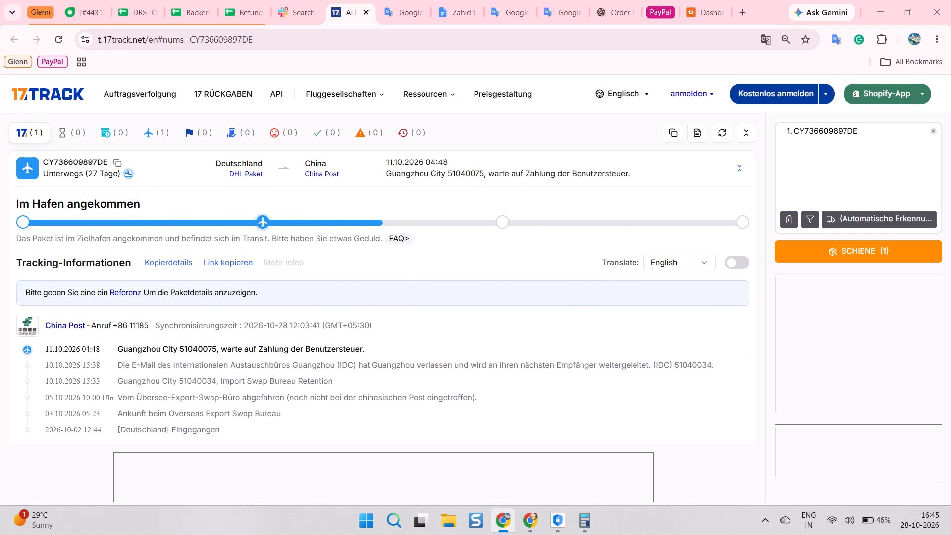
pyautogui.click(230, 466)
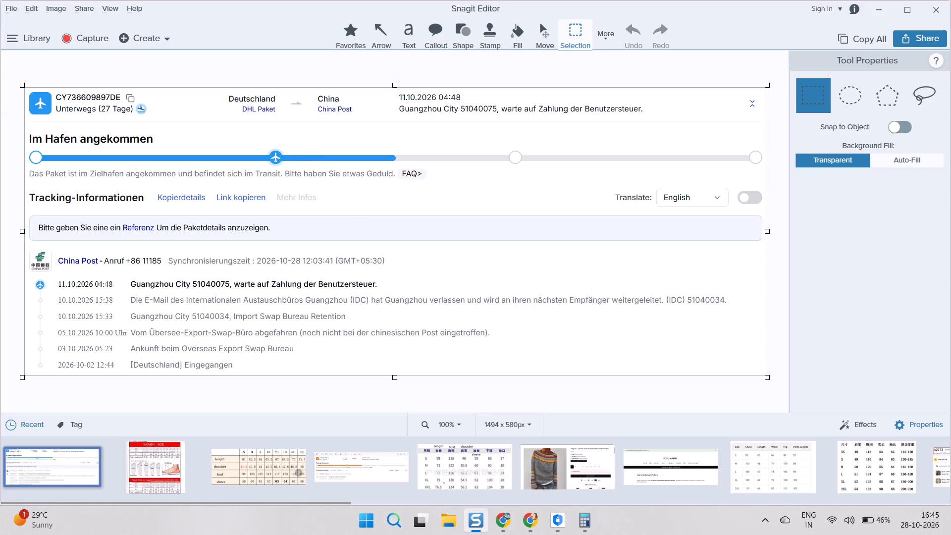
# Draw red rectangle outlines around the tracking number with its transit status and around the 11.10.2026 04:48 Guangzhou entry in the capture.
pyautogui.click(459, 31)
pyautogui.scroll(3, 802, 107)
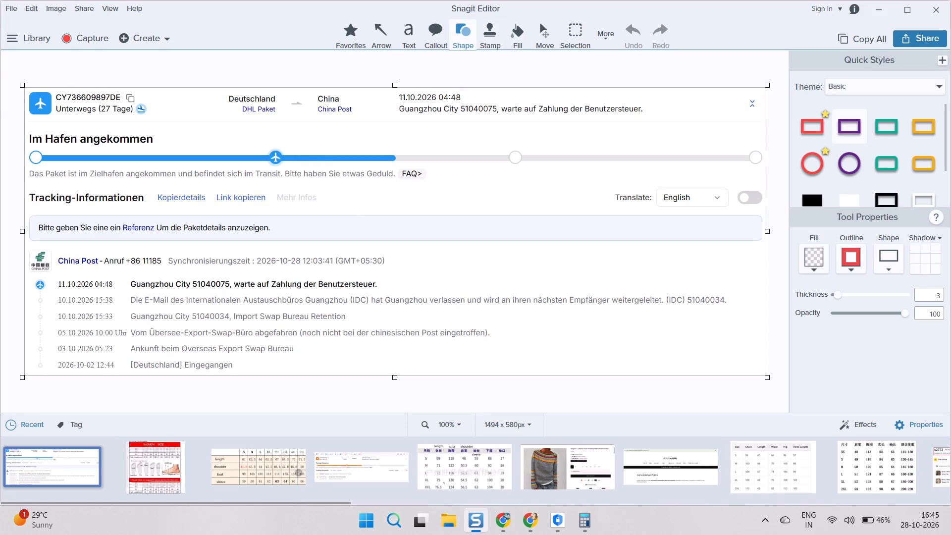
pyautogui.click(804, 128)
pyautogui.click(925, 270)
pyautogui.scroll(2, 0, 3)
pyautogui.moveTo(53, 90); pyautogui.dragTo(117, 109)
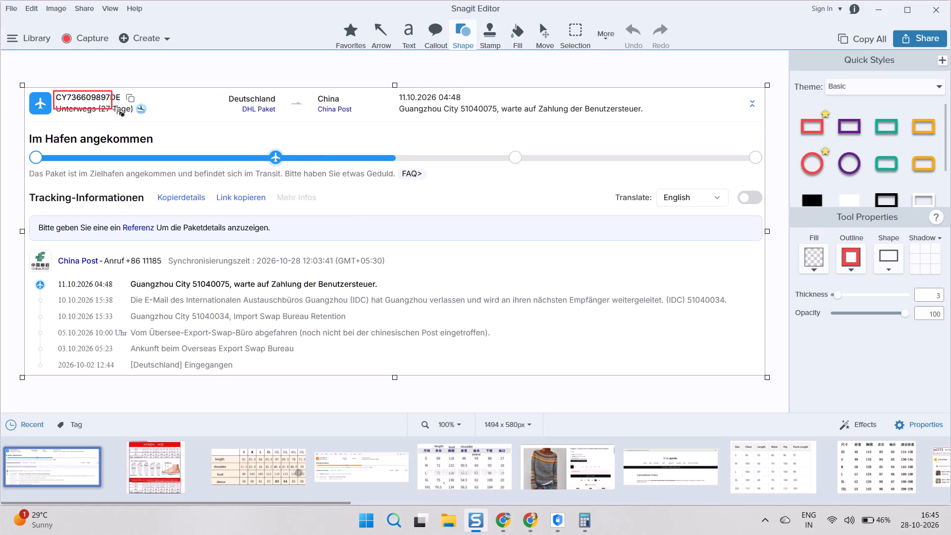
pyautogui.moveTo(117, 109); pyautogui.dragTo(152, 117)
pyautogui.scroll(-1, 128, 264)
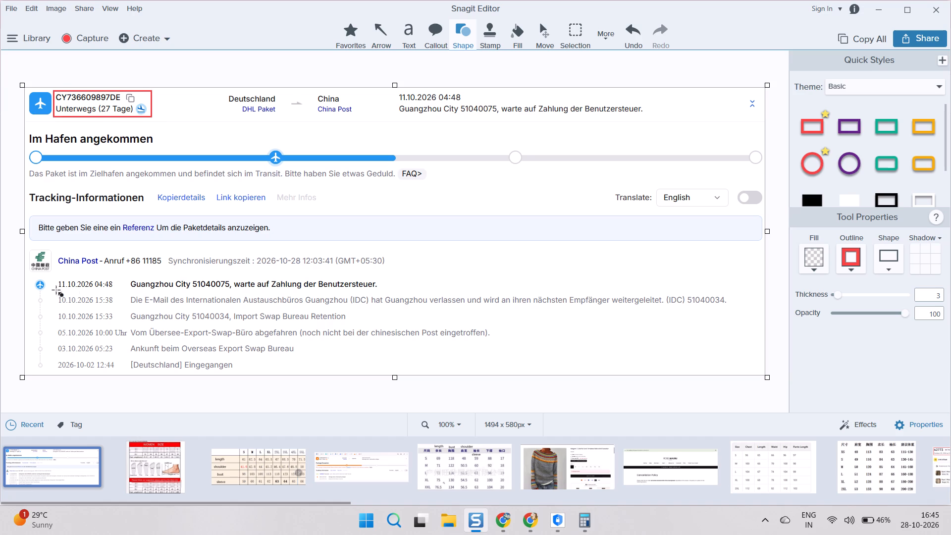
pyautogui.moveTo(52, 276); pyautogui.dragTo(386, 291)
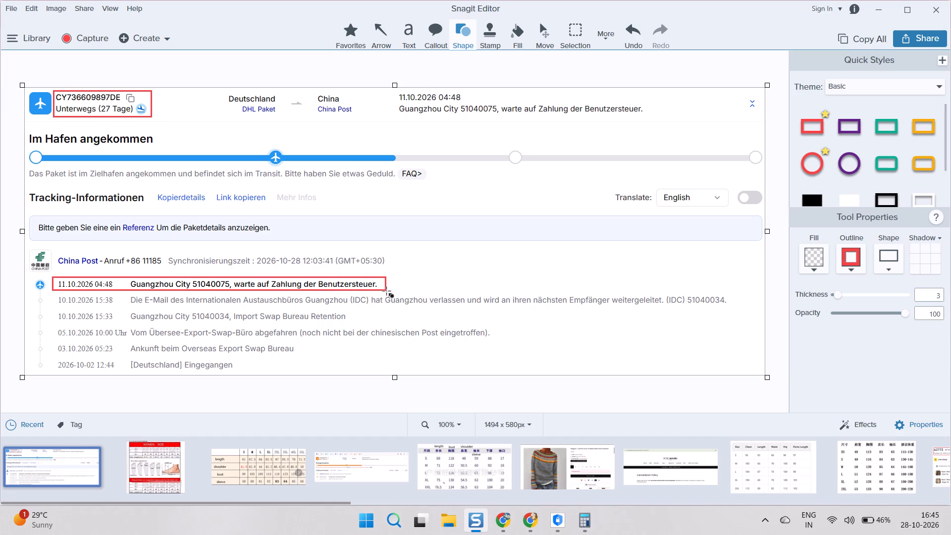
pyautogui.moveTo(386, 291); pyautogui.dragTo(387, 292)
# Return to the 17TRACK results page in Chrome and translate it back into English.
pyautogui.hotkey('alt', 'Tab')
pyautogui.scroll(3, 271, 242)
pyautogui.rightClick(186, 177)
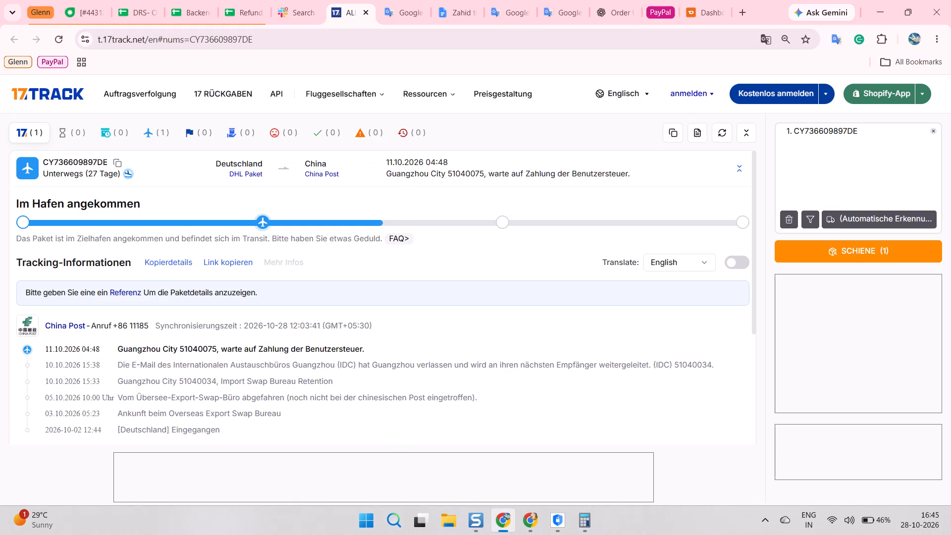
pyautogui.scroll(-3, 254, 348)
pyautogui.click(263, 426)
pyautogui.scroll(1, 794, 51)
pyautogui.click(787, 68)
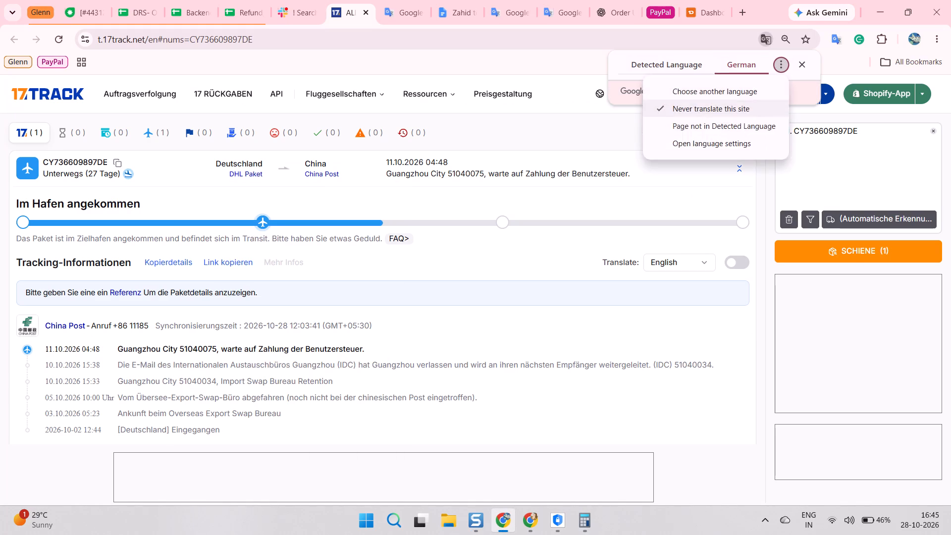
pyautogui.click(726, 89)
pyautogui.click(666, 88)
pyautogui.scroll(-18, 745, 209)
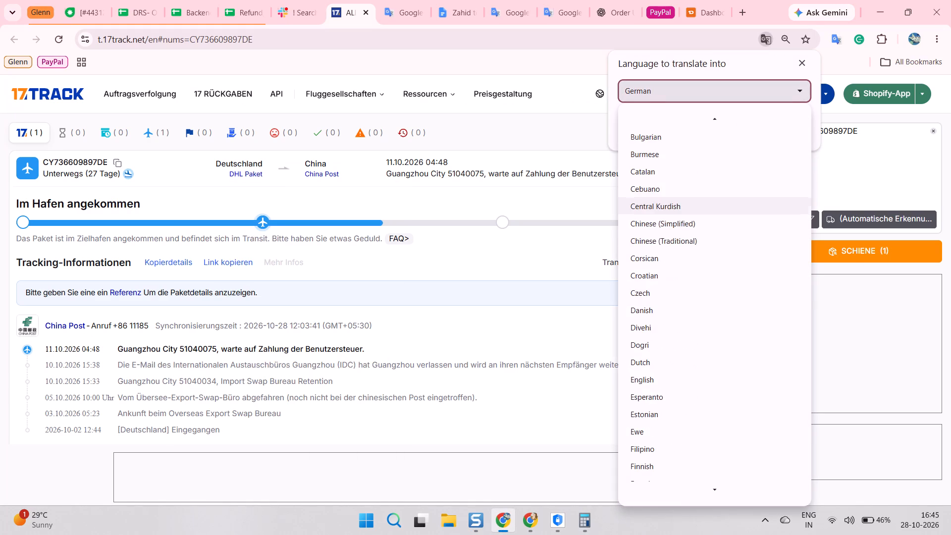
pyautogui.scroll(-2, 665, 210)
pyautogui.click(653, 289)
pyautogui.click(785, 133)
pyautogui.scroll(4, 328, 243)
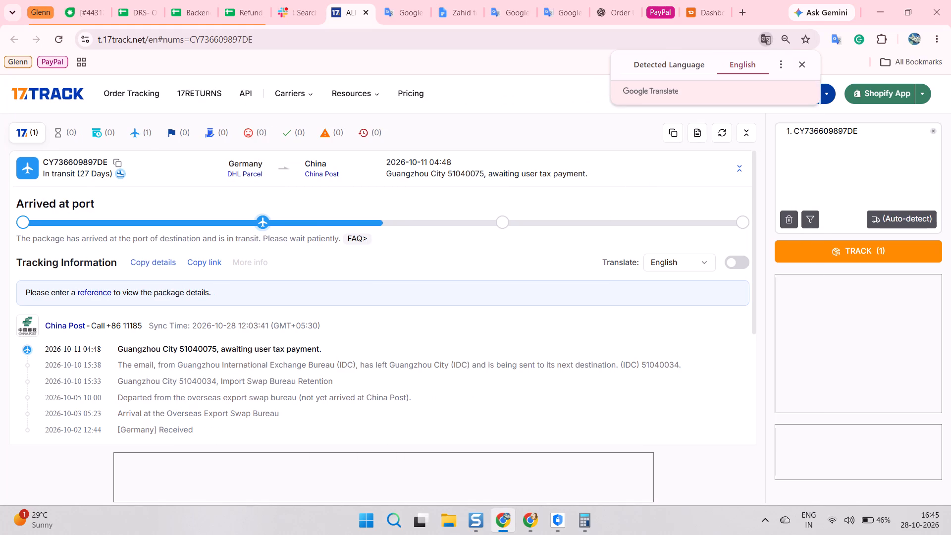
pyautogui.click(174, 180)
# Open the "Zahid temp." templates document and close its "exchange" search.
pyautogui.hotkey('alt', 'Tab')
pyautogui.click(504, 521)
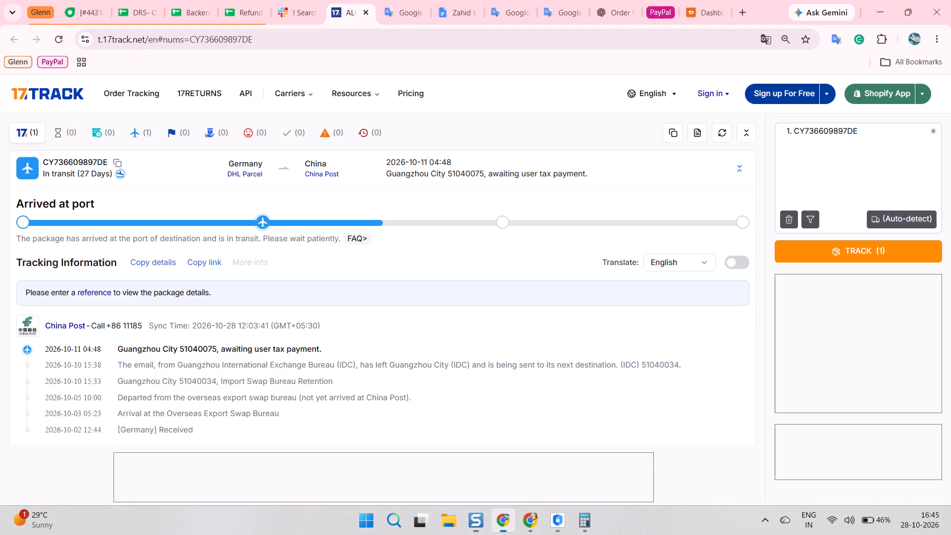
pyautogui.click(394, 0)
pyautogui.click(464, 0)
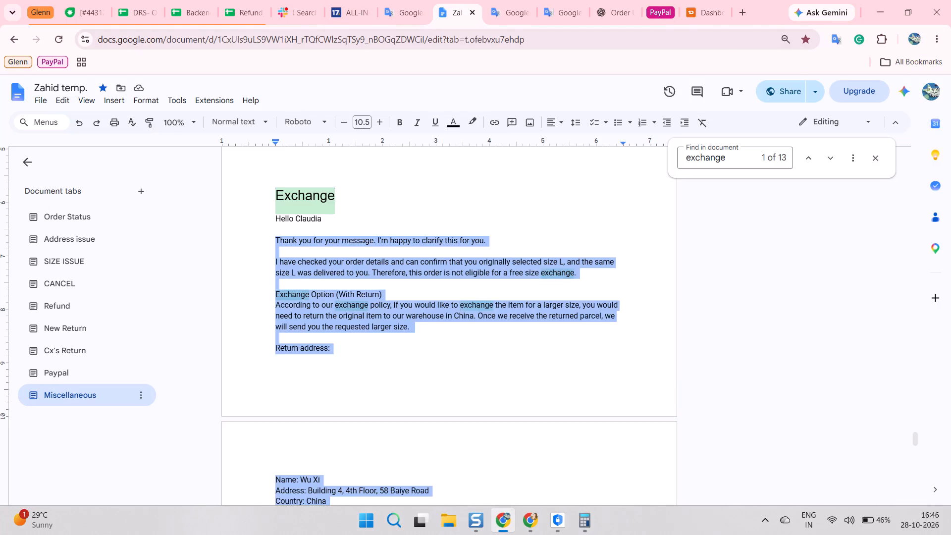
pyautogui.scroll(-2, 299, 257)
pyautogui.click(877, 153)
# Look through the Cx's Return section of the templates for a reply on return parcels held at customs over unpaid fees.
pyautogui.scroll(3, 268, 250)
pyautogui.scroll(-2, 116, 292)
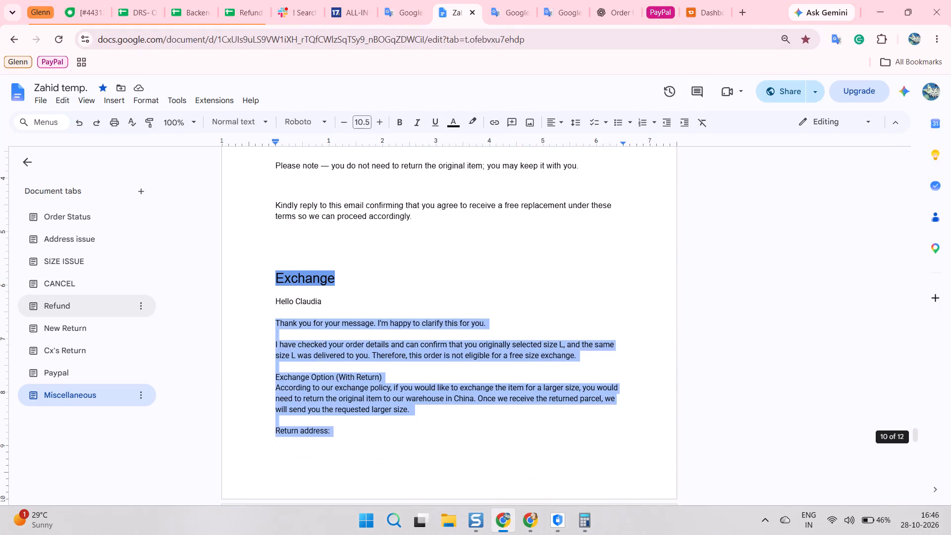
pyautogui.click(79, 325)
pyautogui.scroll(-1, 108, 343)
pyautogui.click(94, 352)
pyautogui.scroll(-6, 409, 274)
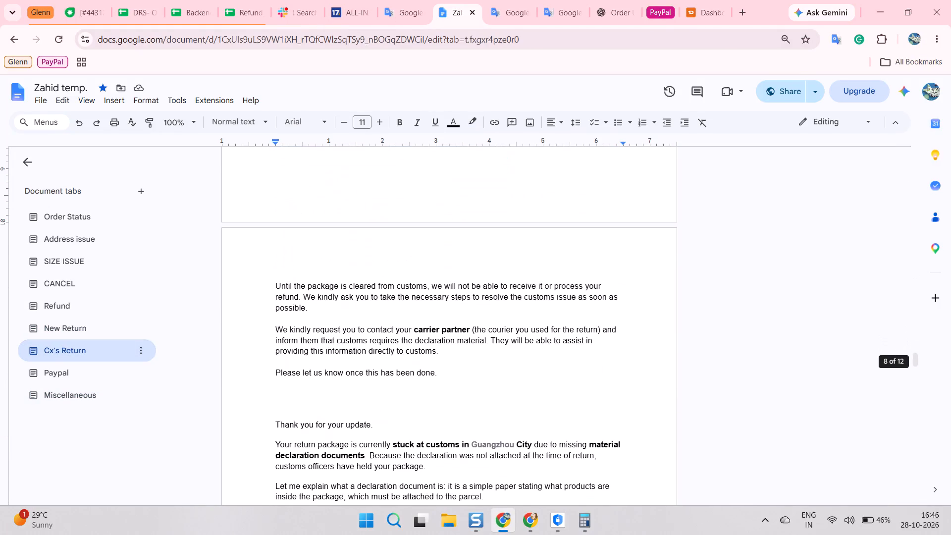
pyautogui.scroll(8, 362, 243)
pyautogui.scroll(-1, 365, 243)
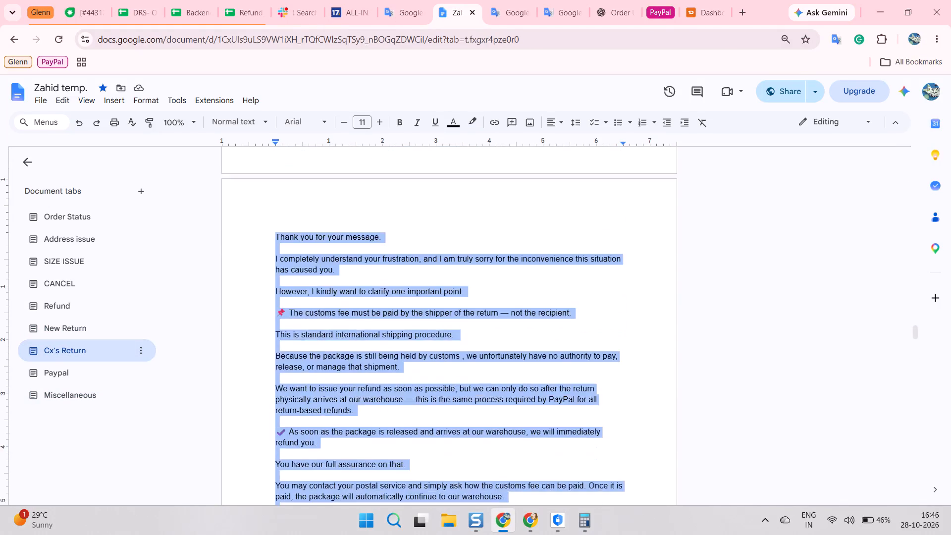
pyautogui.scroll(5, 358, 245)
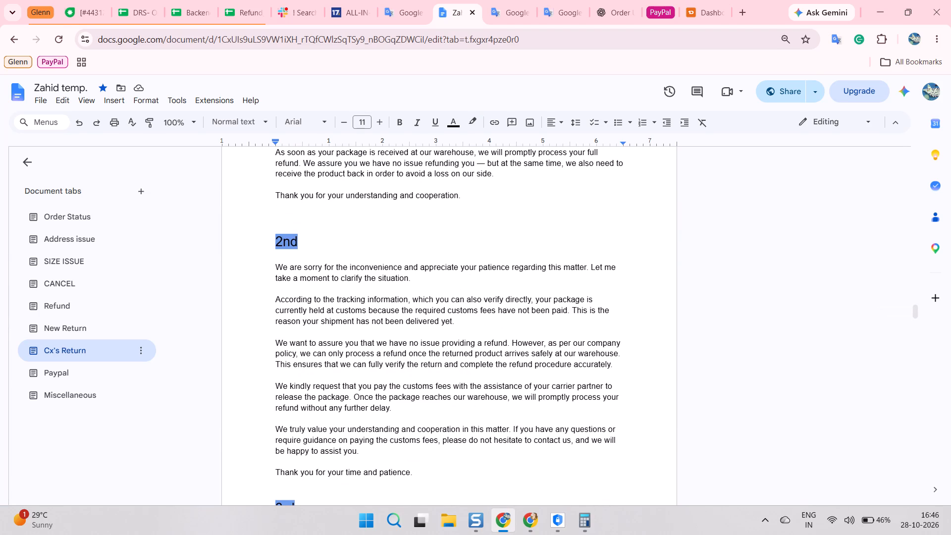
pyautogui.scroll(-1, 356, 253)
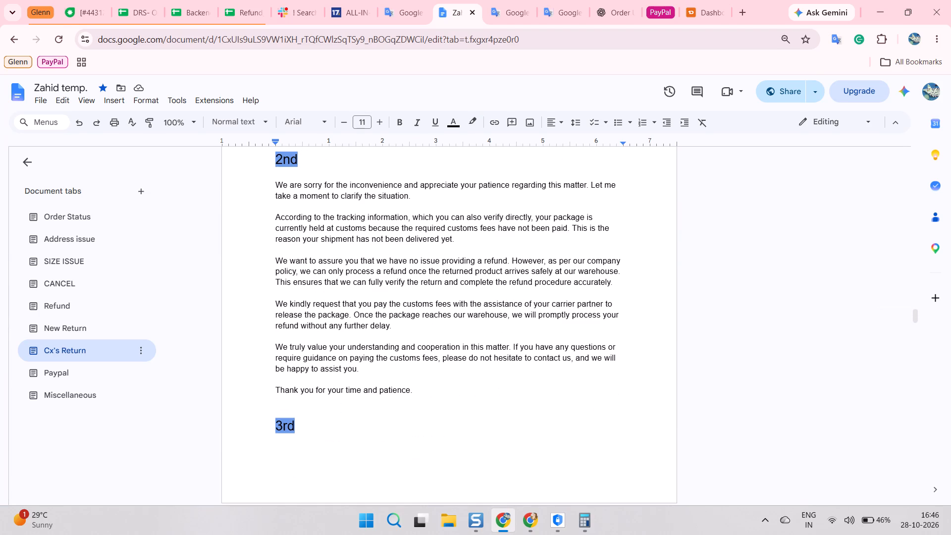
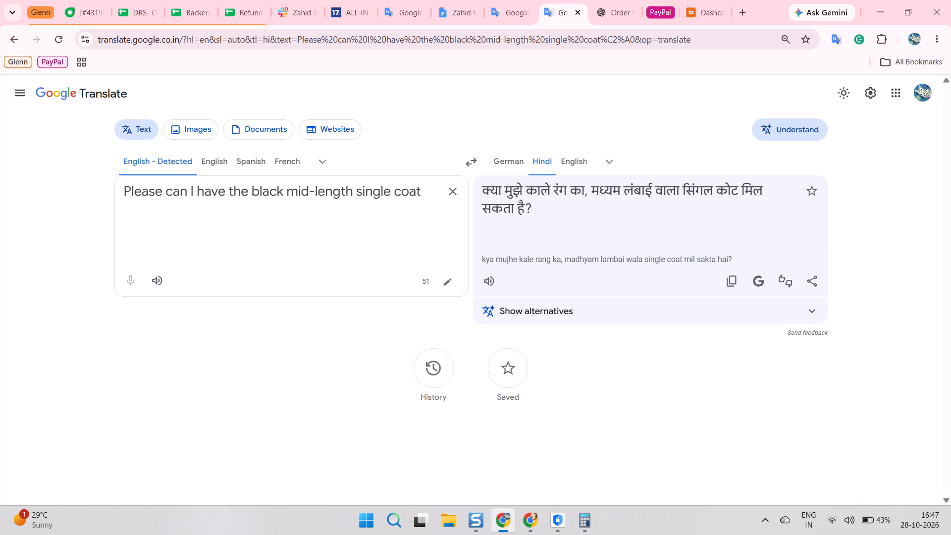
pyautogui.click(457, 191)
pyautogui.hotkey('ctrl', 'v')
pyautogui.click(507, 159)
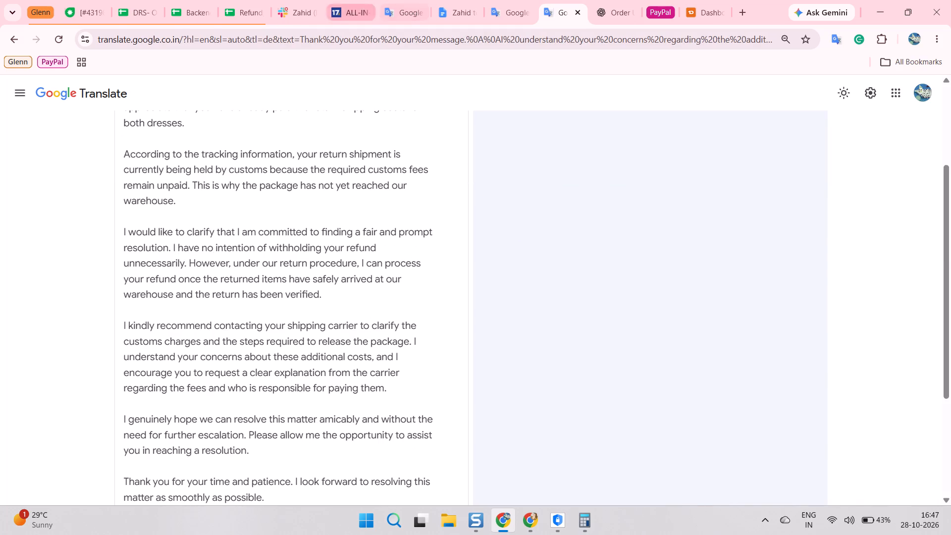
pyautogui.click(347, 6)
pyautogui.click(365, 11)
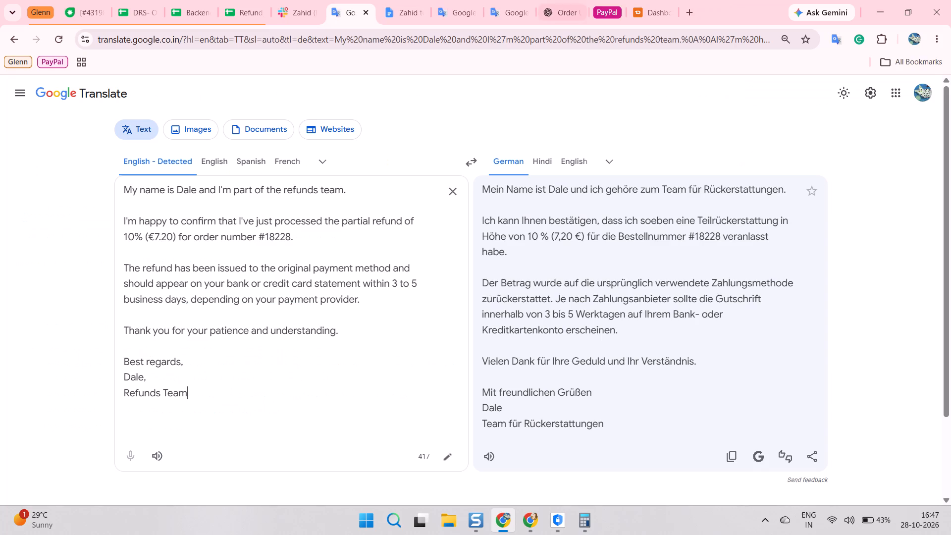
pyautogui.click(562, 0)
pyautogui.scroll(-3, 545, 218)
pyautogui.click(557, 0)
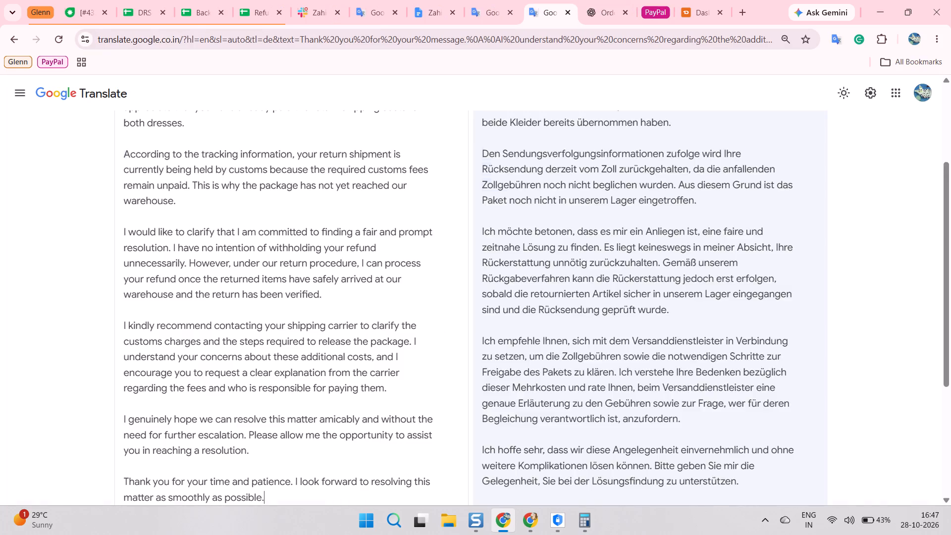
pyautogui.scroll(-6, 476, 190)
pyautogui.click(732, 357)
pyautogui.scroll(3, 580, 264)
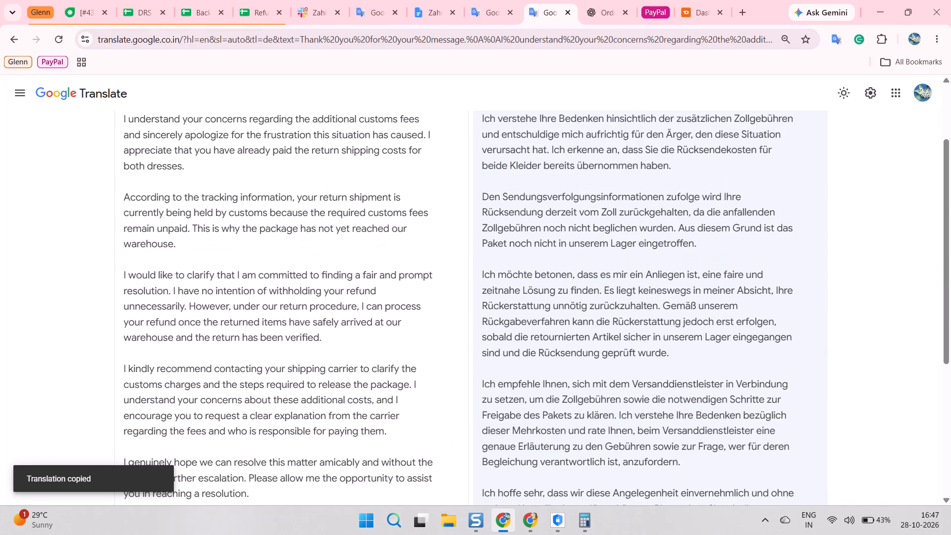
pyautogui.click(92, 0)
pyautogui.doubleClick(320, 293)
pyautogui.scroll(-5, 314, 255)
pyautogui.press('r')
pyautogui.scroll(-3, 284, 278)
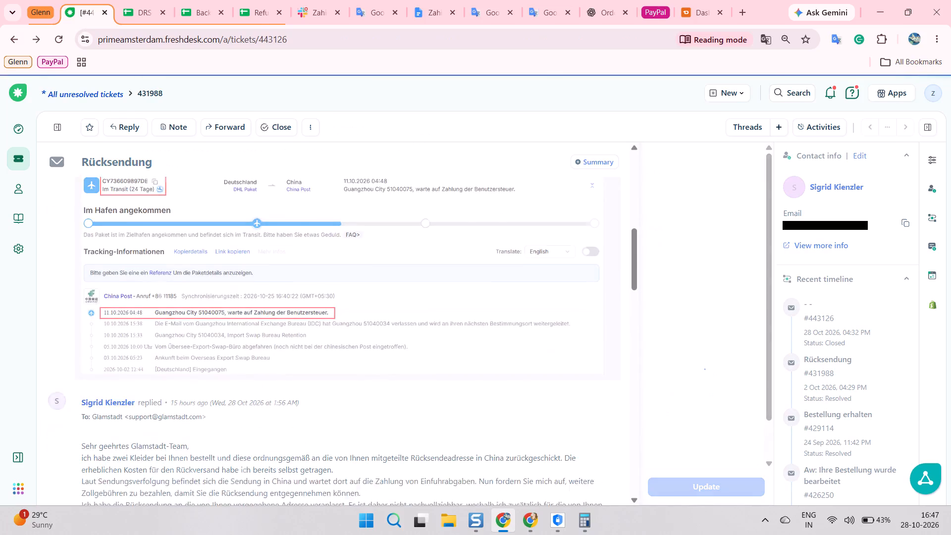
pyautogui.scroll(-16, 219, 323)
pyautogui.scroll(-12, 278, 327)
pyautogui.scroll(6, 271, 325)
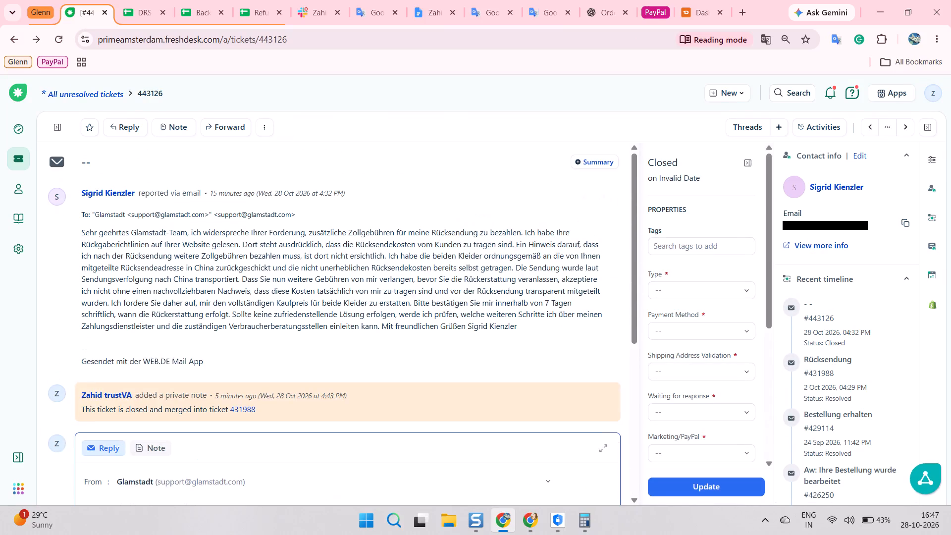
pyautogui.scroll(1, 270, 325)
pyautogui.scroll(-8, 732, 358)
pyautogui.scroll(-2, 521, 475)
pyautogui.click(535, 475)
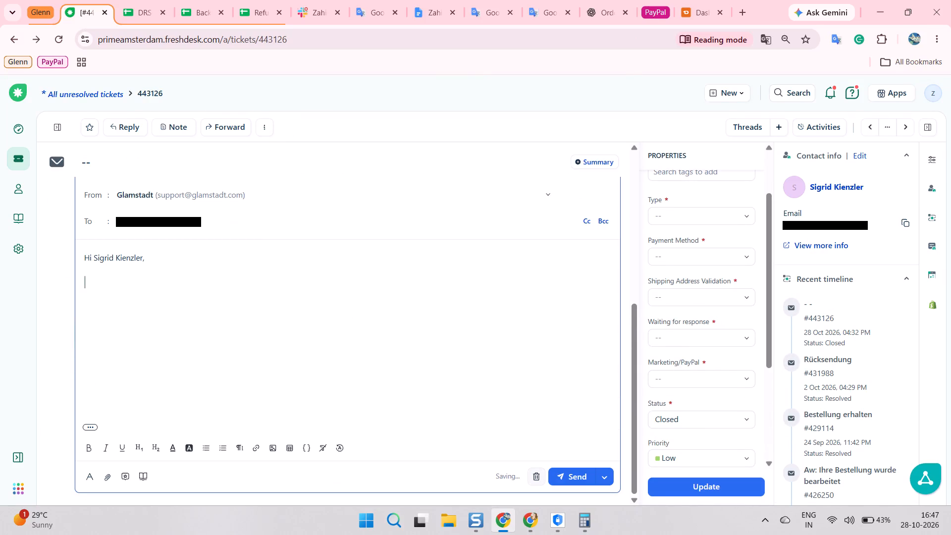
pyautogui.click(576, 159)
# Open ticket 431988, start a reply and replace the default greeting with the canned response "asn".
pyautogui.click(820, 361)
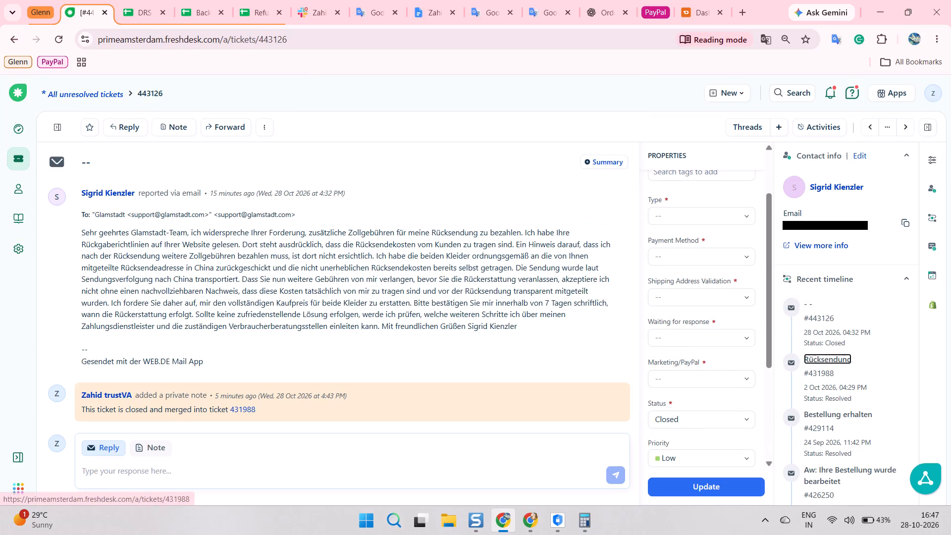
pyautogui.scroll(-8, 401, 300)
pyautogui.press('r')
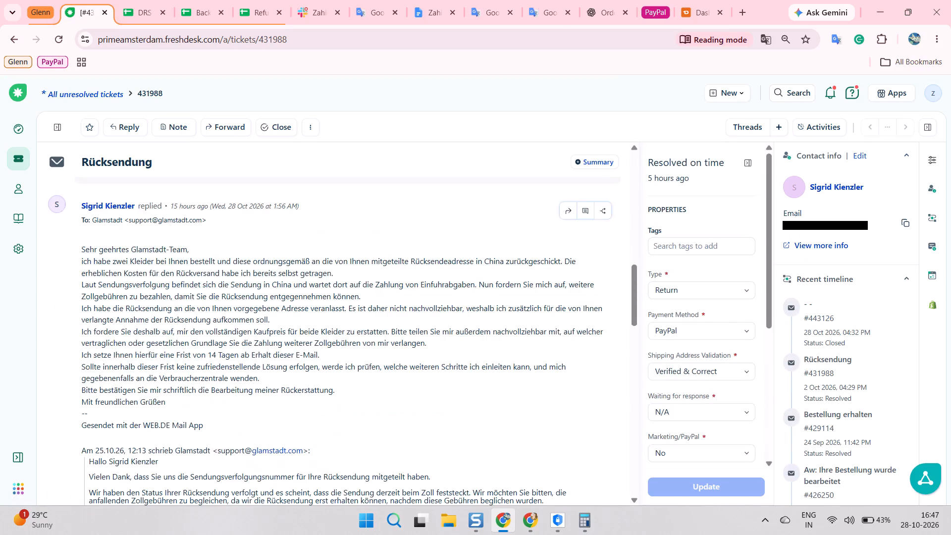
pyautogui.scroll(-13, 324, 273)
pyautogui.click(104, 427)
pyautogui.keyDown('ctrl'); pyautogui.moveTo(111, 421); pyautogui.dragTo(124, 415); pyautogui.keyUp('ctrl')
pyautogui.hotkey('ctrl', 'a')
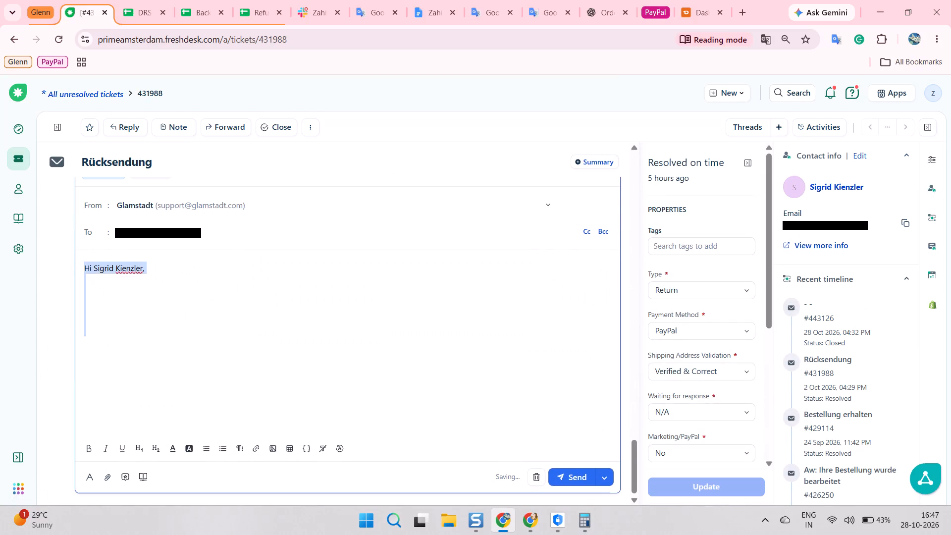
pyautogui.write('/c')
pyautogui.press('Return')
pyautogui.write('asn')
pyautogui.click(171, 302)
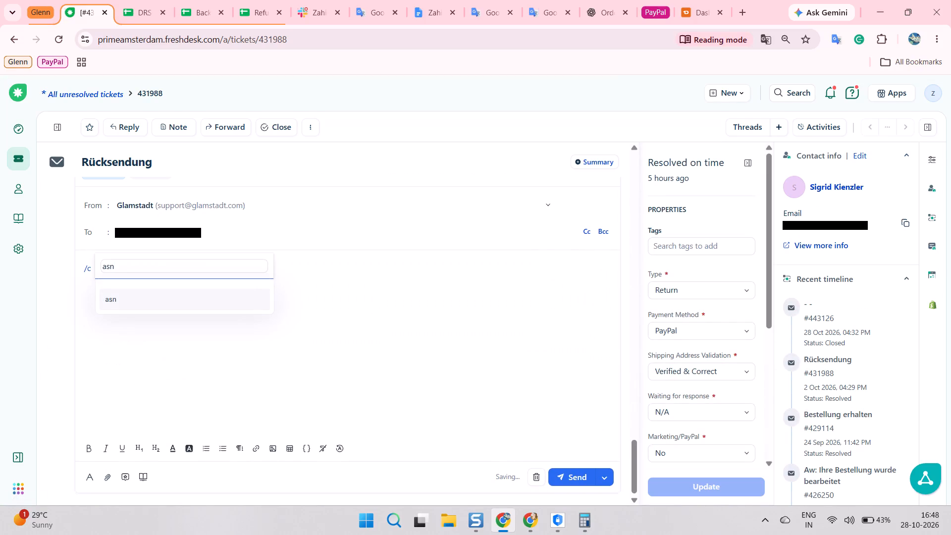
# Paste the German translation between the reply's greeting and sign-off, and remove the extra blank line above "Mit freundlichen Grüßen".
pyautogui.click(116, 295)
pyautogui.hotkey('ctrl', 'v')
pyautogui.scroll(-8, 121, 300)
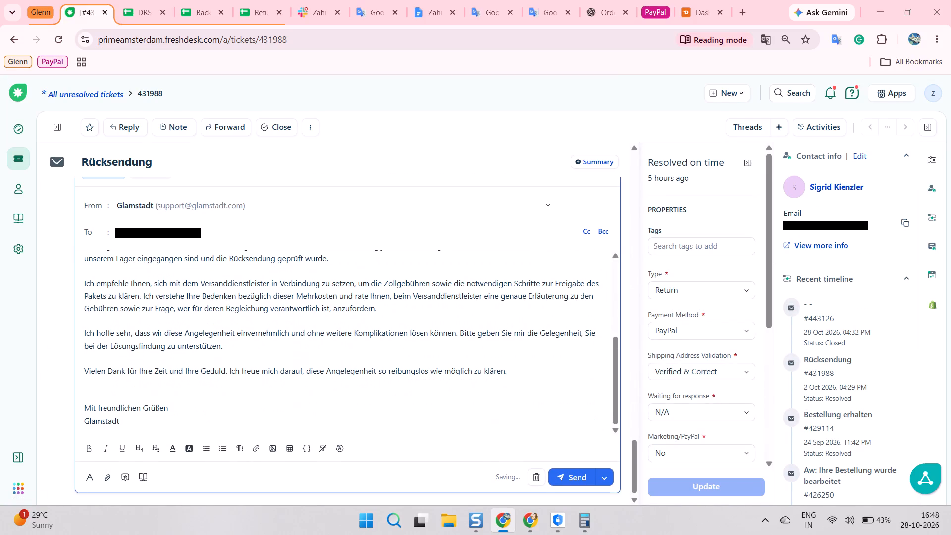
pyautogui.scroll(-1, 168, 356)
pyautogui.click(128, 390)
pyautogui.press('BackSpace')
pyautogui.scroll(-5, 181, 376)
# Copy the annotated German tracking screenshot from Snagit Editor and paste it below the Glamstadt signature in the Freshdesk reply.
pyautogui.click(156, 424)
pyautogui.press('Return')
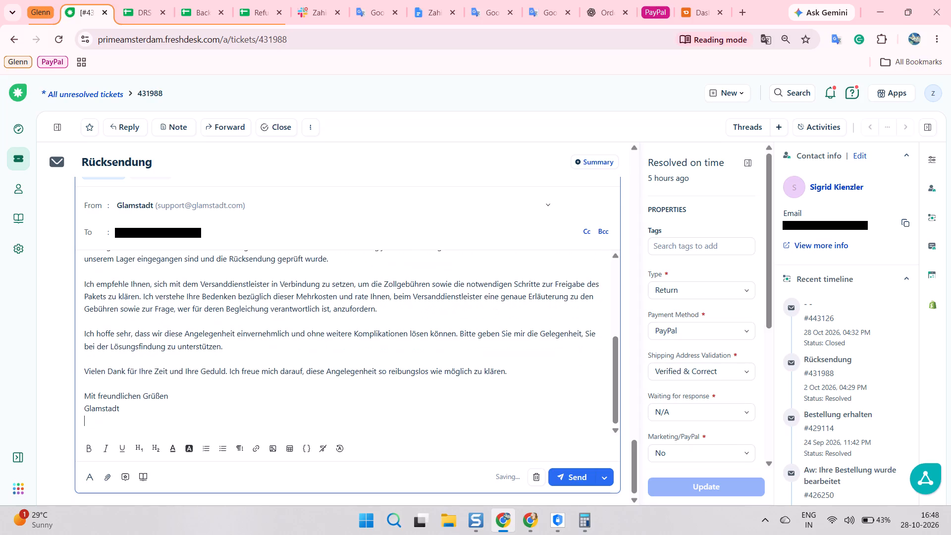
pyautogui.press('Return')
pyautogui.scroll(-8, 340, 453)
pyautogui.click(480, 524)
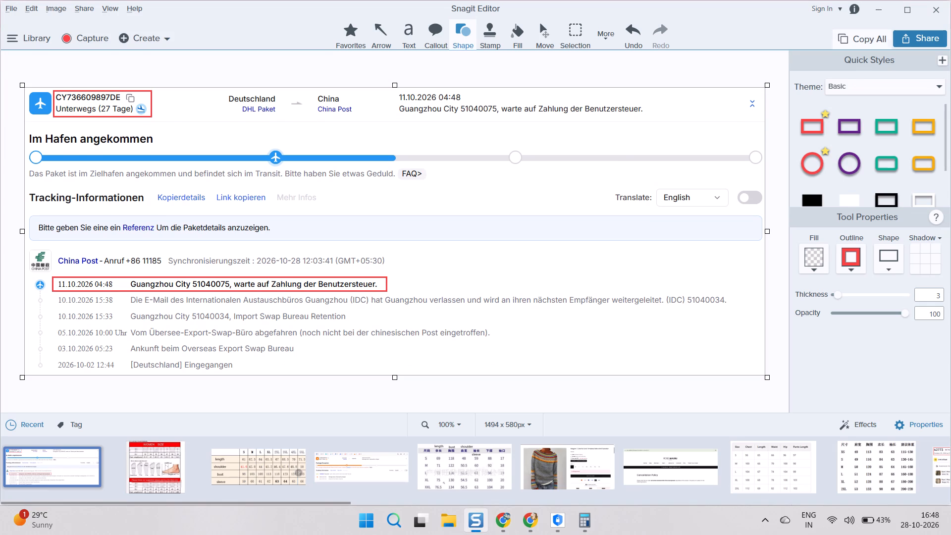
pyautogui.click(849, 37)
pyautogui.hotkey('alt', 'Tab')
pyautogui.scroll(-2, 214, 323)
pyautogui.hotkey('ctrl', 'v')
pyautogui.scroll(-13, 235, 355)
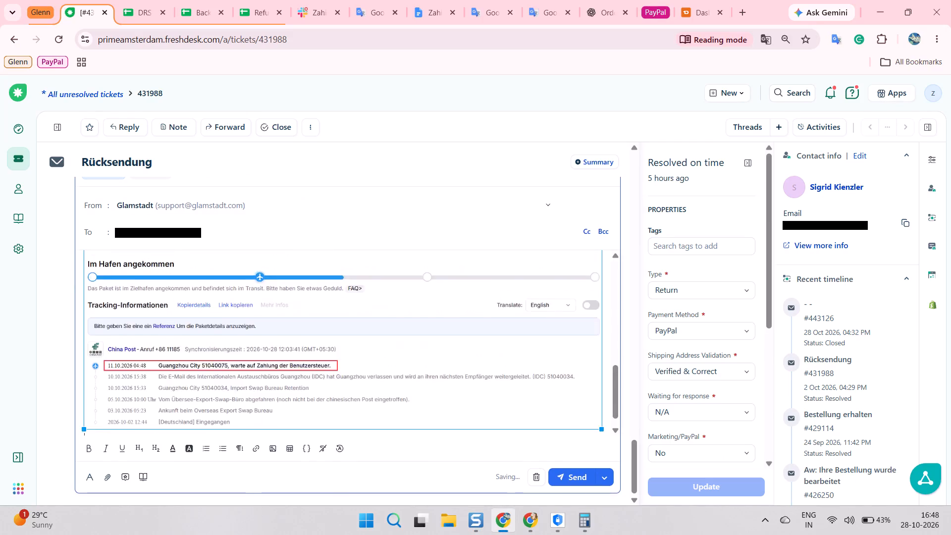
pyautogui.scroll(-10, 292, 360)
pyautogui.scroll(-10, 388, 397)
pyautogui.click(570, 481)
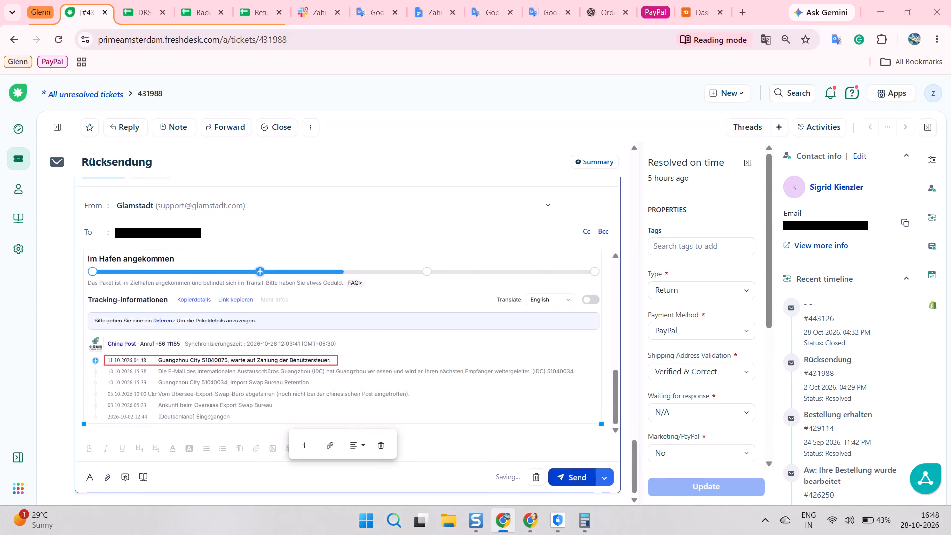
pyautogui.scroll(-9, 557, 446)
pyautogui.scroll(-4, 708, 249)
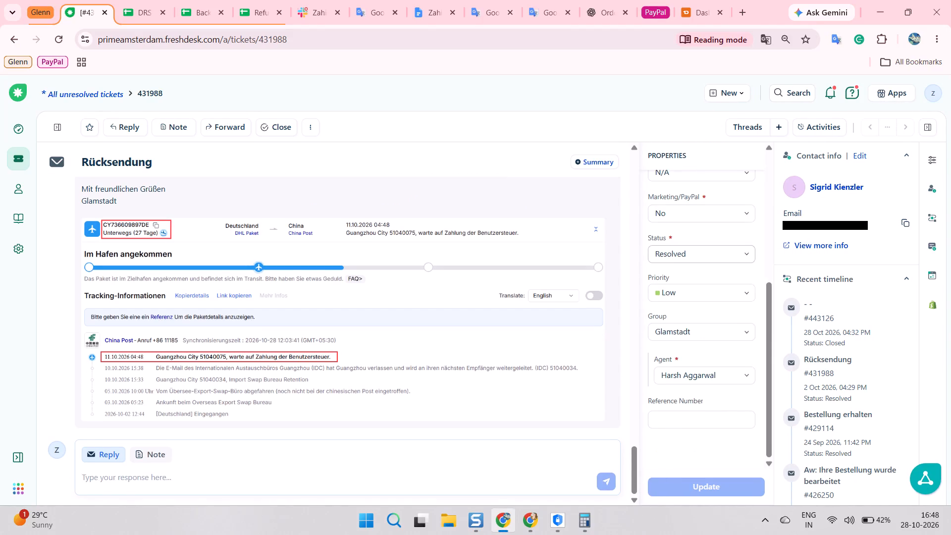
# Assign ticket 431988 to agent Zahid trustVA and save the ticket properties.
pyautogui.click(696, 259)
pyautogui.click(521, 197)
pyautogui.scroll(-5, 697, 312)
pyautogui.press('Tab')
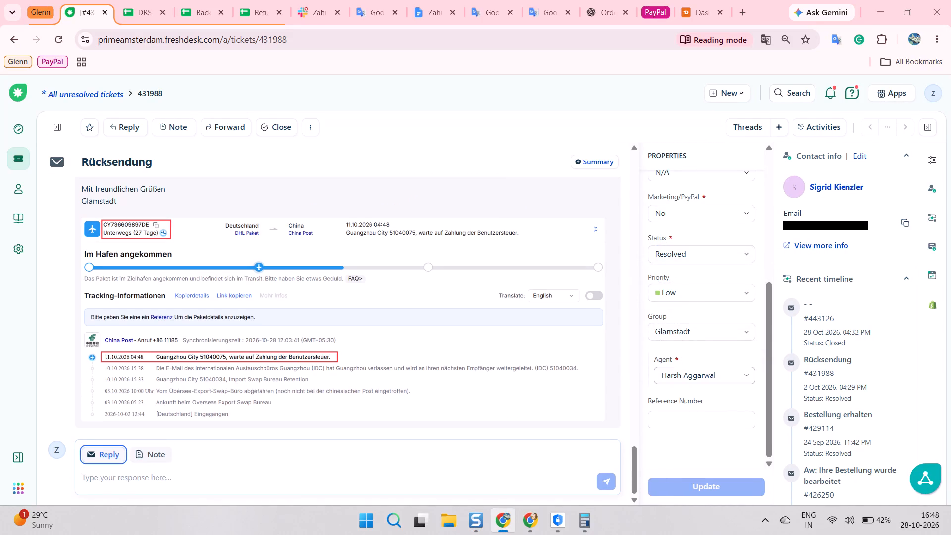
pyautogui.click(706, 378)
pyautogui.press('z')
pyautogui.scroll(-1, 699, 332)
pyautogui.click(695, 349)
pyautogui.scroll(-4, 678, 468)
pyautogui.click(715, 485)
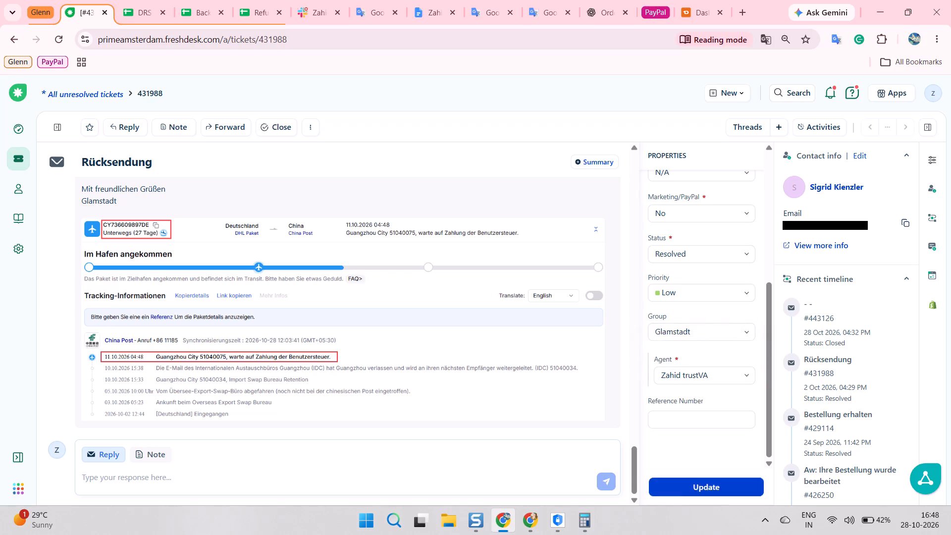
pyautogui.scroll(-7, 649, 469)
pyautogui.doubleClick(147, 93)
pyautogui.hotkey('ctrl', 'c')
pyautogui.hotkey('ctrl', 'c')
pyautogui.click(132, 20)
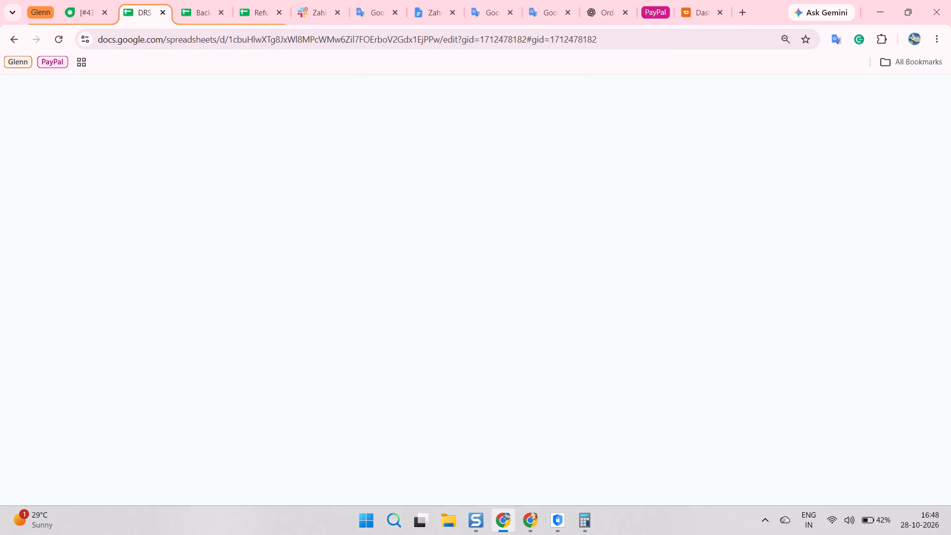
pyautogui.hotkey('ctrl', 'v')
pyautogui.click(299, 229)
pyautogui.scroll(-1, 311, 236)
pyautogui.click(82, 0)
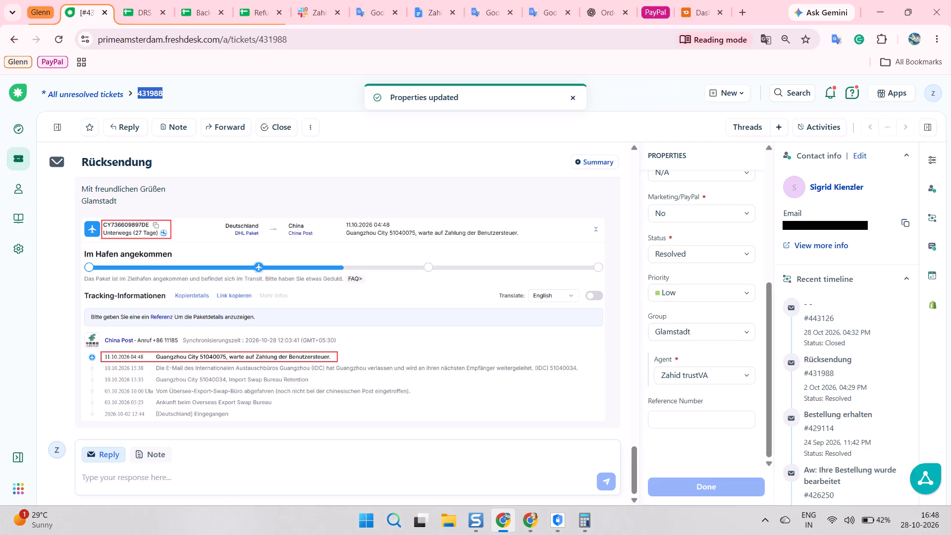
pyautogui.scroll(1, 313, 231)
pyautogui.click(12, 153)
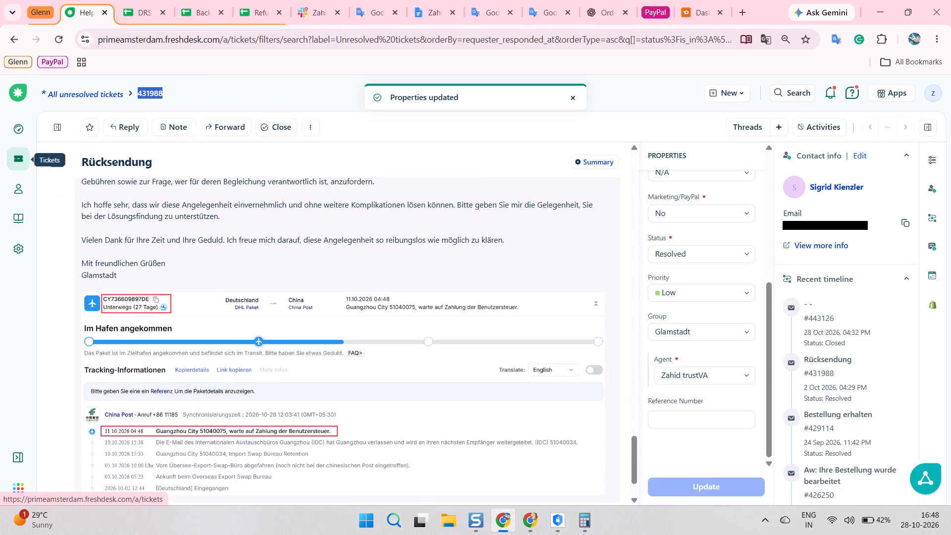
pyautogui.click(158, 244)
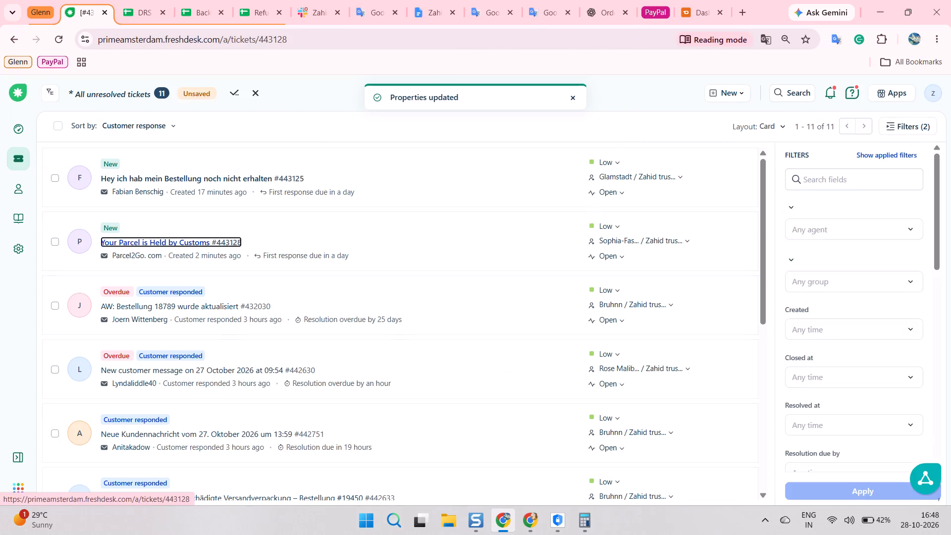
# Examine the Parcel2Go customs notification in ticket 443128, including the parcel details and the charges section.
pyautogui.scroll(-18, 322, 208)
pyautogui.scroll(1, 316, 292)
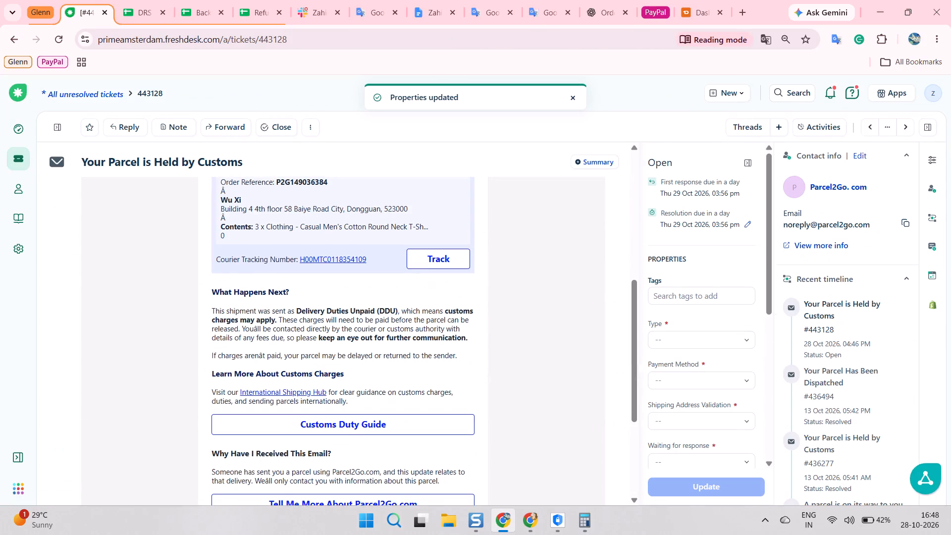
pyautogui.scroll(14, 316, 292)
pyautogui.click(391, 189)
pyautogui.scroll(-2, 487, 256)
pyautogui.scroll(-1, 620, 263)
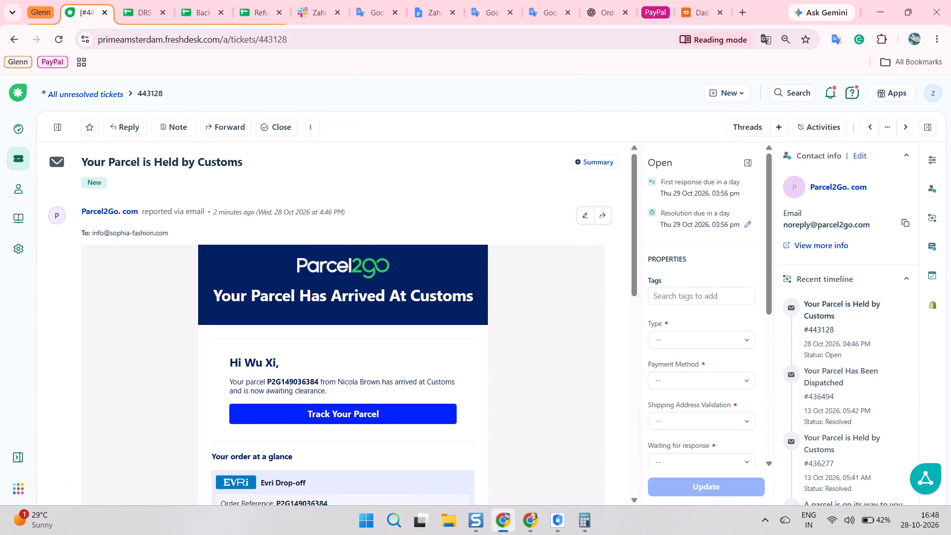
pyautogui.scroll(-1, 625, 265)
# Set ticket 443128's Type, Payment Method and Shipping Address Validation to NA, Waiting for response to N/A, and Marketing/PayPal to No.
pyautogui.click(694, 343)
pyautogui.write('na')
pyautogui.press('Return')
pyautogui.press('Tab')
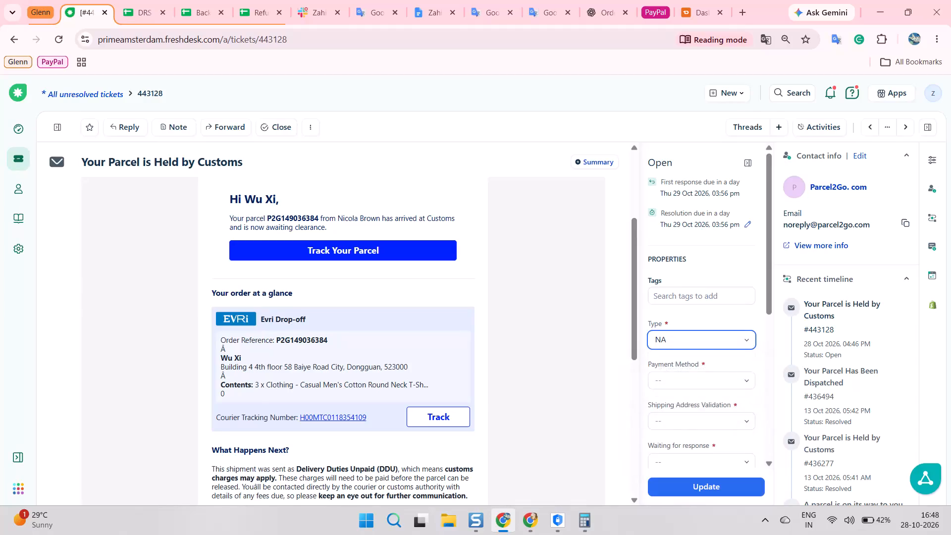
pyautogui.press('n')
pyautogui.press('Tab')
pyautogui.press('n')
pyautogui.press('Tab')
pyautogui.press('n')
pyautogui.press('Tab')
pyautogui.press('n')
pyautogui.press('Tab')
# Set ticket 443128's status to Resolved, keep Zahid as agent, and save the ticket properties.
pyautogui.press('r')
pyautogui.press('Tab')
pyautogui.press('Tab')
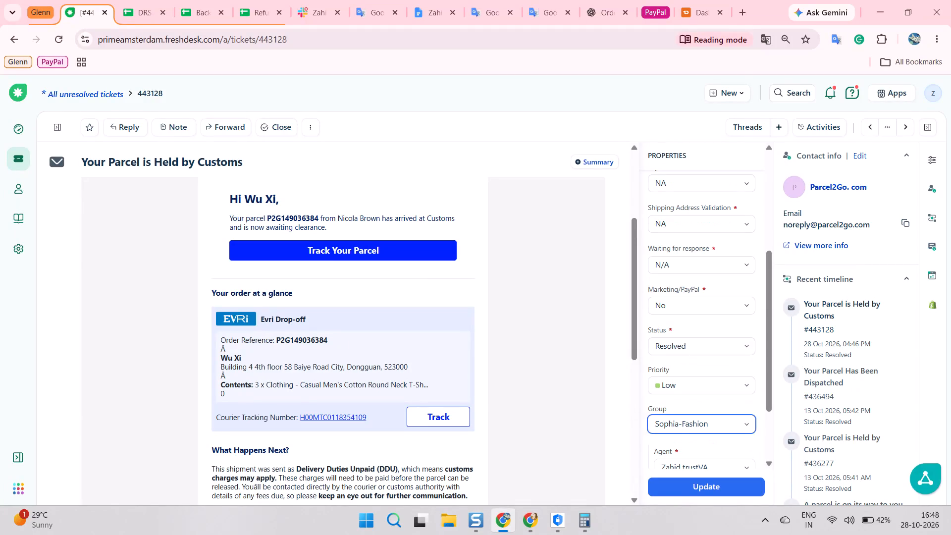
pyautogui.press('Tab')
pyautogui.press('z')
pyautogui.scroll(-4, 702, 393)
pyautogui.click(707, 482)
pyautogui.scroll(11, 451, 350)
pyautogui.click(384, 214)
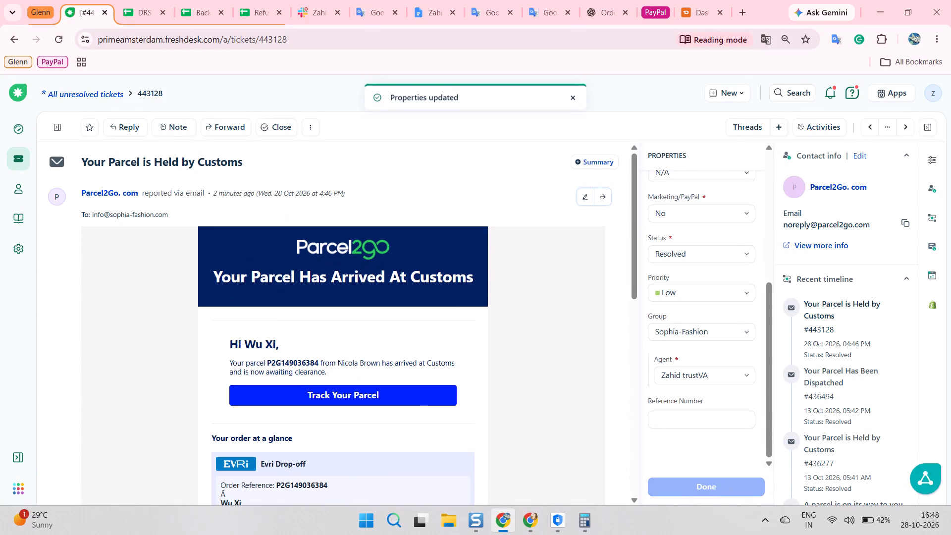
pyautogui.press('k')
pyautogui.scroll(3, 378, 229)
pyautogui.click(376, 242)
pyautogui.rightClick(404, 198)
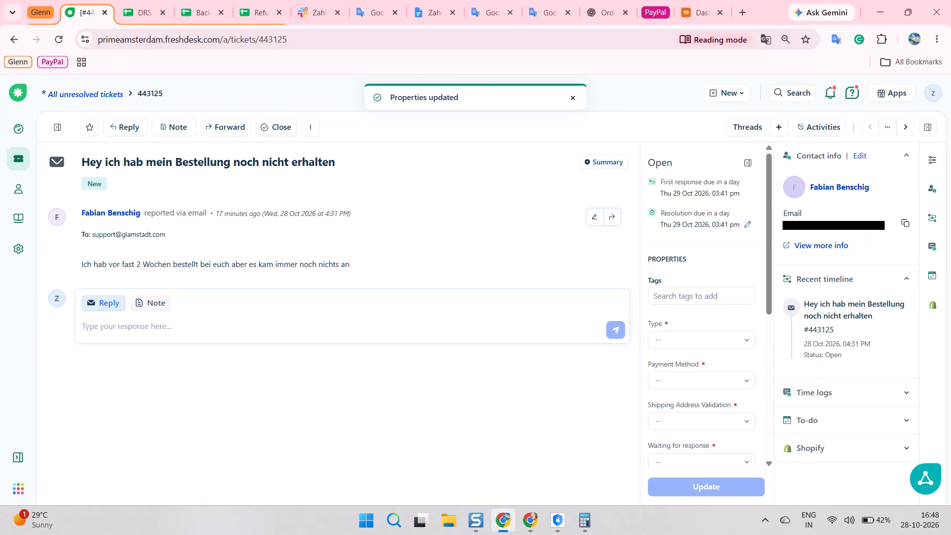
pyautogui.scroll(-3, 440, 364)
pyautogui.click(471, 441)
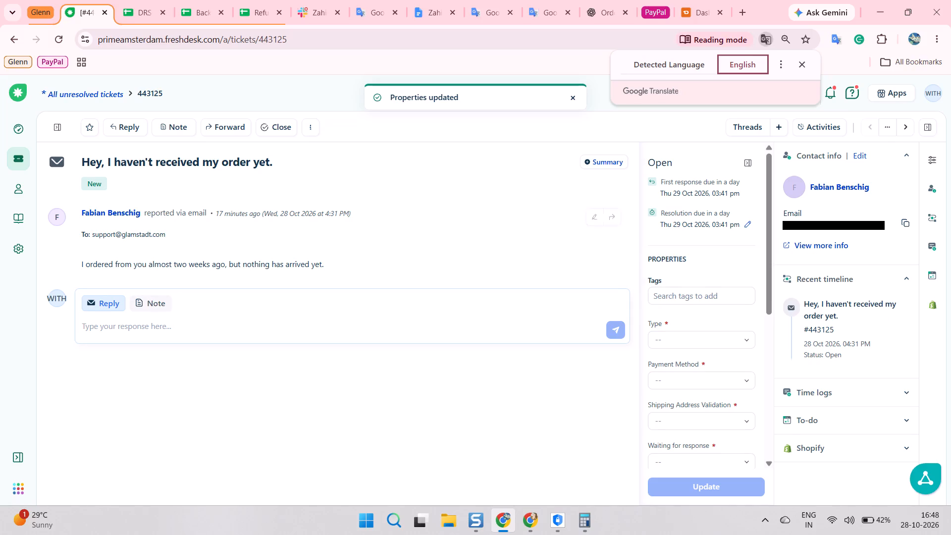
pyautogui.click(667, 53)
pyautogui.click(663, 64)
pyautogui.click(476, 196)
pyautogui.scroll(3, 464, 206)
pyautogui.click(431, 204)
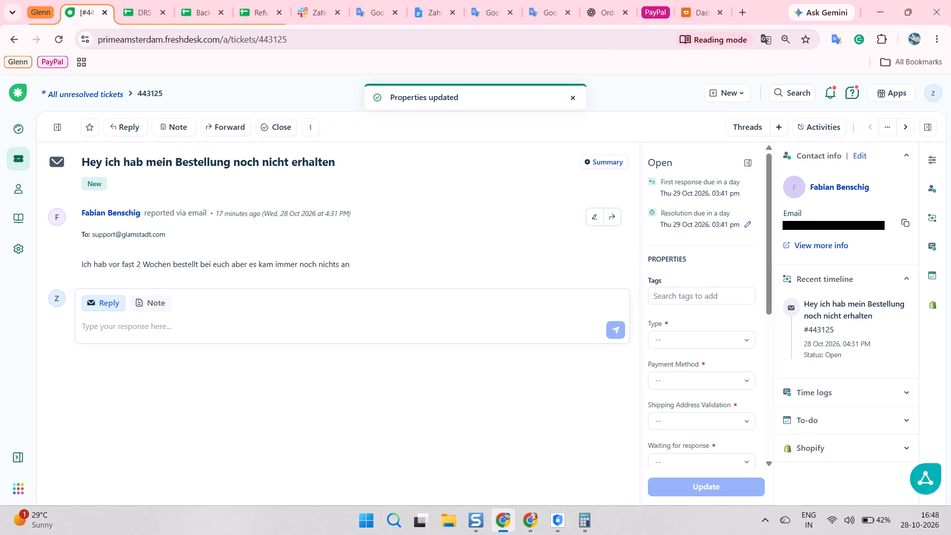
# Search the Miscellaneous section of the "Zahid temp." document for "unable to find" and copy the Unable to Find Order template text.
pyautogui.click(421, 0)
pyautogui.click(371, 0)
pyautogui.scroll(-3, 258, 198)
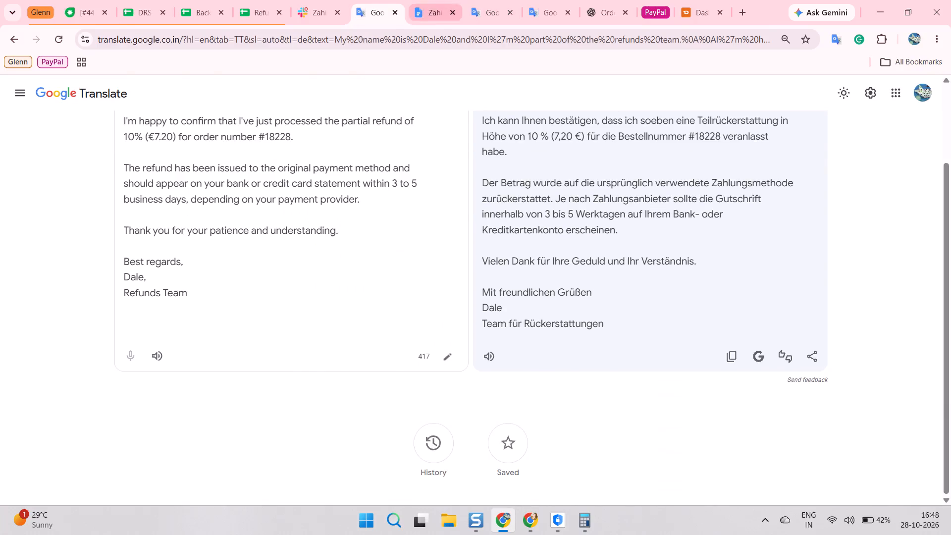
pyautogui.click(412, 0)
pyautogui.scroll(-3, 216, 361)
pyautogui.click(96, 398)
pyautogui.hotkey('ctrl', 'f')
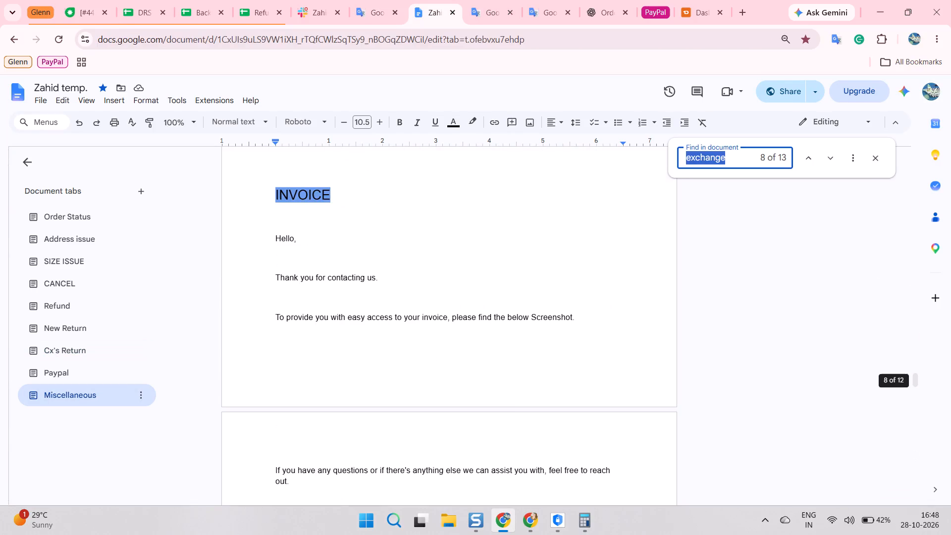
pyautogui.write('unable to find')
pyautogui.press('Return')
pyautogui.scroll(-4, 431, 354)
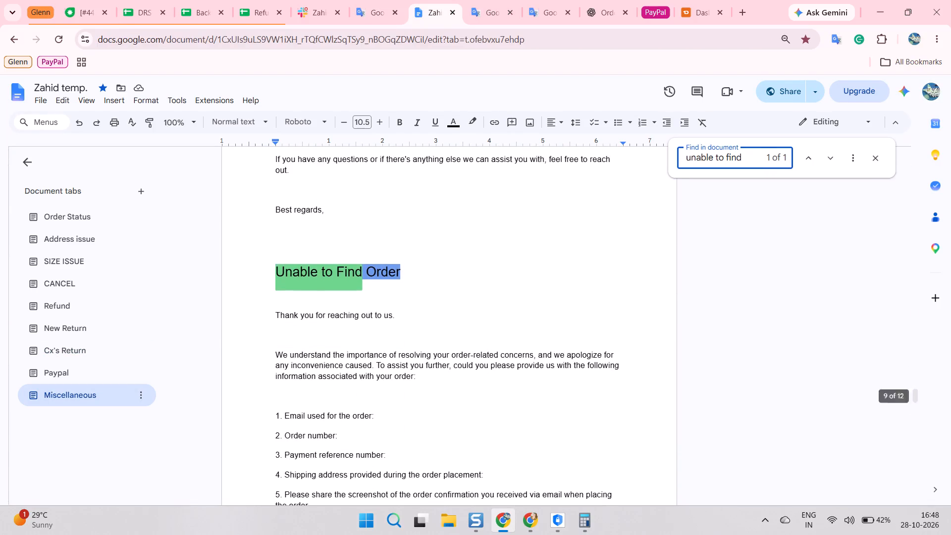
pyautogui.moveTo(267, 304); pyautogui.dragTo(361, 433)
pyautogui.scroll(-3, 334, 334)
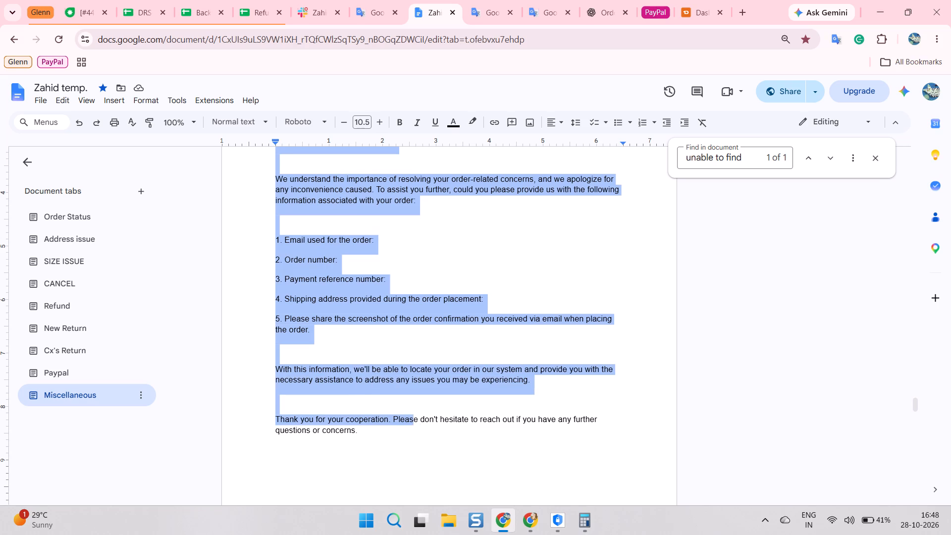
pyautogui.moveTo(361, 433); pyautogui.dragTo(359, 434)
pyautogui.hotkey('ctrl', 'c')
pyautogui.hotkey('ctrl', 'c')
pyautogui.hotkey('ctrl', 'c')
# Replace the old source text in Google Translate with the copied template for translation into German.
pyautogui.click(552, 0)
pyautogui.scroll(7, 429, 173)
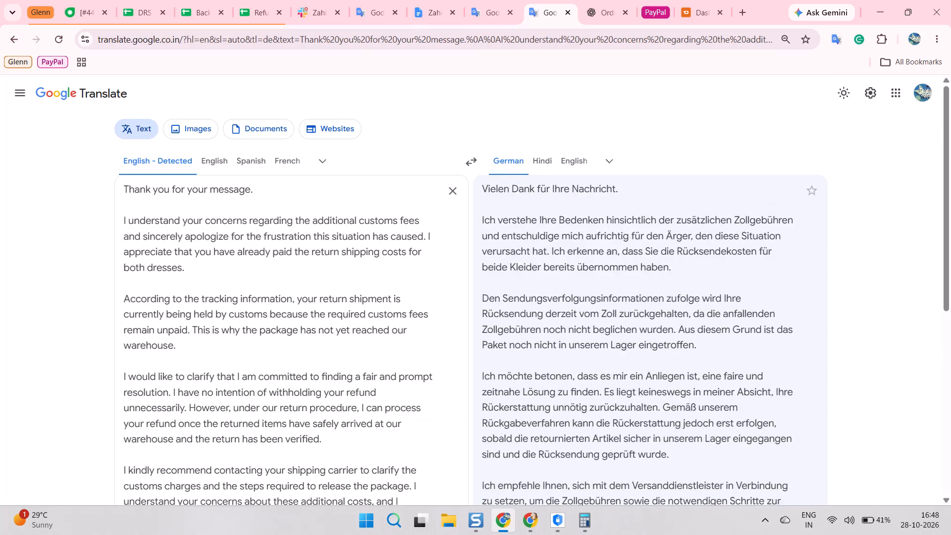
pyautogui.click(458, 196)
pyautogui.hotkey('ctrl', 'v')
pyautogui.scroll(-5, 218, 221)
pyautogui.press('BackSpace')
pyautogui.scroll(2, 299, 292)
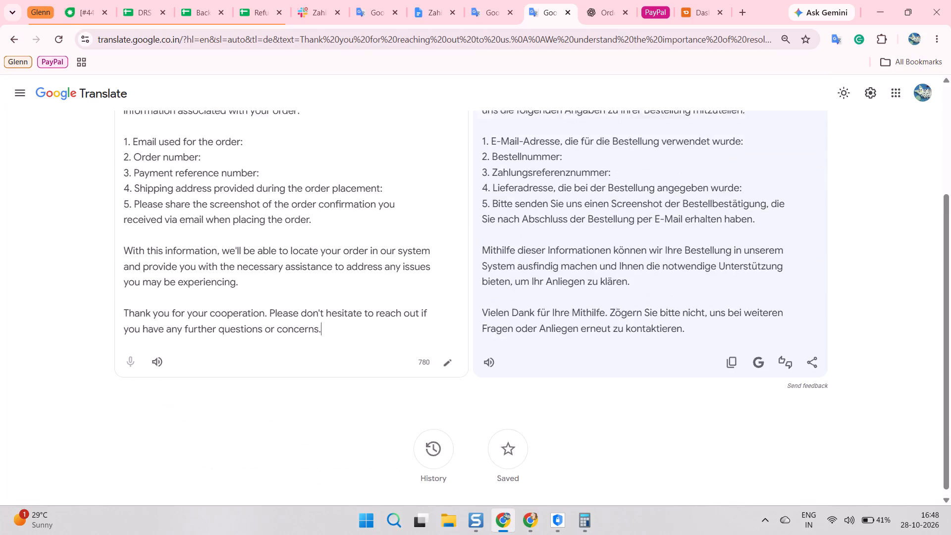
# Check the message on ticket 443125 again and copy the German translation of the template from Google Translate.
pyautogui.scroll(7, 299, 292)
pyautogui.click(79, 0)
pyautogui.click(303, 255)
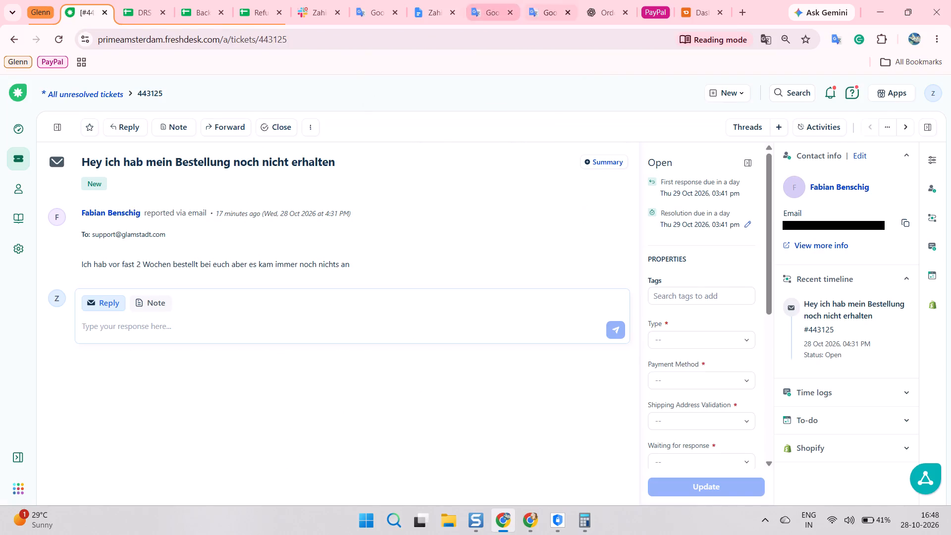
pyautogui.click(568, 0)
pyautogui.scroll(3, 608, 158)
pyautogui.scroll(-9, 630, 339)
pyautogui.click(734, 363)
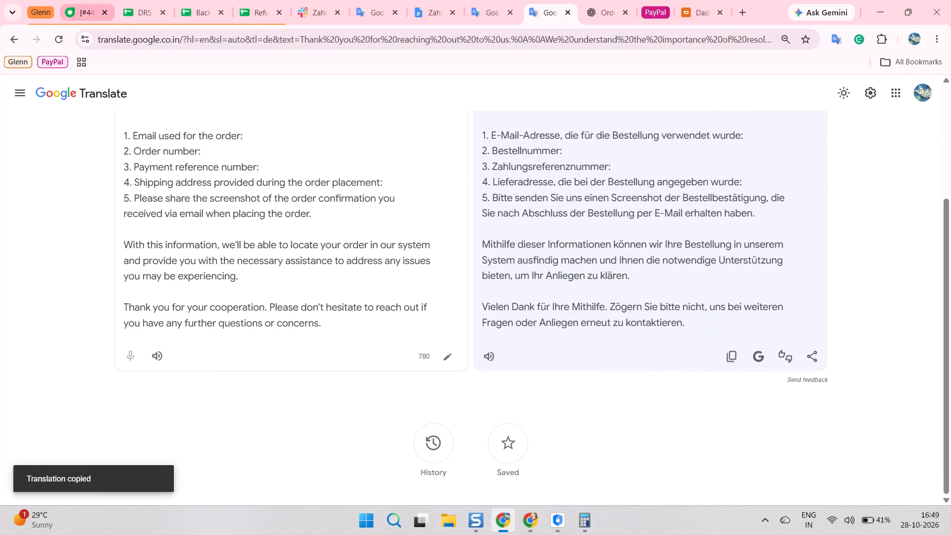
# Start a reply on ticket 443125 and replace its default text with the canned response "asn".
pyautogui.click(110, 0)
pyautogui.moveTo(393, 241); pyautogui.dragTo(402, 241)
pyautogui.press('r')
pyautogui.scroll(-9, 272, 253)
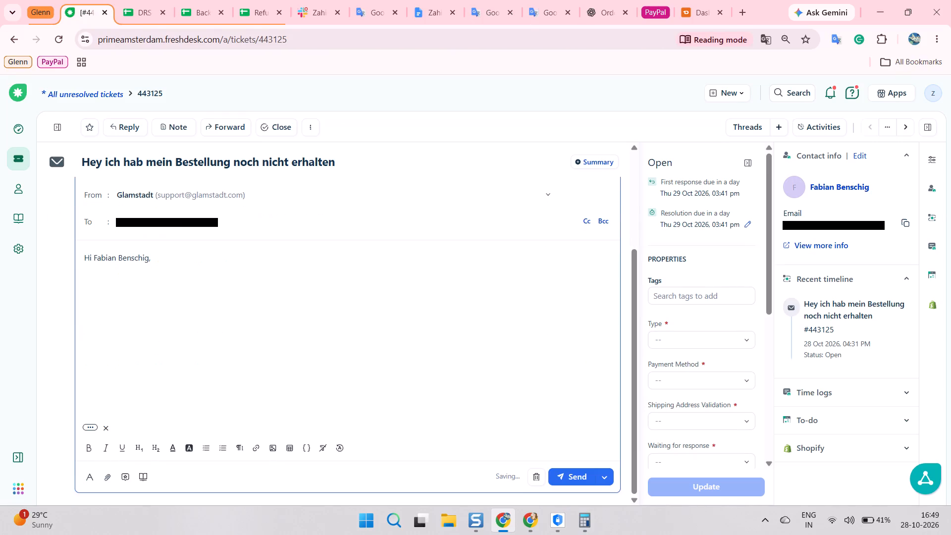
pyautogui.click(106, 426)
pyautogui.keyDown('ctrl'); pyautogui.click(124, 415); pyautogui.keyUp('ctrl')
pyautogui.hotkey('ctrl', 'a')
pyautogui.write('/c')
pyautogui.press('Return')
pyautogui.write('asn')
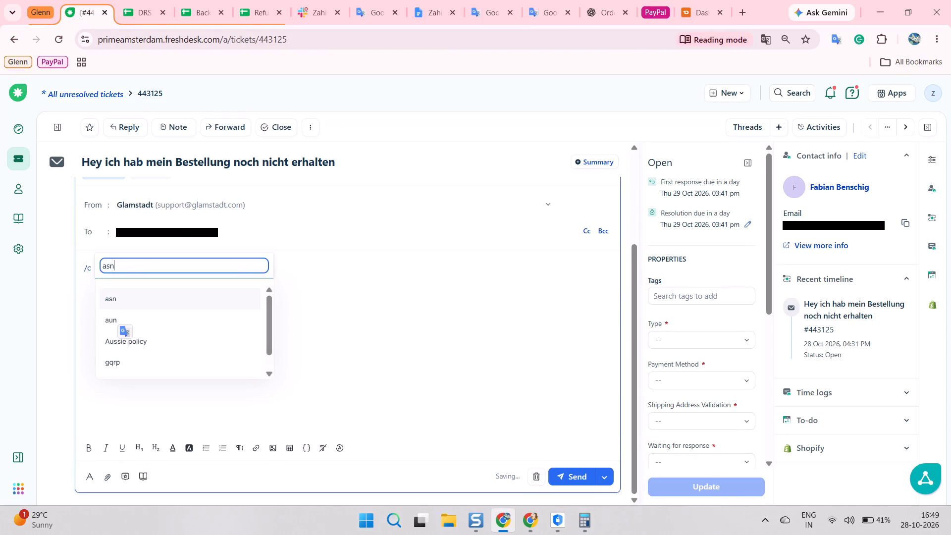
pyautogui.click(151, 296)
pyautogui.click(113, 295)
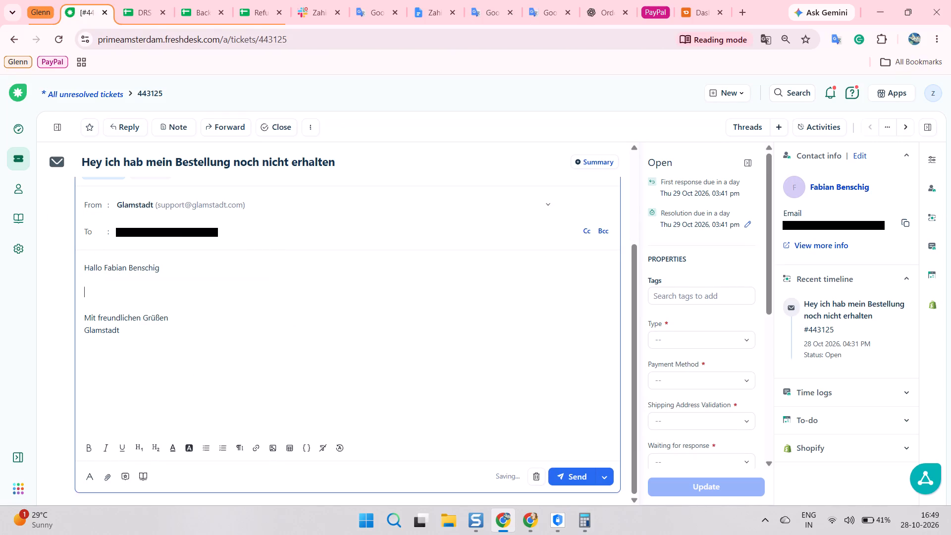
pyautogui.hotkey('ctrl', 'v')
pyautogui.scroll(-10, 121, 295)
pyautogui.click(153, 389)
pyautogui.press('BackSpace')
pyautogui.scroll(-7, 282, 401)
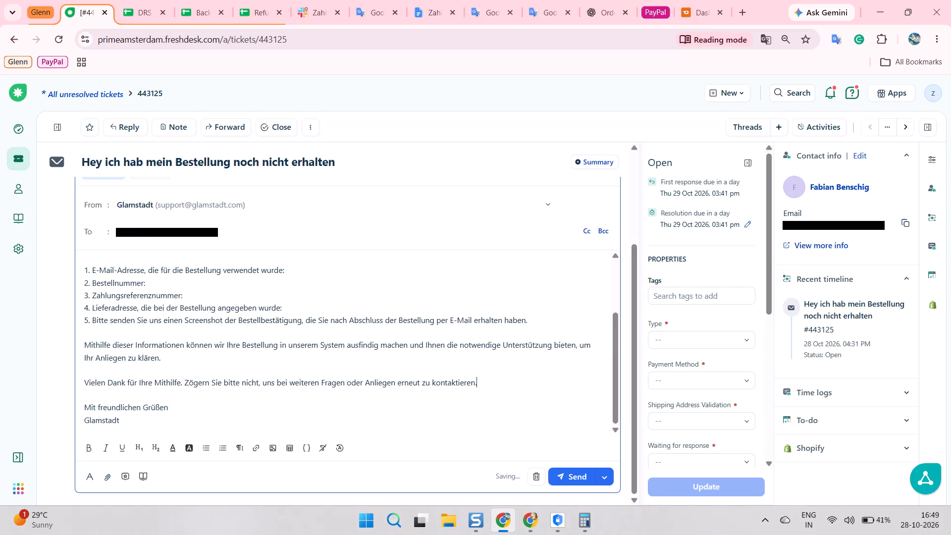
pyautogui.click(578, 477)
# Set ticket 443125's Type to Unable to find, Payment Method and Shipping Address Validation to NA, Waiting for response to N/A, Marketing/PayPal to No.
pyautogui.click(697, 346)
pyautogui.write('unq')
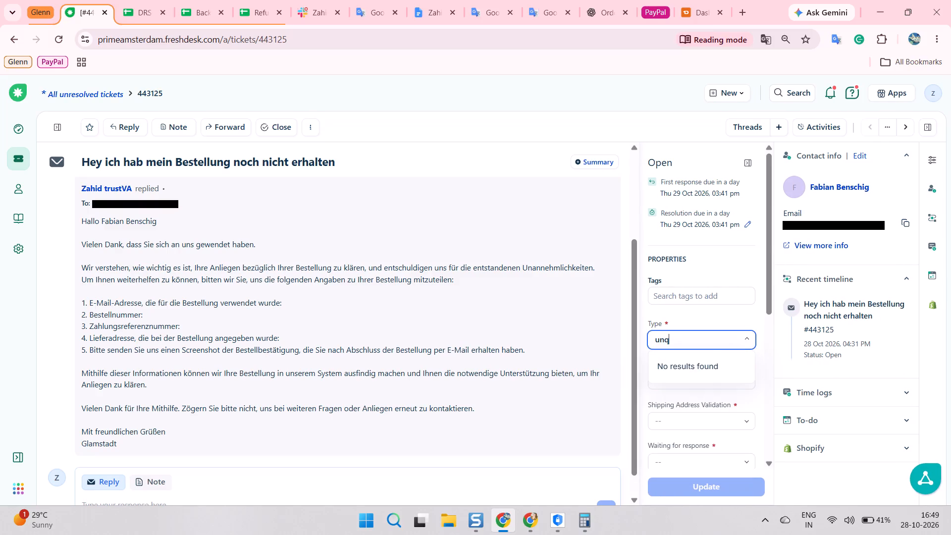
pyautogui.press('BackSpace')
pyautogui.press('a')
pyautogui.click(694, 366)
pyautogui.press('Tab')
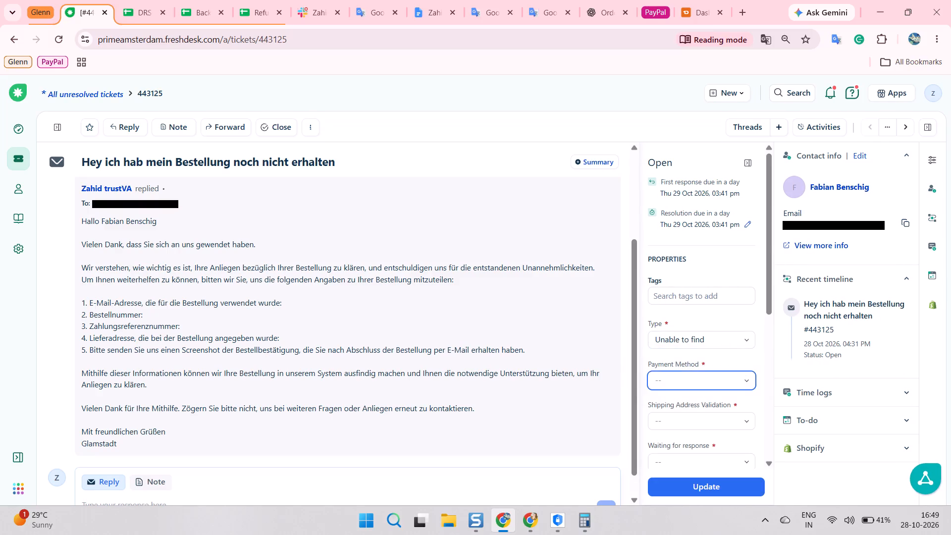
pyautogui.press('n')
pyautogui.press('Tab')
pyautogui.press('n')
pyautogui.press('Tab')
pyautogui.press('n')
pyautogui.press('Tab')
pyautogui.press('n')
pyautogui.press('Tab')
# Set ticket 443125's status to Resolved, keep Zahid as agent, and save the ticket properties.
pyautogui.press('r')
pyautogui.press('Tab')
pyautogui.press('Tab')
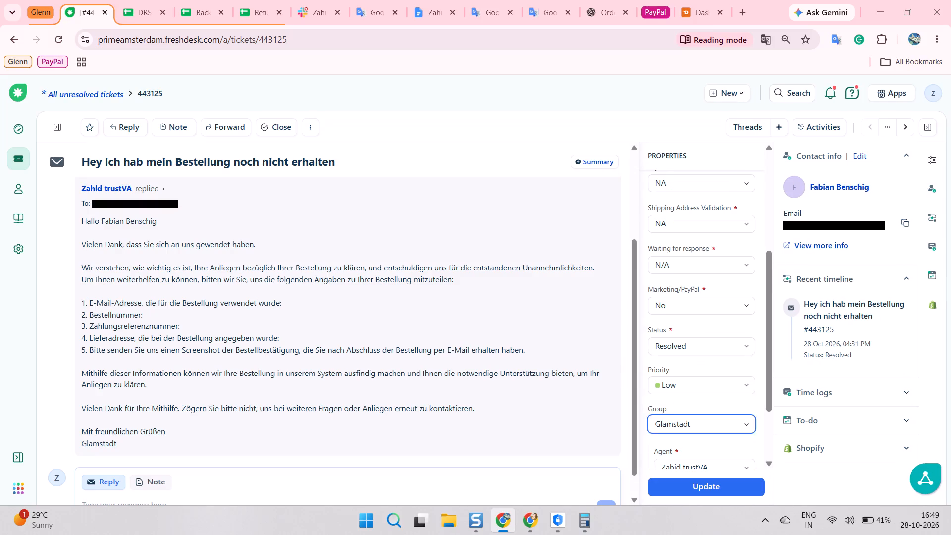
pyautogui.press('Tab')
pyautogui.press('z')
pyautogui.scroll(-4, 690, 416)
pyautogui.click(702, 491)
pyautogui.scroll(-2, 258, 184)
# Copy ticket number 443125 and paste it into the ZAHID section of the DRS spreadsheet's Oct 28 sheet.
pyautogui.keyDown('ctrl'); pyautogui.doubleClick(147, 99); pyautogui.keyUp('ctrl')
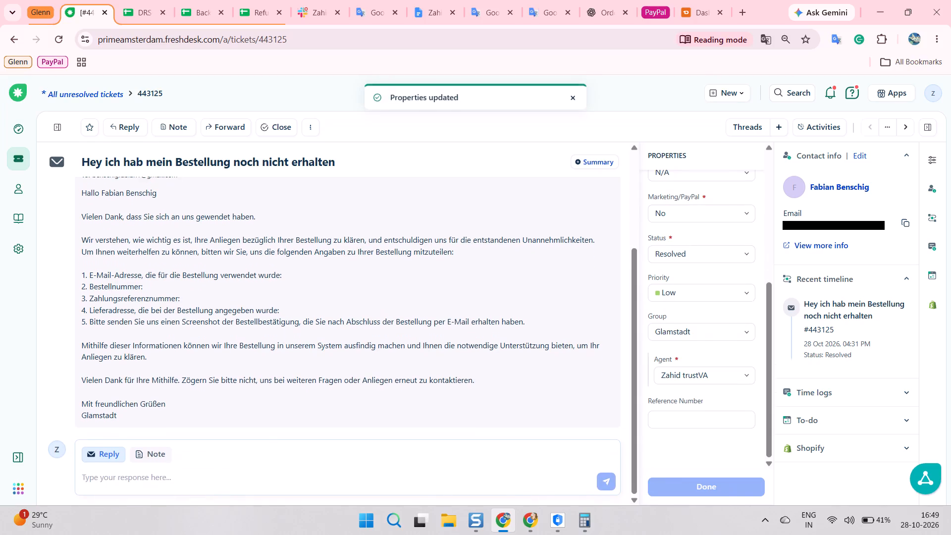
pyautogui.hotkey('ctrl', 'c')
pyautogui.hotkey('ctrl', 'c')
pyautogui.click(134, 0)
pyautogui.hotkey('ctrl', 'v')
pyautogui.click(315, 231)
pyautogui.scroll(-1, 286, 249)
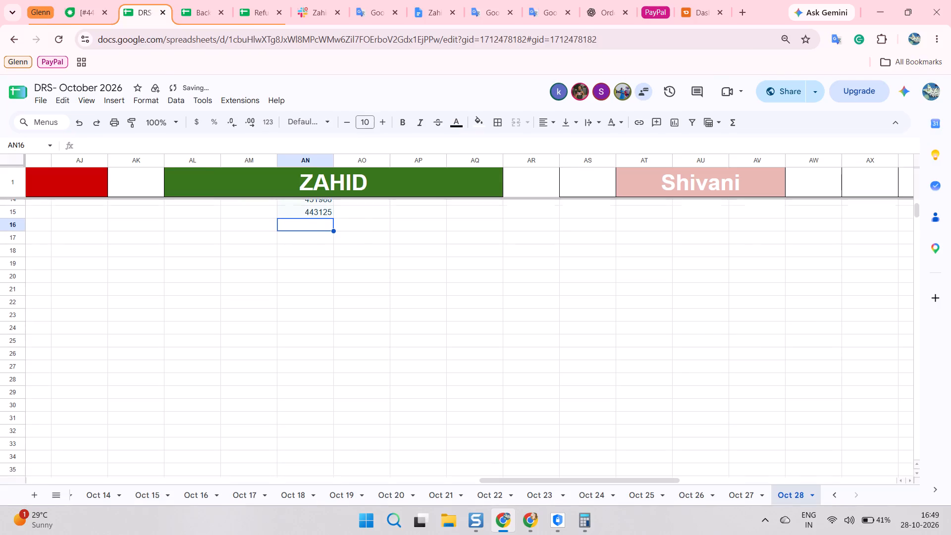
pyautogui.doubleClick(100, 0)
pyautogui.click(375, 287)
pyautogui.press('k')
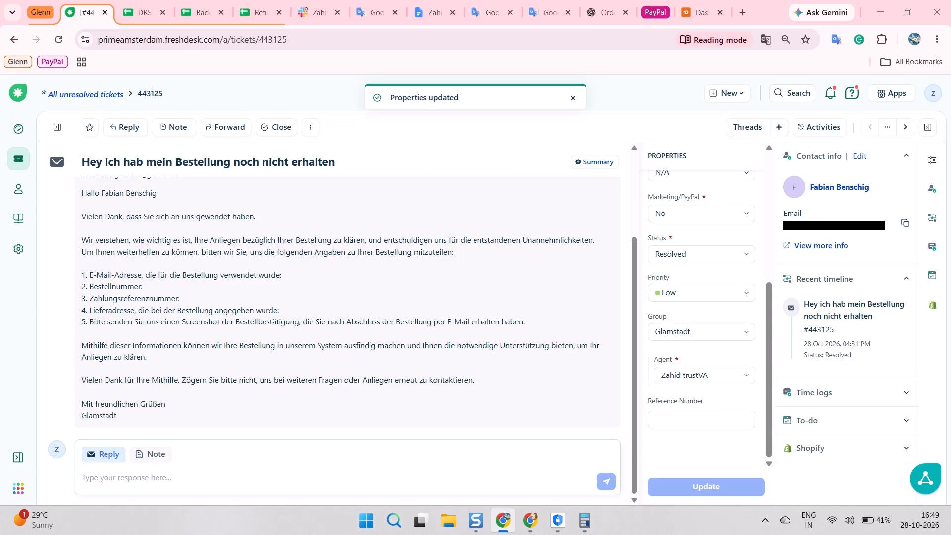
pyautogui.click(16, 159)
pyautogui.scroll(2, 79, 189)
pyautogui.scroll(-3, 293, 203)
pyautogui.scroll(4, 327, 217)
pyautogui.scroll(-12, 327, 217)
pyautogui.scroll(8, 311, 226)
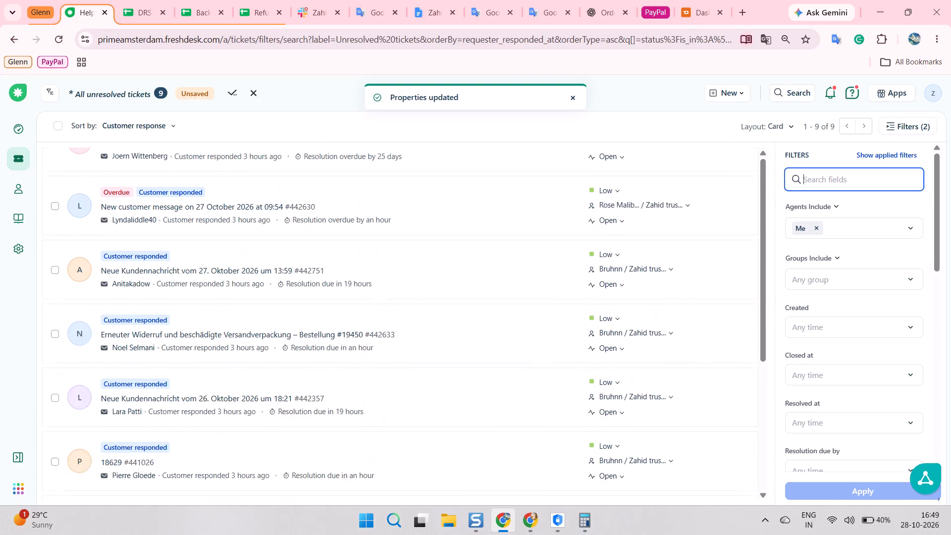
pyautogui.scroll(7, 311, 226)
pyautogui.click(199, 175)
# Translate ticket 432030 into English and read the conversation, from the customer's latest reply back to the original request and summary.
pyautogui.scroll(-12, 214, 174)
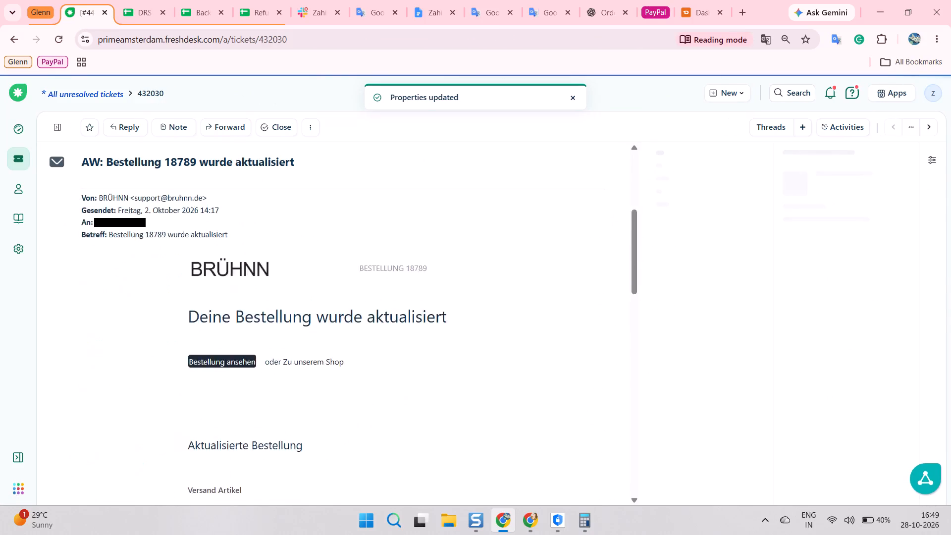
pyautogui.scroll(-17, 295, 227)
pyautogui.scroll(4, 344, 275)
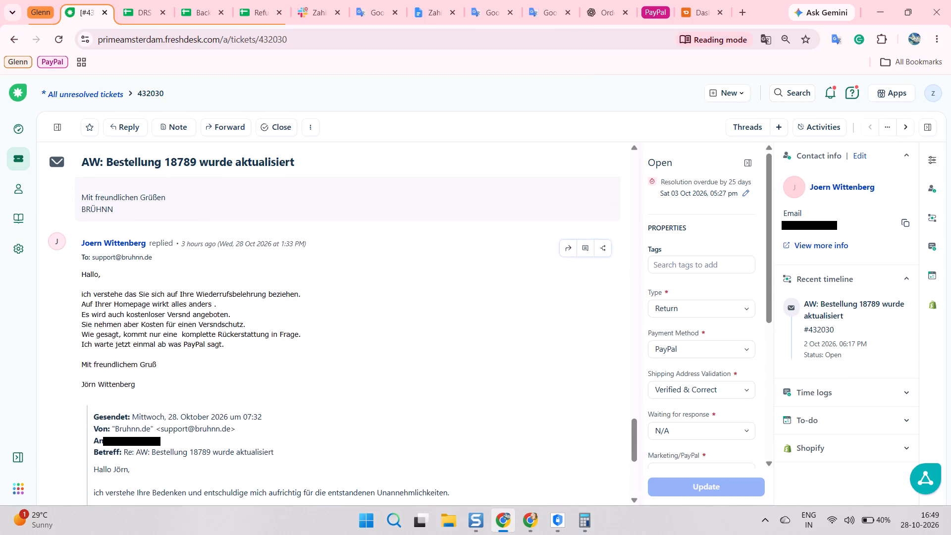
pyautogui.scroll(1, 337, 258)
pyautogui.rightClick(345, 248)
pyautogui.scroll(-4, 362, 336)
pyautogui.click(408, 442)
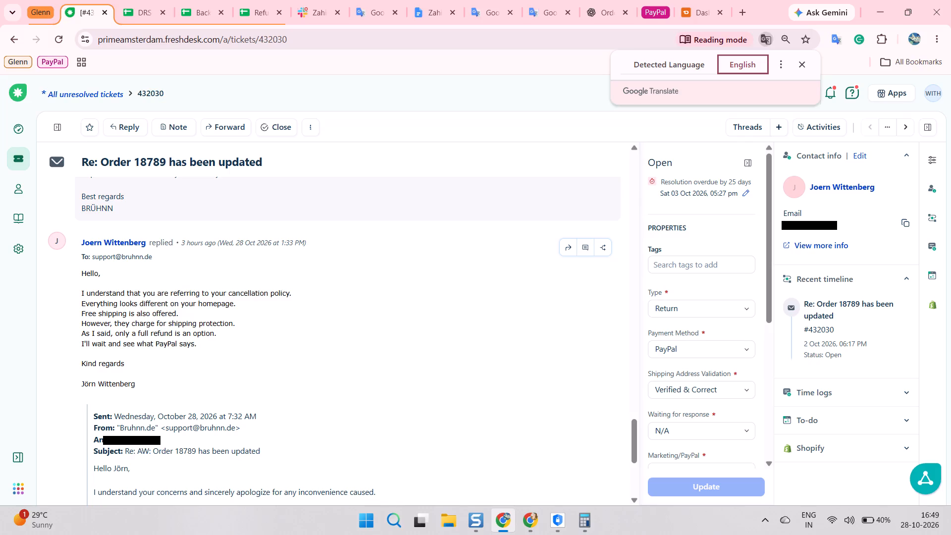
pyautogui.scroll(2, 179, 342)
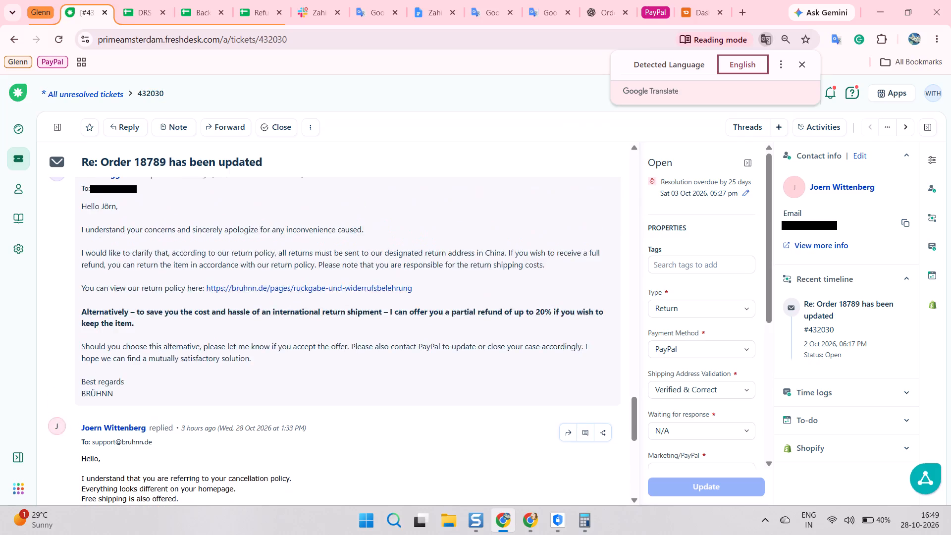
pyautogui.scroll(1, 181, 341)
pyautogui.scroll(3, 229, 333)
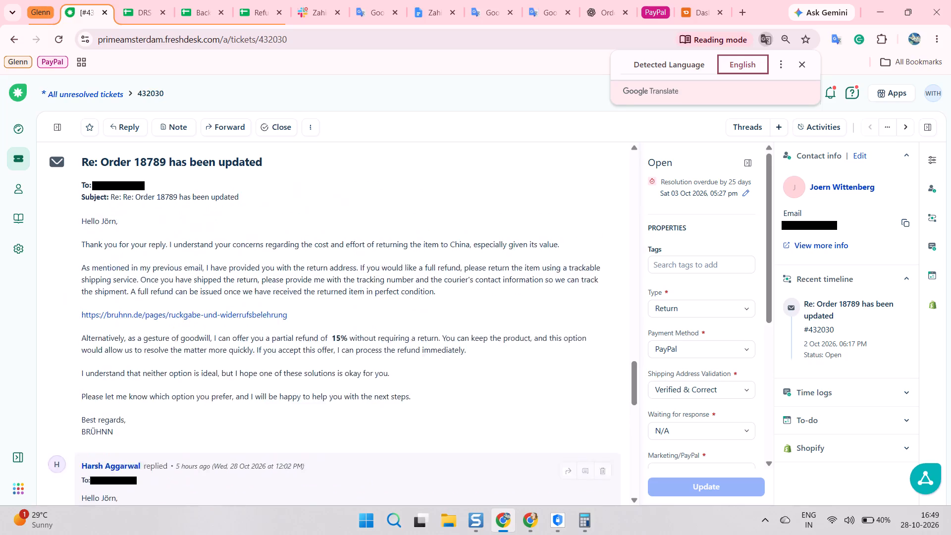
pyautogui.scroll(12, 238, 333)
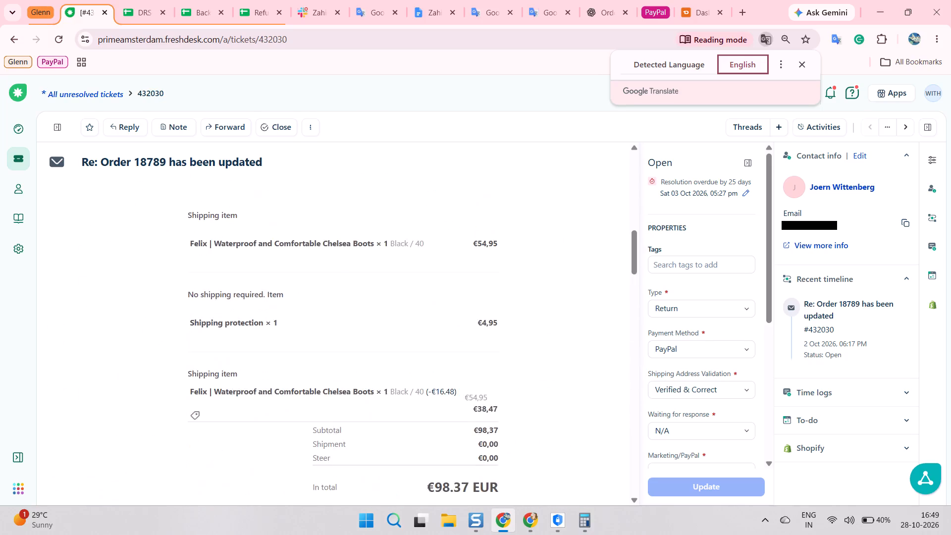
pyautogui.scroll(13, 364, 326)
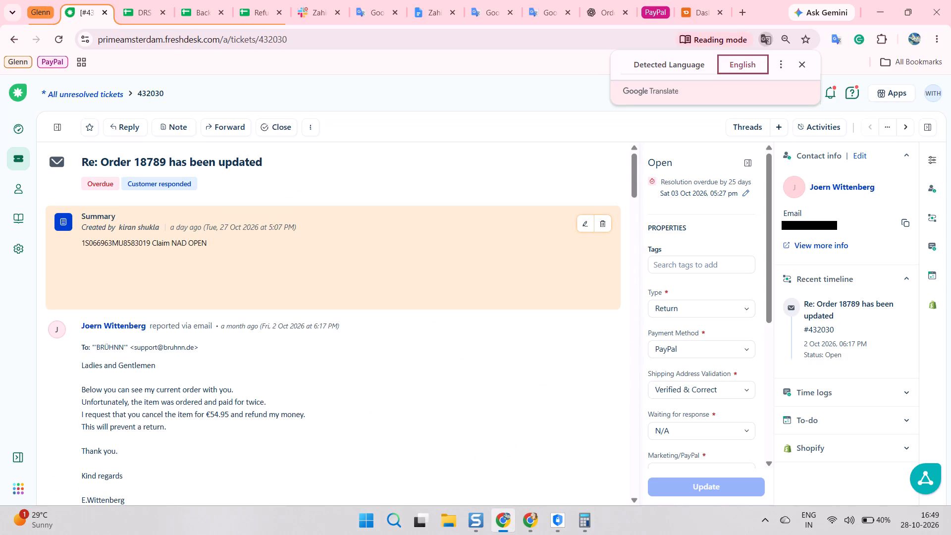
pyautogui.click(908, 225)
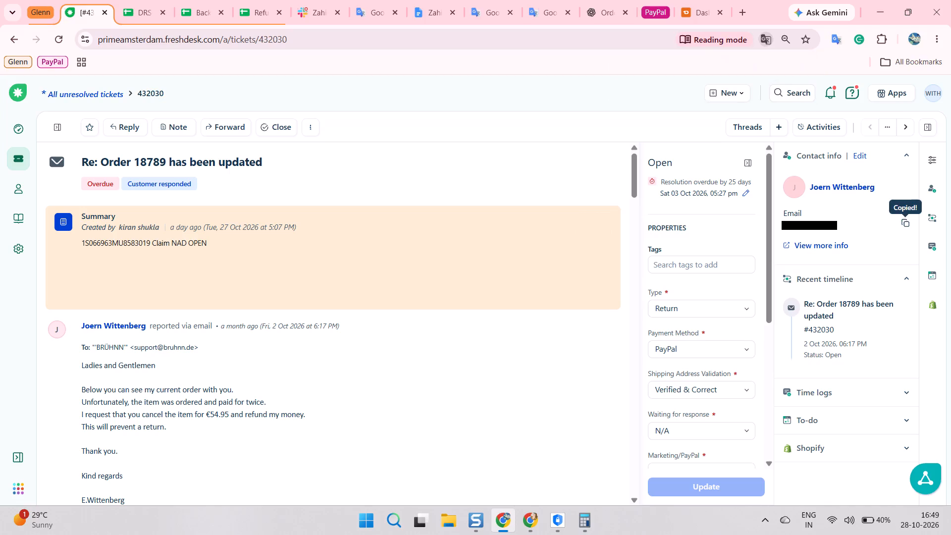
pyautogui.click(351, 253)
pyautogui.scroll(-1, 288, 249)
pyautogui.hotkey('alt', 'Tab')
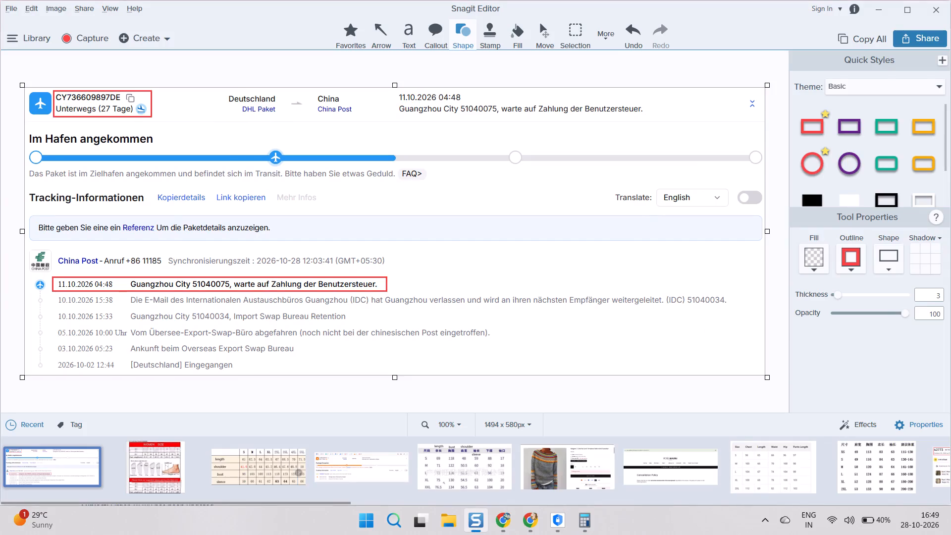
pyautogui.hotkey('alt', 'Tab')
pyautogui.click(527, 522)
pyautogui.click(101, 0)
pyautogui.scroll(4, 124, 71)
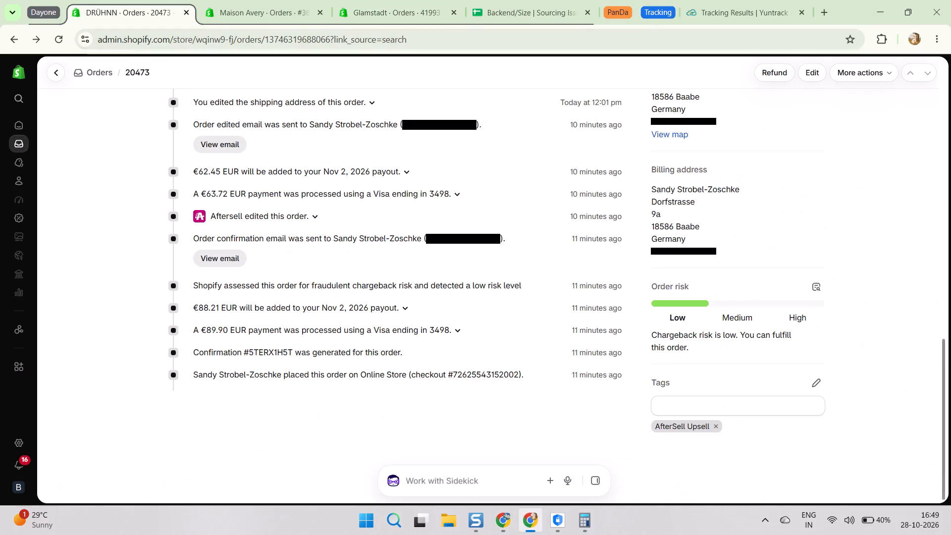
pyautogui.click(16, 104)
pyautogui.hotkey('ctrl', 'v')
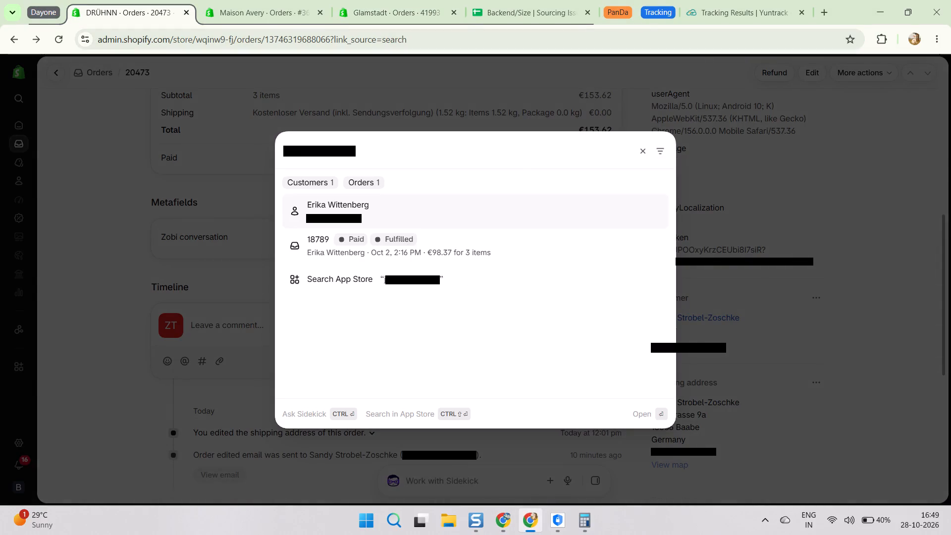
pyautogui.click(320, 239)
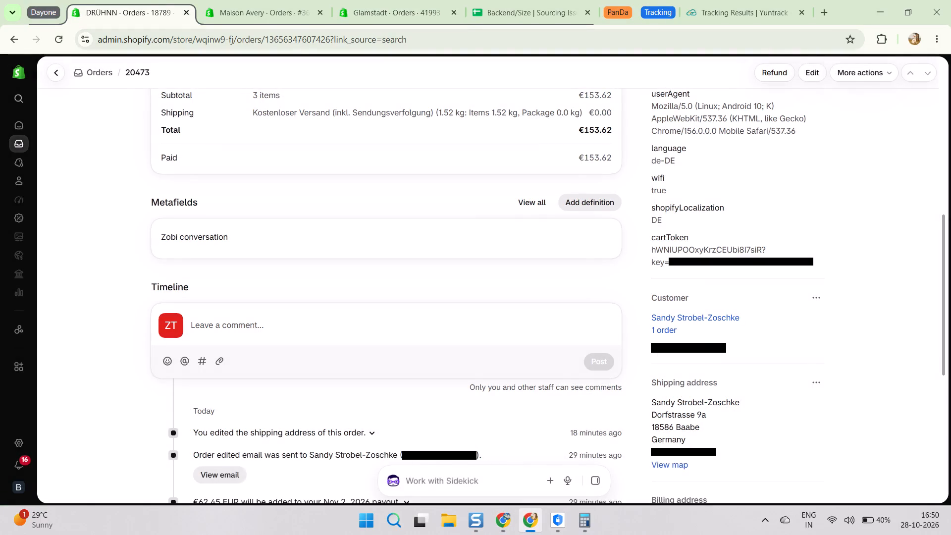
pyautogui.scroll(8, 341, 230)
pyautogui.doubleClick(174, 98)
pyautogui.hotkey('ctrl', 'c')
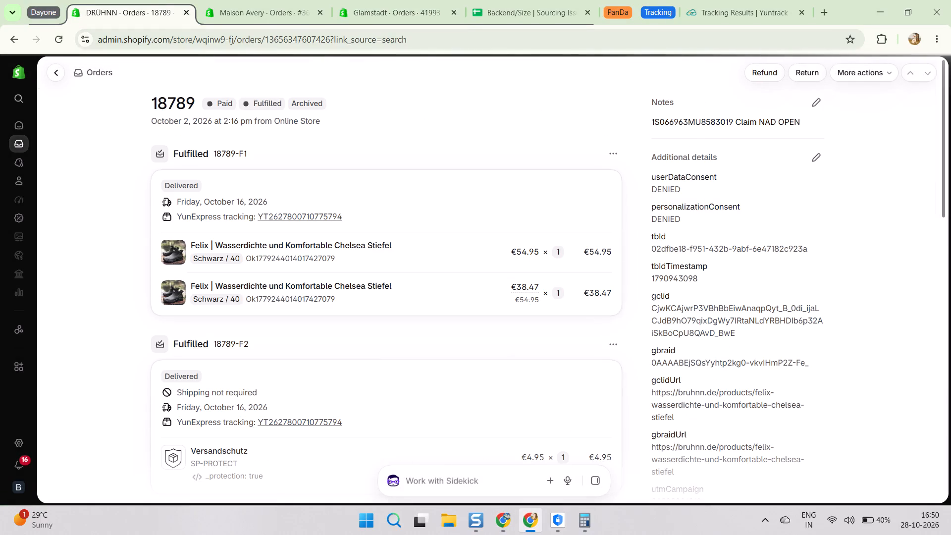
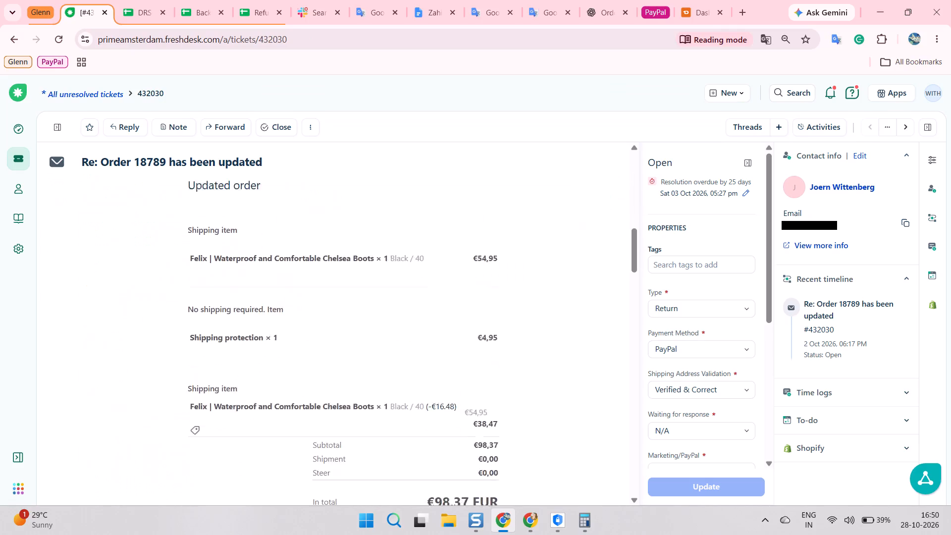
# Review the updated order quoted in ticket 432030, covering its items, discount, totals, payments and shipment details.
pyautogui.scroll(-1, 352, 294)
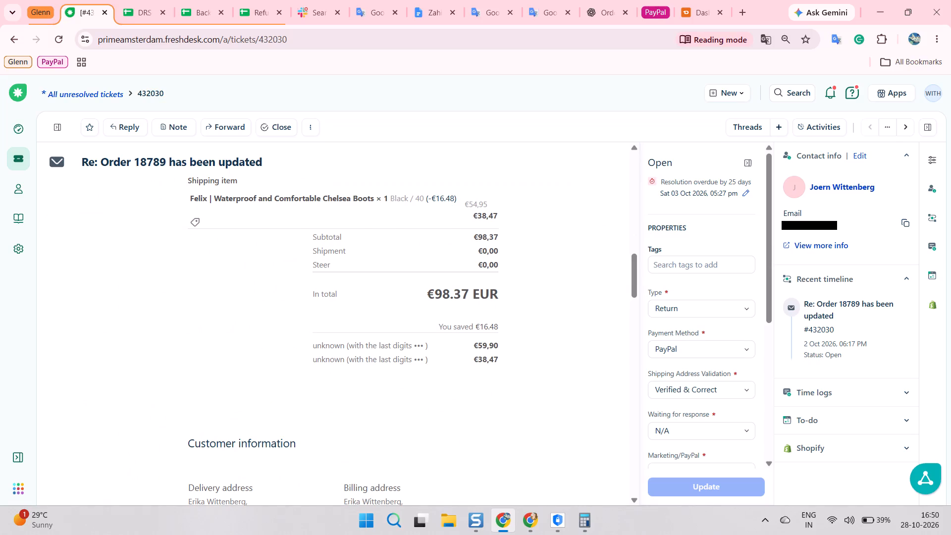
pyautogui.scroll(-1, 352, 294)
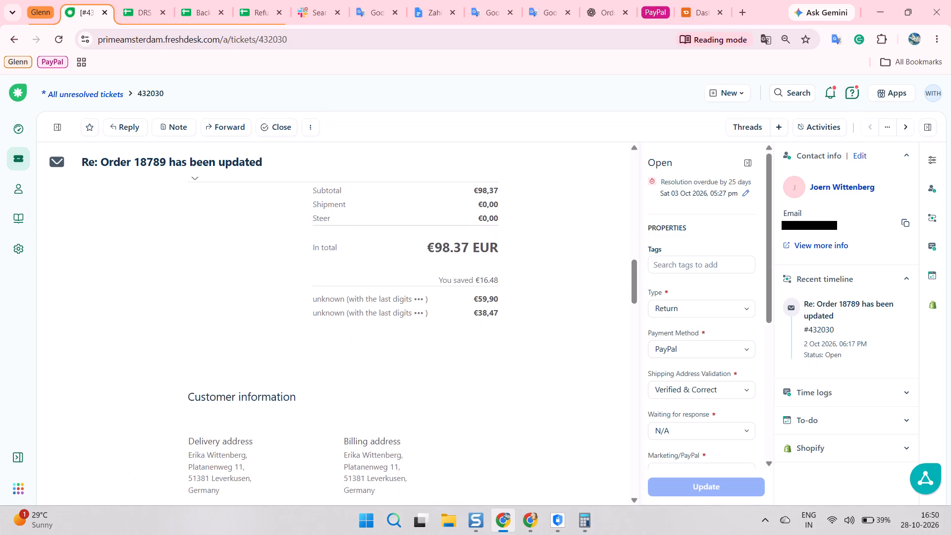
pyautogui.scroll(-1, 352, 294)
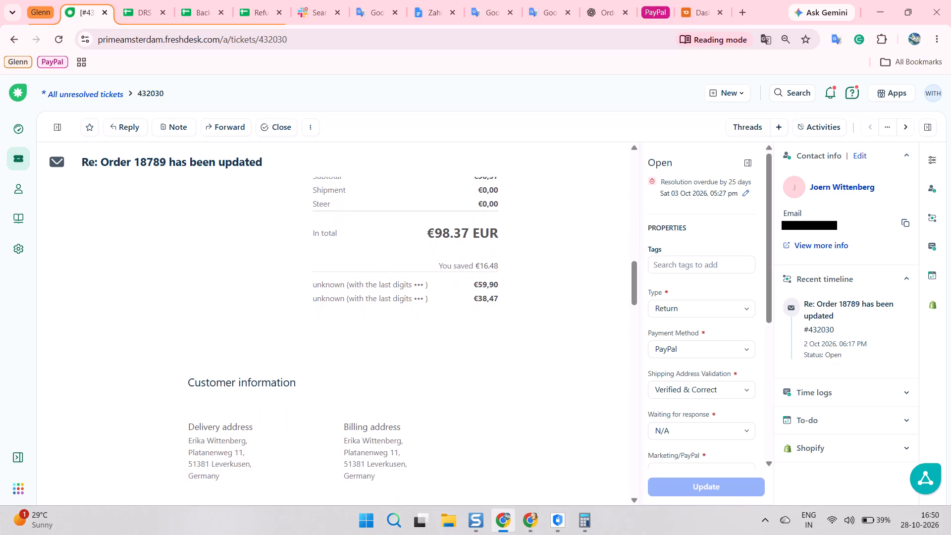
pyautogui.scroll(-1, 352, 294)
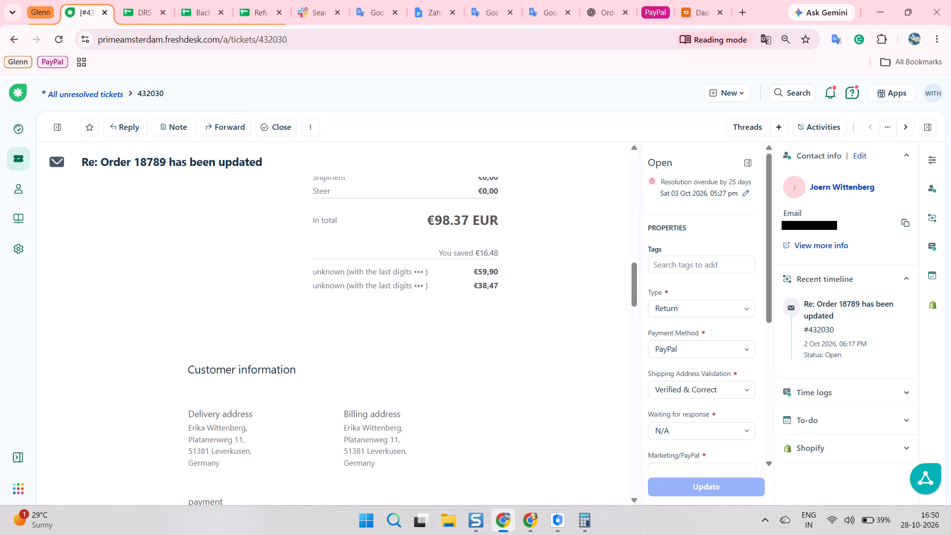
pyautogui.scroll(-1, 352, 294)
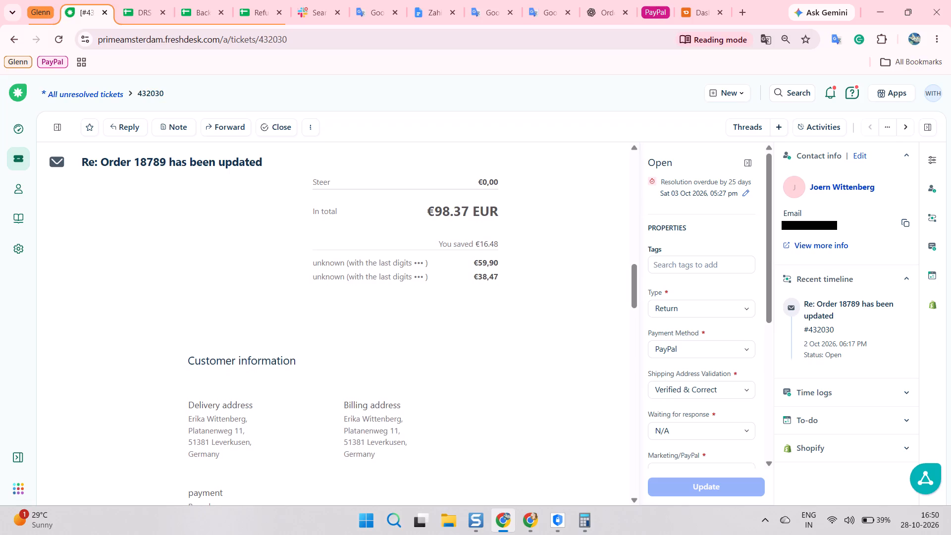
pyautogui.scroll(-1, 352, 294)
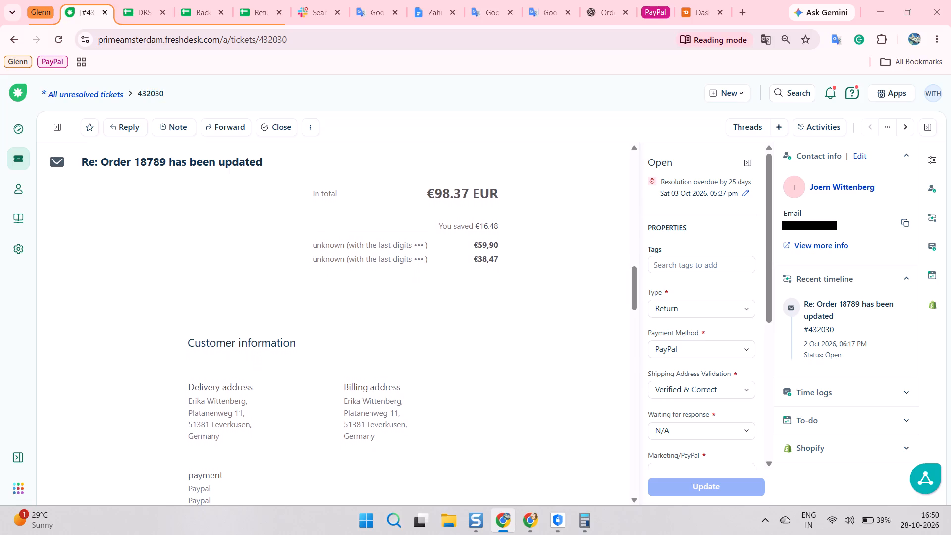
pyautogui.scroll(-1, 352, 294)
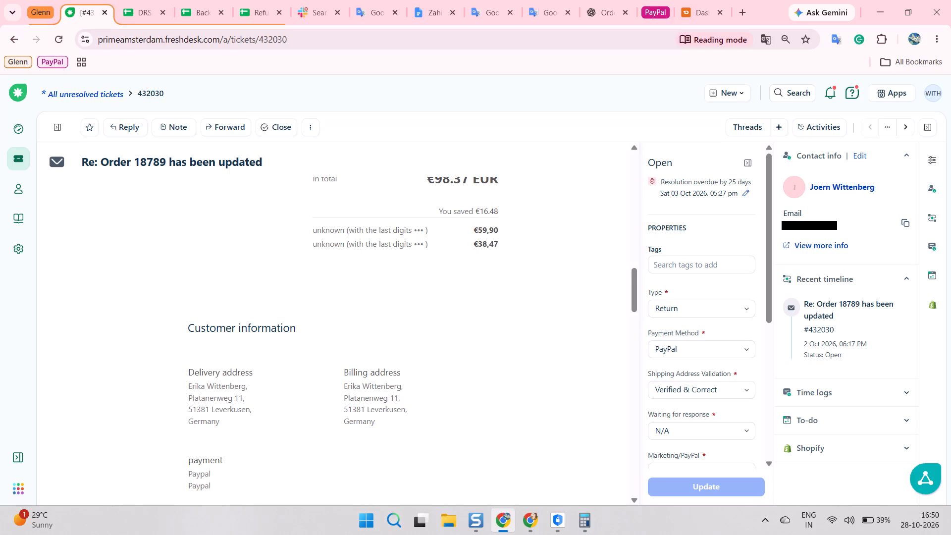
pyautogui.scroll(-1, 352, 294)
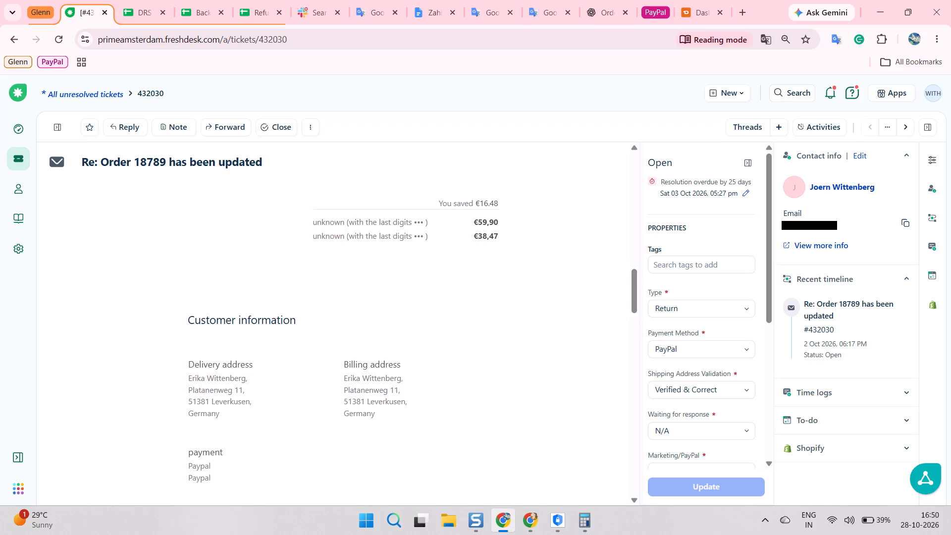
pyautogui.scroll(-1, 352, 294)
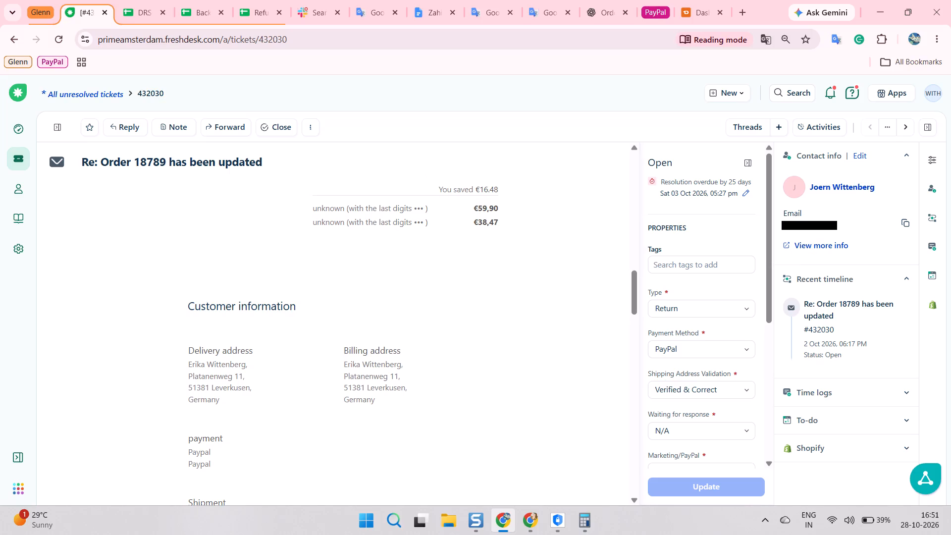
pyautogui.scroll(-1, 352, 294)
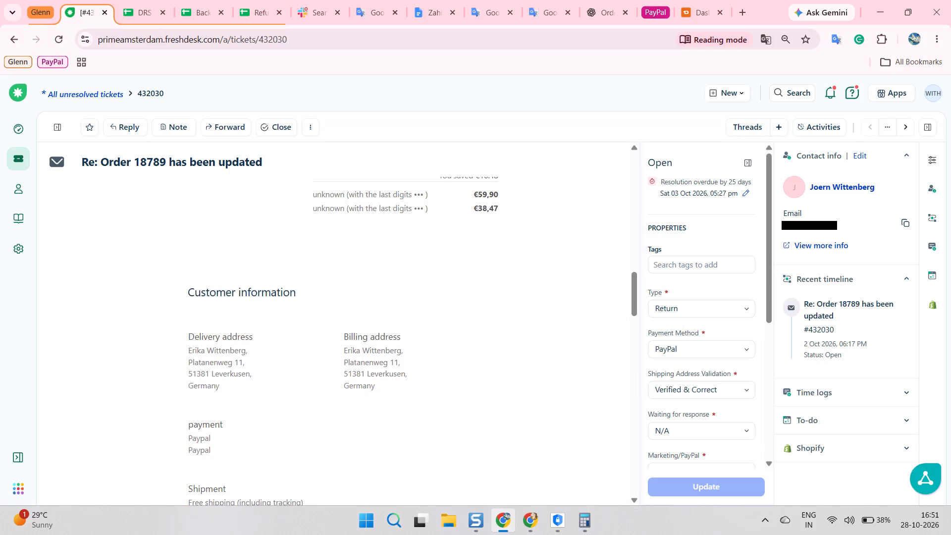
pyautogui.scroll(-1, 352, 294)
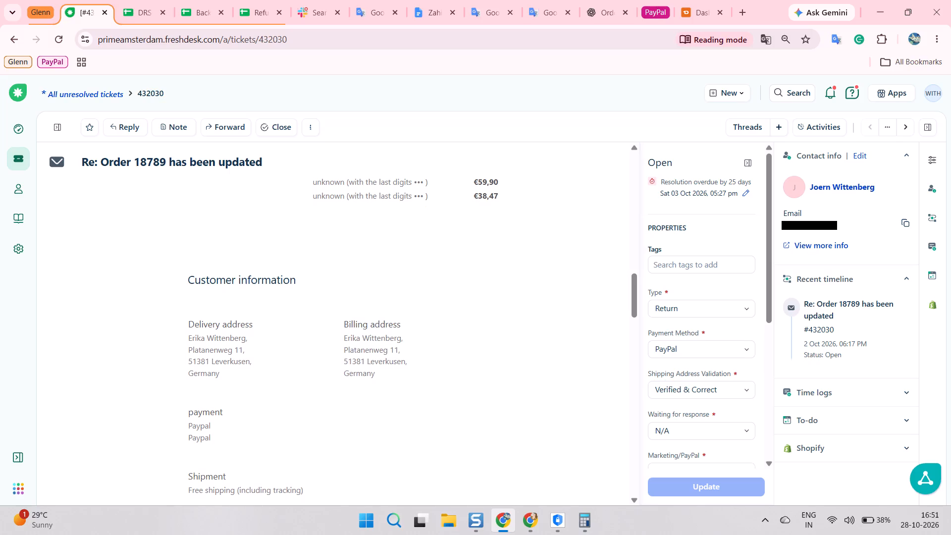
pyautogui.scroll(-1, 352, 294)
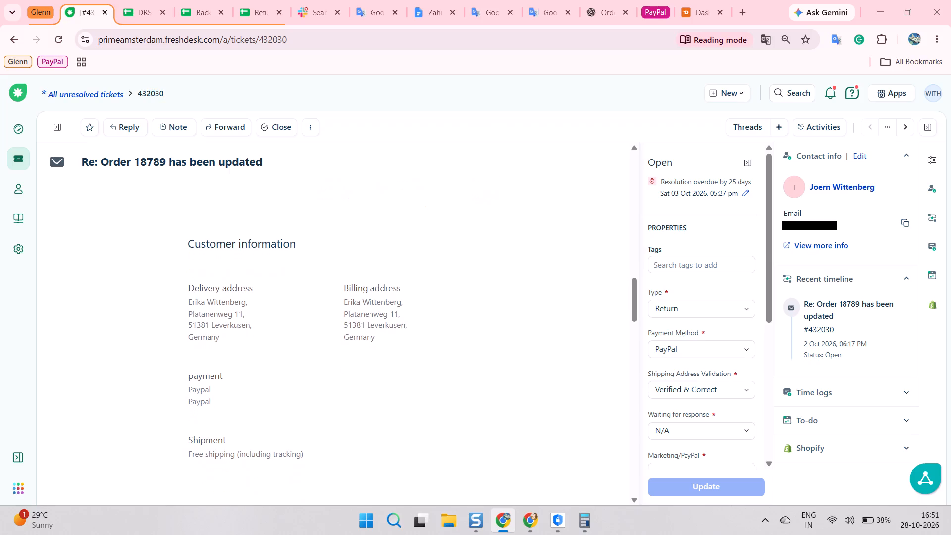
pyautogui.scroll(-3, 352, 294)
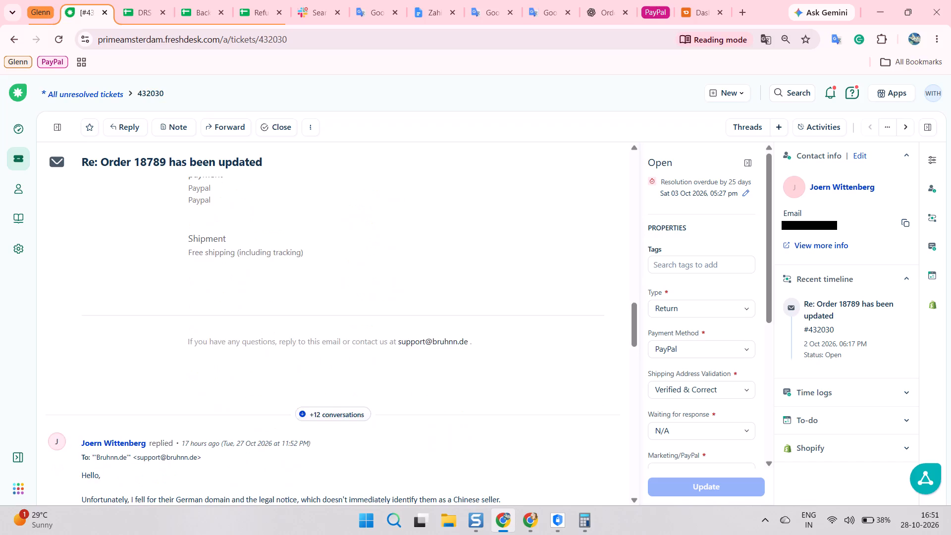
pyautogui.scroll(12, 352, 294)
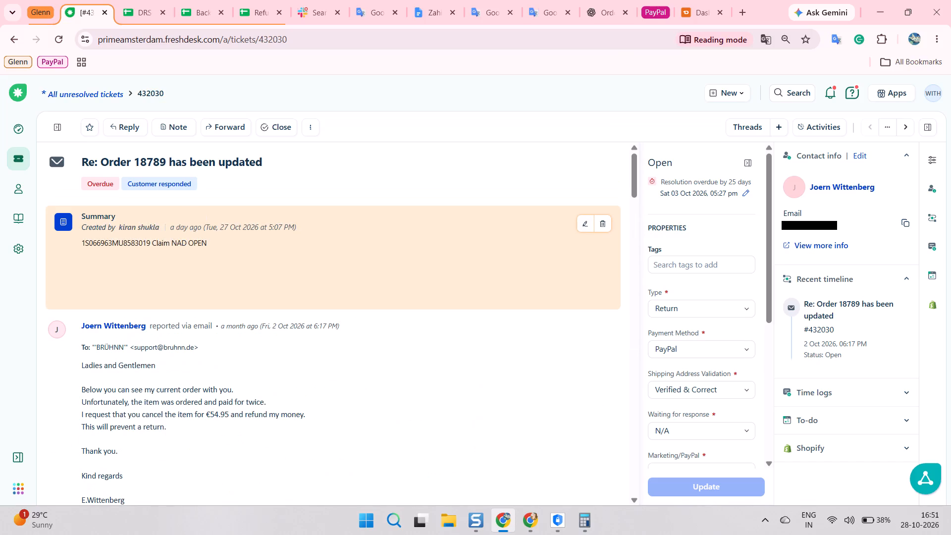
pyautogui.scroll(-1, 352, 294)
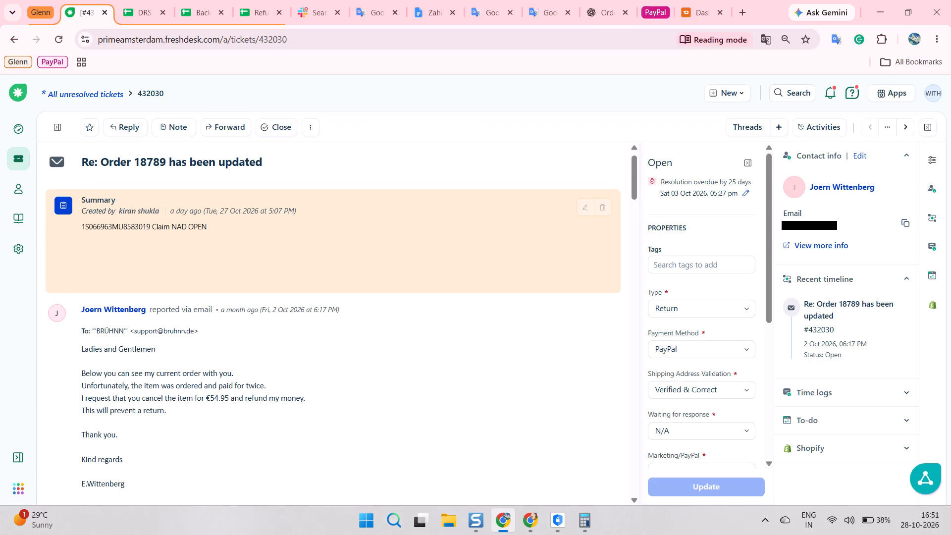
pyautogui.scroll(1, 352, 294)
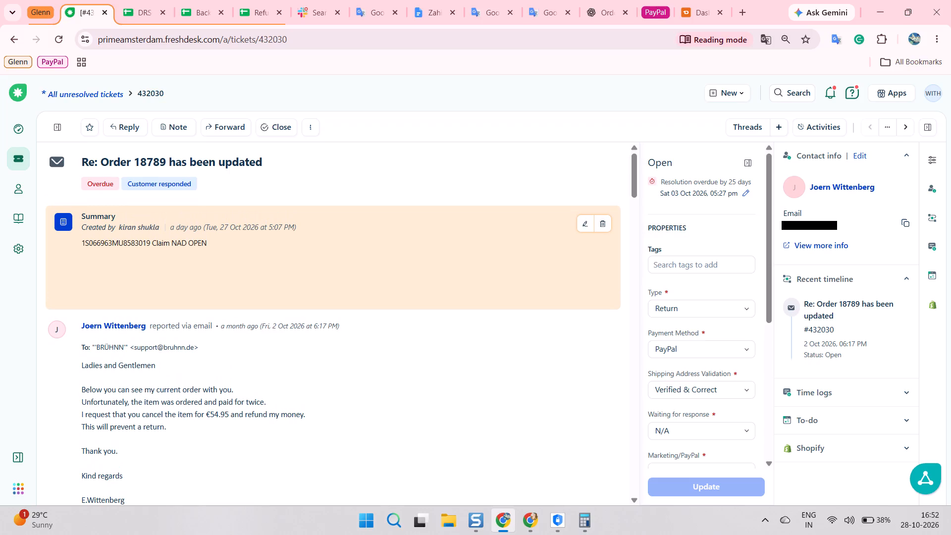
pyautogui.scroll(-2, 352, 294)
pyautogui.scroll(3, 352, 294)
pyautogui.scroll(-1, 352, 294)
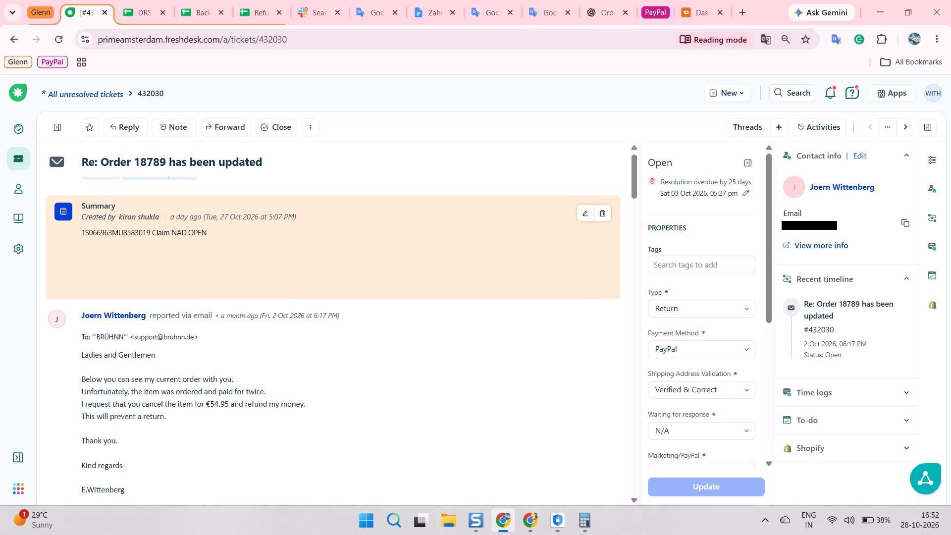
pyautogui.scroll(-2, 352, 294)
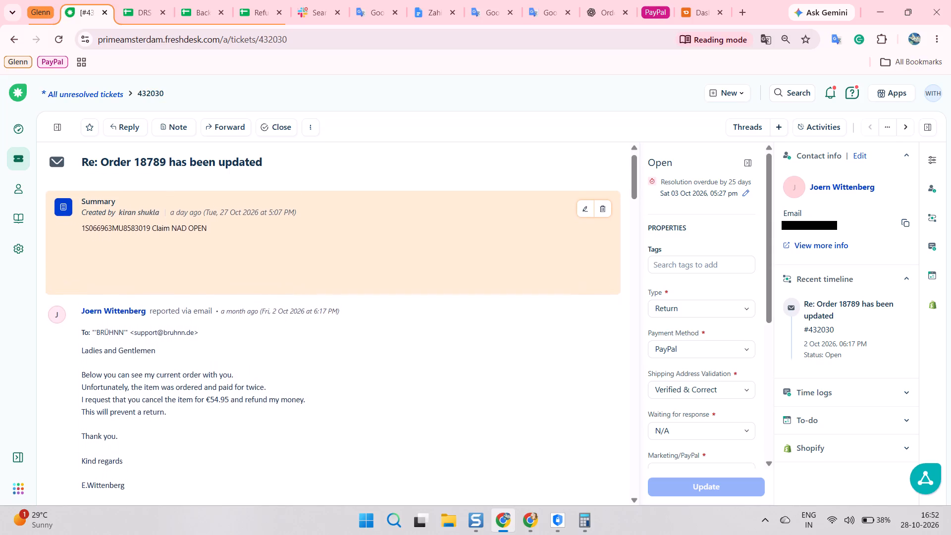
# Expand the collapsed conversations in ticket 432030 and read support's first answer and the customer's 3 October reply.
pyautogui.scroll(-8, 352, 294)
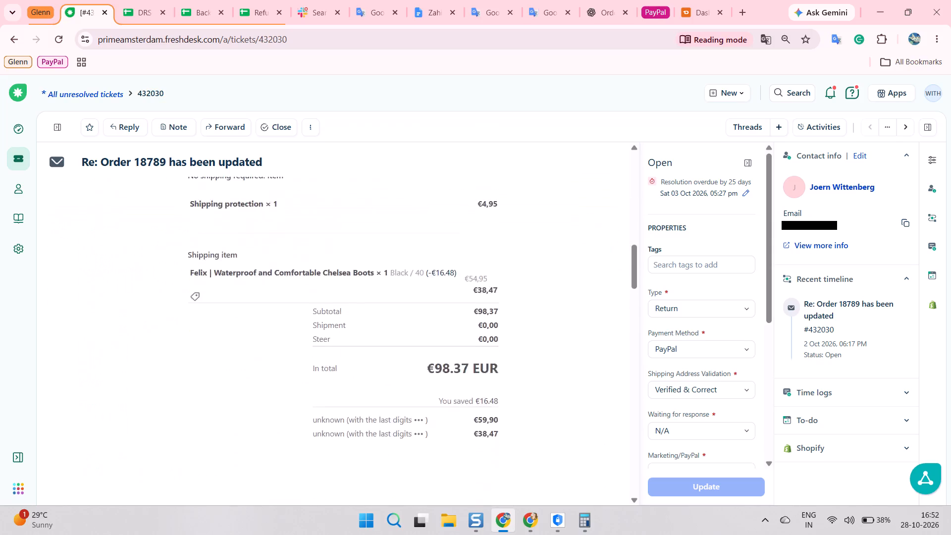
pyautogui.scroll(-1, 352, 294)
pyautogui.hscroll(-1, 352, 294)
pyautogui.scroll(-1, 352, 294)
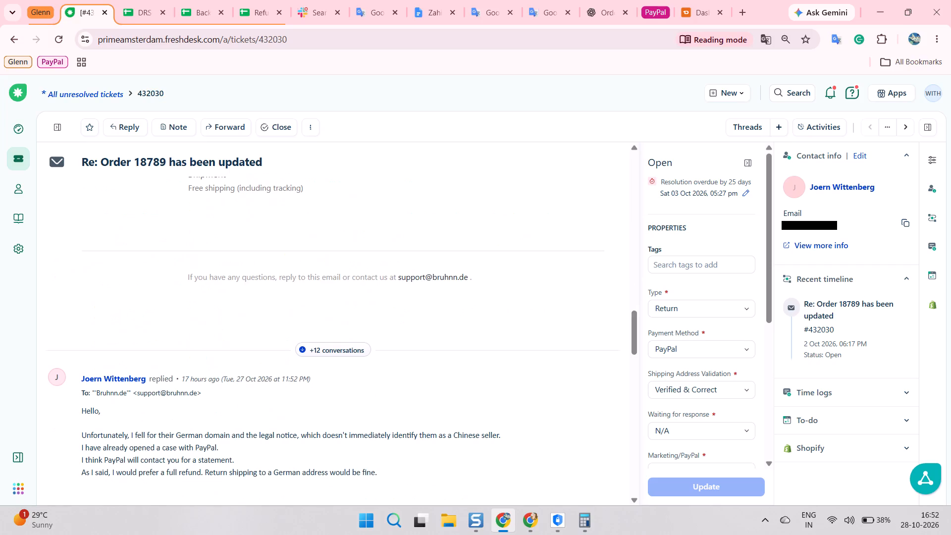
pyautogui.scroll(-1, 352, 294)
pyautogui.click(318, 347)
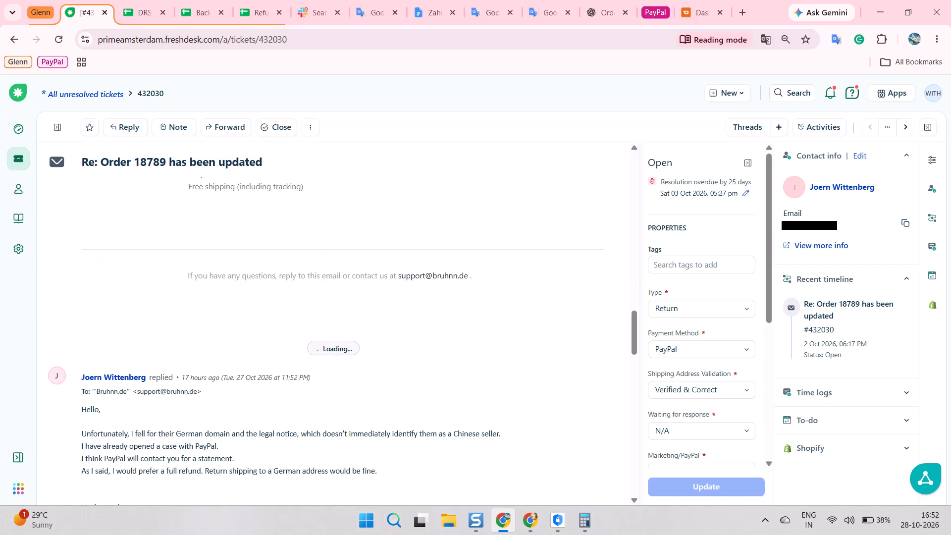
pyautogui.scroll(-5, 318, 347)
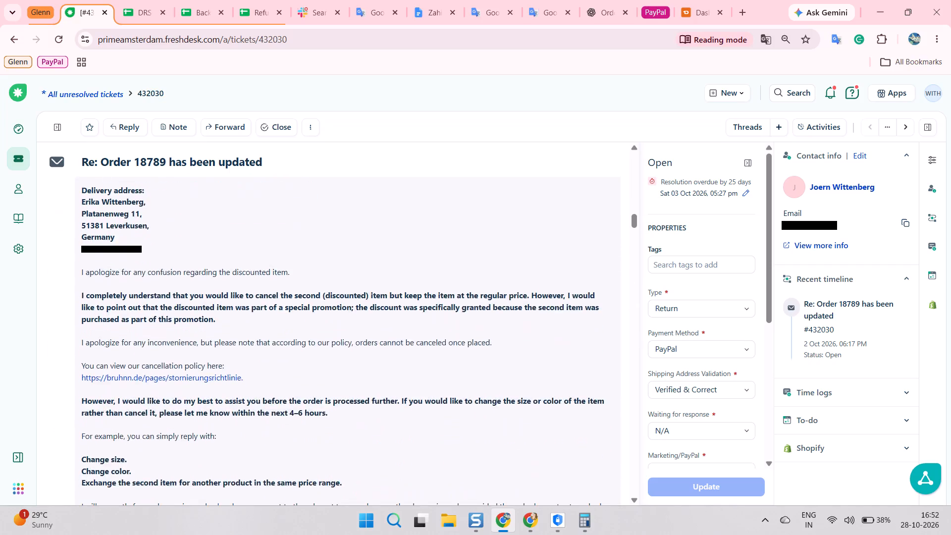
pyautogui.scroll(-5, 318, 347)
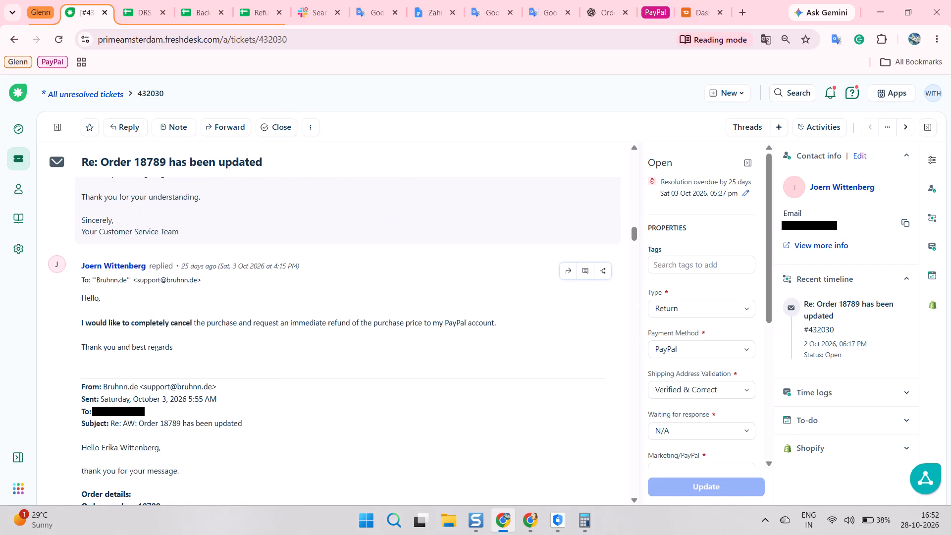
pyautogui.scroll(-3, 318, 347)
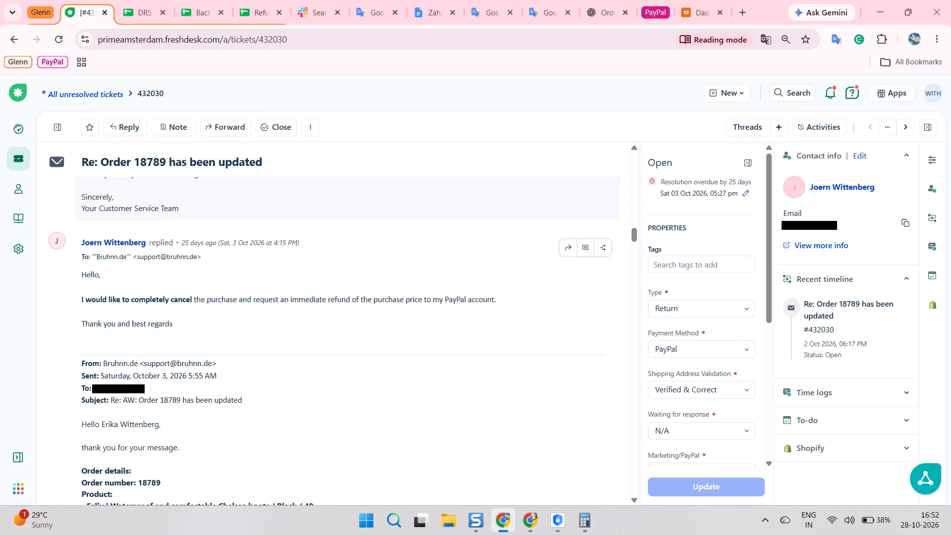
pyautogui.scroll(-3, 318, 347)
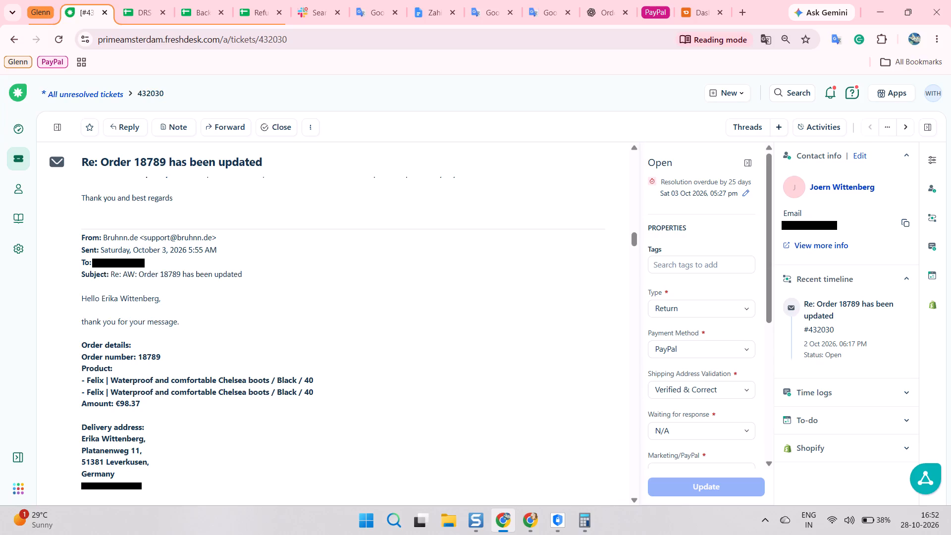
pyautogui.scroll(-1, 318, 347)
pyautogui.scroll(2, 318, 347)
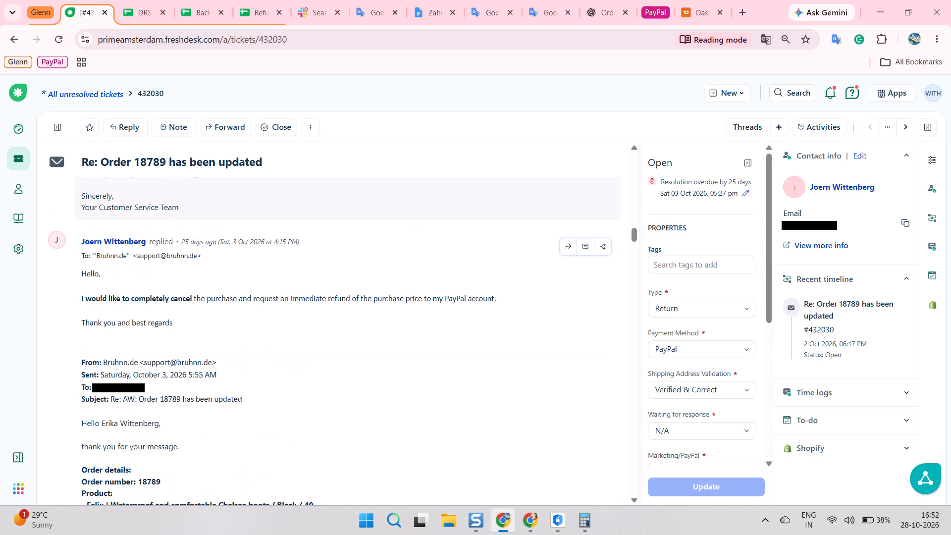
pyautogui.scroll(-4, 318, 347)
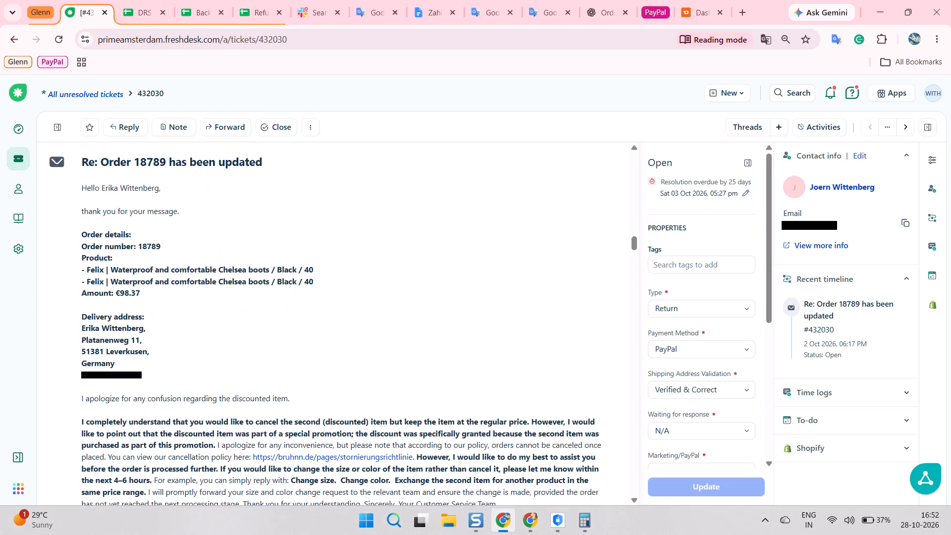
# Read support's 3 October cancellation-policy reply and the customer's 4 October response in ticket 432030.
pyautogui.scroll(-7, 318, 347)
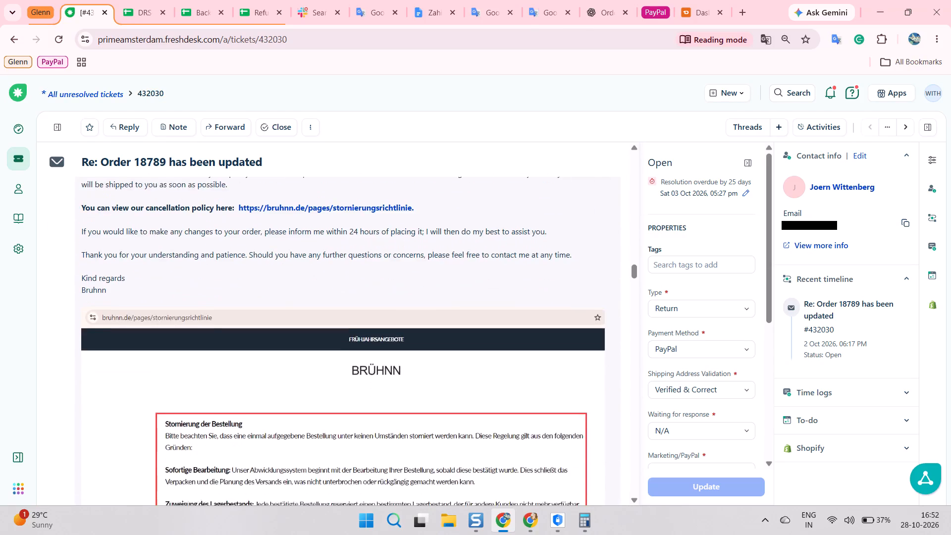
pyautogui.scroll(-2, 318, 347)
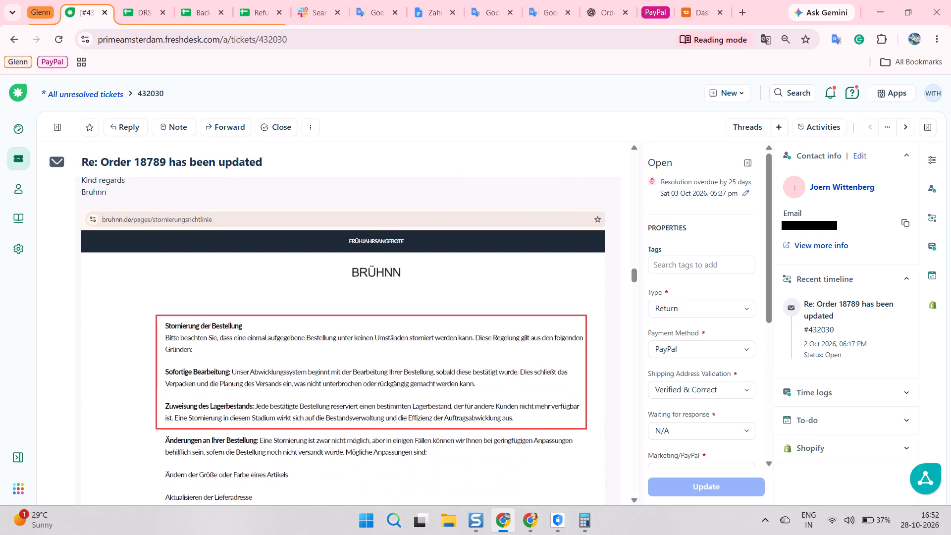
pyautogui.scroll(-4, 318, 347)
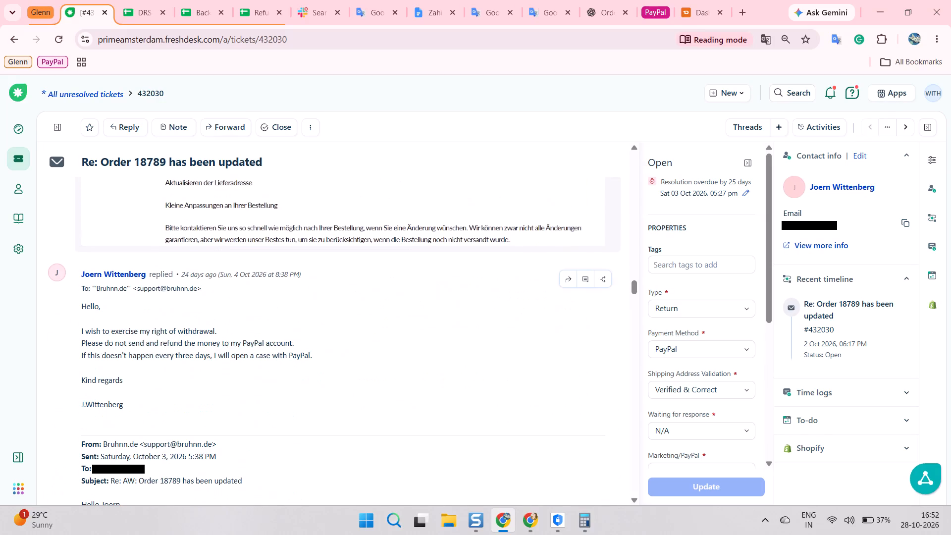
pyautogui.scroll(-2, 318, 347)
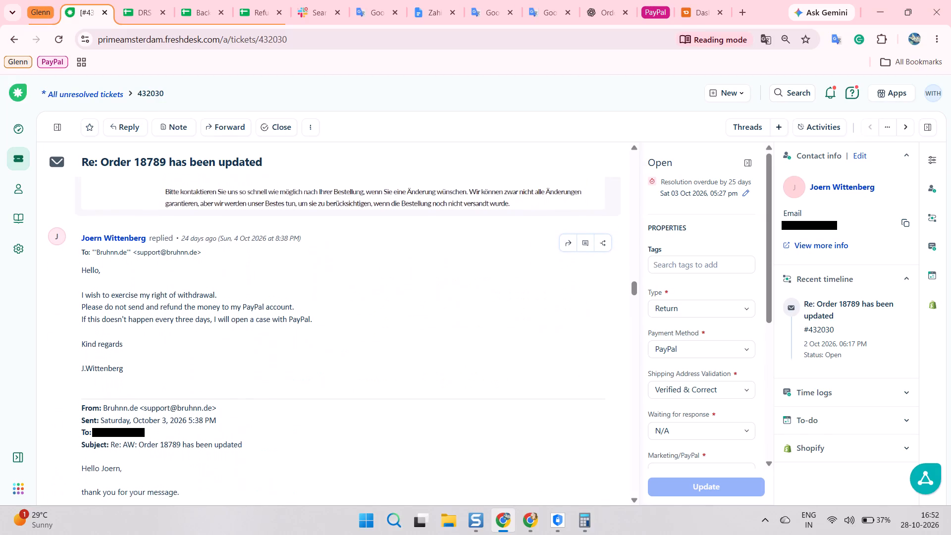
pyautogui.scroll(-1, 318, 347)
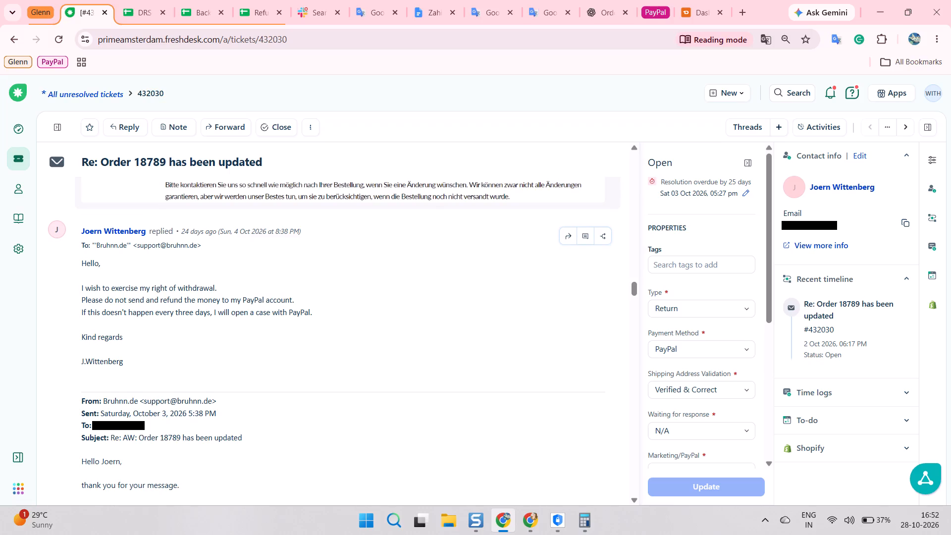
pyautogui.scroll(-2, 318, 347)
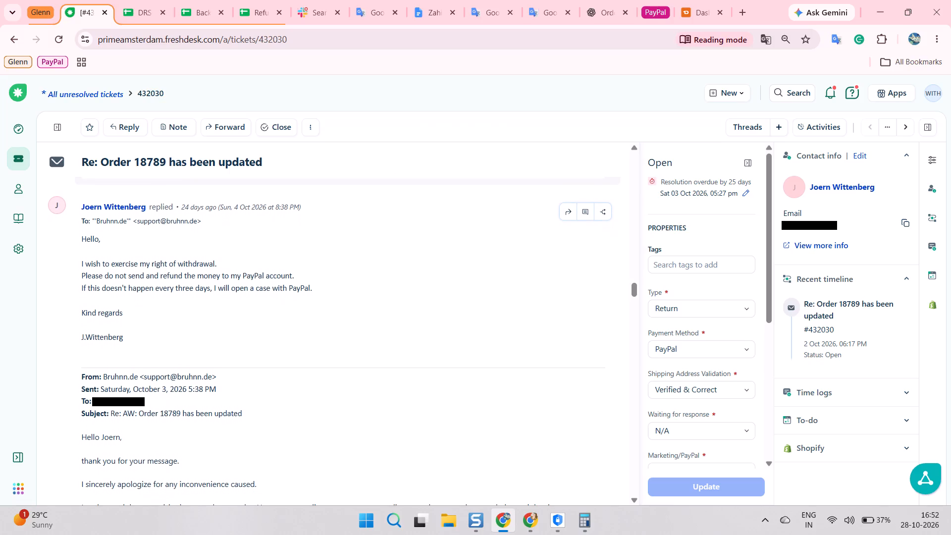
pyautogui.scroll(-10, 318, 347)
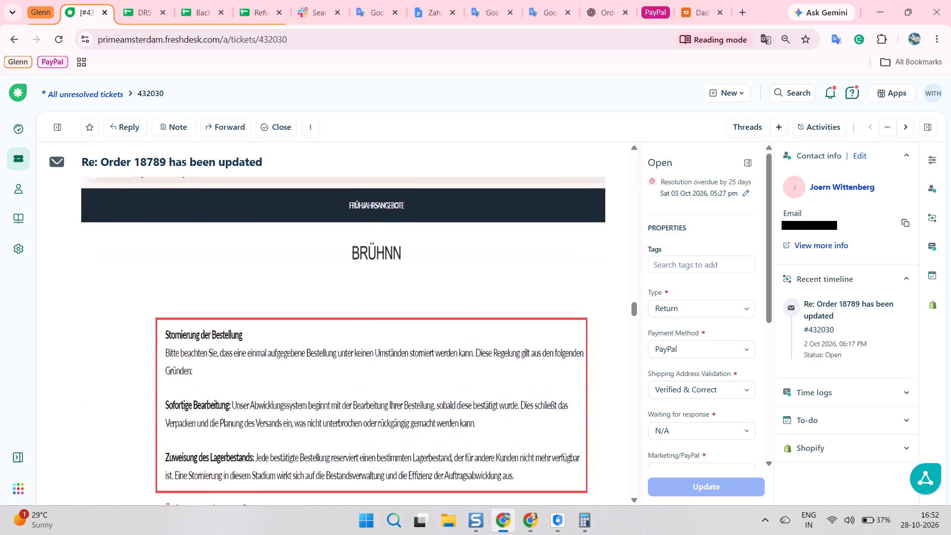
# Read support's 5 October reply about the cancellation and shipment, checking it against the message that follows.
pyautogui.scroll(-4, 318, 347)
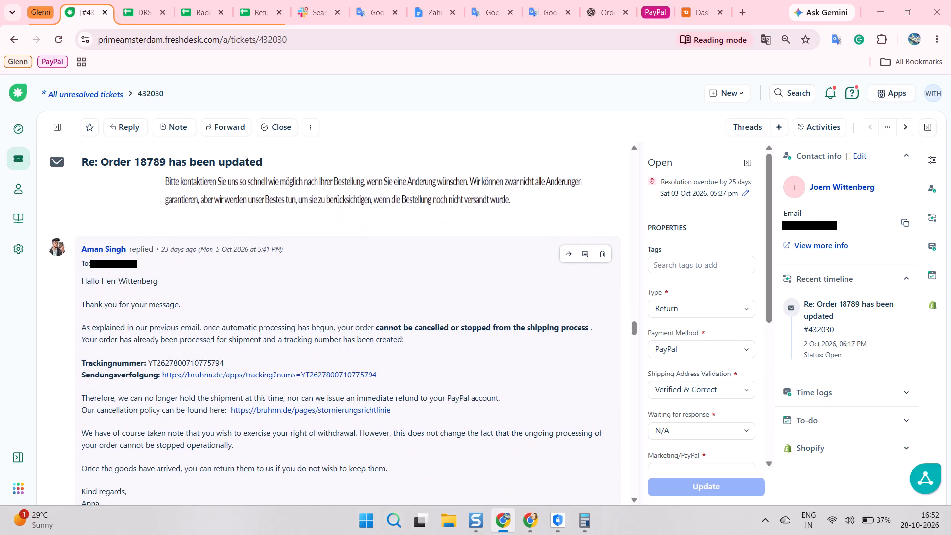
pyautogui.scroll(-4, 318, 347)
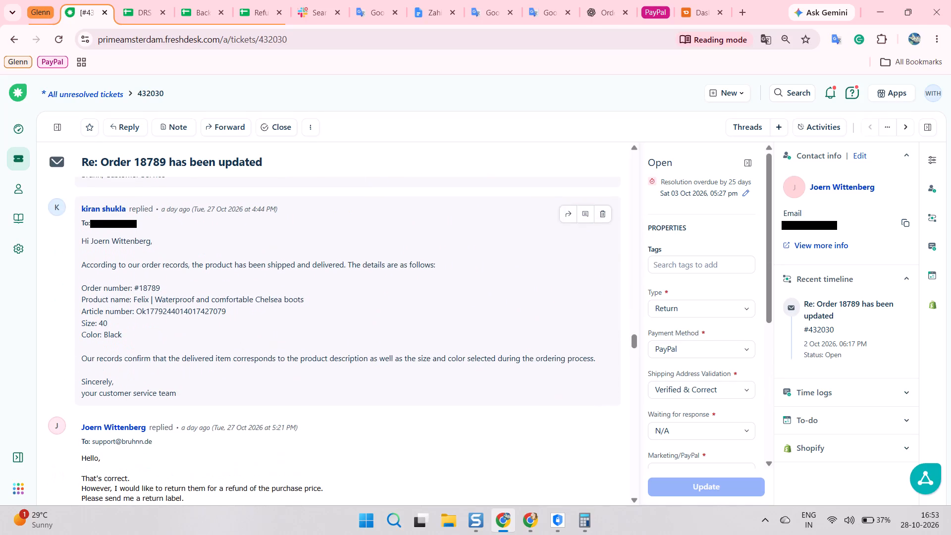
pyautogui.scroll(2, 318, 347)
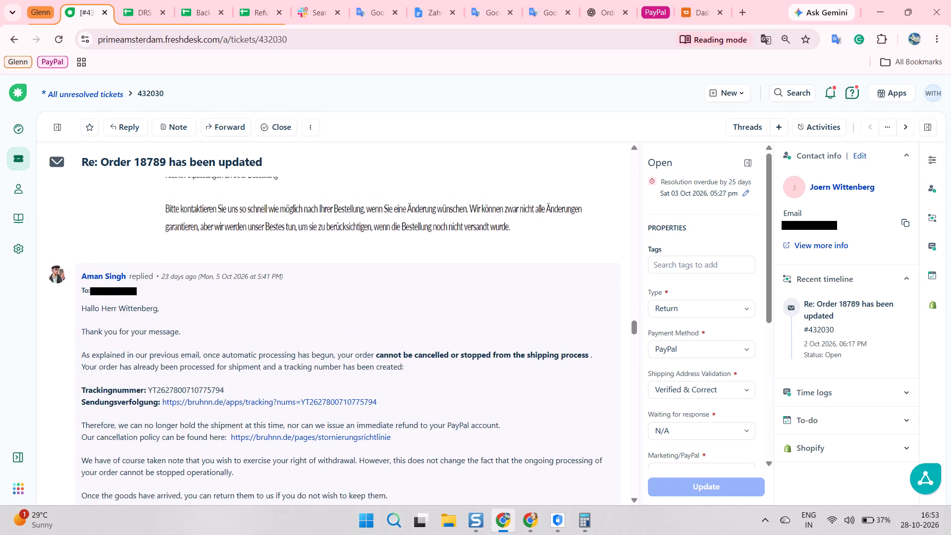
pyautogui.scroll(1, 318, 347)
pyautogui.scroll(-5, 318, 347)
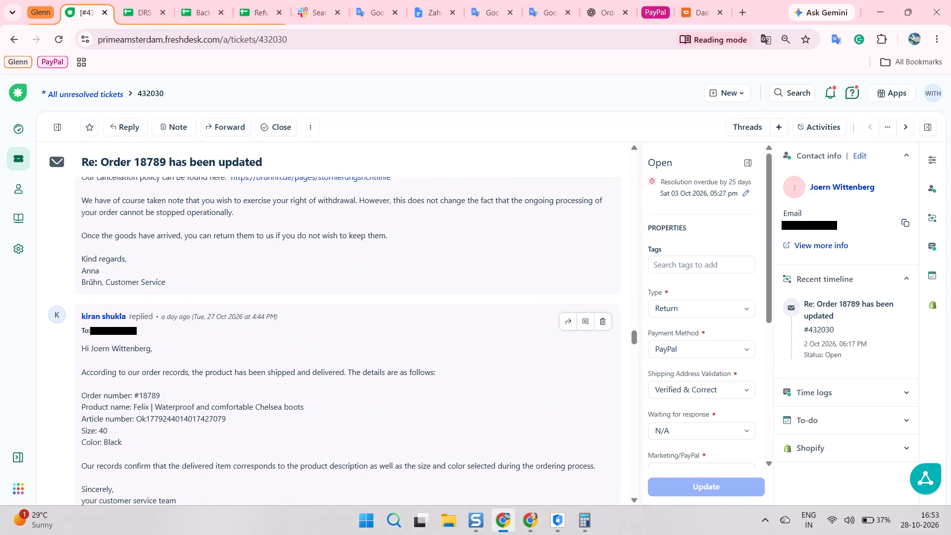
# Read support's 27 October message with the delivered product details and the customer's 5:21 PM response.
pyautogui.scroll(-4, 318, 347)
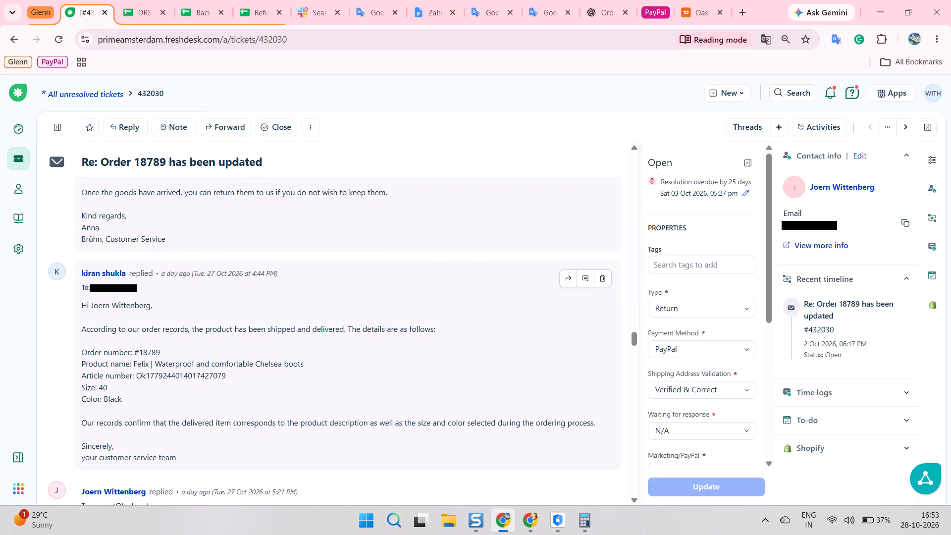
pyautogui.scroll(-2, 318, 347)
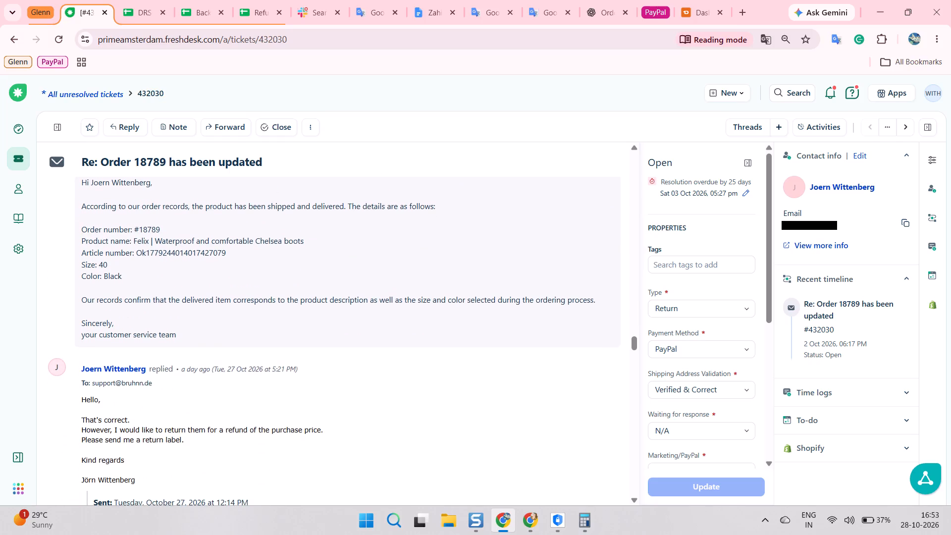
pyautogui.scroll(-1, 318, 347)
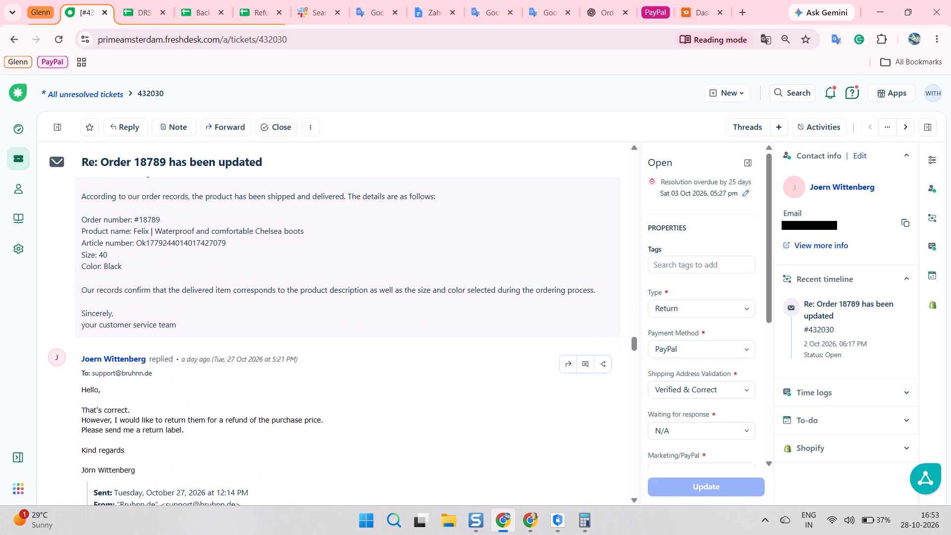
pyautogui.scroll(-2, 318, 347)
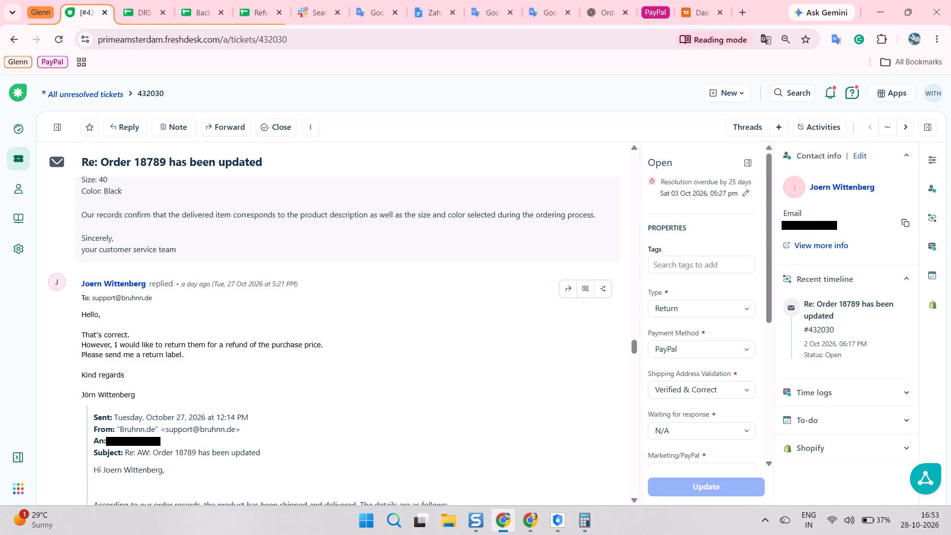
pyautogui.scroll(-1, 318, 347)
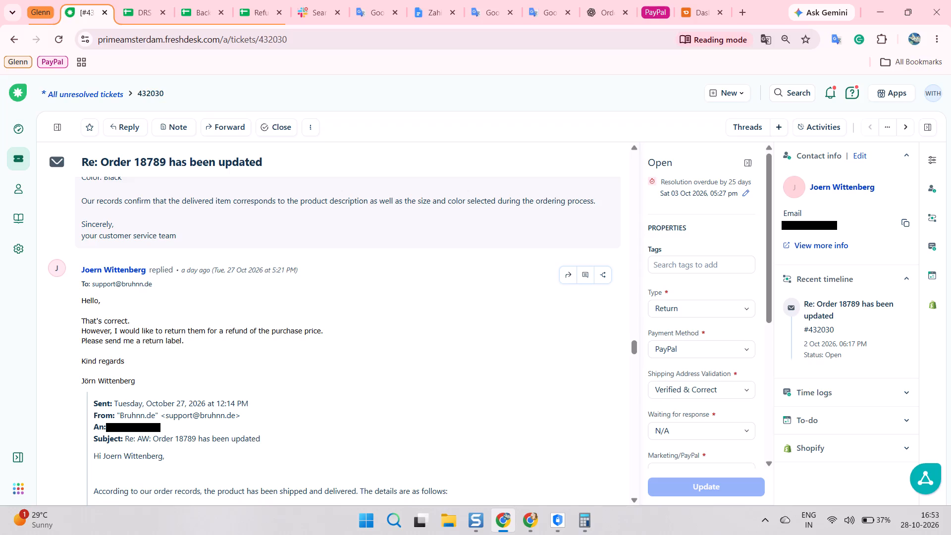
pyautogui.scroll(-2, 318, 347)
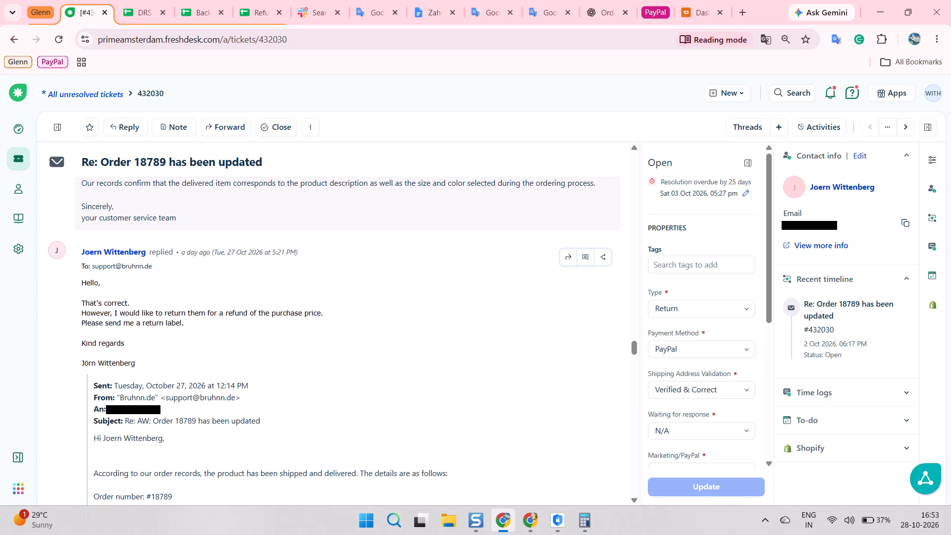
pyautogui.scroll(-5, 310, 329)
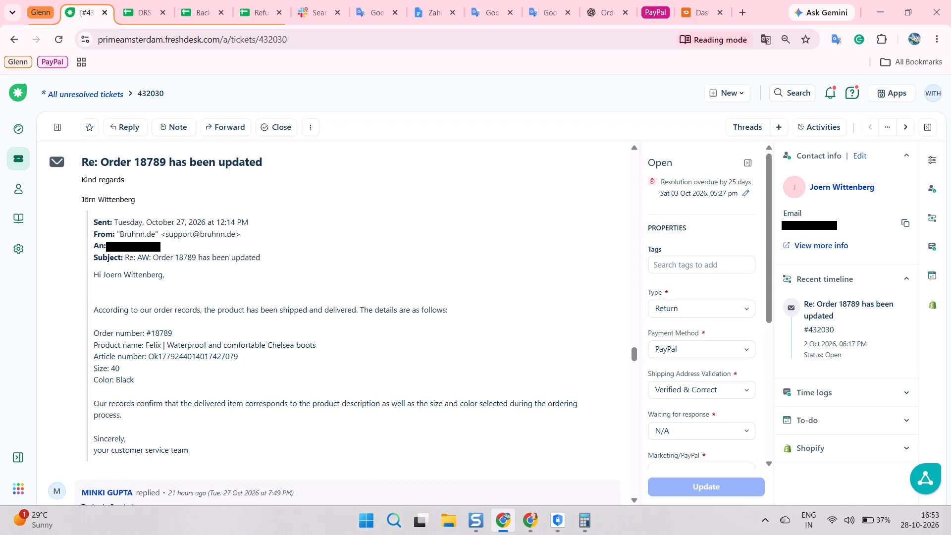
# Read support's 27 October 7:49 PM questions about the return and go line by line through the customer's 9:16 PM answer.
pyautogui.scroll(-1, 310, 329)
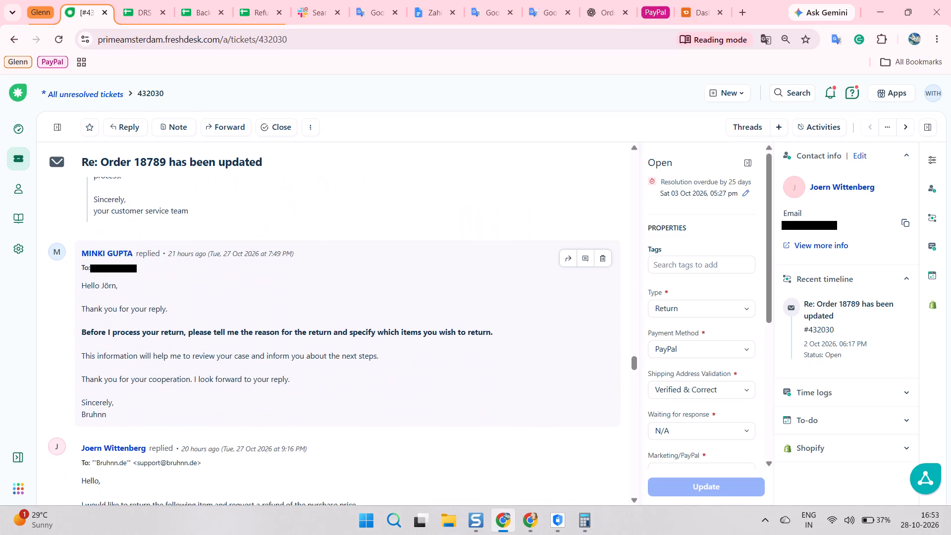
pyautogui.scroll(-3, 310, 329)
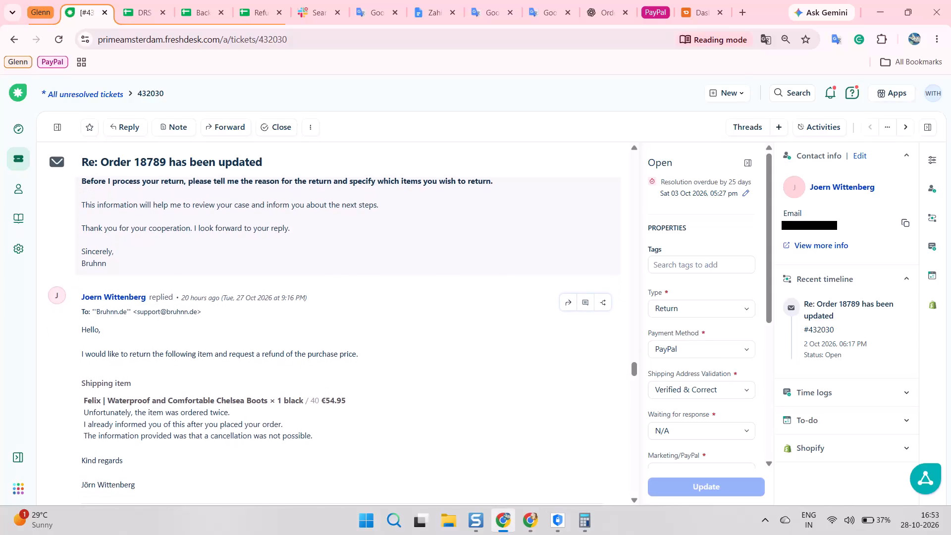
pyautogui.scroll(-2, 310, 329)
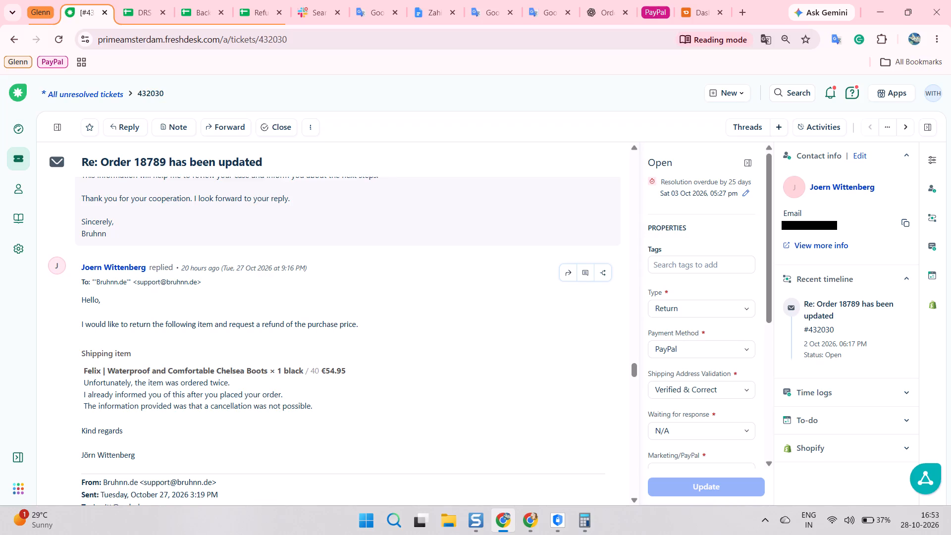
pyautogui.scroll(-1, 221, 287)
pyautogui.tripleClick(163, 243)
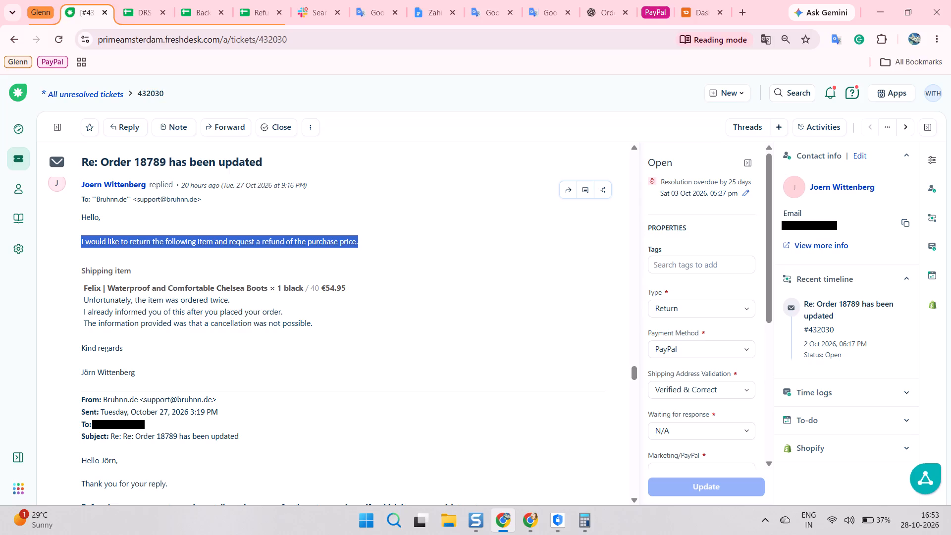
pyautogui.tripleClick(108, 301)
pyautogui.tripleClick(139, 317)
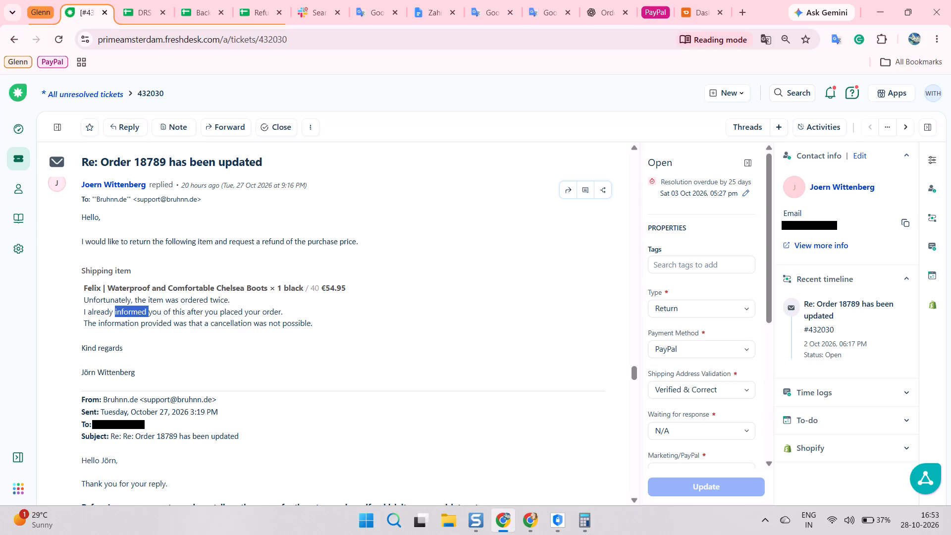
pyautogui.click(172, 328)
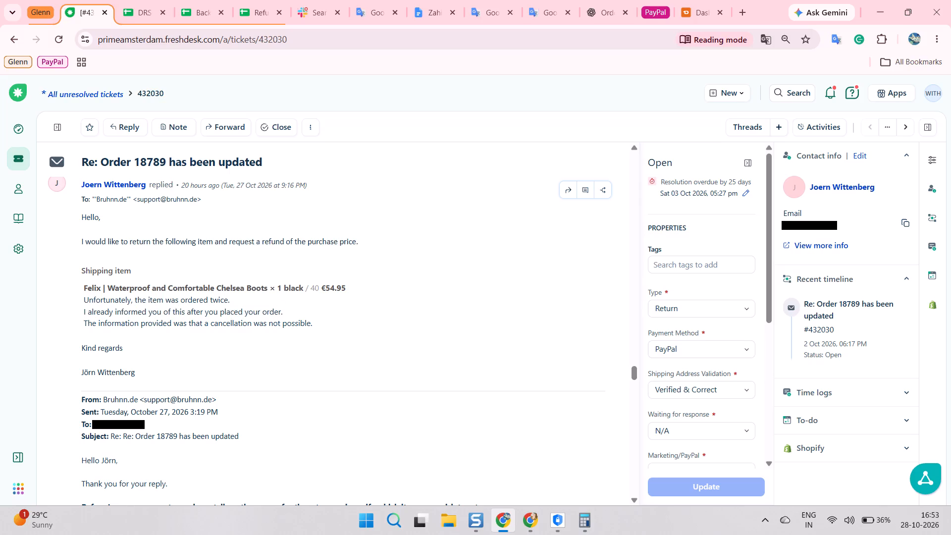
pyautogui.tripleClick(182, 322)
# Review support's 9:35 PM return and refund options and go line by line through the customer's 9:41 PM reply.
pyautogui.scroll(-4, 211, 331)
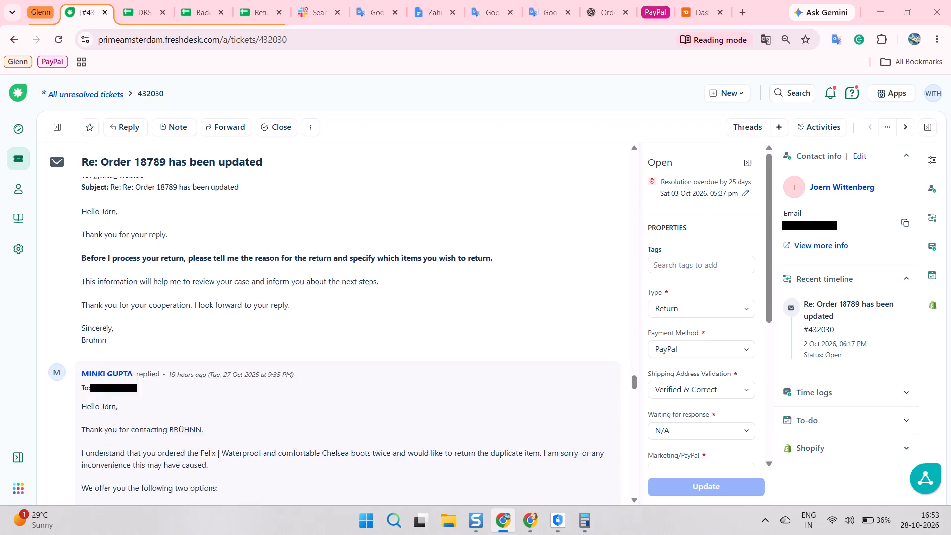
pyautogui.scroll(-6, 219, 330)
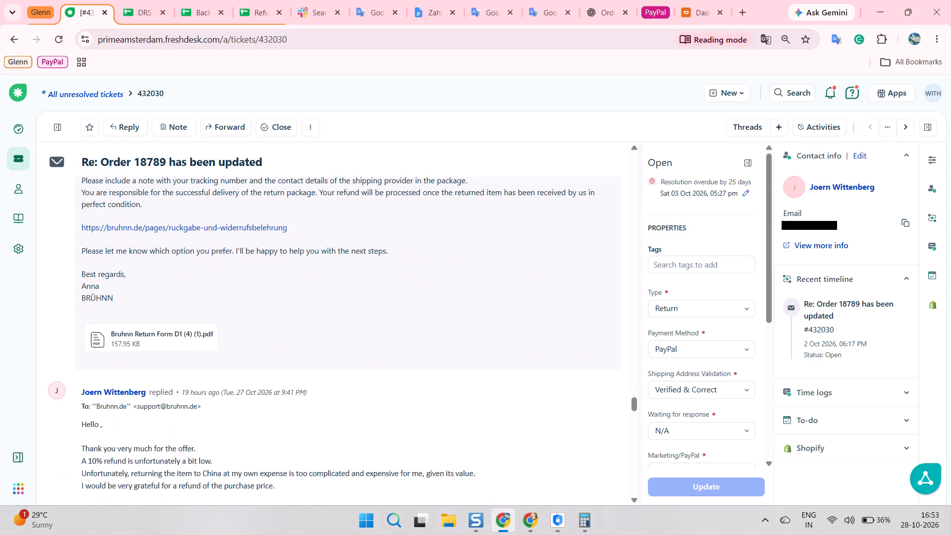
pyautogui.scroll(-2, 215, 335)
pyautogui.scroll(-9, 154, 327)
pyautogui.scroll(3, 195, 333)
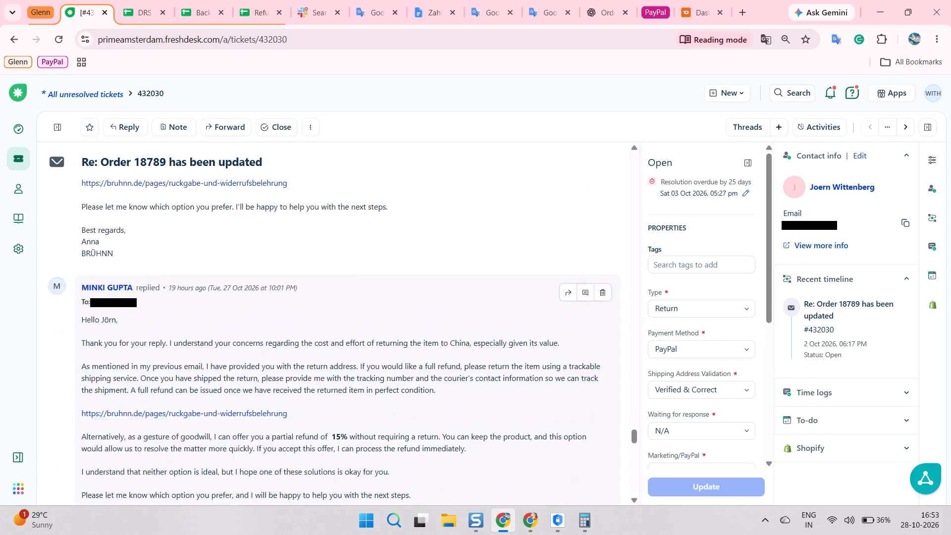
pyautogui.scroll(7, 195, 333)
pyautogui.tripleClick(117, 366)
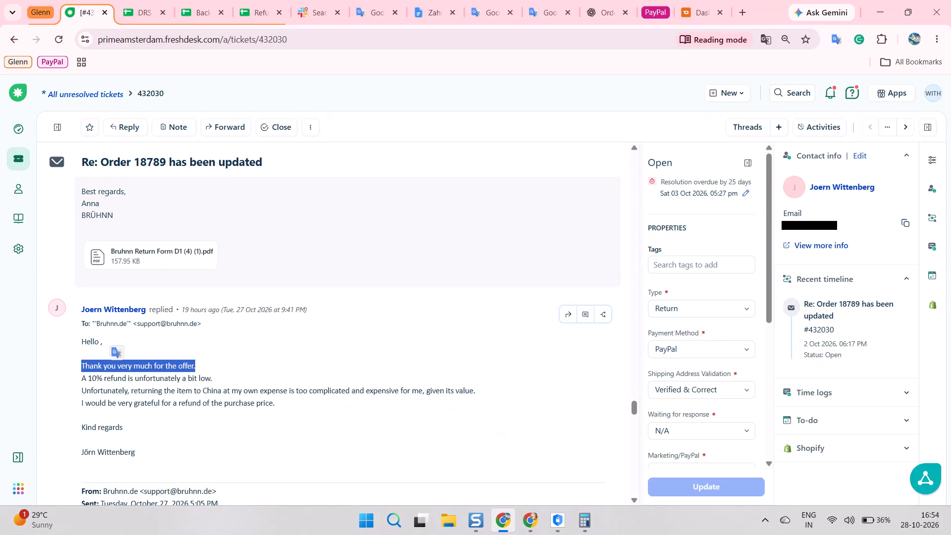
pyautogui.click(89, 386)
pyautogui.tripleClick(100, 382)
pyautogui.click(103, 381)
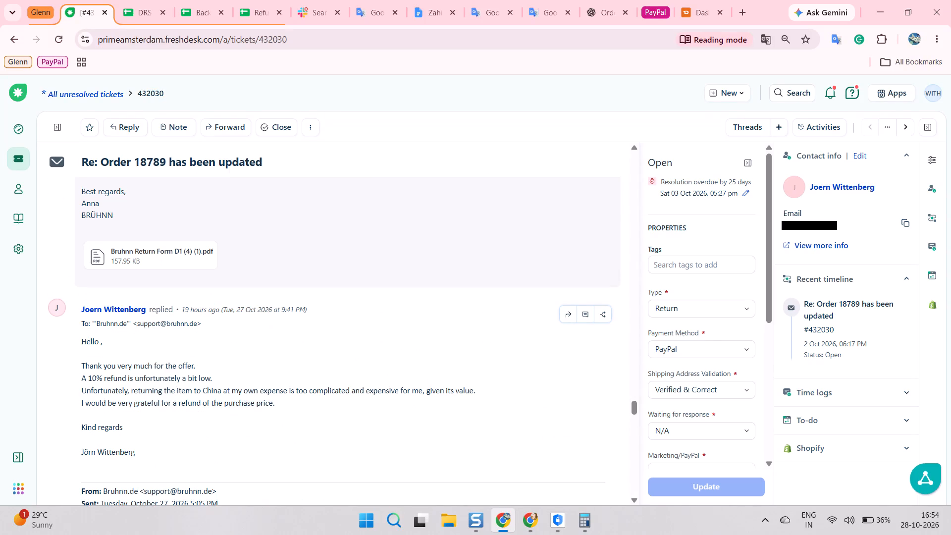
pyautogui.tripleClick(108, 392)
pyautogui.scroll(-1, 203, 366)
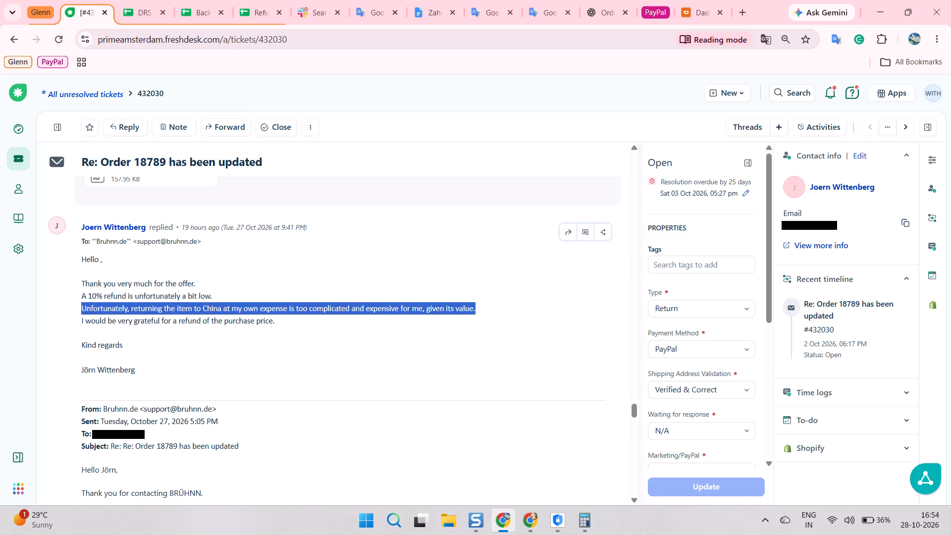
pyautogui.tripleClick(195, 319)
pyautogui.scroll(-1, 194, 329)
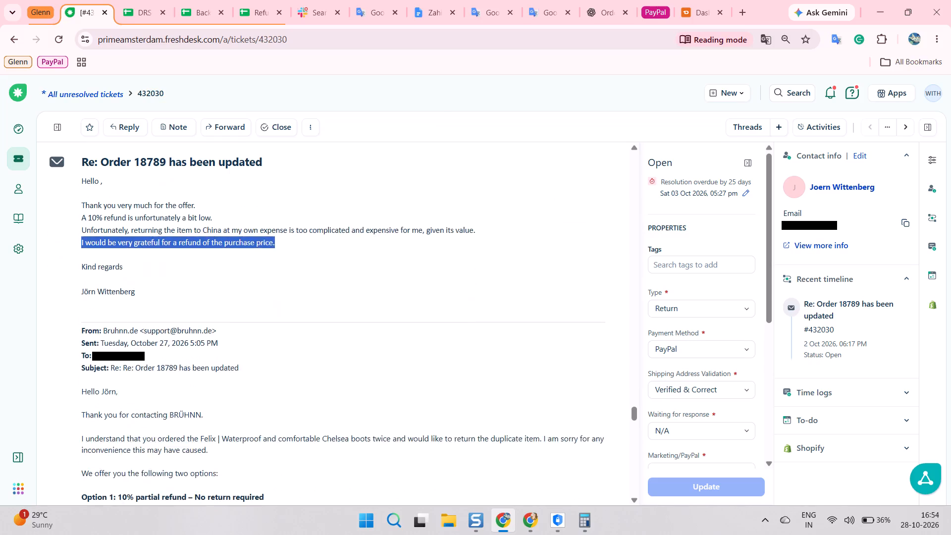
# Go line by line through the customer's 27 October 11:52 PM reply to support's latest offer.
pyautogui.scroll(-11, 201, 328)
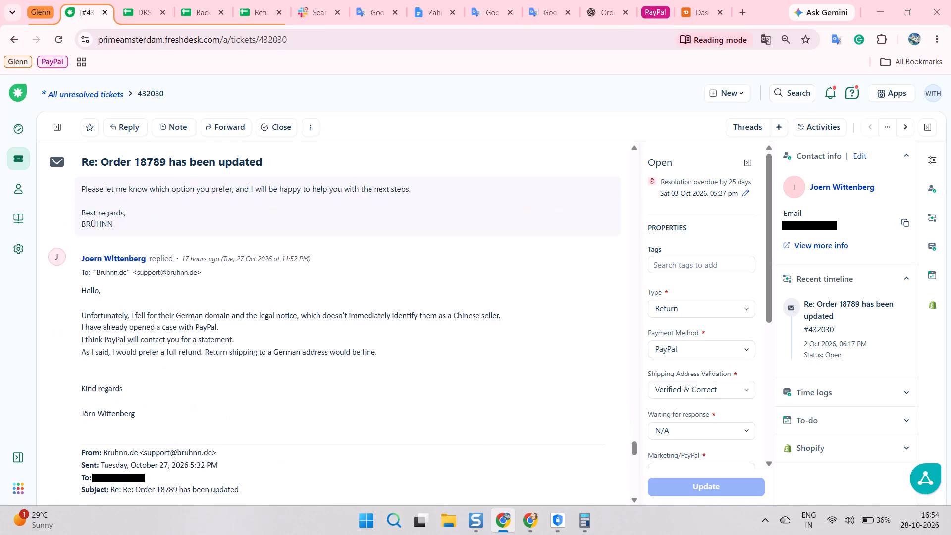
pyautogui.scroll(-1, 206, 327)
pyautogui.tripleClick(139, 227)
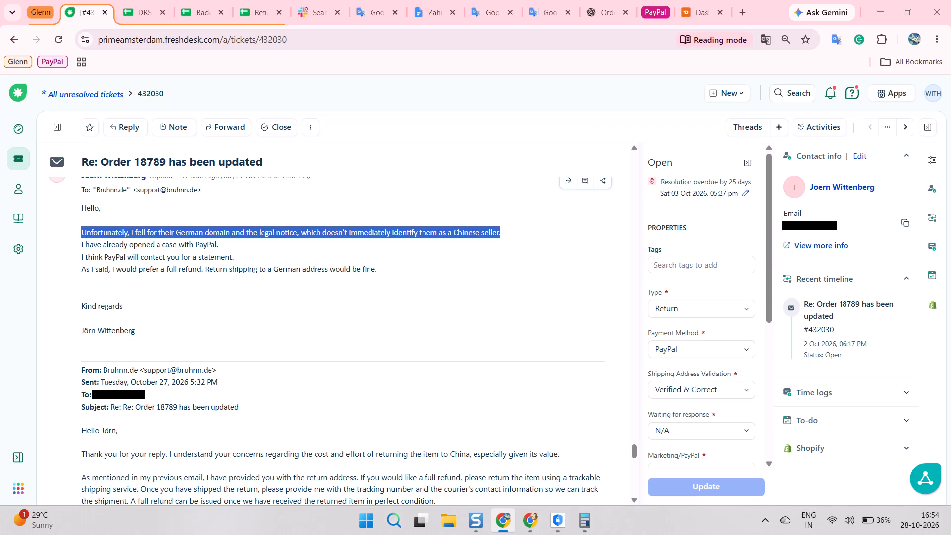
pyautogui.tripleClick(146, 240)
pyautogui.click(137, 250)
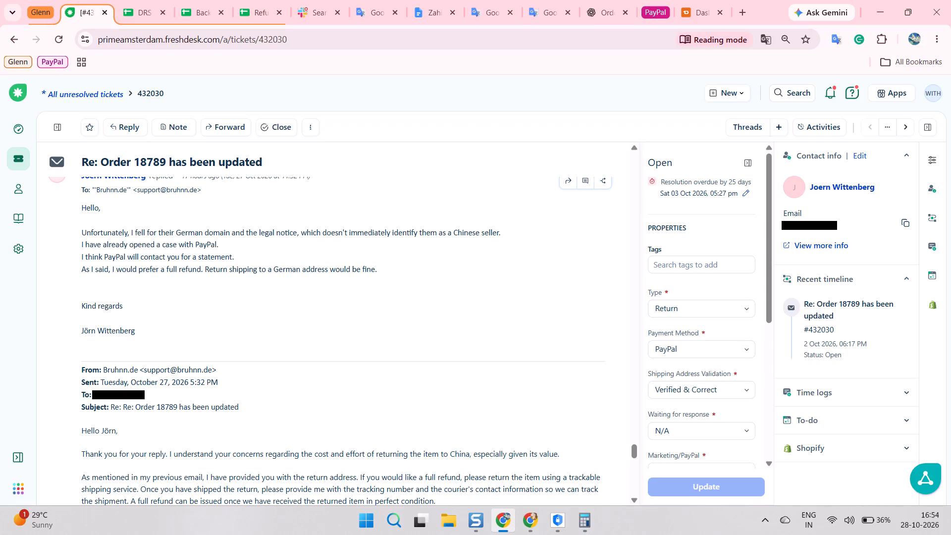
pyautogui.tripleClick(120, 256)
pyautogui.tripleClick(156, 273)
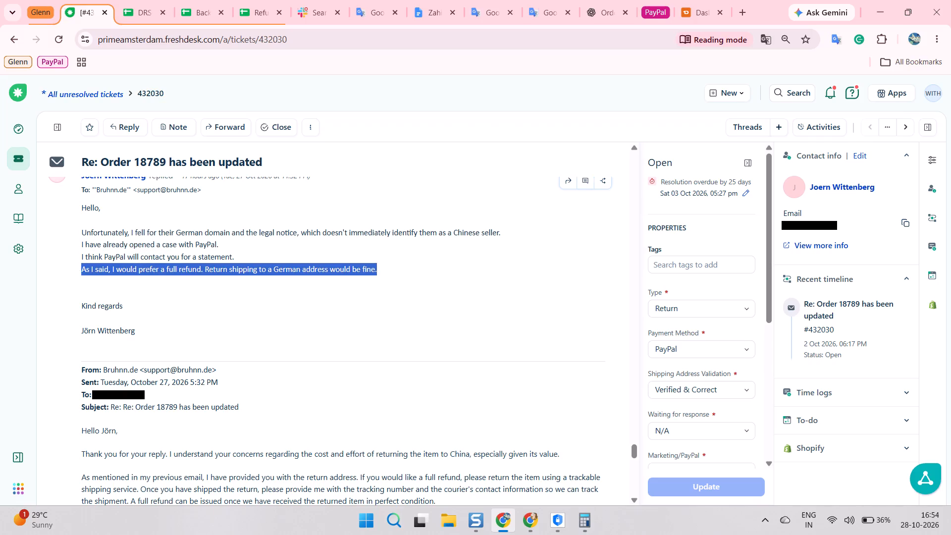
pyautogui.scroll(-10, 167, 277)
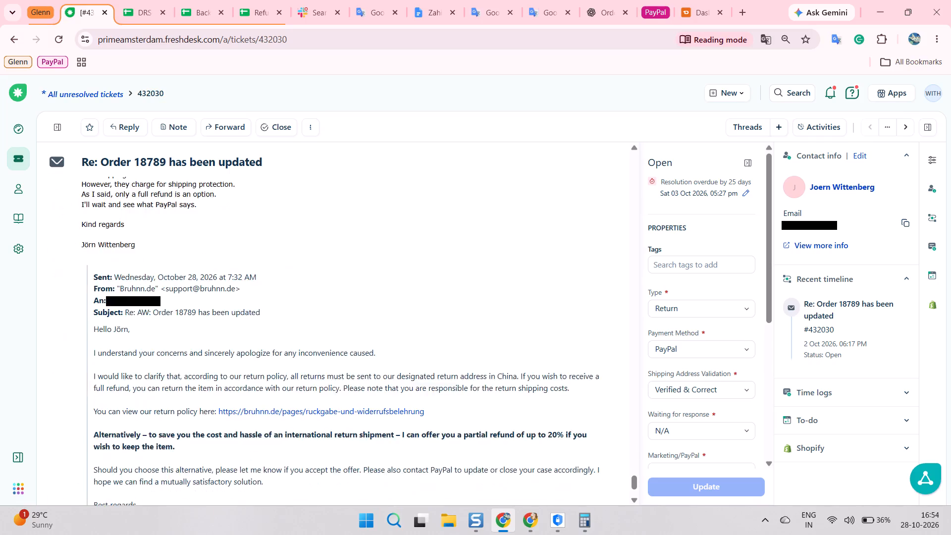
pyautogui.scroll(6, 241, 288)
pyautogui.scroll(-2, 214, 293)
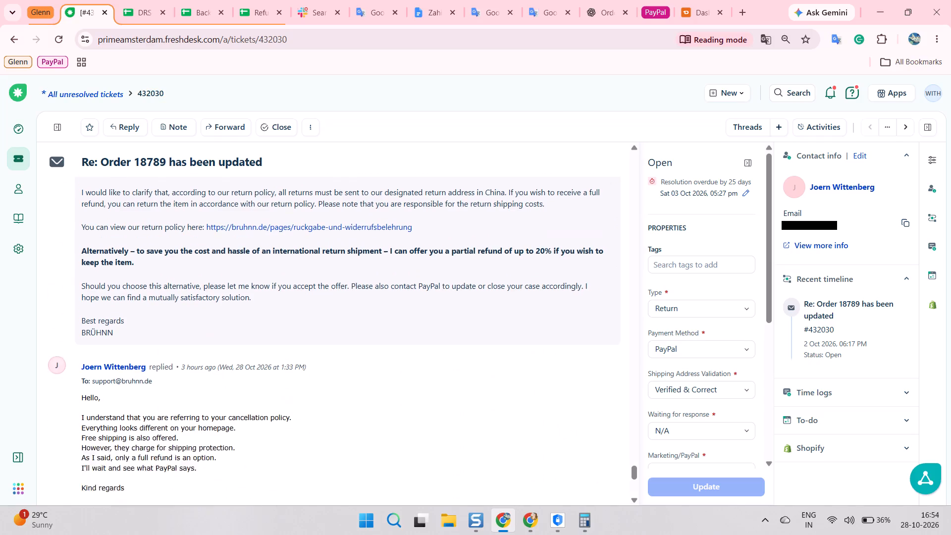
pyautogui.tripleClick(139, 307)
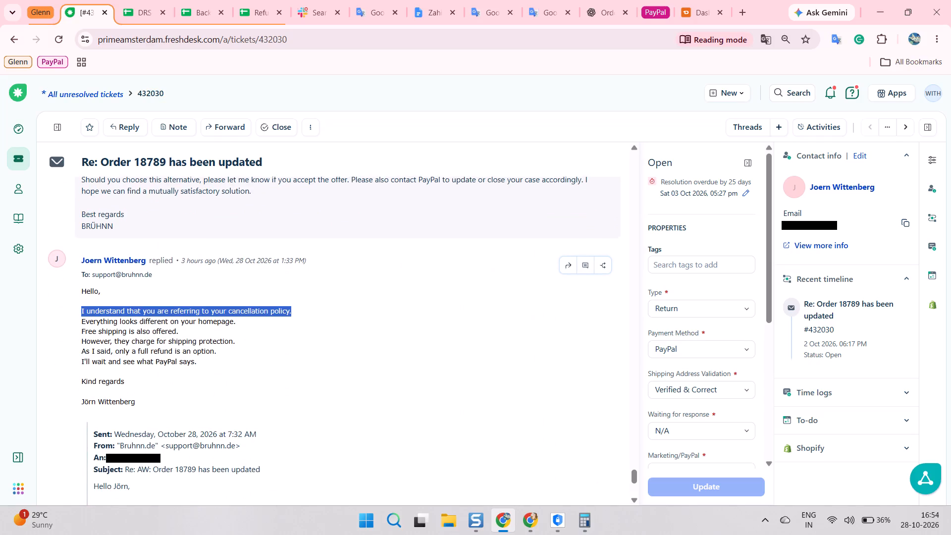
pyautogui.tripleClick(165, 322)
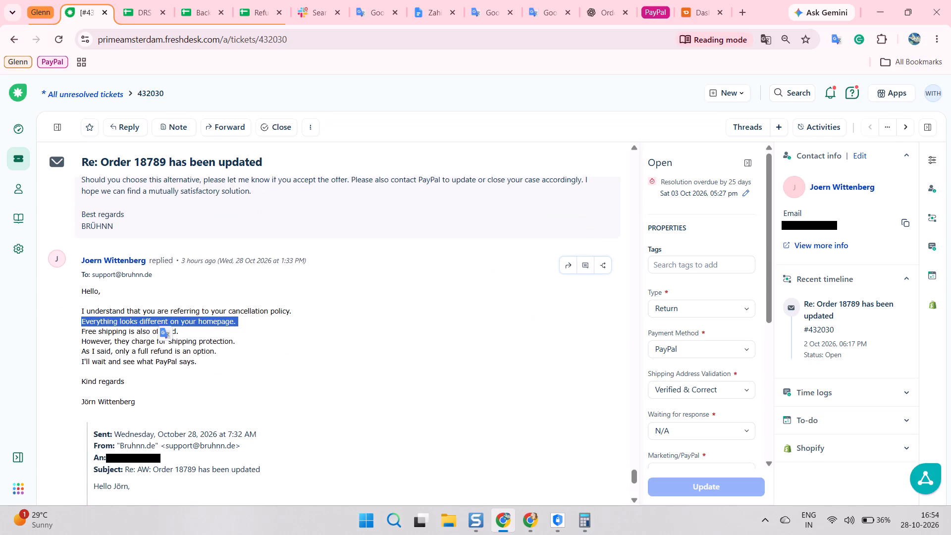
pyautogui.tripleClick(133, 330)
pyautogui.tripleClick(153, 342)
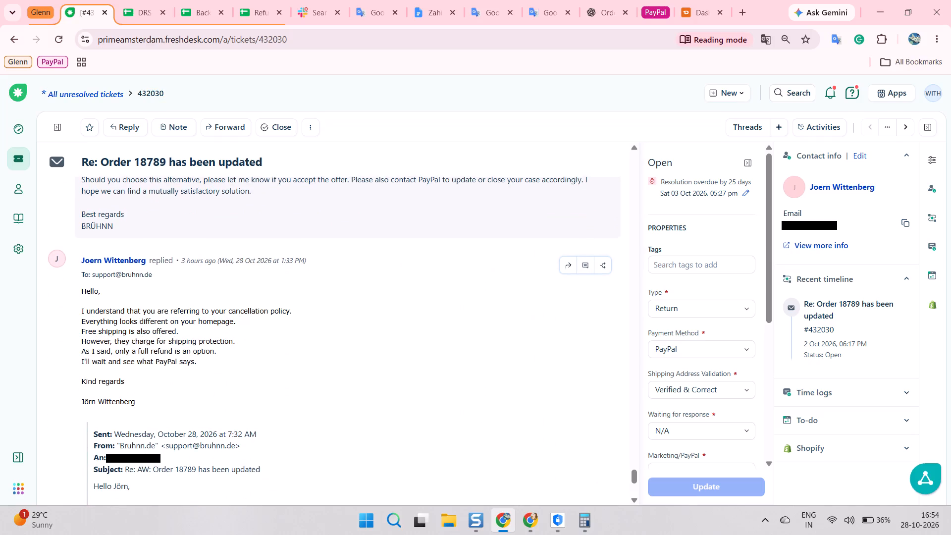
pyautogui.tripleClick(124, 352)
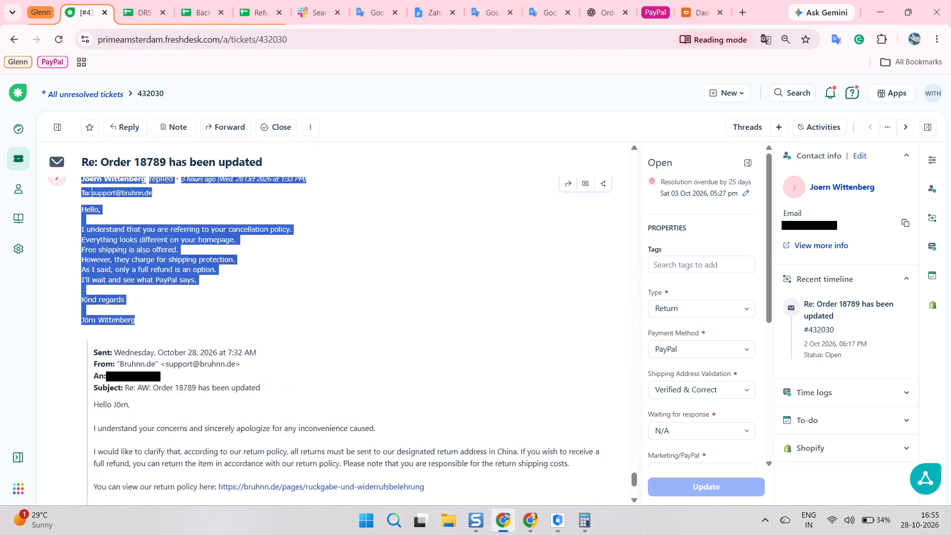
pyautogui.tripleClick(183, 270)
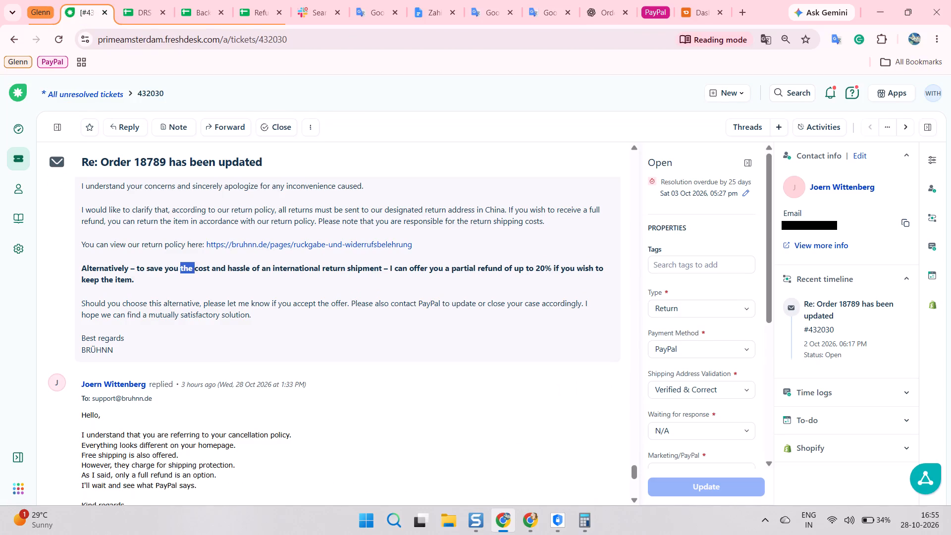
pyautogui.hotkey('ctrl', 'c')
pyautogui.hotkey('ctrl', 'c')
pyautogui.click(543, 1)
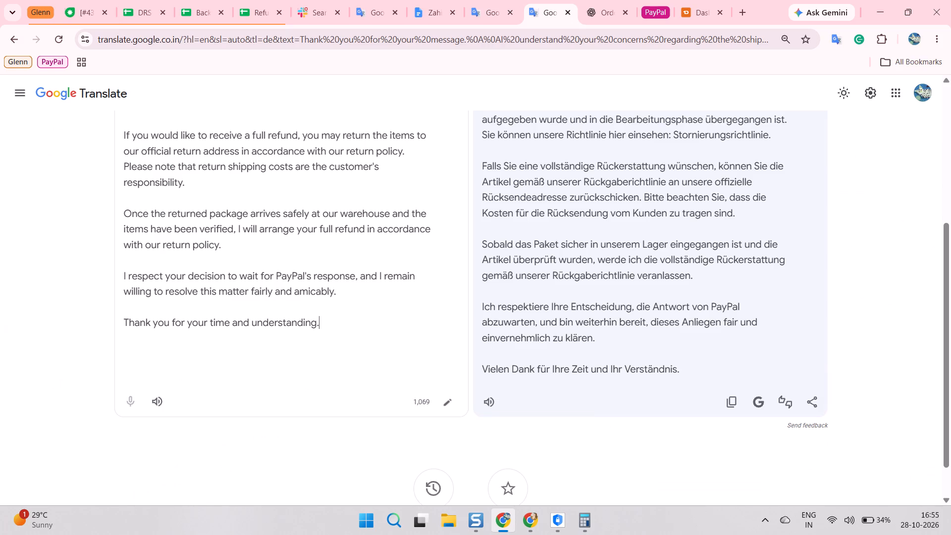
pyautogui.click(234, 244)
pyautogui.press('Return')
pyautogui.press('Return')
pyautogui.hotkey('ctrl', 'v')
pyautogui.press('BackSpace')
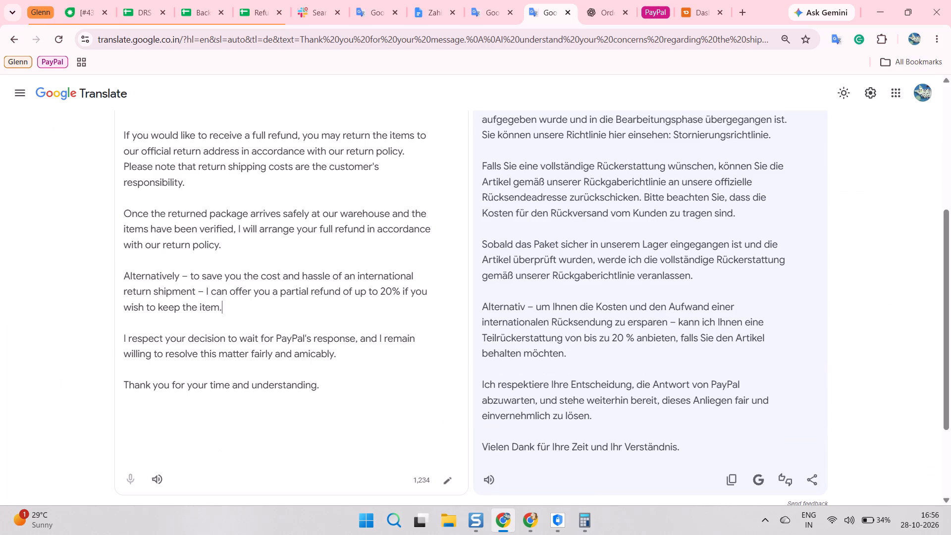
# Delete the paragraph about respecting the customer's decision to wait for PayPal's response from the translation source text.
pyautogui.tripleClick(264, 344)
pyautogui.press('BackSpace')
pyautogui.press('BackSpace')
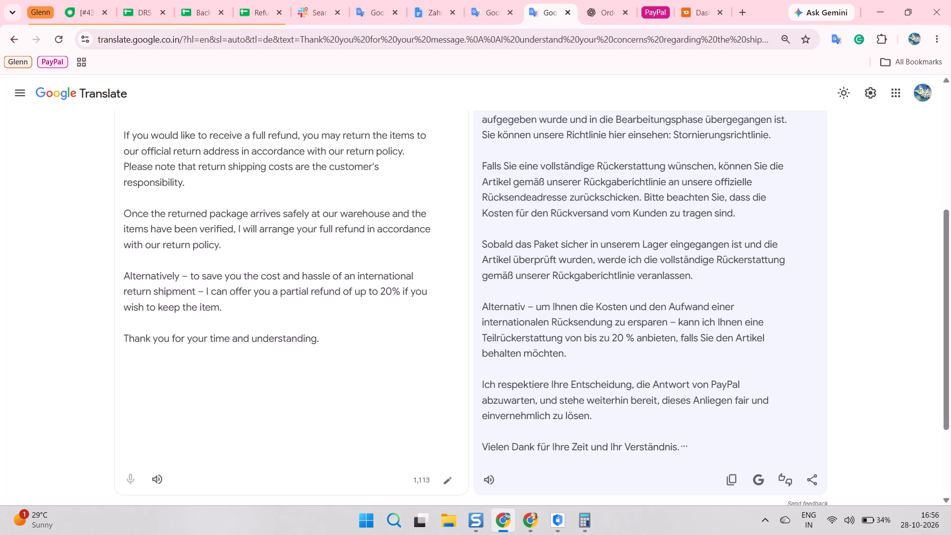
# Check the German translation from the start and copy the full translated text.
pyautogui.scroll(11, 293, 306)
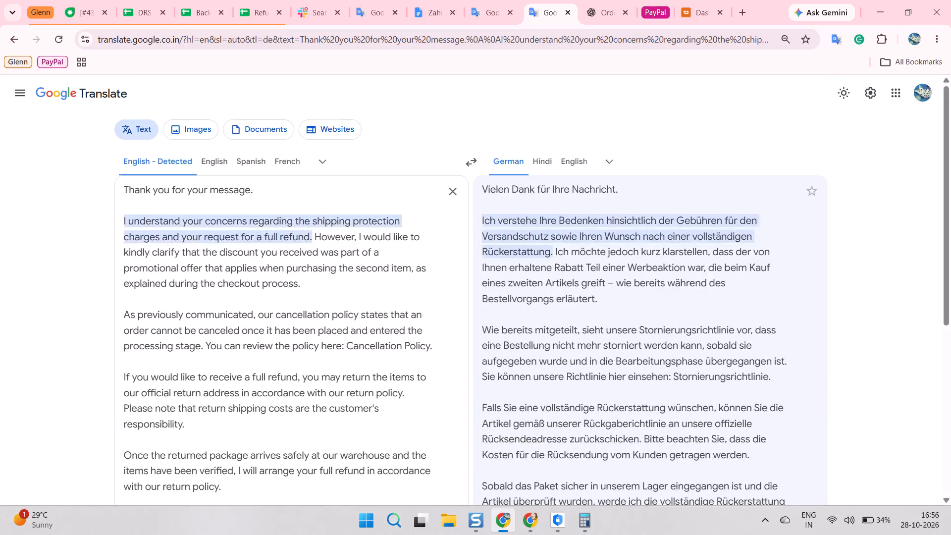
pyautogui.scroll(-13, 549, 244)
pyautogui.click(727, 359)
pyautogui.click(85, 0)
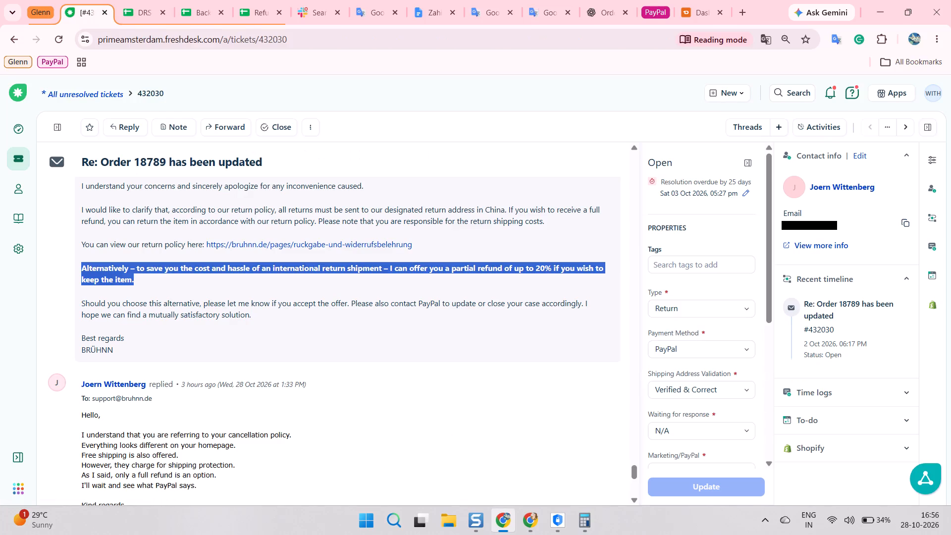
pyautogui.click(338, 313)
pyautogui.rightClick(359, 246)
pyautogui.scroll(-3, 402, 405)
pyautogui.click(315, 349)
pyautogui.rightClick(471, 212)
pyautogui.scroll(-4, 501, 369)
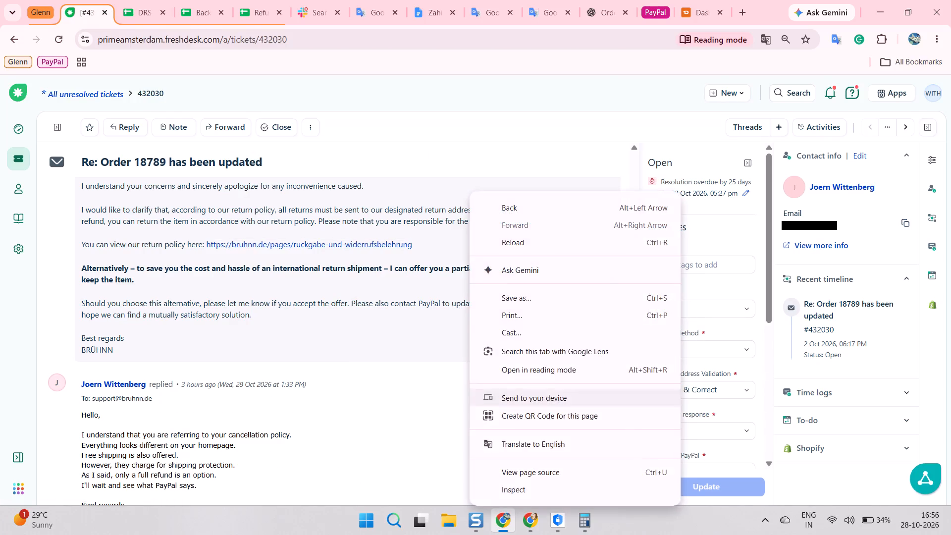
pyautogui.click(524, 439)
pyautogui.tripleClick(651, 60)
pyautogui.doubleClick(651, 60)
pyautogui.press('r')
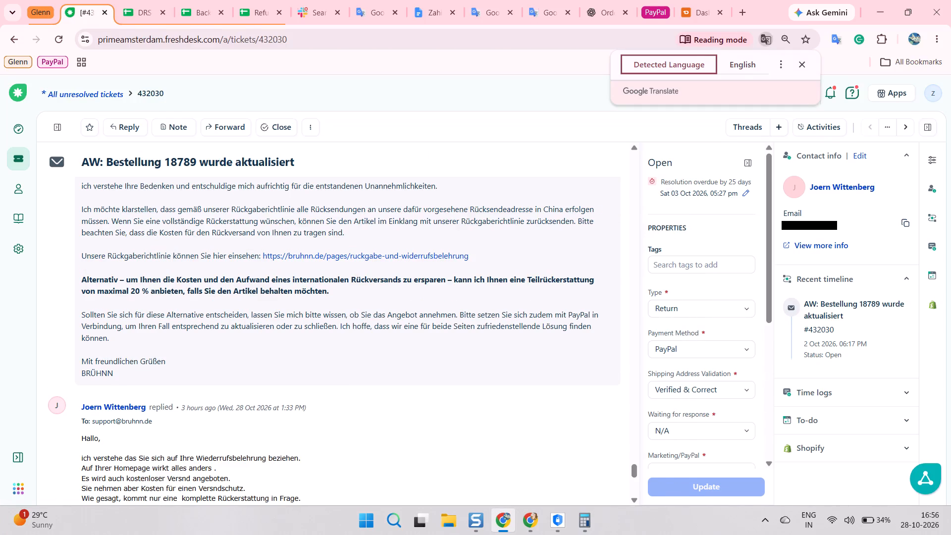
# Start a reply on ticket 432030 and replace the default greeting with the canned response "asn".
pyautogui.scroll(-15, 170, 311)
pyautogui.click(197, 378)
pyautogui.click(248, 237)
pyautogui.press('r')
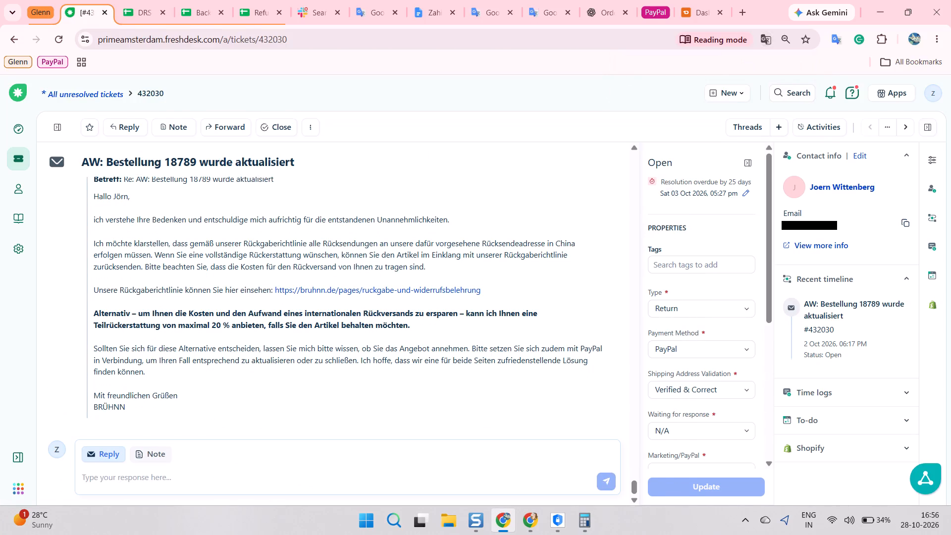
pyautogui.scroll(-9, 139, 272)
pyautogui.click(108, 428)
pyautogui.moveTo(109, 424); pyautogui.dragTo(113, 419)
pyautogui.hotkey('ctrl', 'a')
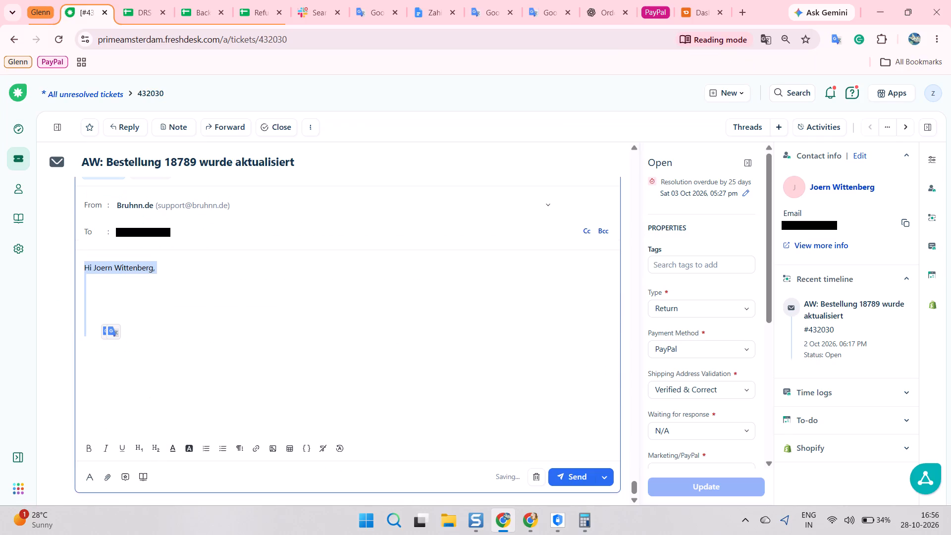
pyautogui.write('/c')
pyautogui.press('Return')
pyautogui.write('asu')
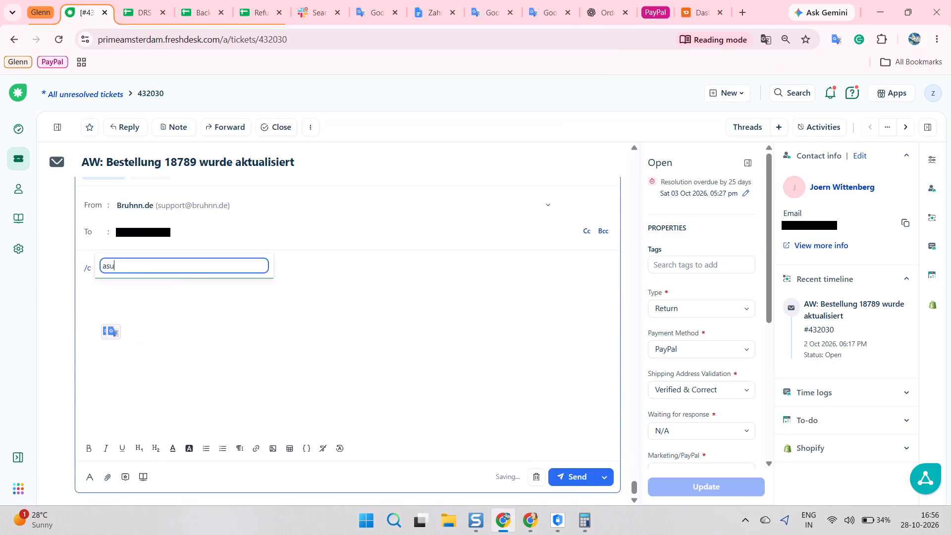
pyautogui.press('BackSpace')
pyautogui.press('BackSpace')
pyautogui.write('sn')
pyautogui.click(142, 300)
# Insert the copied German translation into the reply body, remove the surplus blank line before the sign-off, and send the reply.
pyautogui.click(117, 293)
pyautogui.hotkey('ctrl', 'v')
pyautogui.scroll(-4, 138, 289)
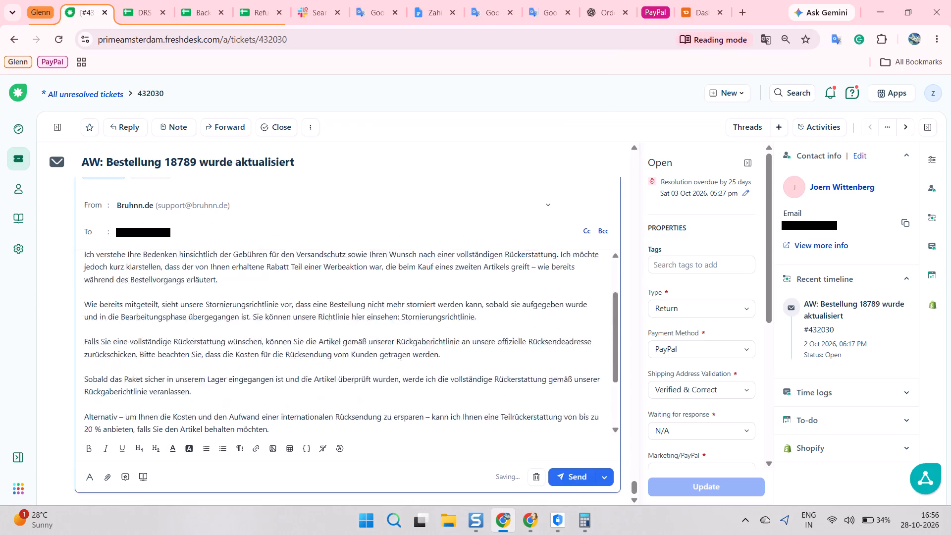
pyautogui.scroll(-9, 155, 294)
pyautogui.click(115, 394)
pyautogui.press('BackSpace')
pyautogui.scroll(-9, 268, 415)
pyautogui.click(562, 481)
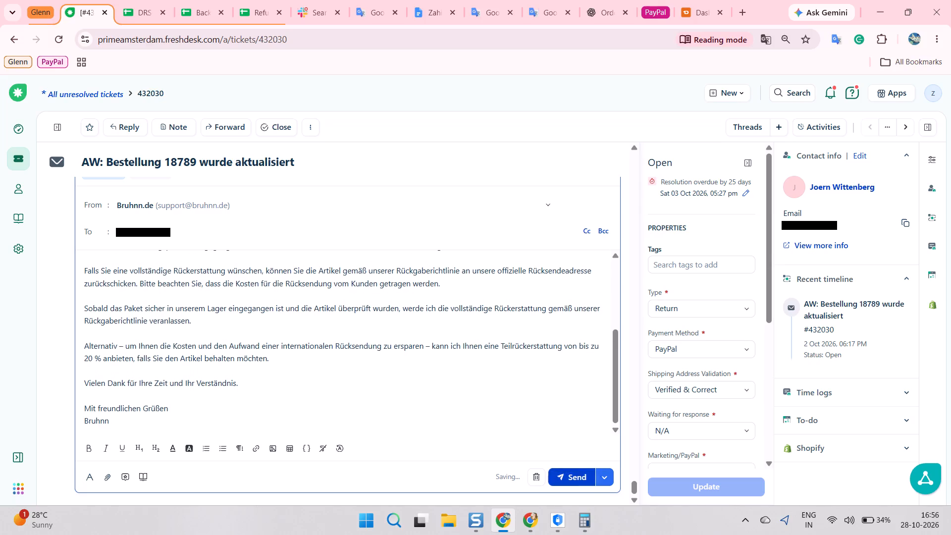
# Set ticket 432030's status to Resolved, assign it to the replying agent, and update its properties.
pyautogui.scroll(-10, 696, 295)
pyautogui.click(687, 254)
pyautogui.click(687, 326)
pyautogui.press('Tab')
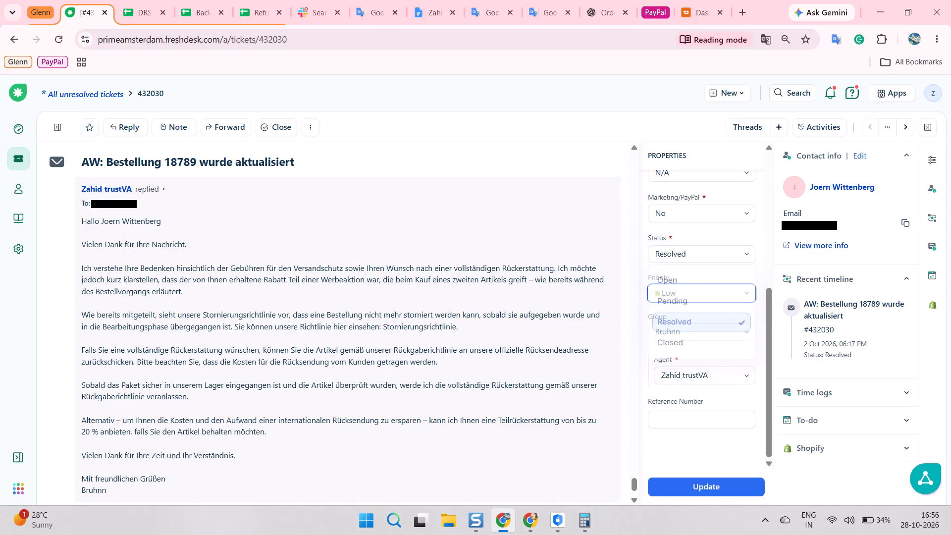
pyautogui.press('Tab')
pyautogui.press('Tab')
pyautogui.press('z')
pyautogui.scroll(-5, 687, 326)
pyautogui.click(694, 483)
pyautogui.scroll(-3, 305, 229)
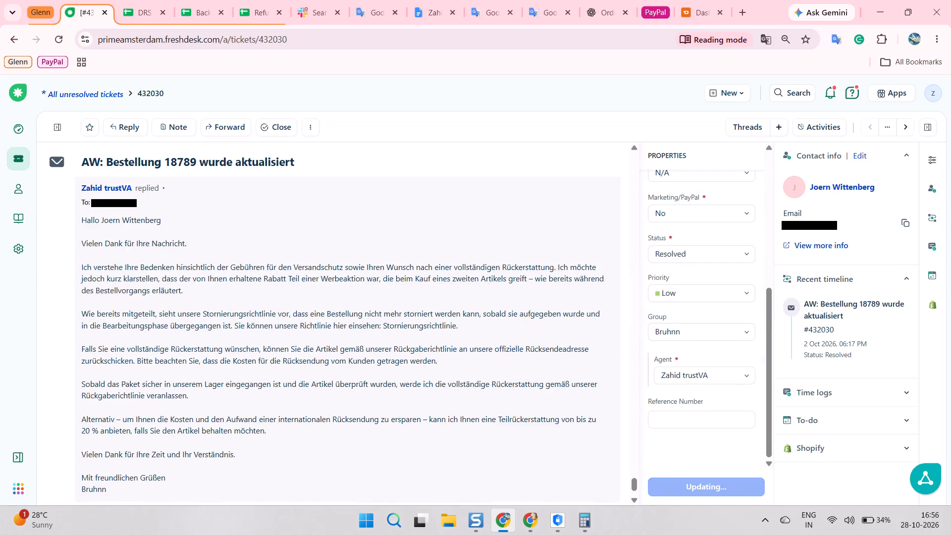
# Log ticket number 432030 in the ZAHID section of the DRS- October 2026 spreadsheet's Oct 28 sheet, below 443125.
pyautogui.doubleClick(136, 90)
pyautogui.hotkey('ctrl', 'c')
pyautogui.hotkey('ctrl', 'c')
pyautogui.click(140, 0)
pyautogui.hotkey('ctrl', 'v')
pyautogui.click(315, 238)
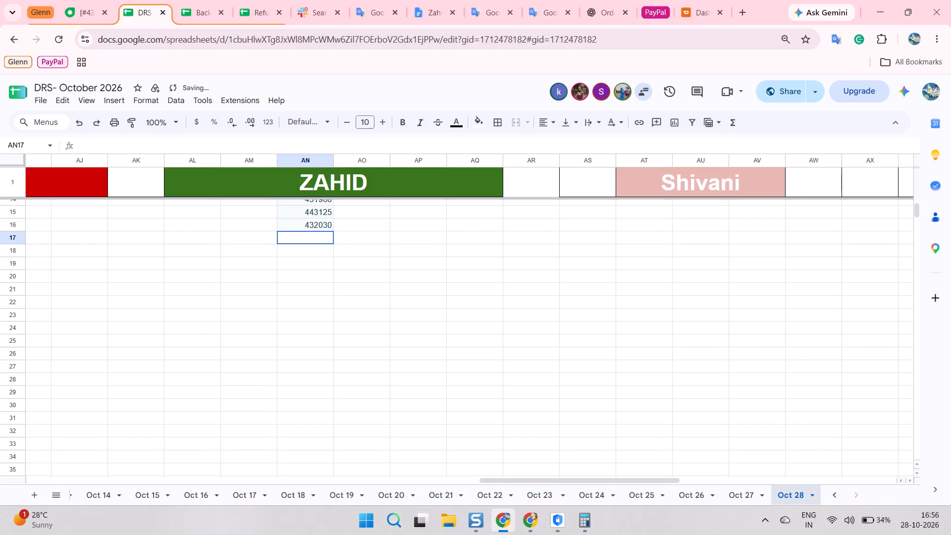
pyautogui.scroll(-1, 312, 238)
# Open the next unresolved ticket, 442630, translate the page to English, and read the customer's return dispute and earlier replies.
pyautogui.click(86, 0)
pyautogui.click(359, 310)
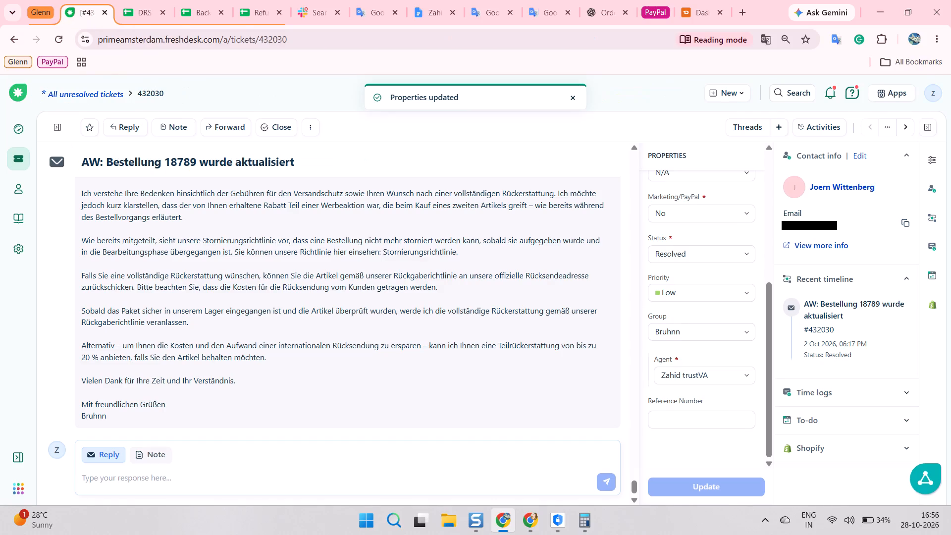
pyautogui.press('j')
pyautogui.scroll(-4, 349, 263)
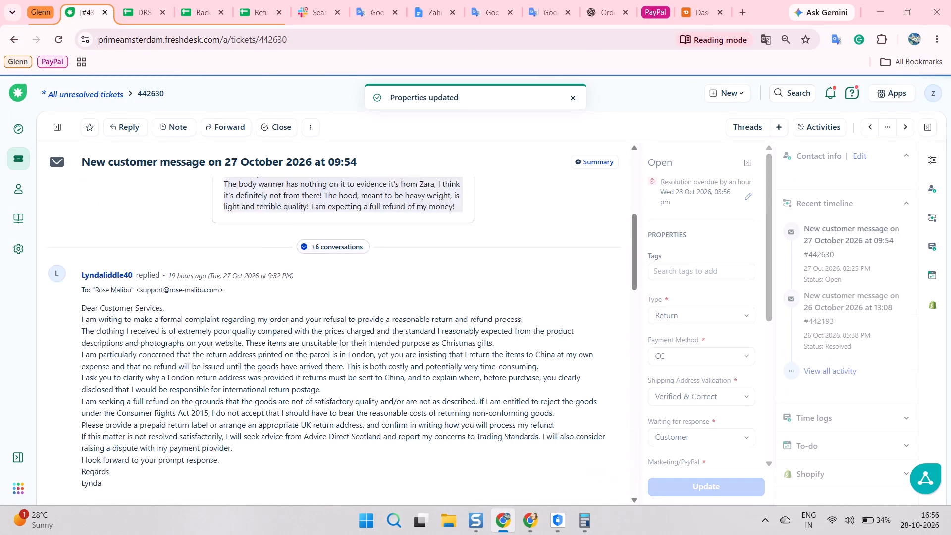
pyautogui.scroll(-18, 344, 266)
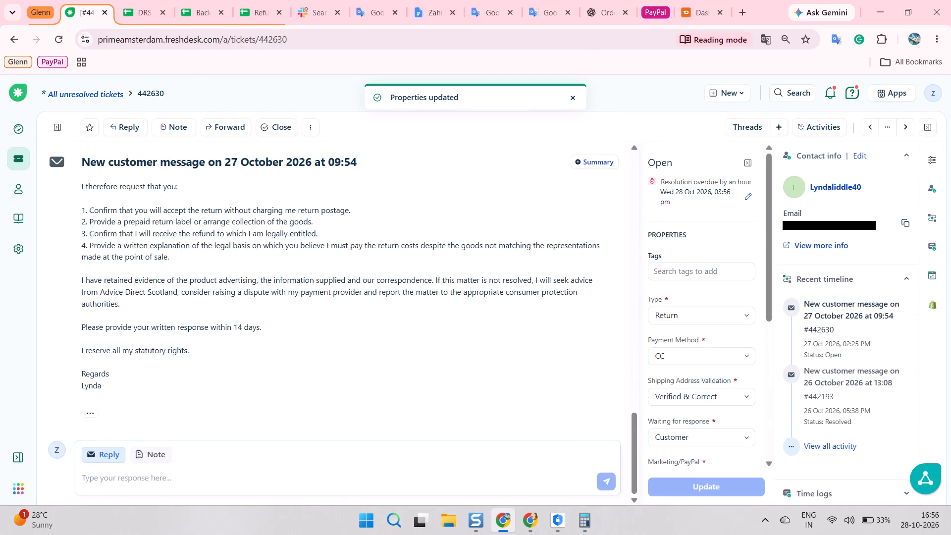
pyautogui.scroll(3, 411, 313)
pyautogui.rightClick(423, 283)
pyautogui.scroll(-3, 449, 399)
pyautogui.click(481, 448)
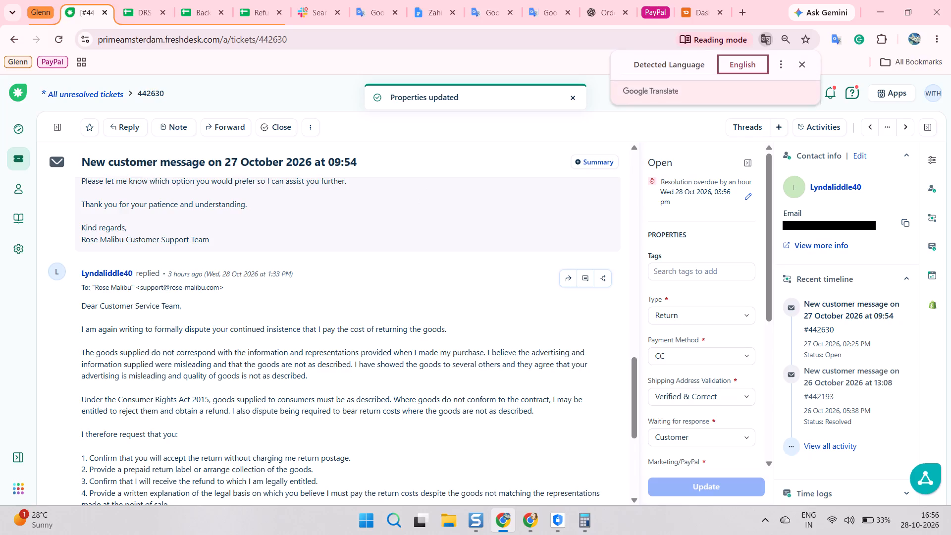
pyautogui.scroll(5, 305, 314)
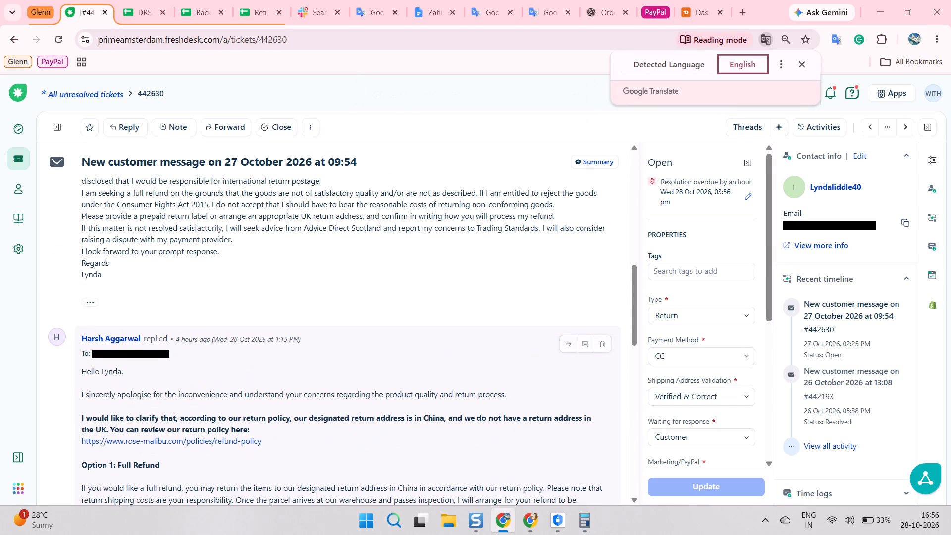
pyautogui.click(906, 223)
pyautogui.scroll(9, 565, 324)
pyautogui.hotkey('alt', 'Tab')
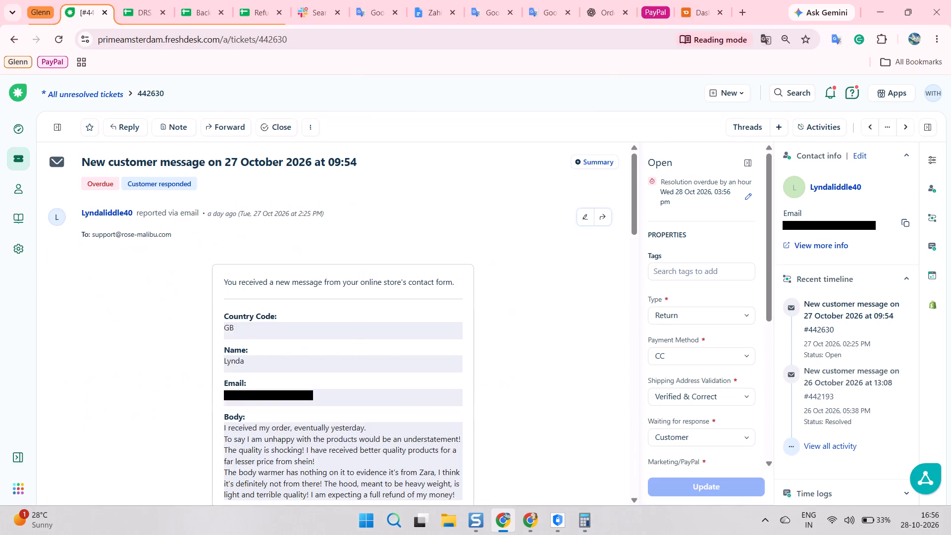
pyautogui.click(404, 0)
pyautogui.click(339, 38)
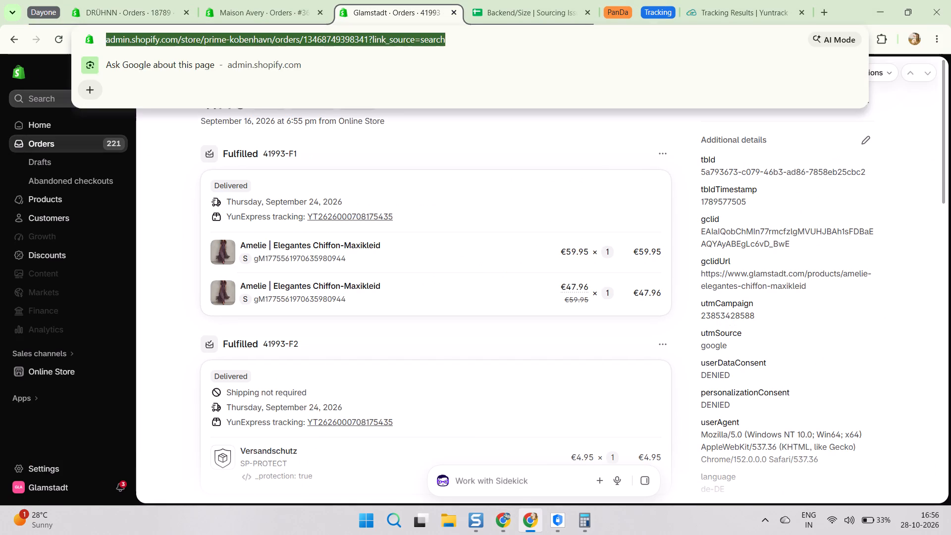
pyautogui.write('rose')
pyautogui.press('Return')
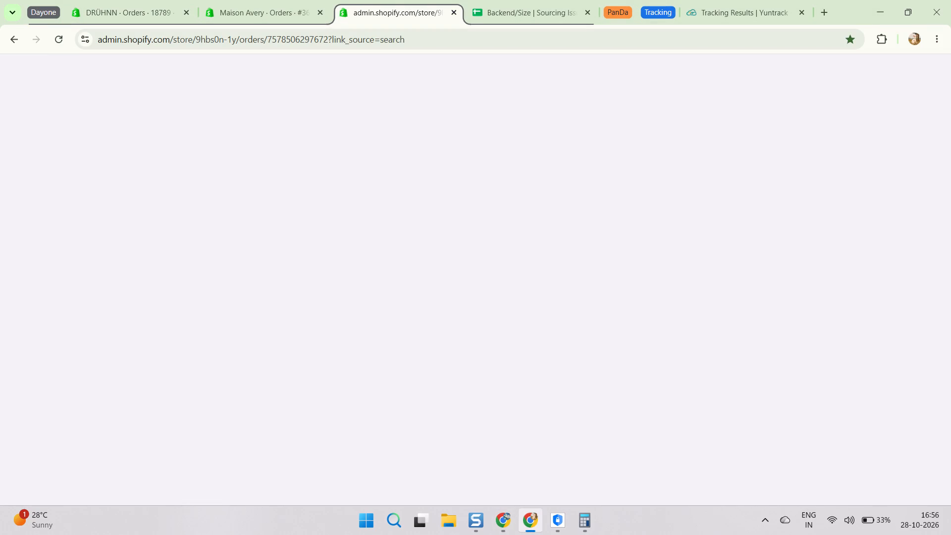
# Copy the contact's email address from ticket 442630 again and return to the Rose Malibu store admin.
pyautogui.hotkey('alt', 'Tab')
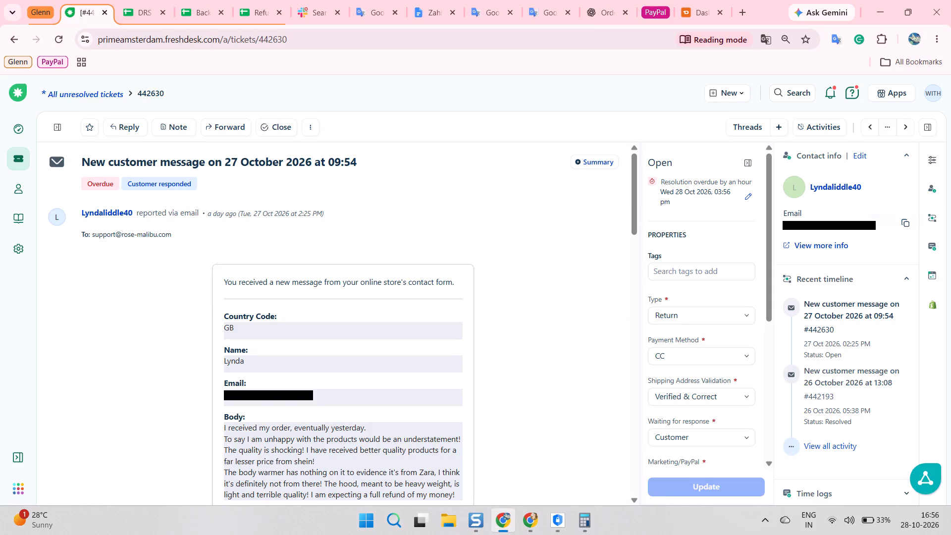
pyautogui.click(904, 224)
pyautogui.hotkey('alt', 'Tab')
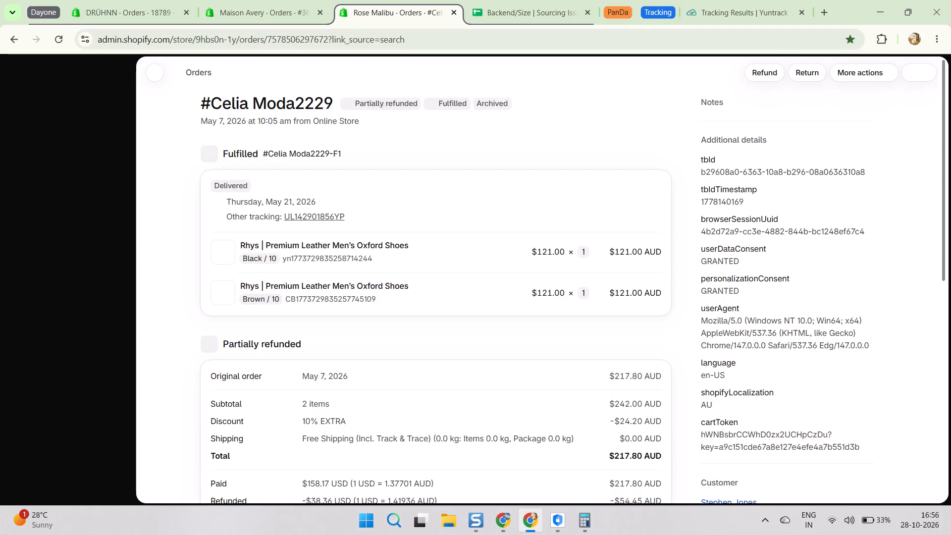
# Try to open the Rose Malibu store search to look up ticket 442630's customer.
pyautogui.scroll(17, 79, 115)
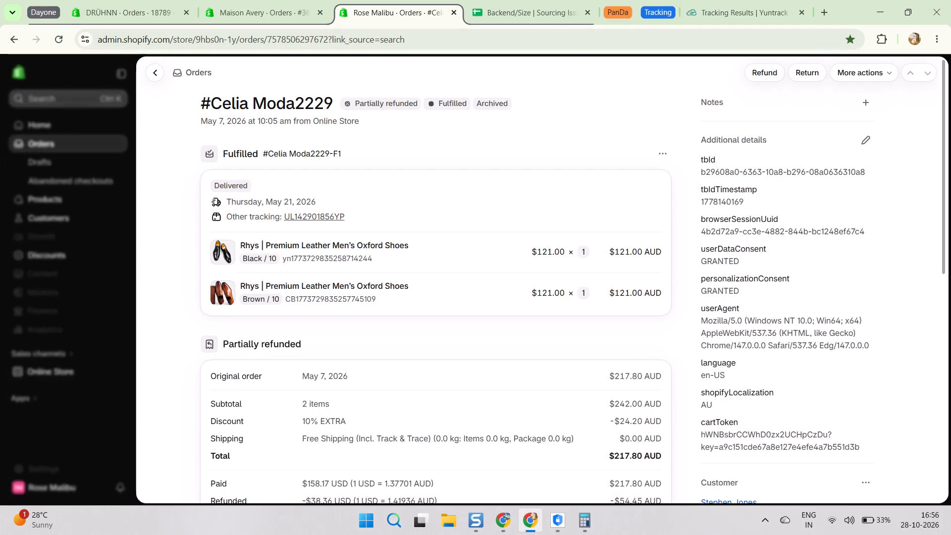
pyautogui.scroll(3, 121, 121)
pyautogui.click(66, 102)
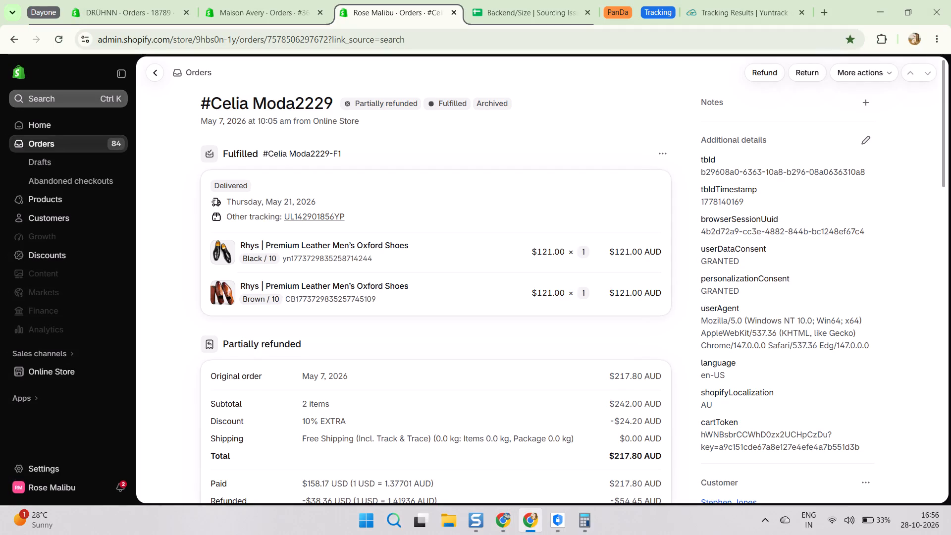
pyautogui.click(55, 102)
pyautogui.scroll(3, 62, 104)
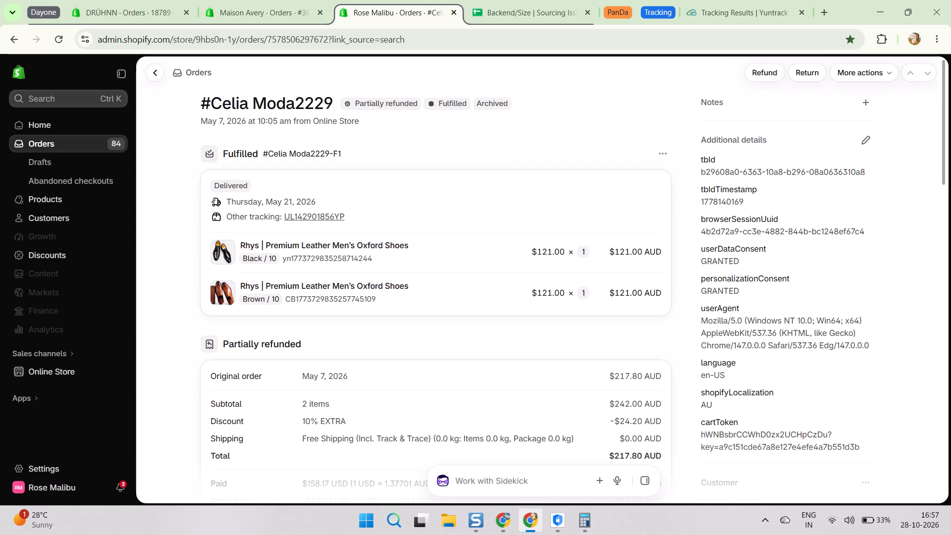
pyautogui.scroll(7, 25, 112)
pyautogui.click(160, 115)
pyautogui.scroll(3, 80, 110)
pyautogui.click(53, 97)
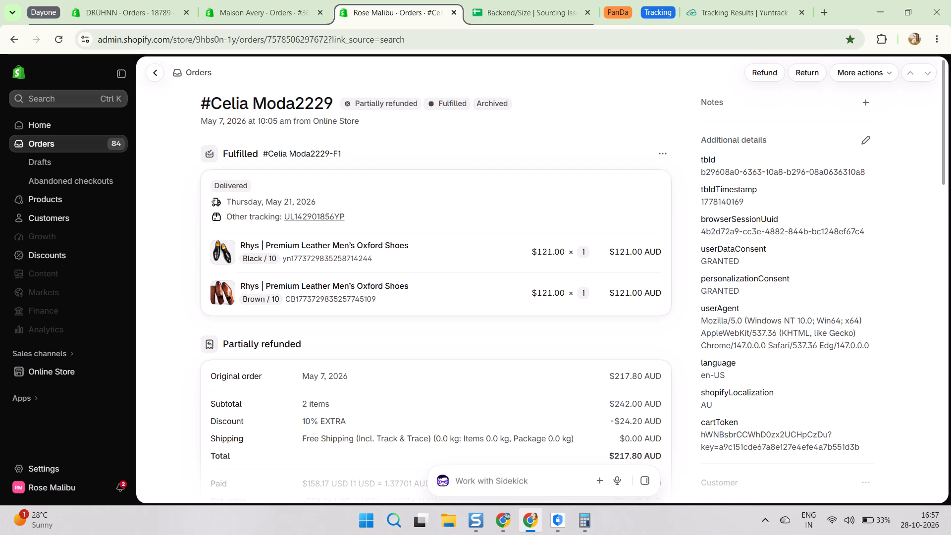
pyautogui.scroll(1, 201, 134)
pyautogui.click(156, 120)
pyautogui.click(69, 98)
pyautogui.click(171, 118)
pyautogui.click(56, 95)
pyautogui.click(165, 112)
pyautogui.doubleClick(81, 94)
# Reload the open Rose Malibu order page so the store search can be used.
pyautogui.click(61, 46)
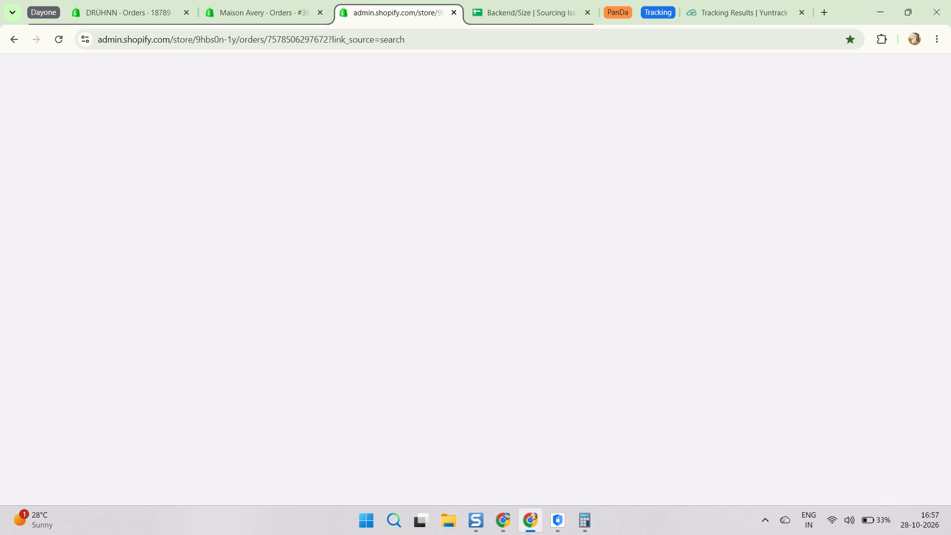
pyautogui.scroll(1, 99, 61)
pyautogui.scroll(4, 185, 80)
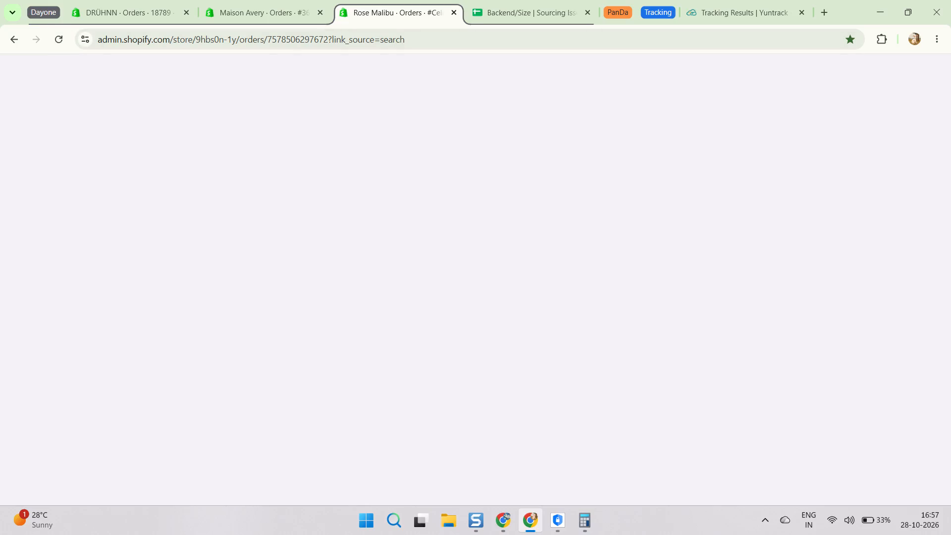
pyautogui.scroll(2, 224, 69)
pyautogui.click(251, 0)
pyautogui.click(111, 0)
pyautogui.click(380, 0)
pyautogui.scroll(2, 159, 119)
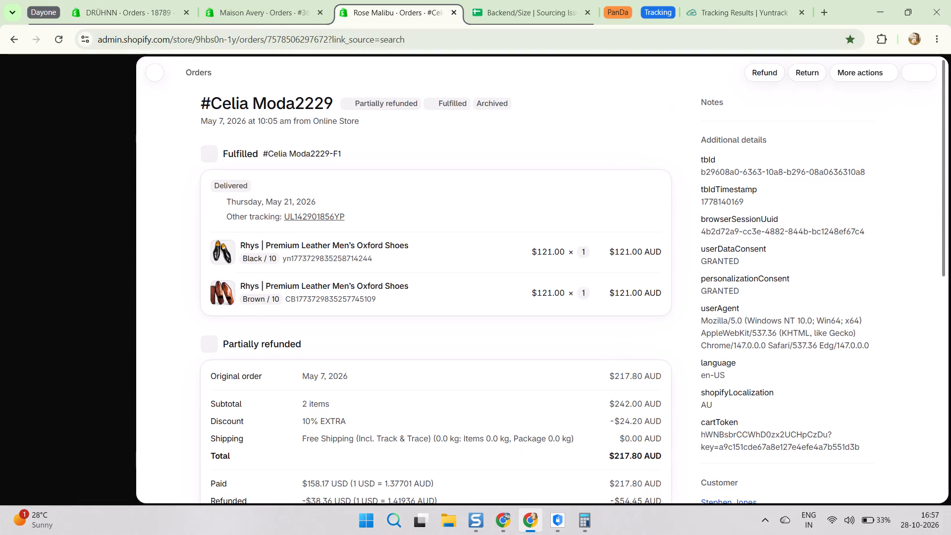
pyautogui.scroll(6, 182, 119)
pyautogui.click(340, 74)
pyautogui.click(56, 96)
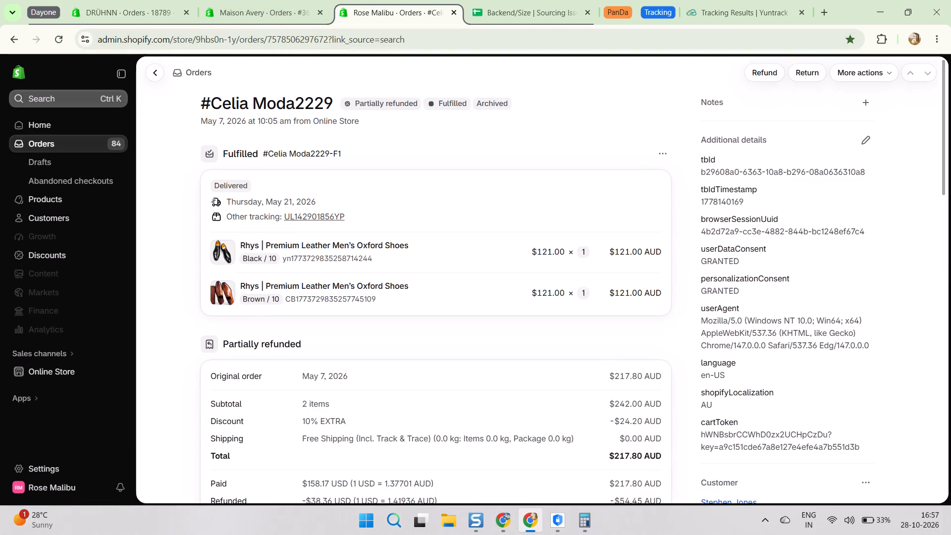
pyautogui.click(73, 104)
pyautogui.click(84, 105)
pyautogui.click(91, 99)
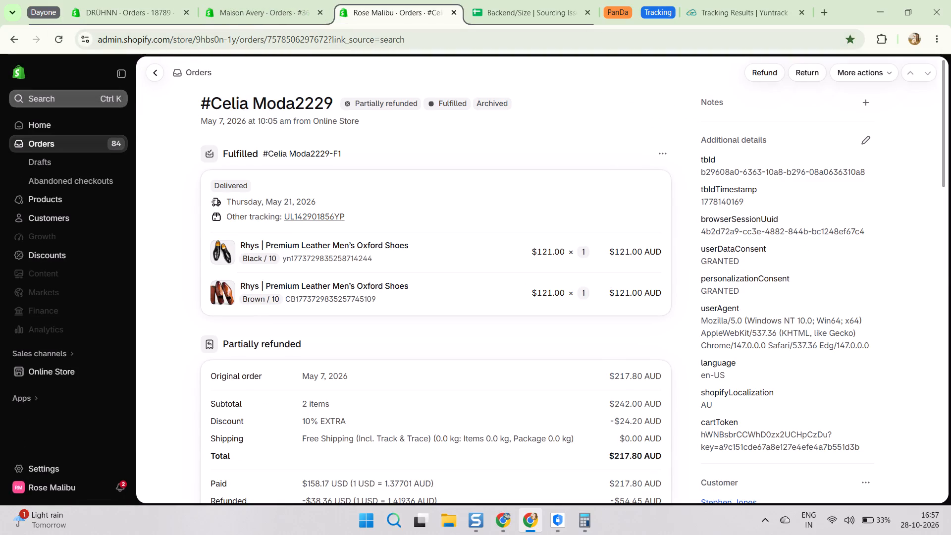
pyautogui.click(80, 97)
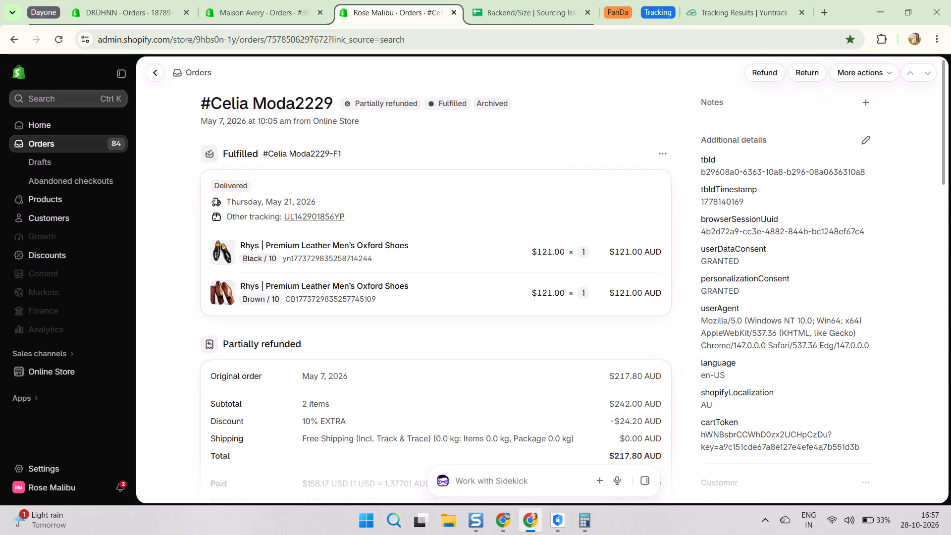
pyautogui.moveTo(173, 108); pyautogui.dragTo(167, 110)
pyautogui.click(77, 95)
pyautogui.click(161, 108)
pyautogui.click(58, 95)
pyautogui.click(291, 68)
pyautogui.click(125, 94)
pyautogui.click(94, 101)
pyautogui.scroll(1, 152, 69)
pyautogui.click(61, 43)
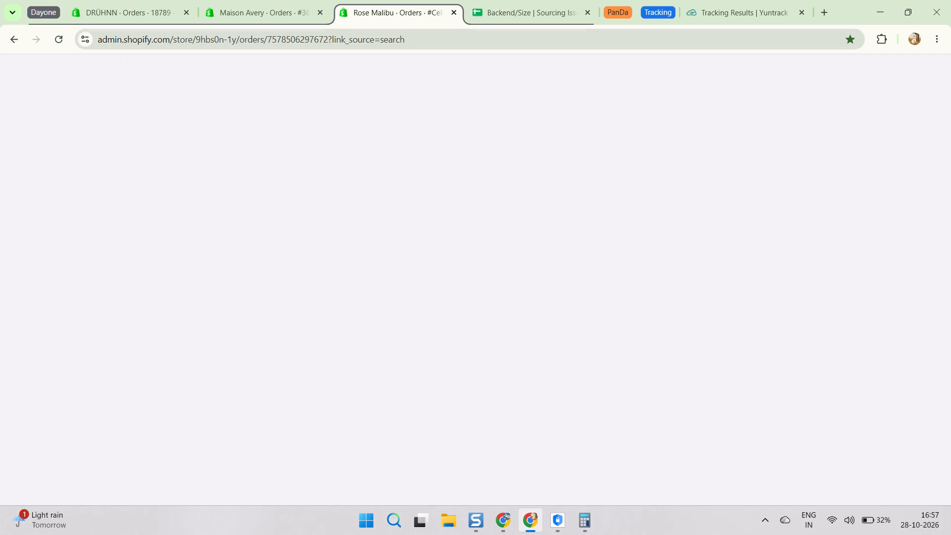
pyautogui.scroll(2, 246, 126)
pyautogui.scroll(12, 300, 133)
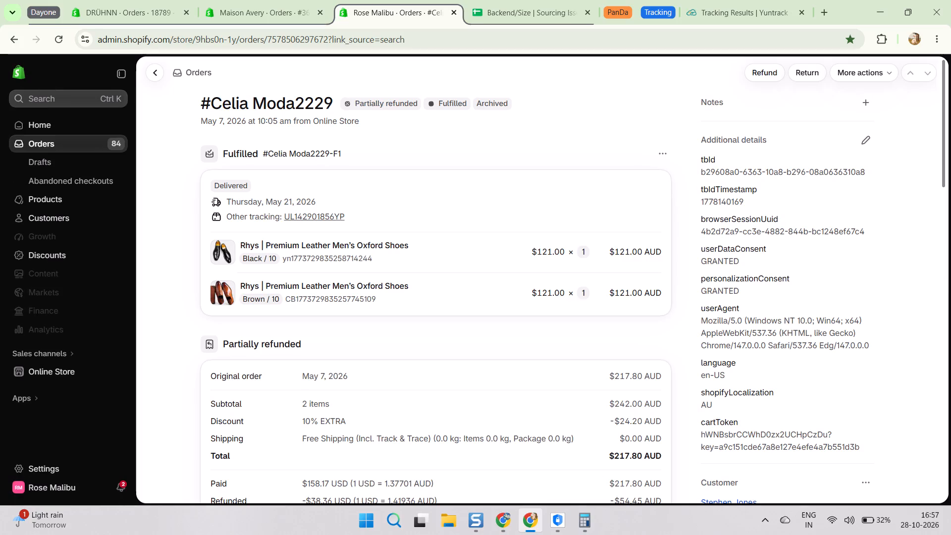
pyautogui.click(76, 99)
pyautogui.hotkey('ctrl', 'v')
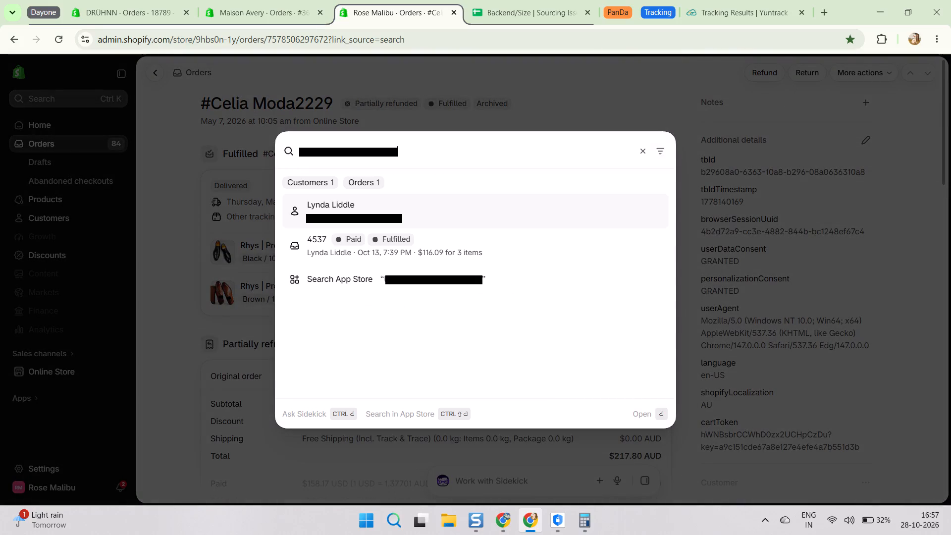
pyautogui.click(323, 241)
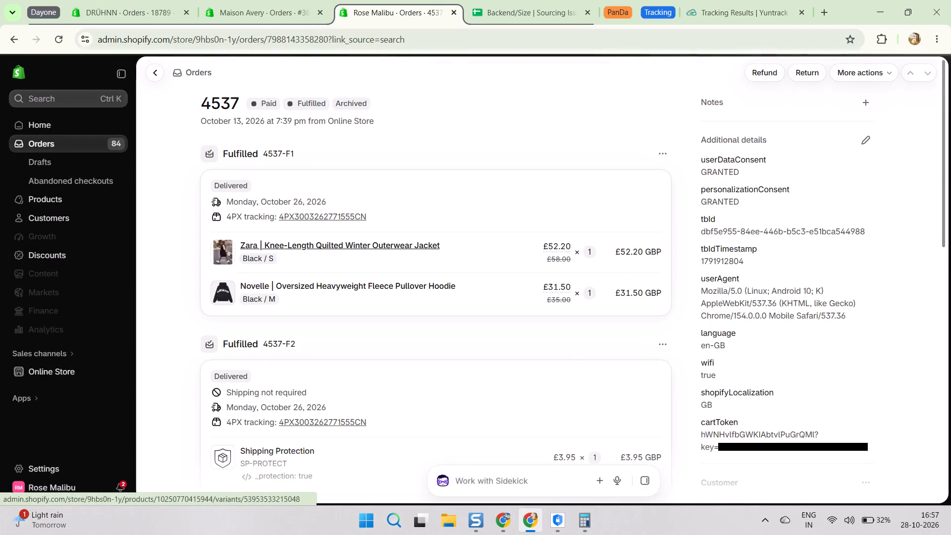
# Find the contact's email on order 4537's page and examine the order timeline and customer details.
pyautogui.click(393, 188)
pyautogui.hotkey('ctrl', 'f')
pyautogui.hotkey('ctrl', 'v')
pyautogui.scroll(5, 789, 110)
pyautogui.click(846, 65)
pyautogui.scroll(4, 590, 189)
pyautogui.scroll(-17, 570, 196)
pyautogui.scroll(13, 569, 197)
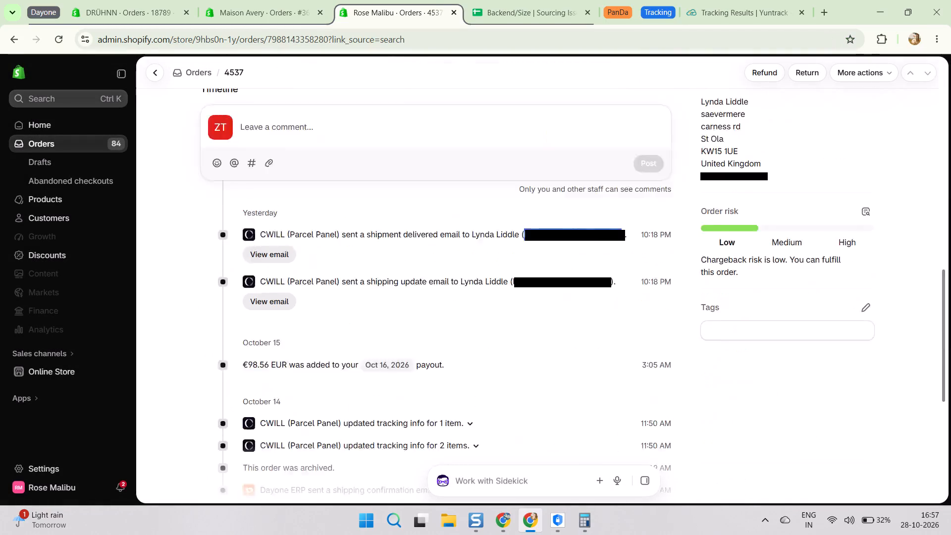
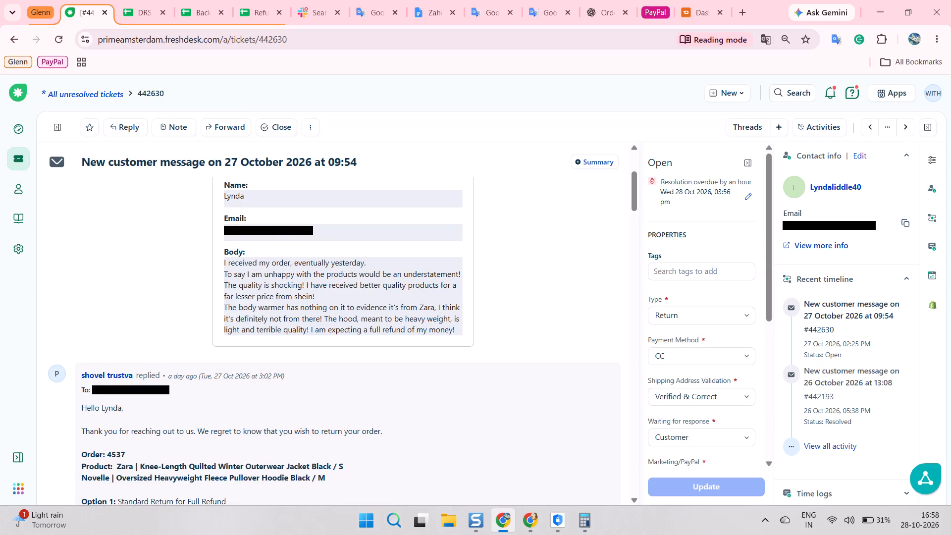
pyautogui.scroll(-20, 260, 332)
pyautogui.scroll(-2, 260, 332)
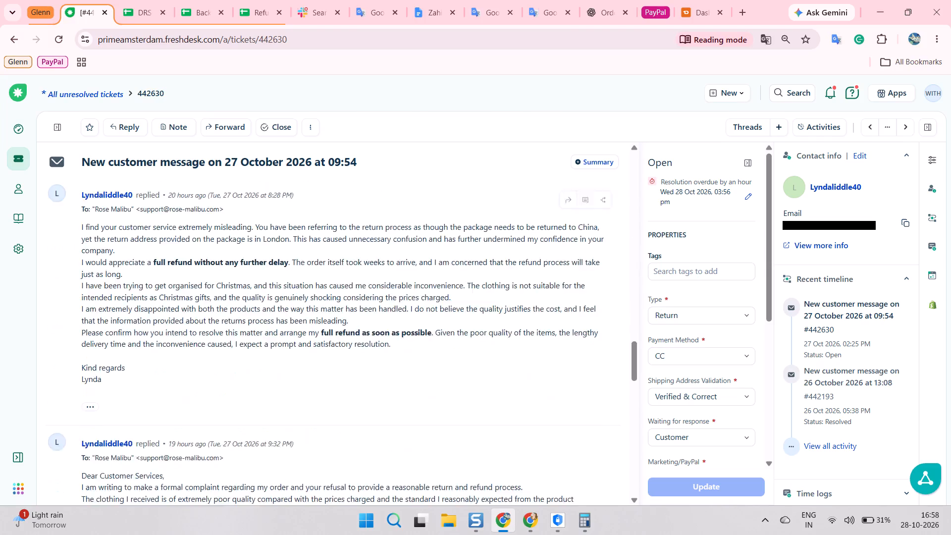
pyautogui.scroll(-16, 270, 335)
pyautogui.scroll(7, 271, 339)
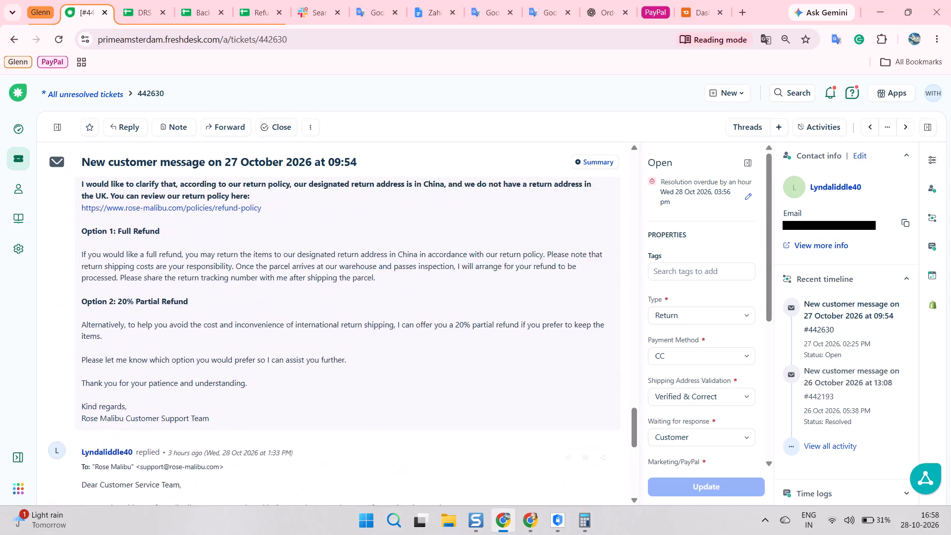
pyautogui.scroll(-4, 261, 328)
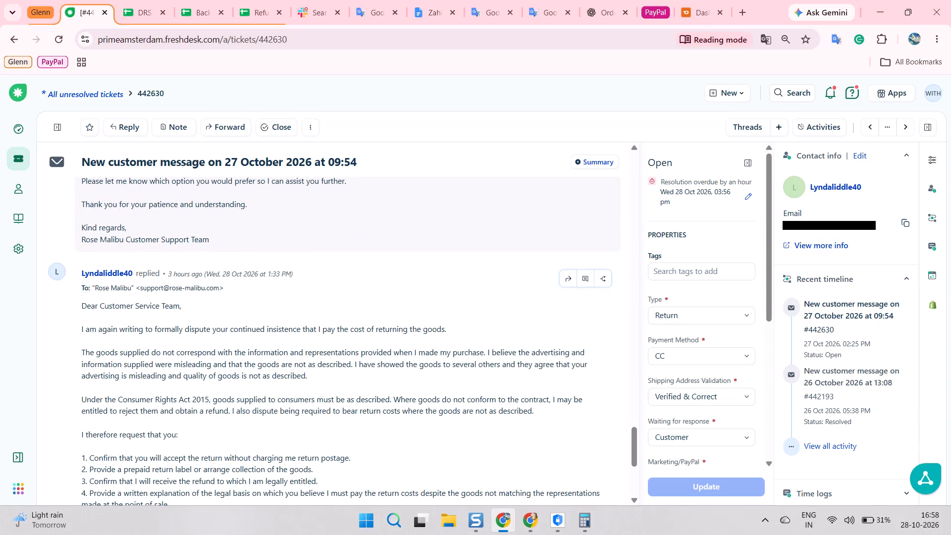
pyautogui.scroll(-1, 249, 346)
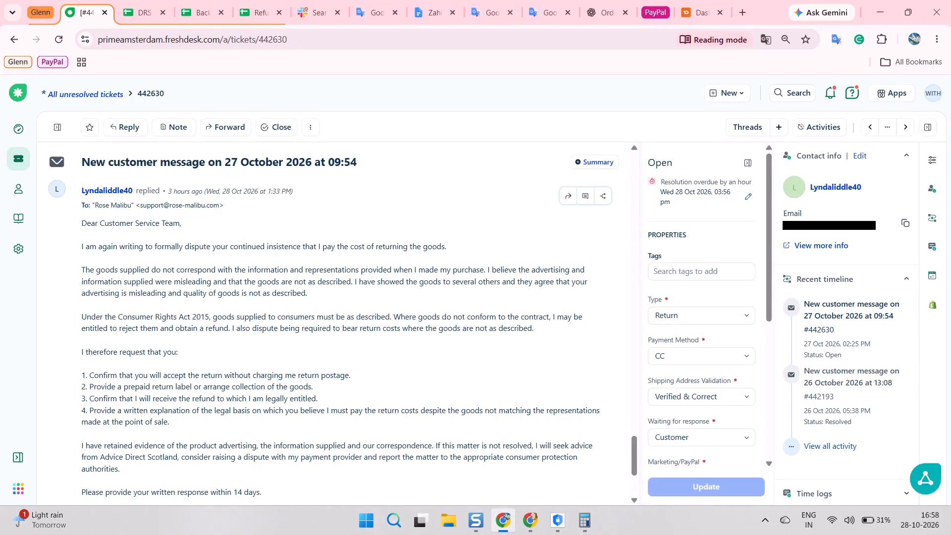
pyautogui.scroll(-1, 220, 320)
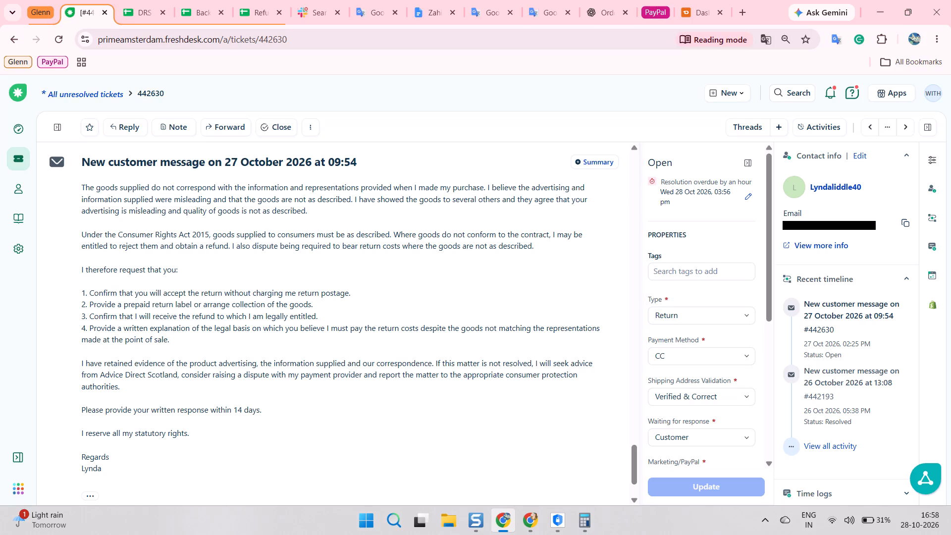
pyautogui.moveTo(108, 334); pyautogui.dragTo(113, 333)
pyautogui.click(150, 327)
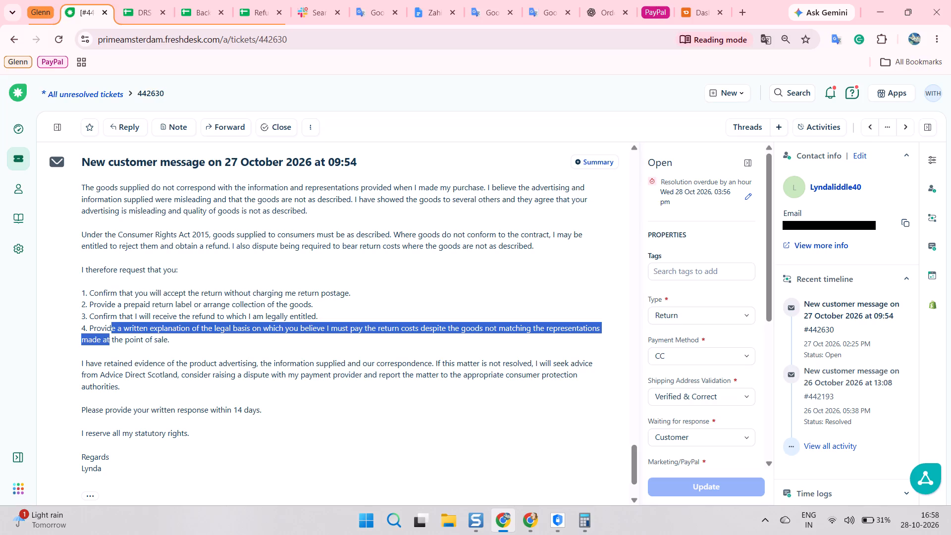
pyautogui.click(180, 327)
pyautogui.click(198, 327)
pyautogui.click(245, 327)
pyautogui.moveTo(266, 326); pyautogui.dragTo(278, 325)
pyautogui.moveTo(324, 314); pyautogui.dragTo(334, 312)
pyautogui.click(348, 307)
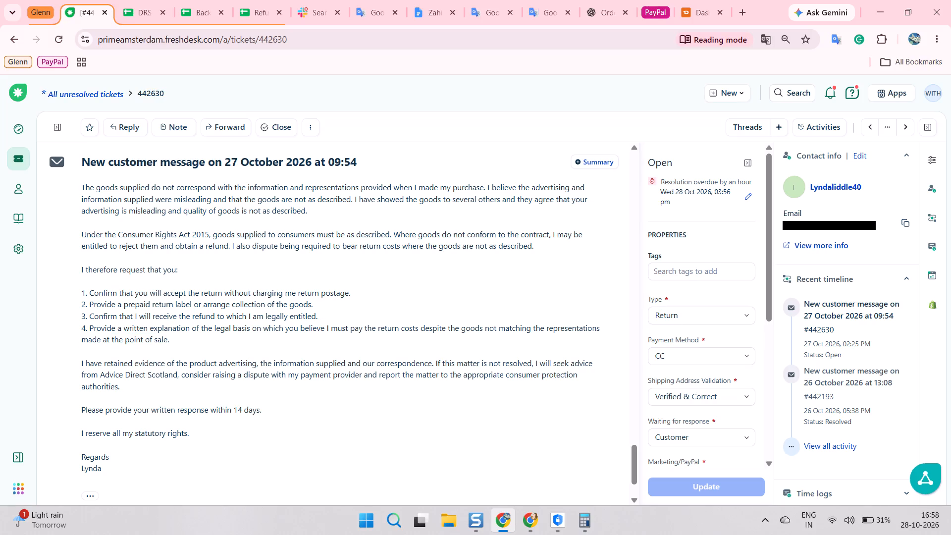
pyautogui.click(415, 306)
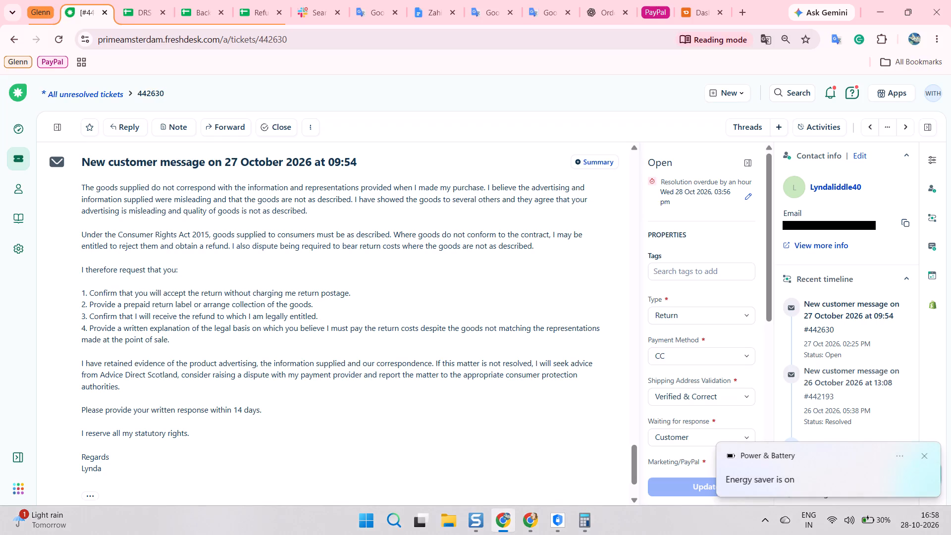
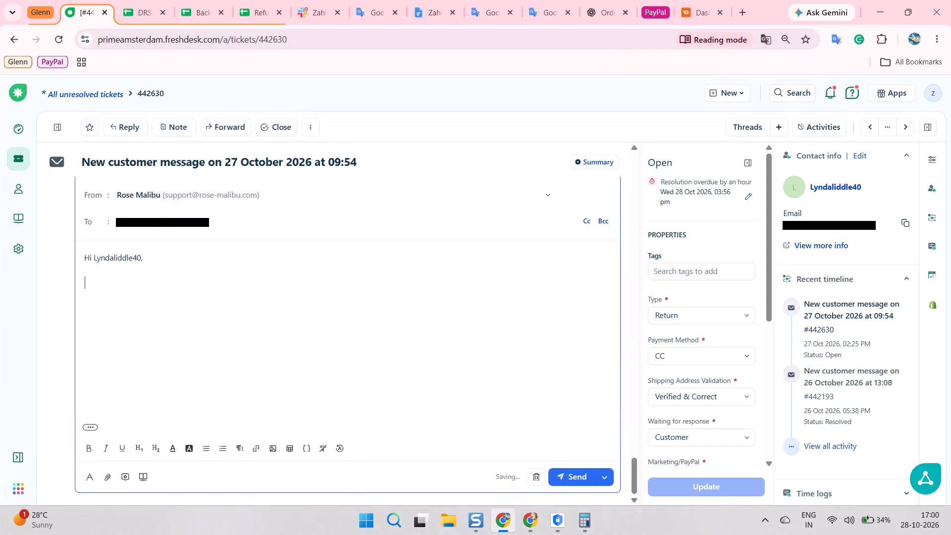
# Replace the reply's default greeting with the canned response "aun".
pyautogui.click(102, 426)
pyautogui.keyDown('ctrl'); pyautogui.click(113, 414); pyautogui.keyUp('ctrl')
pyautogui.hotkey('ctrl', 'a')
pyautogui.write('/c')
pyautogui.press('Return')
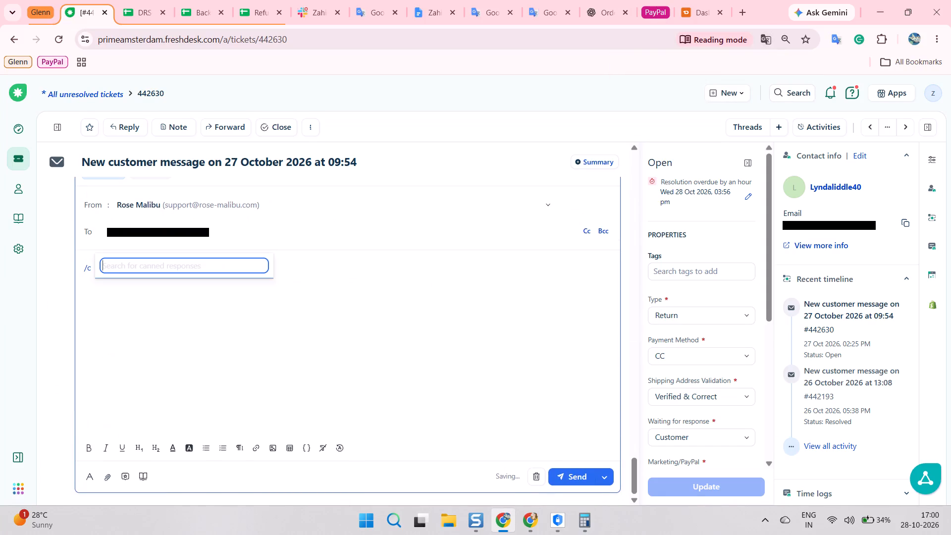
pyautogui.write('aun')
pyautogui.click(158, 301)
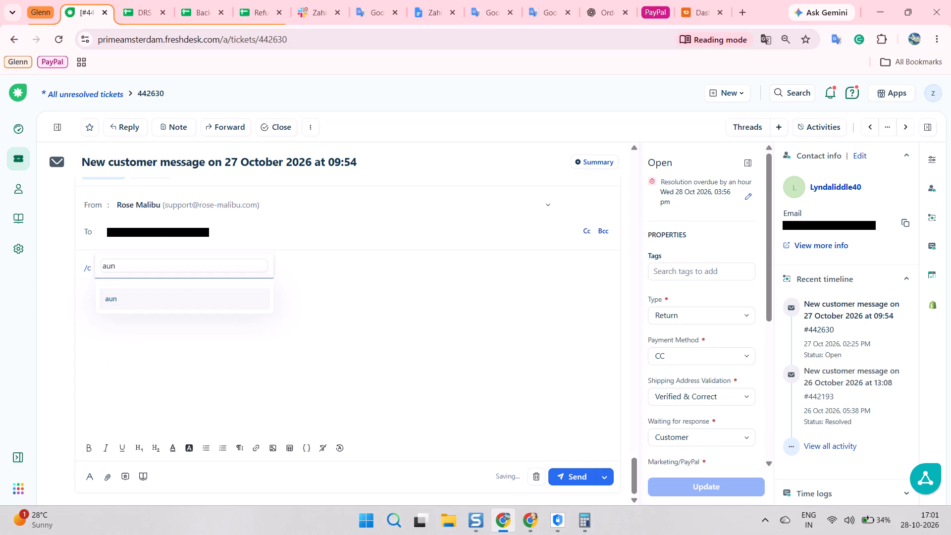
# Insert the "aun" canned response, paste the copied reply body under its greeting and remove the extra blank line above the signature.
pyautogui.click(112, 288)
pyautogui.hotkey('ctrl', 'v')
pyautogui.scroll(-6, 112, 289)
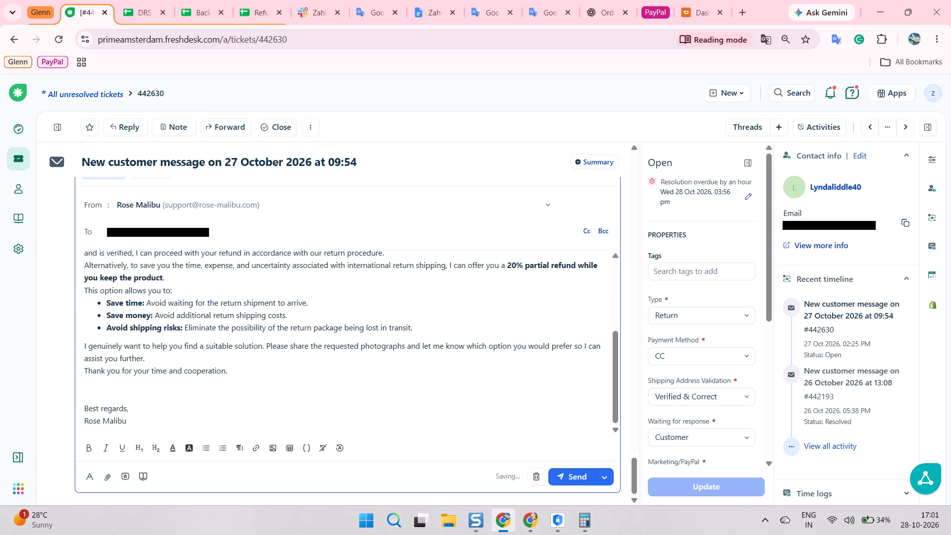
pyautogui.click(122, 391)
pyautogui.press('BackSpace')
# Add a blank line after each of the reply's first four paragraphs, from the opening thanks through the return policy paragraph.
pyautogui.scroll(3, 155, 362)
pyautogui.click(198, 289)
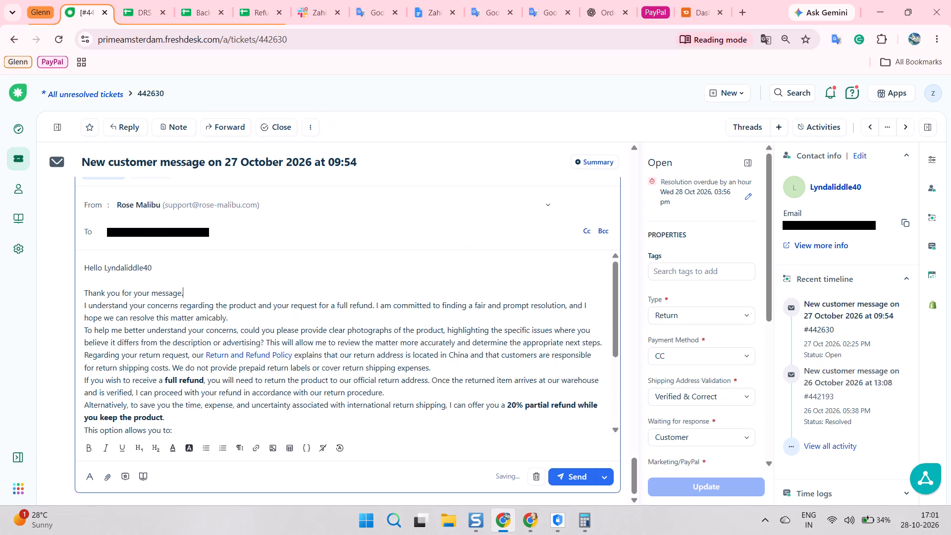
pyautogui.press('Return')
pyautogui.click(242, 323)
pyautogui.press('Return')
pyautogui.press('BackSpace')
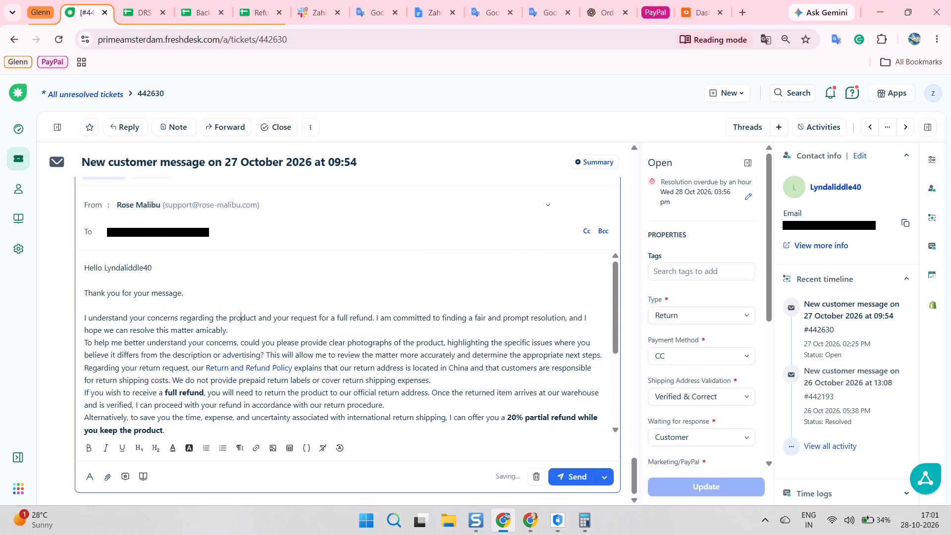
pyautogui.click(255, 332)
pyautogui.press('Return')
pyautogui.press('Return')
pyautogui.press('BackSpace')
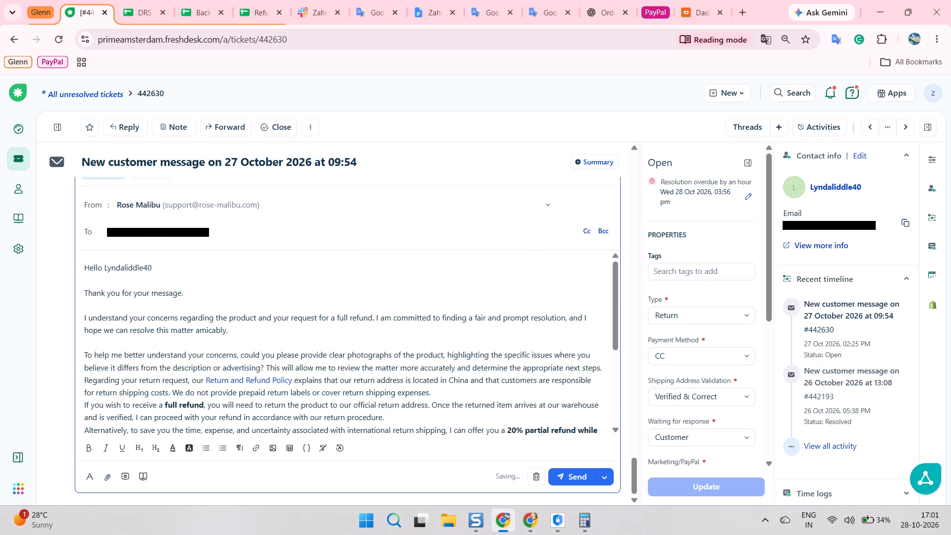
pyautogui.click(605, 367)
pyautogui.press('Return')
pyautogui.click(450, 401)
pyautogui.press('Return')
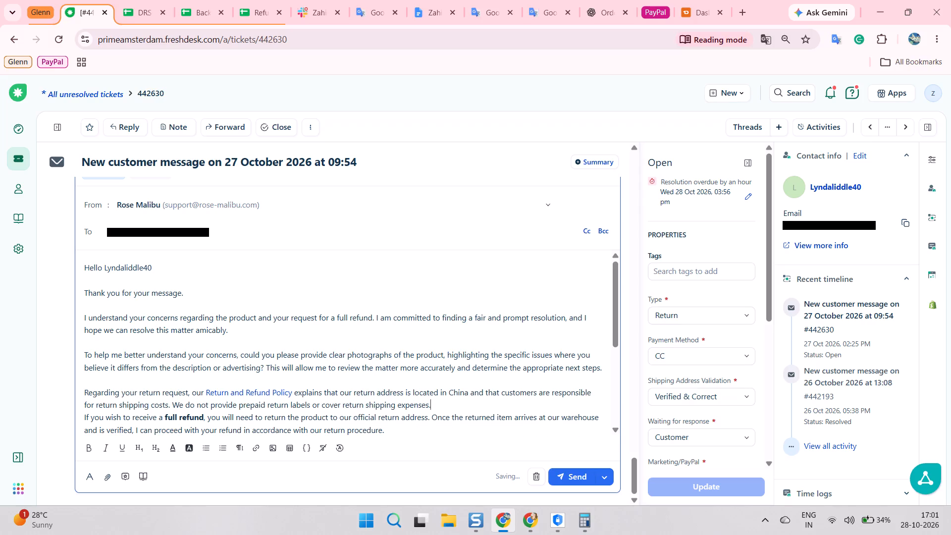
# Add blank lines after the full refund paragraph, after the 20% partial refund offer and before the closing thanks.
pyautogui.scroll(-2, 437, 386)
pyautogui.scroll(1, 413, 290)
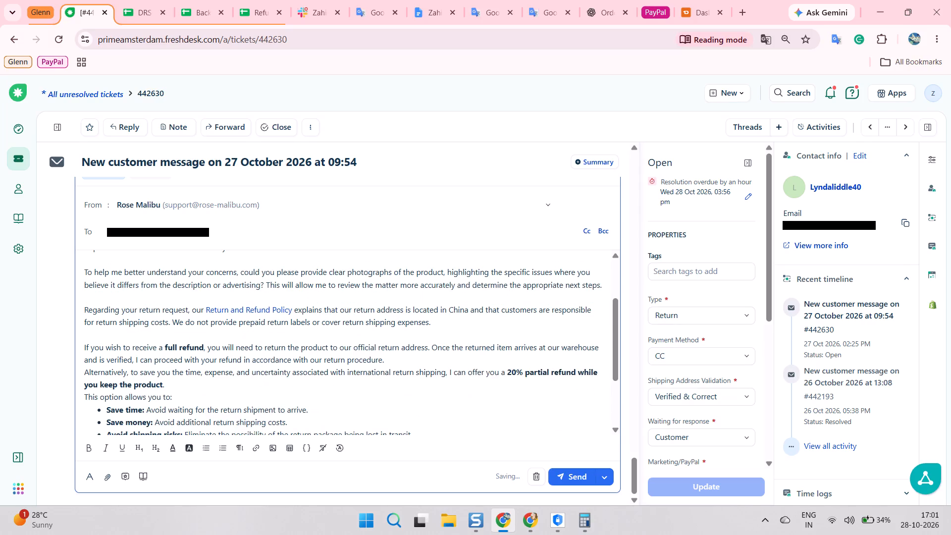
pyautogui.click(394, 355)
pyautogui.press('Return')
pyautogui.scroll(-1, 354, 358)
pyautogui.click(178, 313)
pyautogui.press('Return')
pyautogui.scroll(-1, 252, 357)
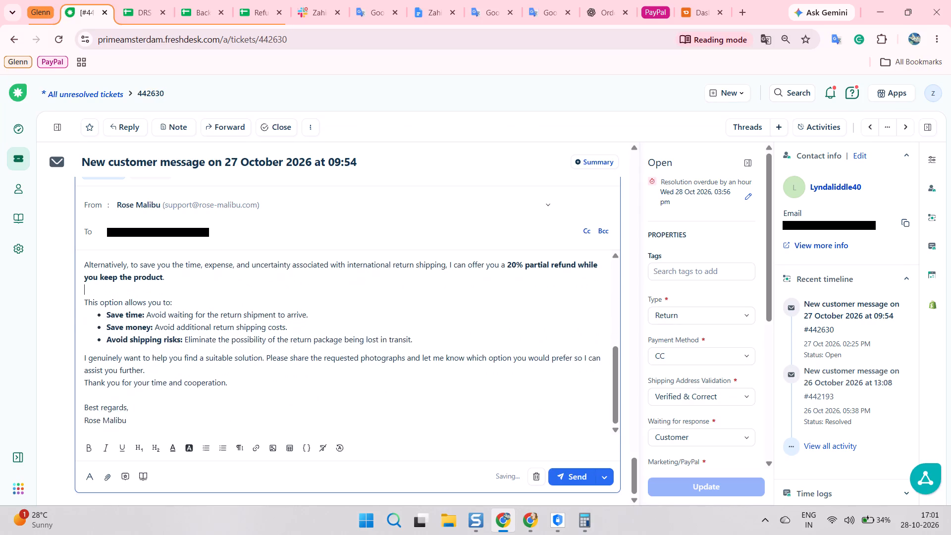
pyautogui.click(246, 372)
pyautogui.press('Return')
pyautogui.scroll(-4, 256, 356)
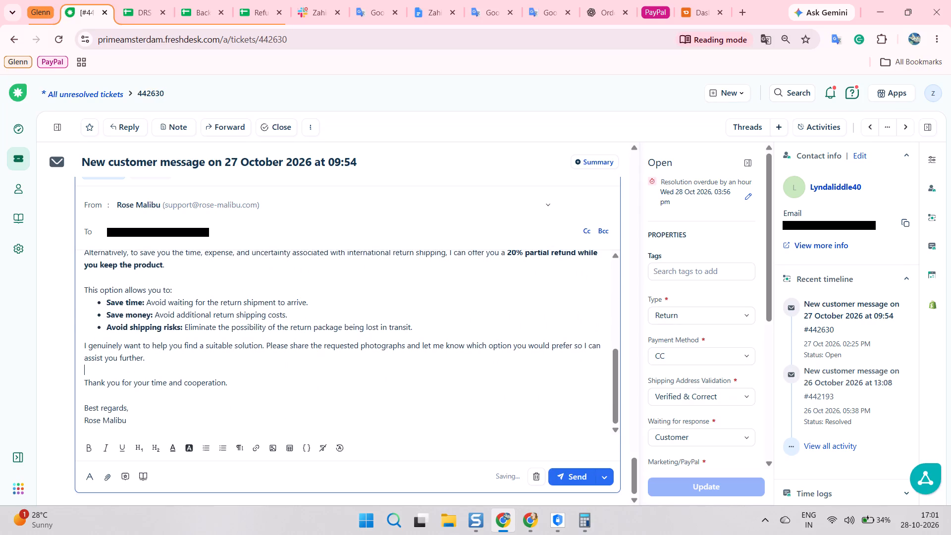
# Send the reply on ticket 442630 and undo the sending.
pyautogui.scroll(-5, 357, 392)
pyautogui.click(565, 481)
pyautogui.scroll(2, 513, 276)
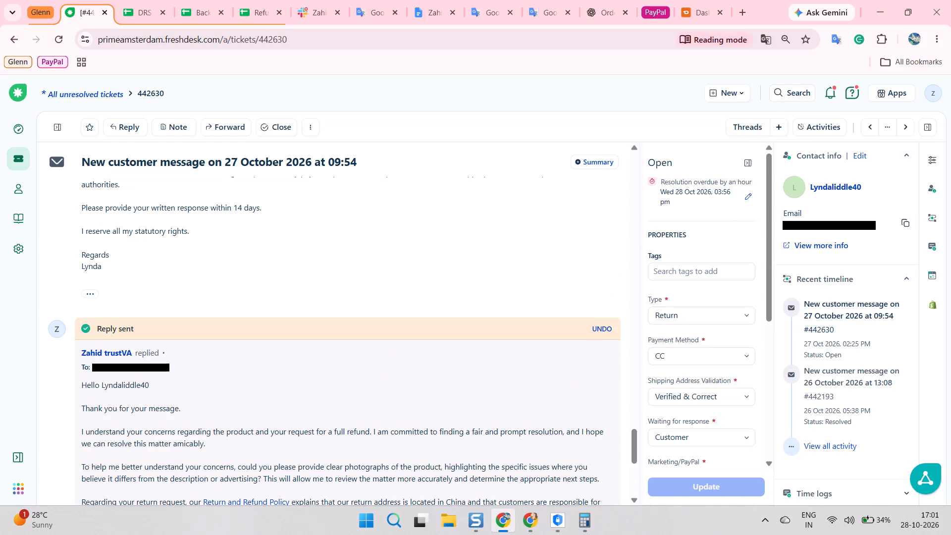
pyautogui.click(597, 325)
# Check the customer's name on the Rose Malibu order in Shopify and change the reply's greeting to "Hello Lynda,".
pyautogui.hotkey('alt', 'Tab')
pyautogui.scroll(3, 675, 281)
pyautogui.scroll(-4, 698, 291)
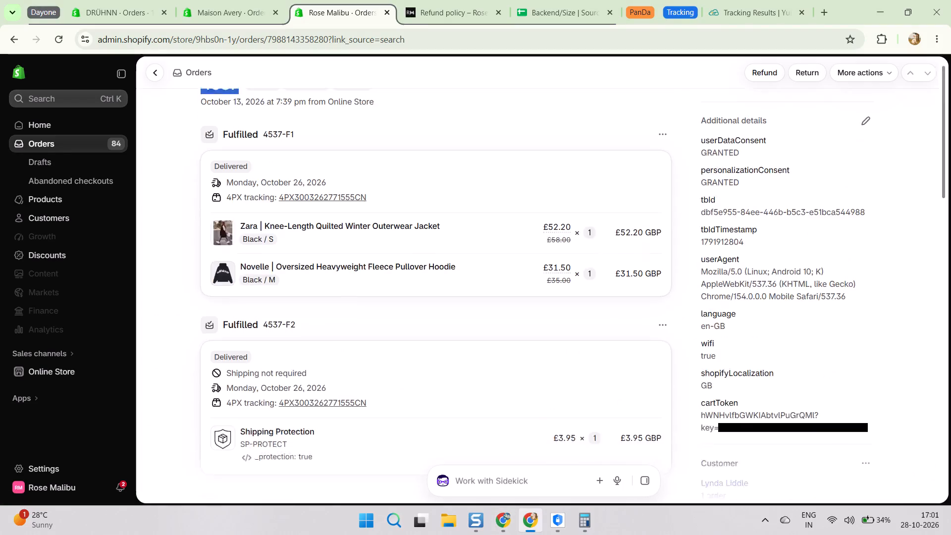
pyautogui.hotkey('alt', 'Tab')
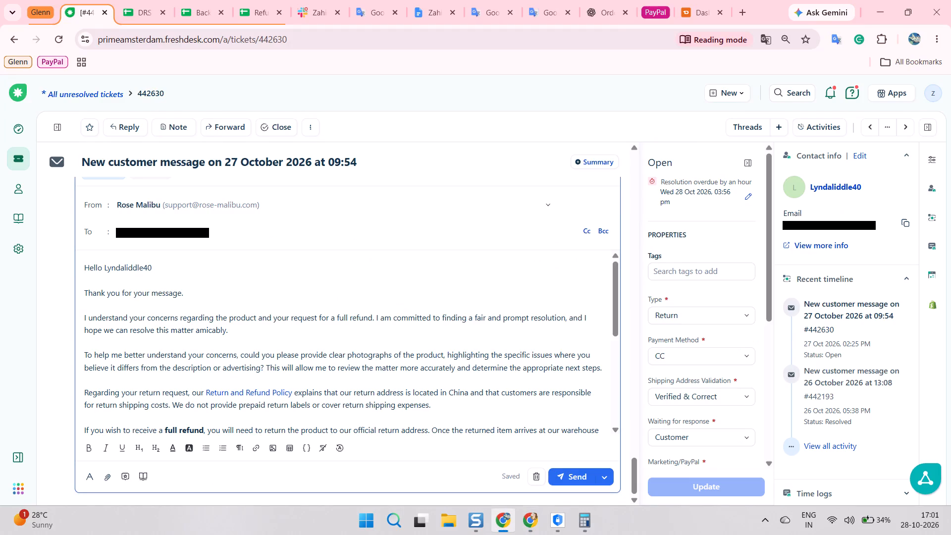
pyautogui.moveTo(123, 267); pyautogui.dragTo(217, 267)
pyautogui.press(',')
# Send the corrected reply to the customer.
pyautogui.scroll(-3, 399, 319)
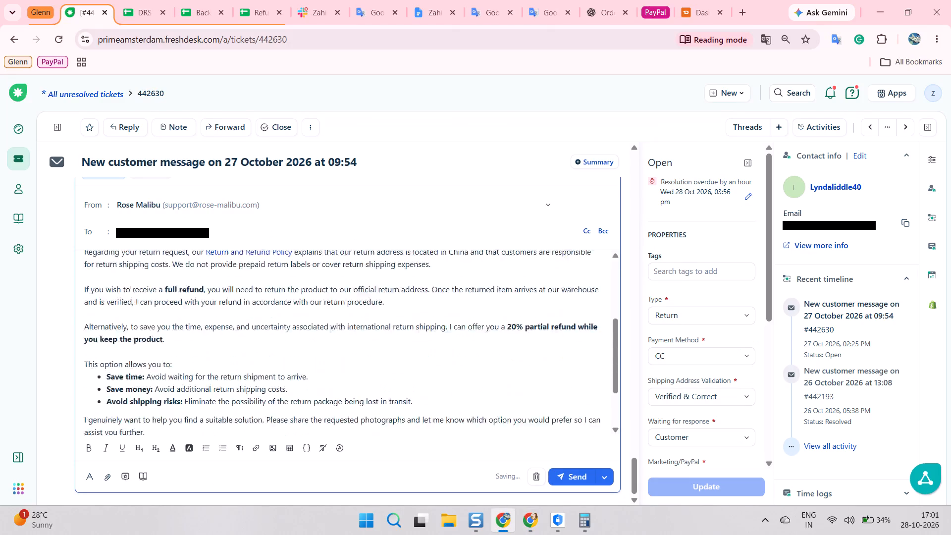
pyautogui.scroll(-3, 447, 363)
pyautogui.click(575, 481)
# Set the ticket's status to Resolved, choose the handling agent and update the ticket properties.
pyautogui.scroll(-4, 695, 318)
pyautogui.click(689, 250)
pyautogui.click(685, 323)
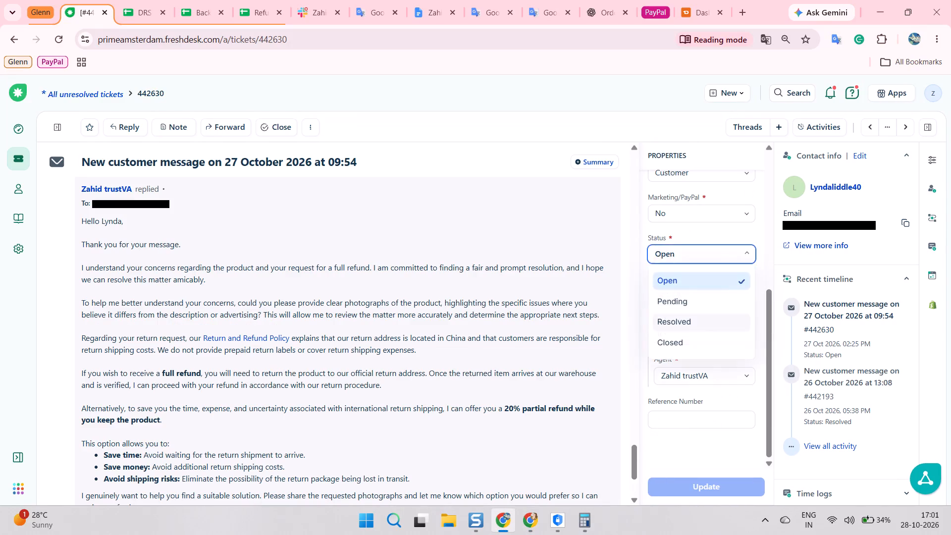
pyautogui.press('Tab')
pyautogui.press('Tab')
pyautogui.press('Tab')
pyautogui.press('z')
pyautogui.scroll(-6, 685, 323)
pyautogui.moveTo(705, 485); pyautogui.dragTo(704, 490)
pyautogui.scroll(-10, 661, 463)
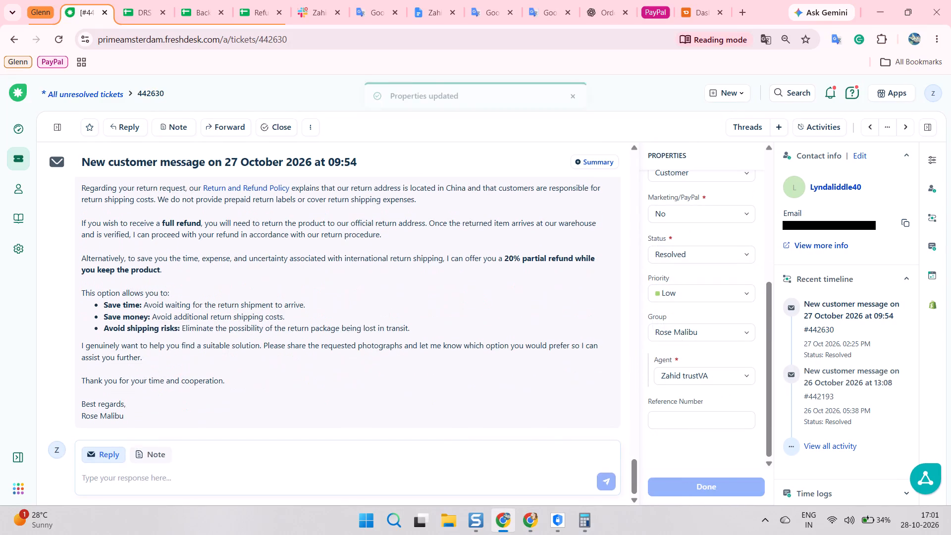
# Copy ticket number 442630 into the next free cell of the ZAHID section in the DRS sheet for Oct 28.
pyautogui.doubleClick(139, 91)
pyautogui.hotkey('ctrl', 'c')
pyautogui.hotkey('ctrl', 'c')
pyautogui.click(139, 0)
pyautogui.hotkey('ctrl', 'v')
pyautogui.click(299, 253)
pyautogui.click(306, 239)
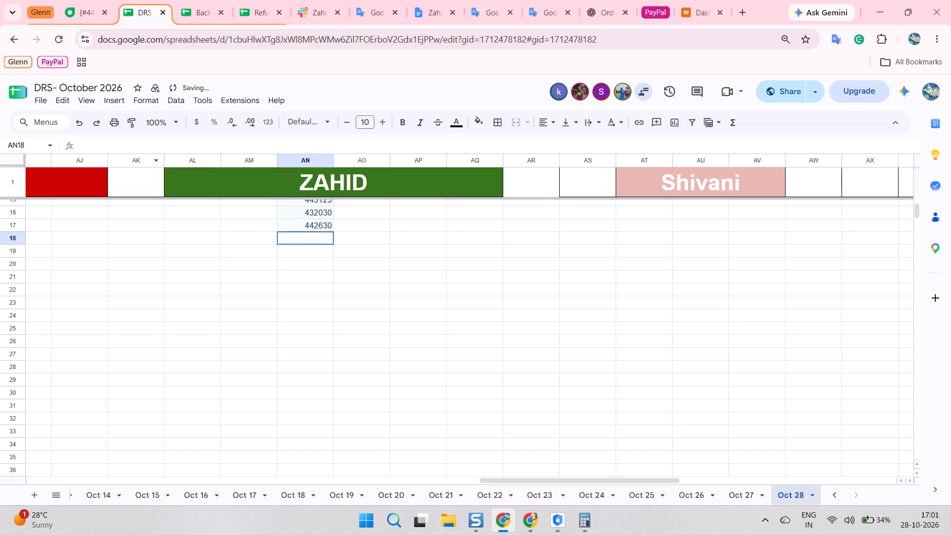
pyautogui.click(64, 0)
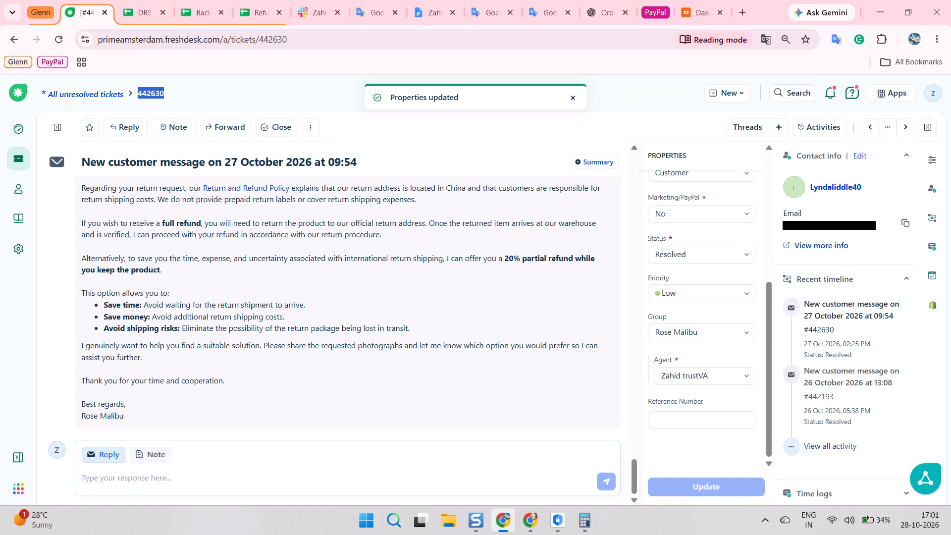
pyautogui.click(312, 250)
pyautogui.click(396, 266)
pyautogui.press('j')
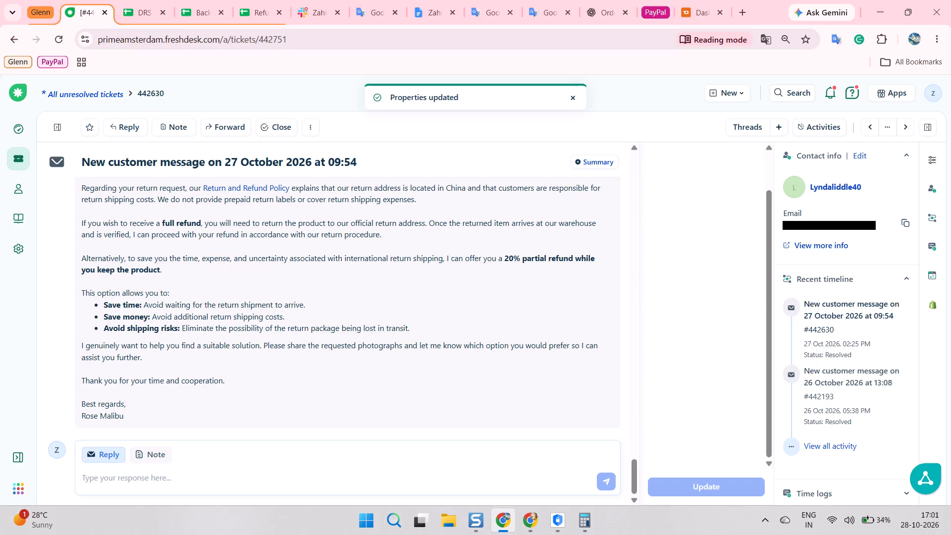
pyautogui.scroll(-16, 363, 258)
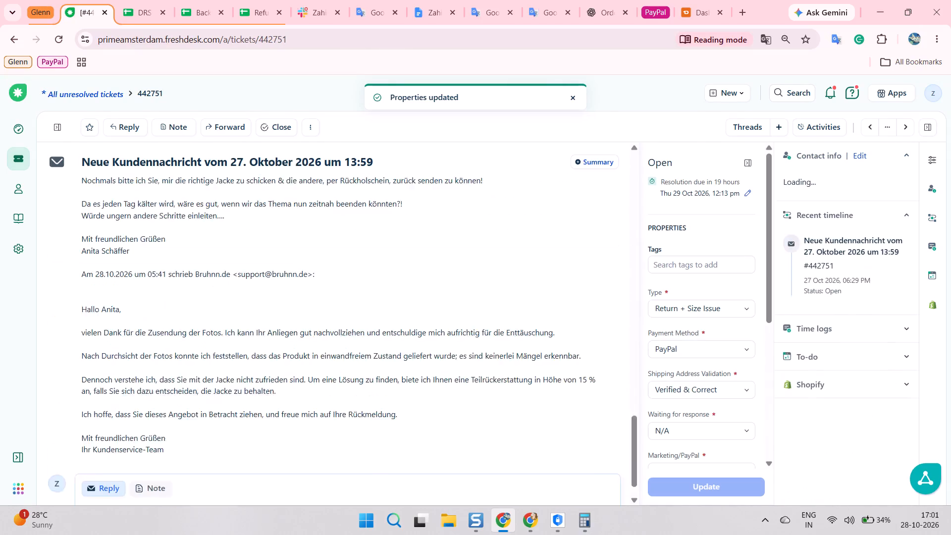
pyautogui.scroll(-3, 352, 284)
pyautogui.scroll(2, 338, 290)
pyautogui.rightClick(372, 263)
pyautogui.scroll(-3, 374, 423)
pyautogui.click(478, 440)
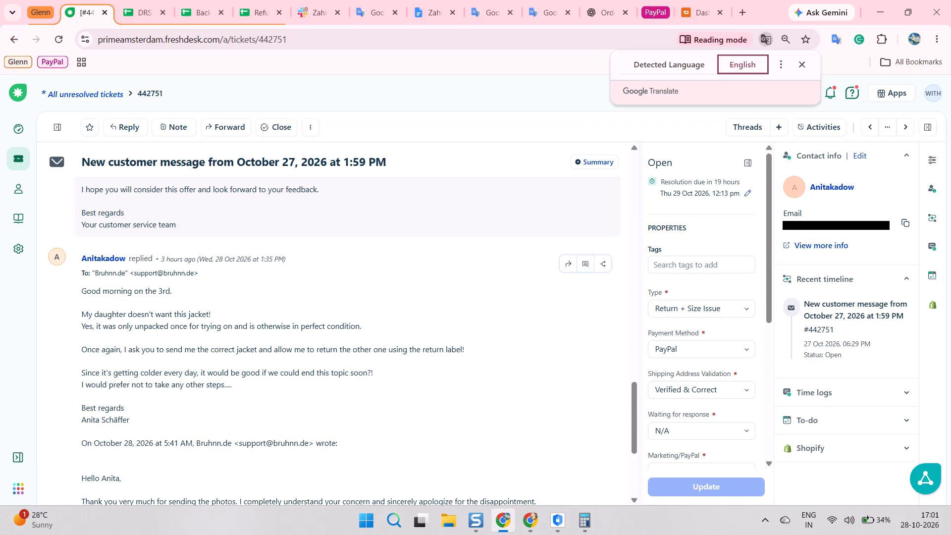
pyautogui.click(368, 286)
# Copy the contact's e-mail address, switch to the Shopify browser window and close the Rose Malibu refund policy page.
pyautogui.click(903, 224)
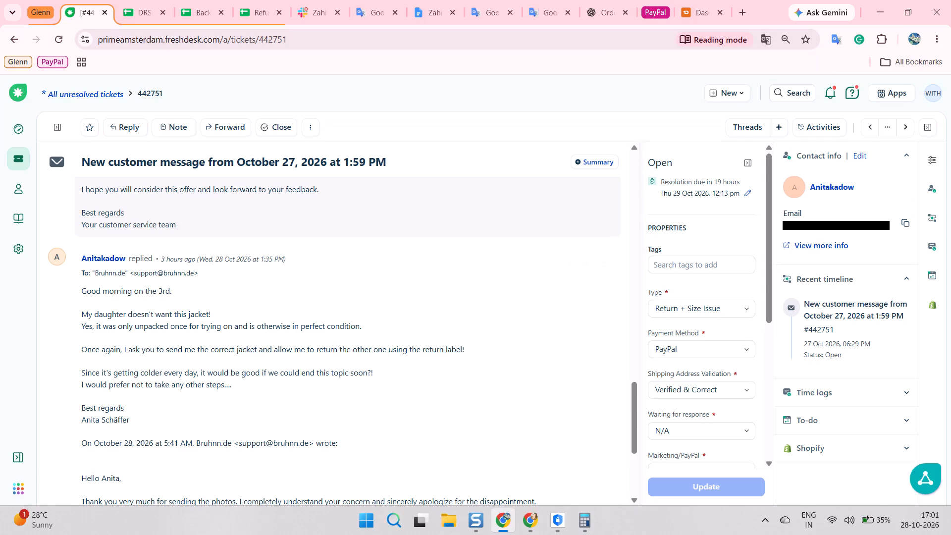
pyautogui.click(268, 357)
pyautogui.hotkey('alt', 'Tab')
pyautogui.click(81, 0)
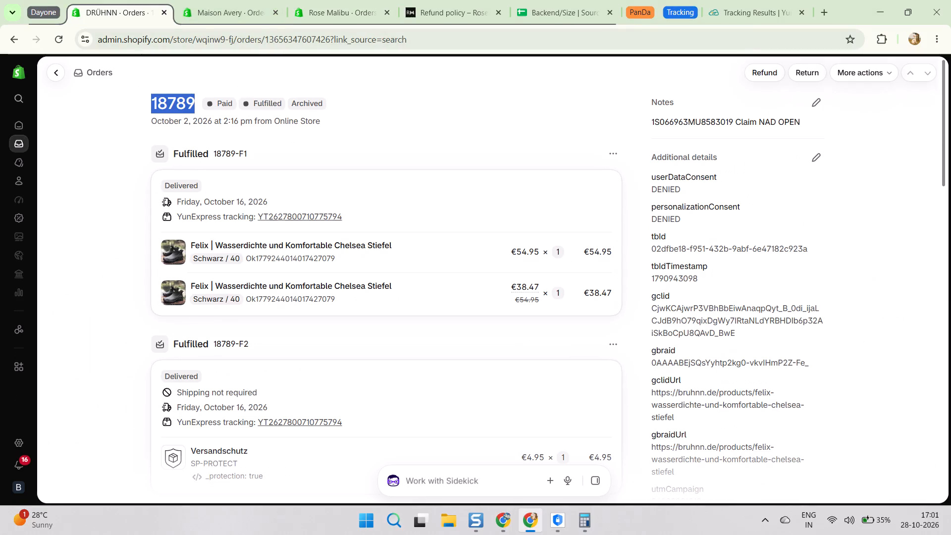
pyautogui.moveTo(436, 0); pyautogui.dragTo(439, 7)
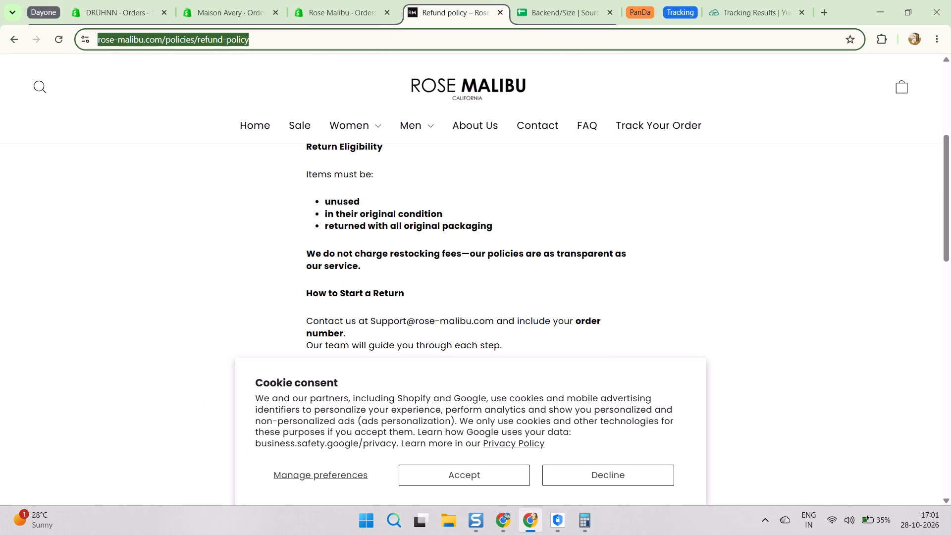
pyautogui.click(497, 13)
pyautogui.click(143, 0)
pyautogui.scroll(2, 116, 138)
pyautogui.click(27, 103)
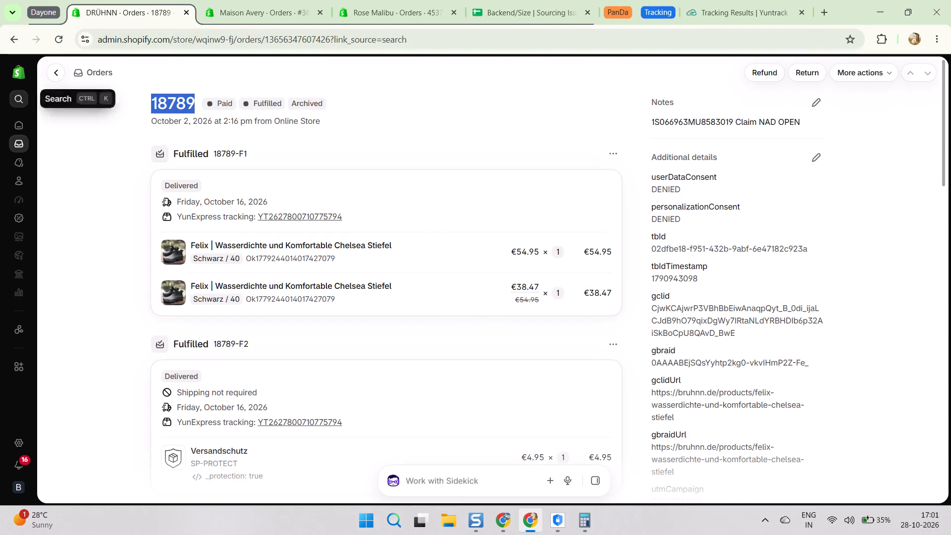
pyautogui.hotkey('ctrl', 'v')
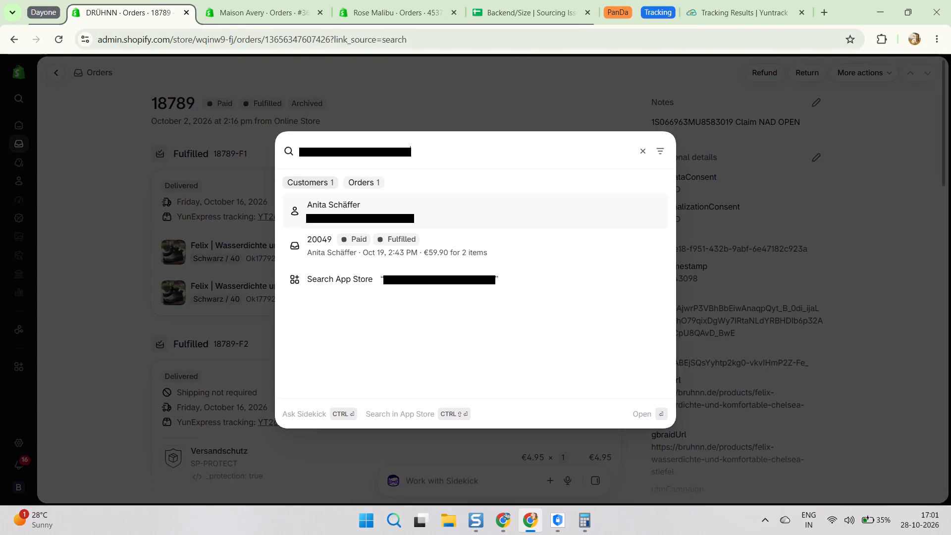
pyautogui.click(323, 240)
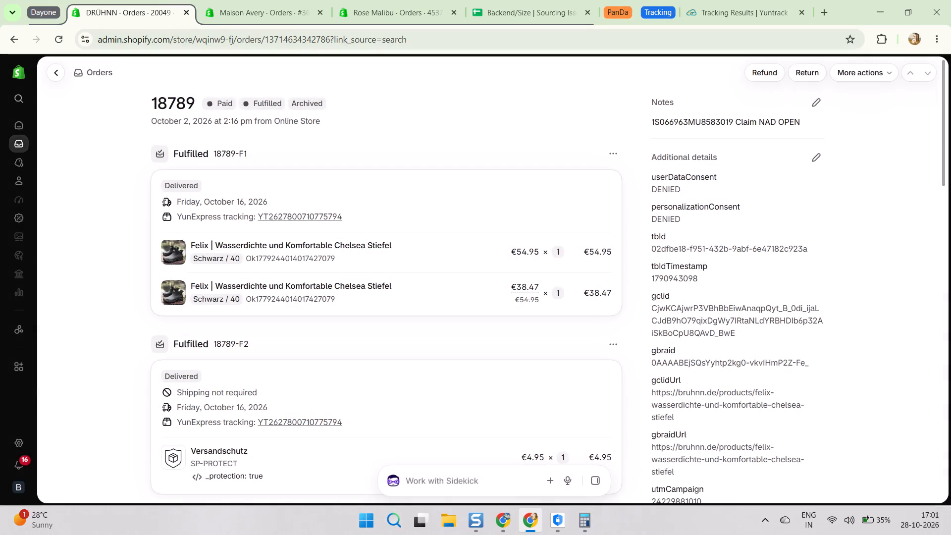
pyautogui.click(387, 173)
pyautogui.scroll(-8, 443, 209)
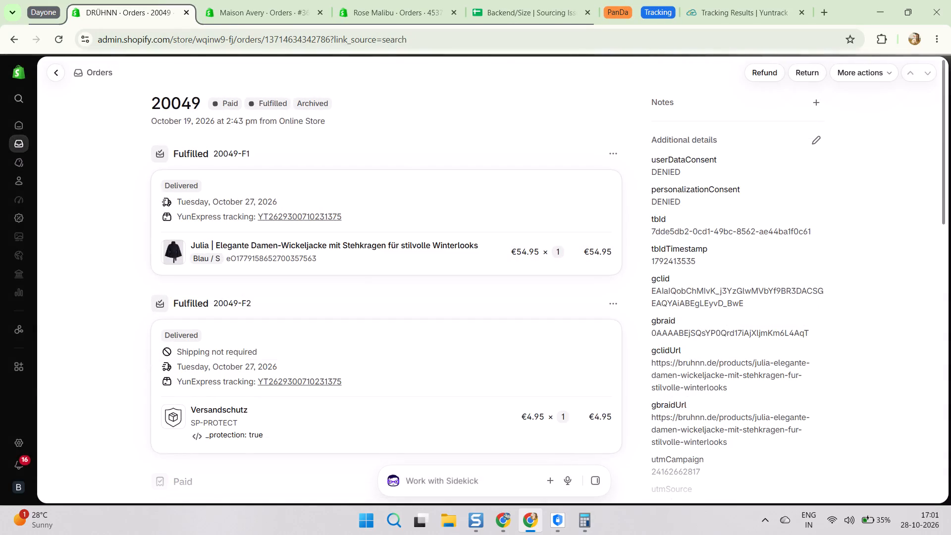
pyautogui.scroll(-15, 482, 251)
pyautogui.scroll(11, 498, 248)
pyautogui.click(428, 175)
pyautogui.hotkey('alt', 'Tab')
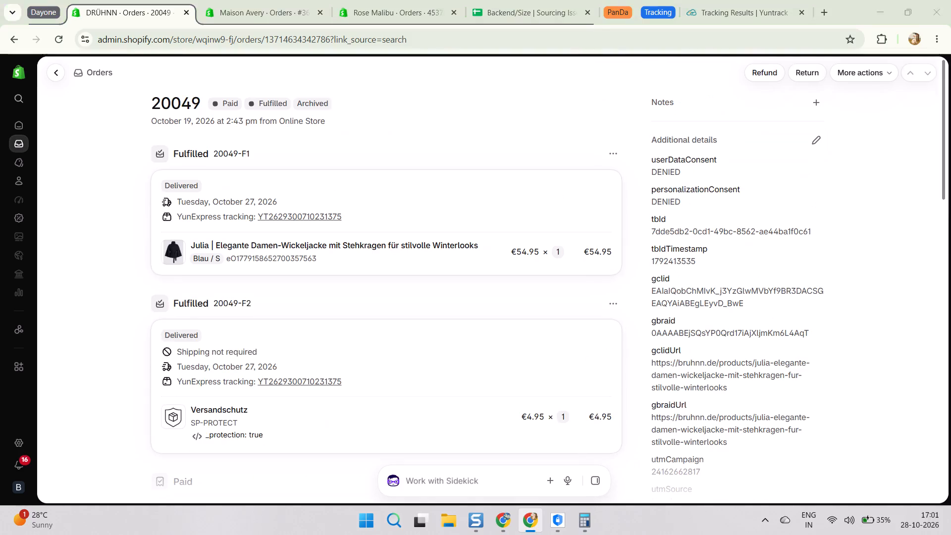
pyautogui.scroll(1, 157, 312)
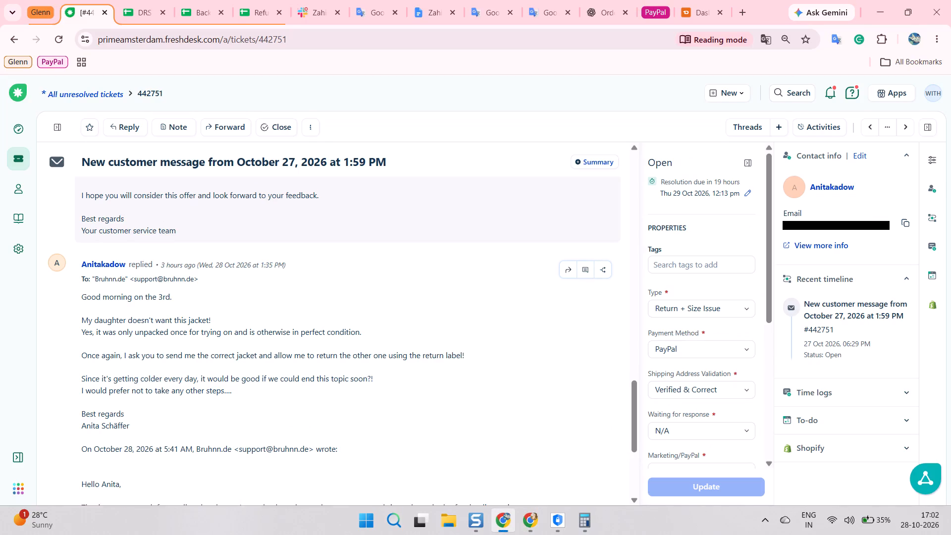
pyautogui.scroll(2, 167, 313)
pyautogui.click(102, 249)
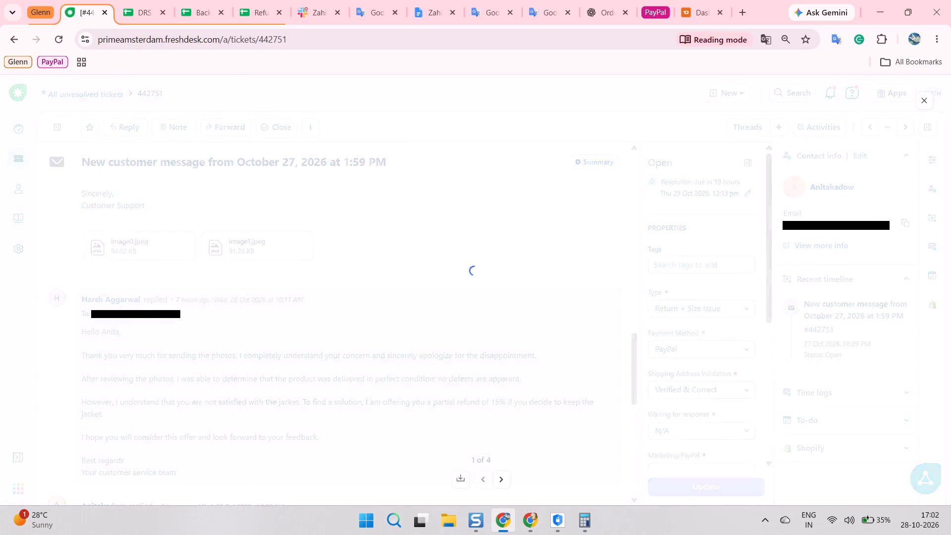
pyautogui.click(506, 482)
pyautogui.click(179, 330)
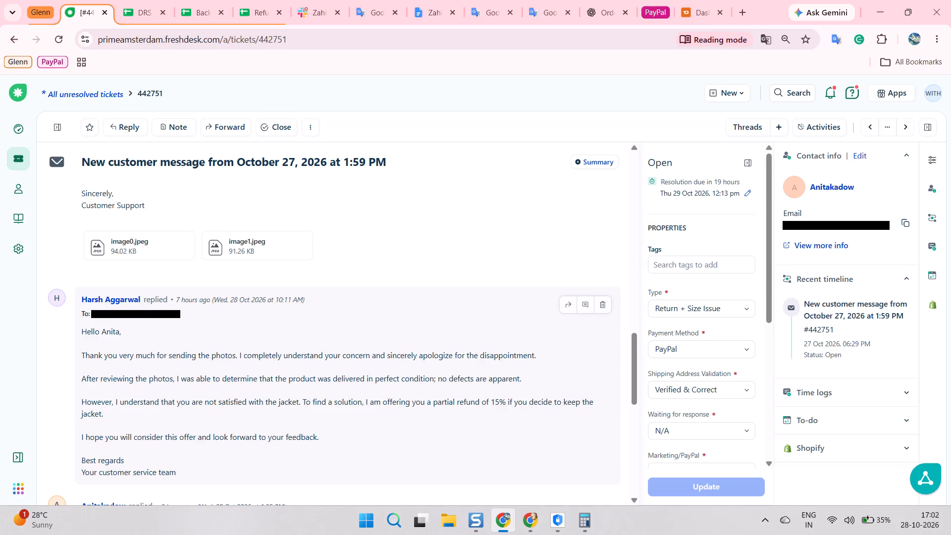
pyautogui.scroll(-1, 160, 312)
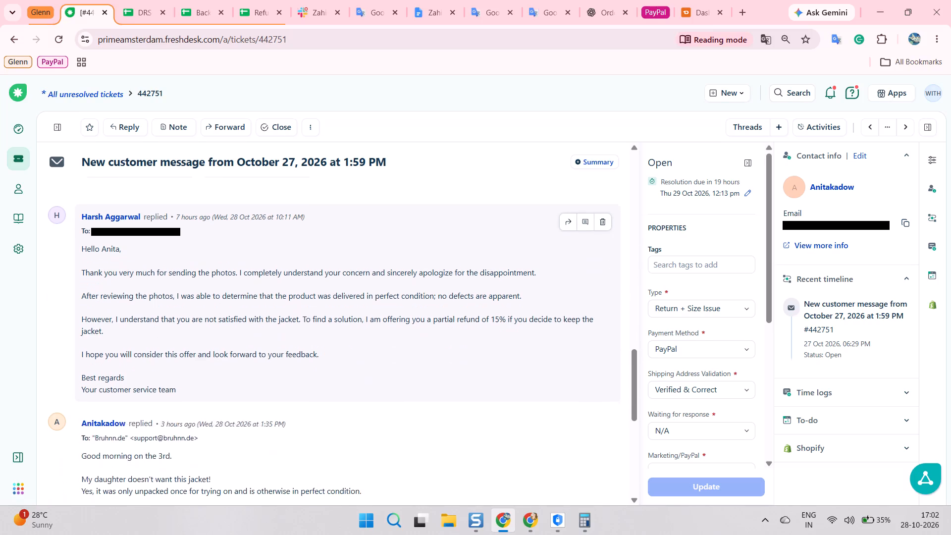
pyautogui.scroll(-2, 187, 305)
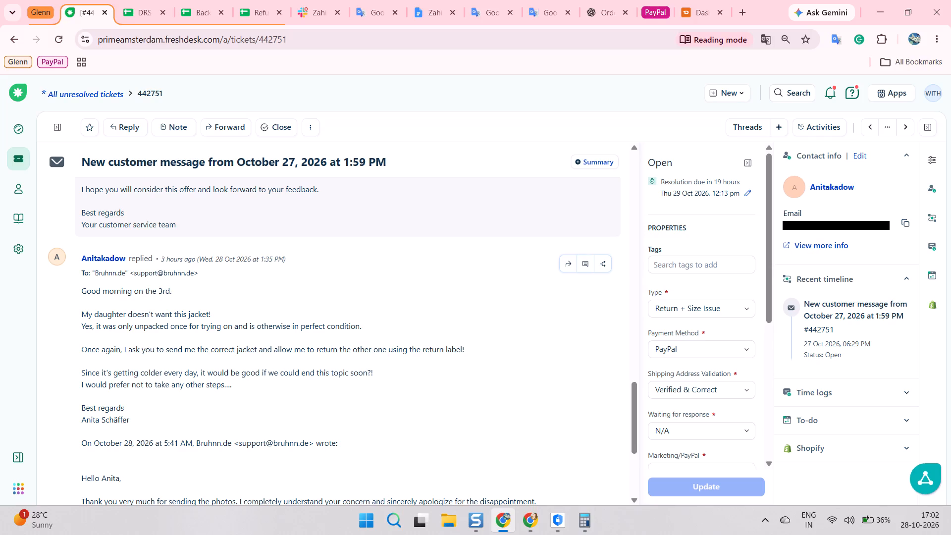
pyautogui.scroll(-7, 250, 352)
pyautogui.scroll(3, 239, 329)
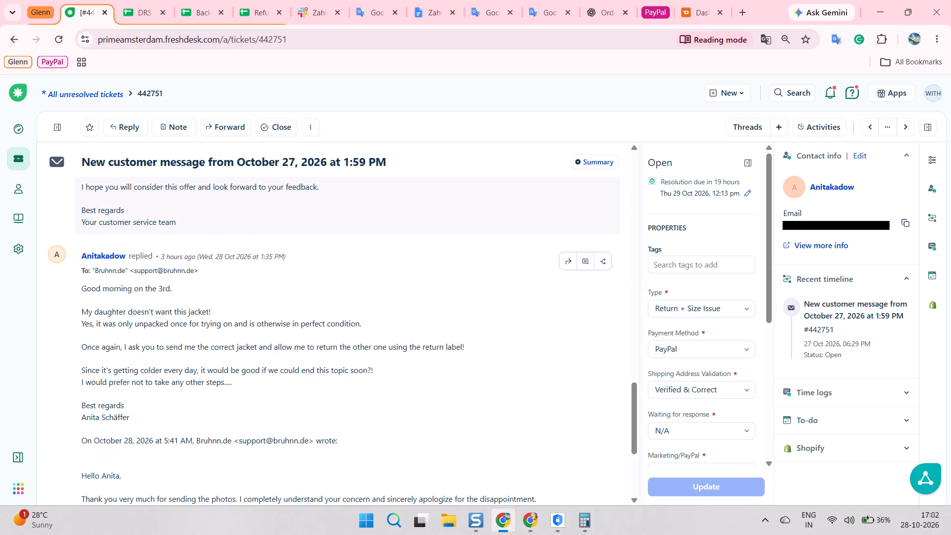
pyautogui.scroll(3, 254, 316)
pyautogui.scroll(4, 305, 309)
pyautogui.scroll(-1, 304, 308)
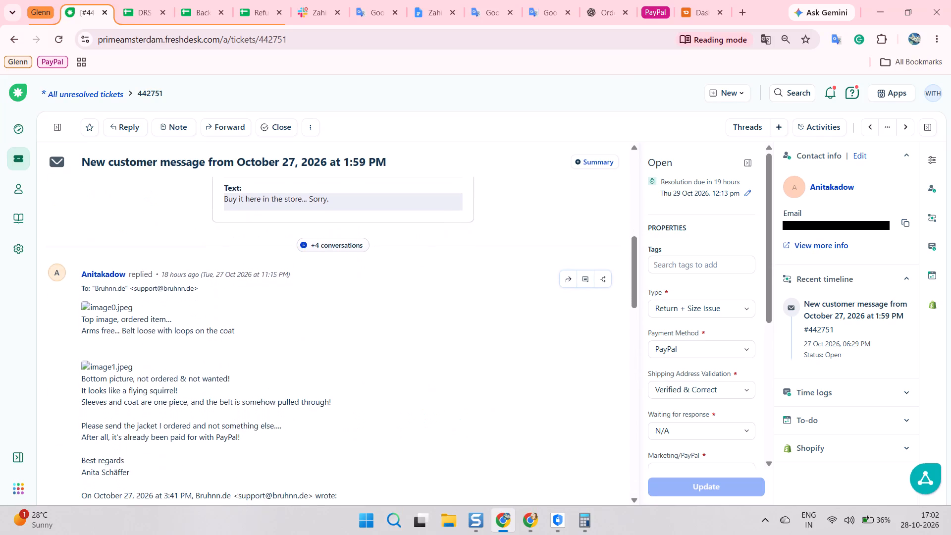
pyautogui.scroll(-8, 304, 296)
# Copy the customer's e-mail address from the contact info of ticket 442751.
pyautogui.click(909, 223)
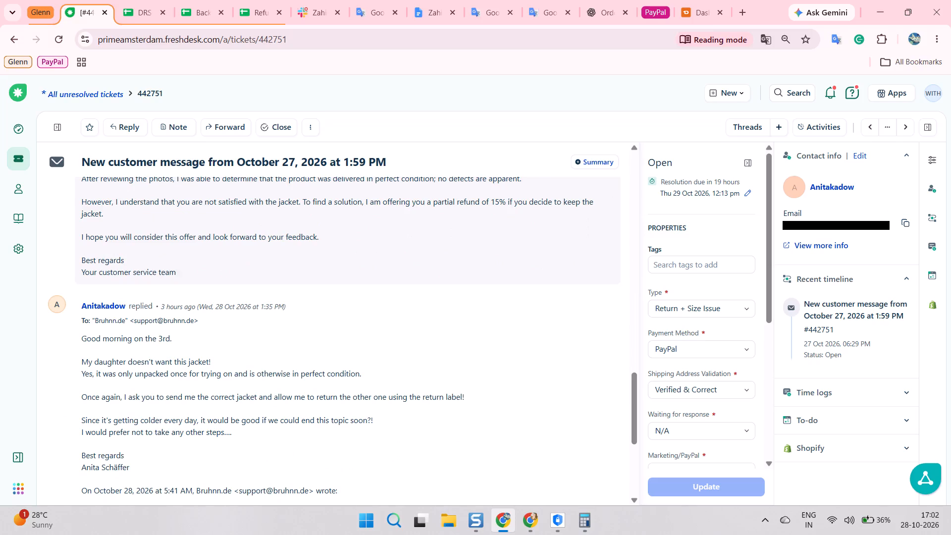
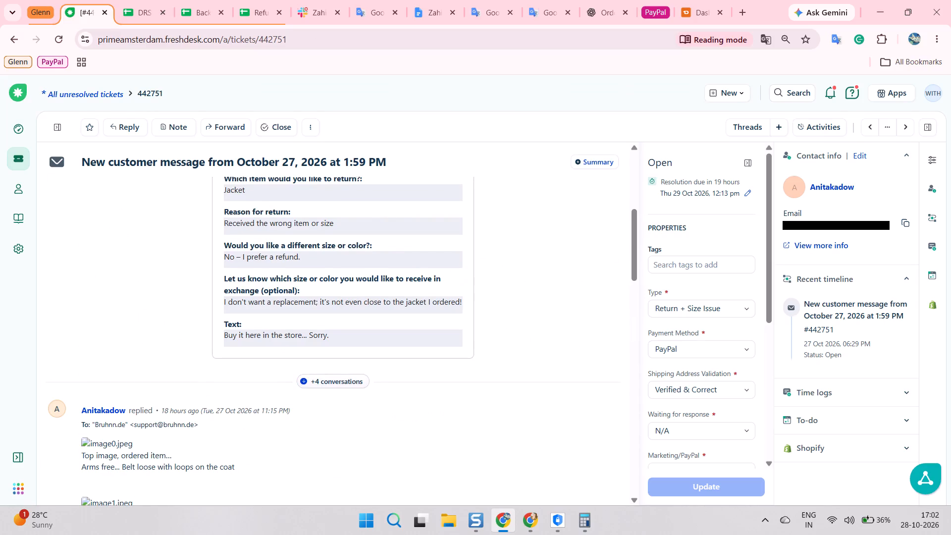
# Expand the four collapsed conversations in ticket 442751 and read the thread through to the customer's latest reply.
pyautogui.moveTo(340, 378); pyautogui.dragTo(340, 382)
pyautogui.scroll(-2, 338, 323)
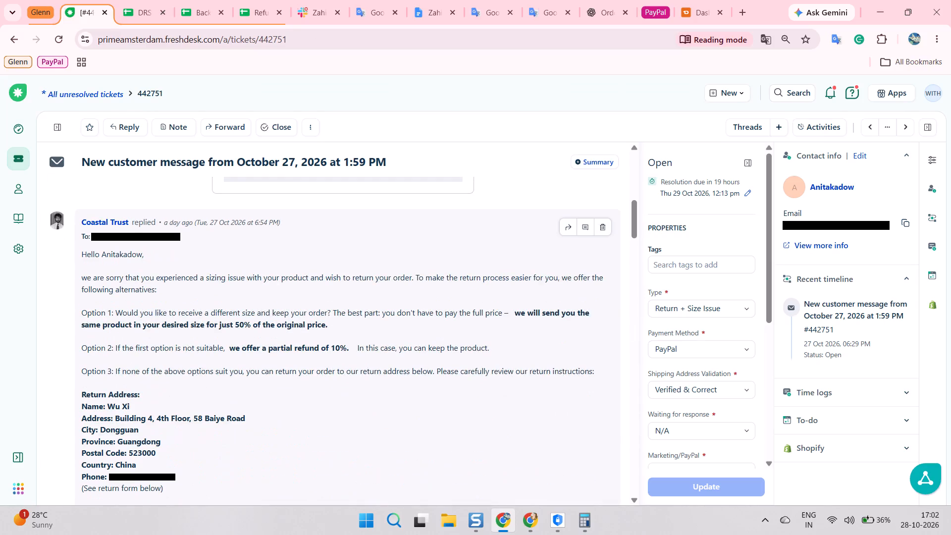
pyautogui.scroll(-9, 267, 288)
pyautogui.scroll(2, 256, 276)
pyautogui.scroll(-3, 258, 273)
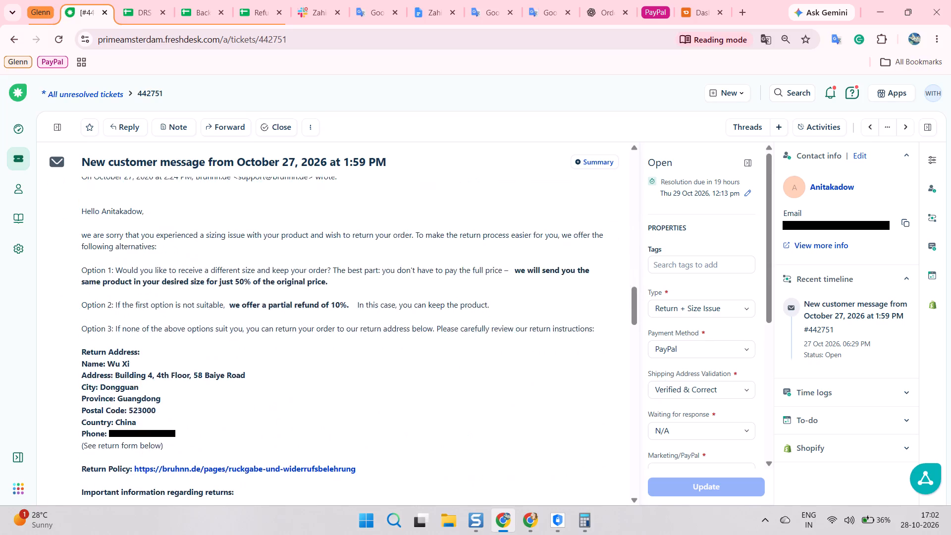
pyautogui.scroll(-6, 258, 273)
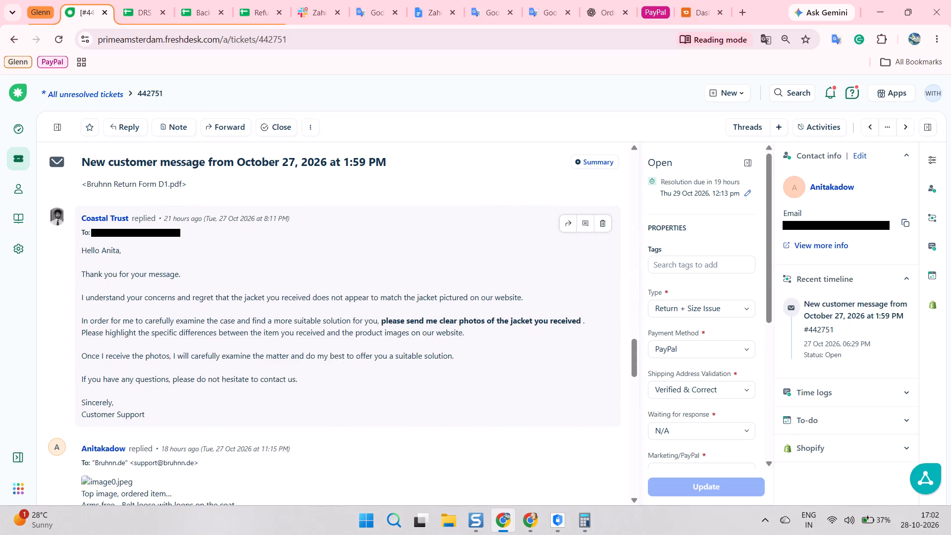
pyautogui.scroll(-10, 267, 287)
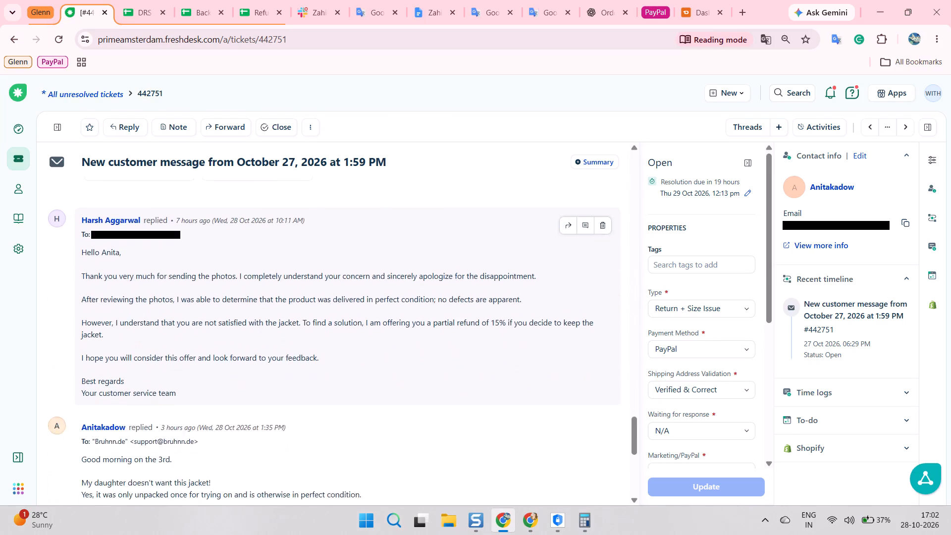
pyautogui.scroll(-1, 239, 302)
pyautogui.scroll(2, 244, 303)
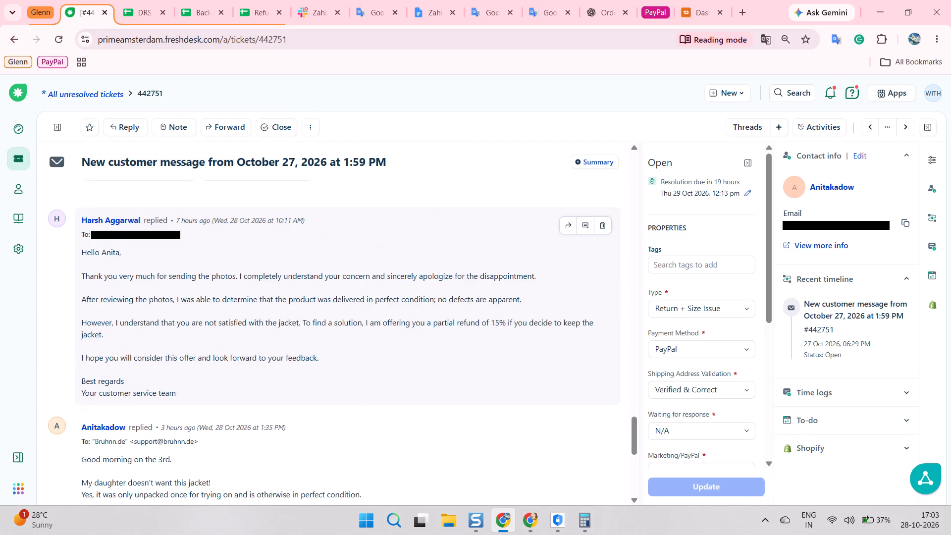
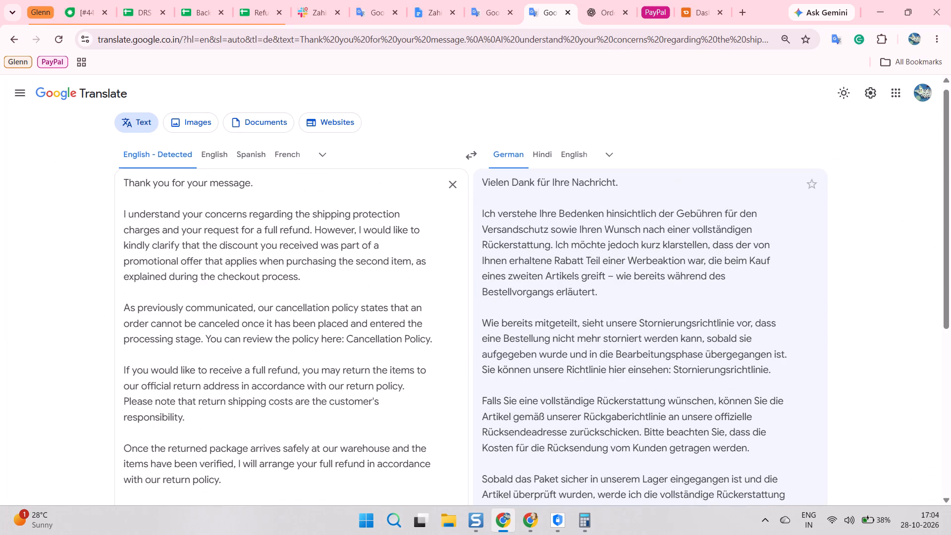
pyautogui.click(447, 195)
pyautogui.hotkey('ctrl', 'v')
pyautogui.click(449, 192)
pyautogui.hotkey('ctrl', 'v')
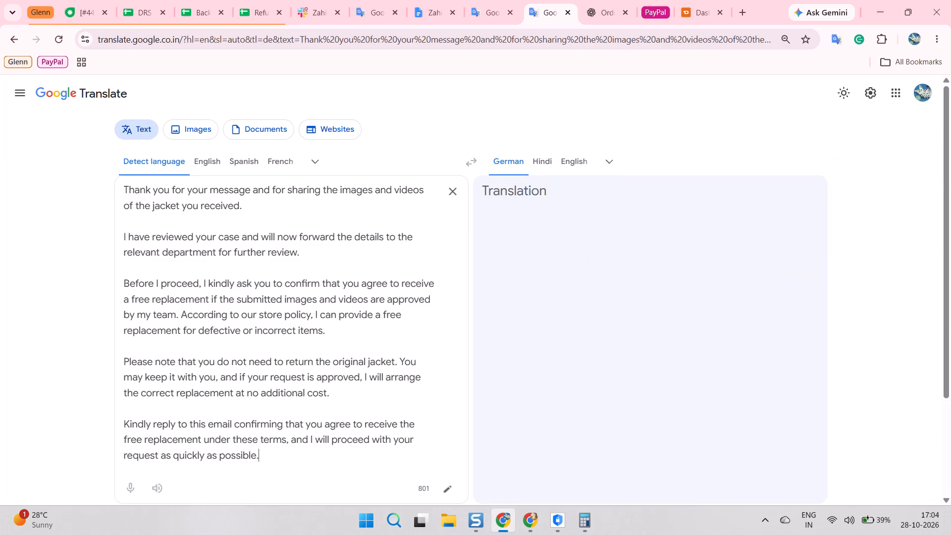
pyautogui.scroll(-2, 264, 237)
pyautogui.scroll(4, 270, 236)
pyautogui.scroll(-4, 624, 211)
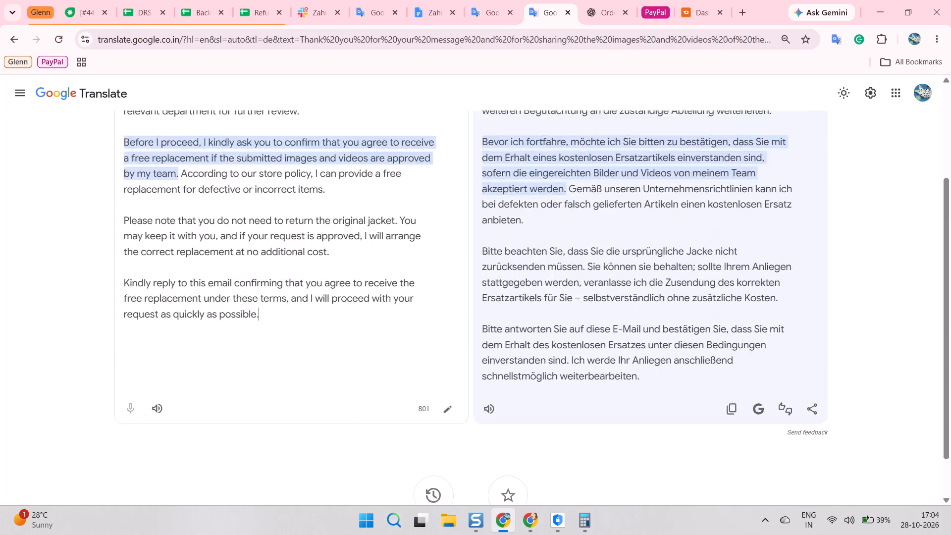
pyautogui.scroll(-10, 637, 216)
pyautogui.click(737, 360)
# Start a reply on ticket 442751 in Freshdesk and replace its default text with the canned response "asn".
pyautogui.click(91, 0)
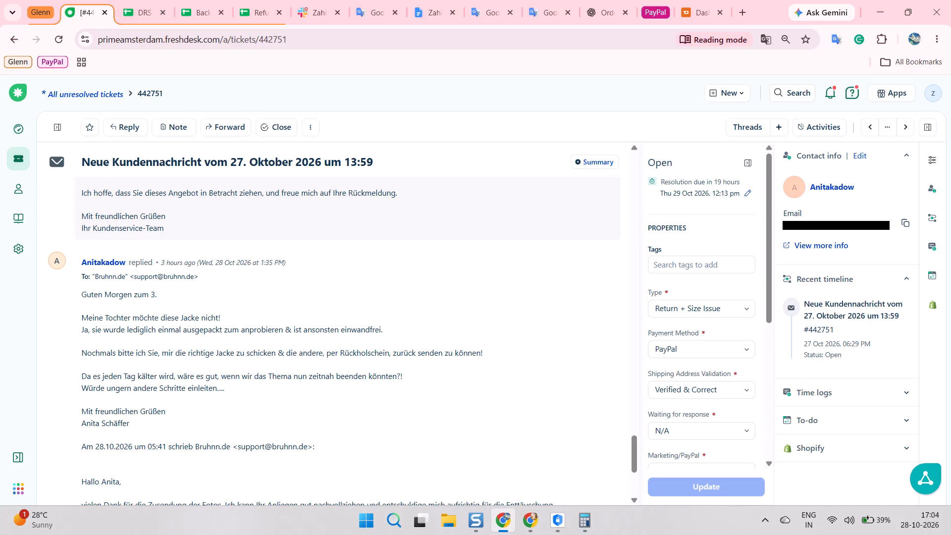
pyautogui.click(305, 245)
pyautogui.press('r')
pyautogui.scroll(-11, 253, 214)
pyautogui.click(105, 425)
pyautogui.keyDown('ctrl'); pyautogui.moveTo(109, 415); pyautogui.dragTo(110, 414); pyautogui.keyUp('ctrl')
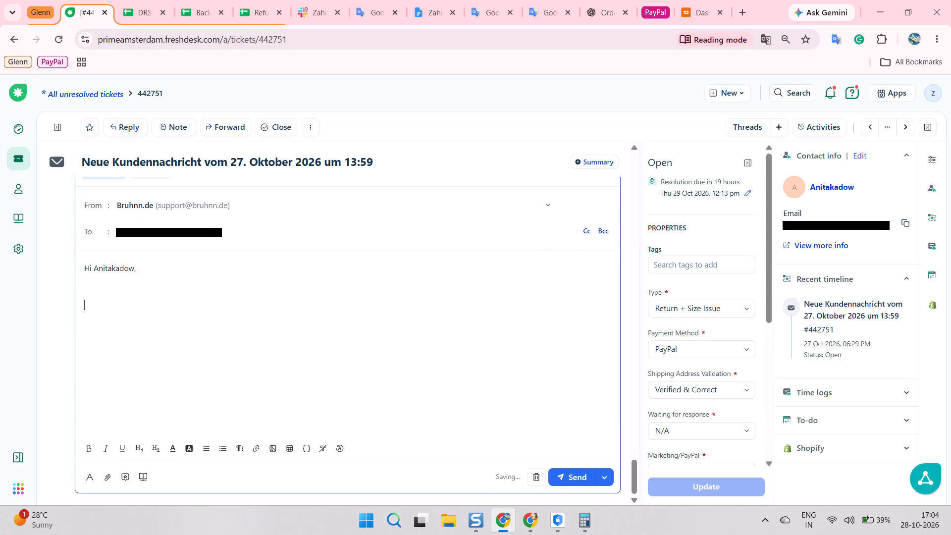
pyautogui.keyDown('ctrl'); pyautogui.moveTo(110, 414); pyautogui.dragTo(114, 411); pyautogui.keyUp('ctrl')
pyautogui.hotkey('ctrl', 'a')
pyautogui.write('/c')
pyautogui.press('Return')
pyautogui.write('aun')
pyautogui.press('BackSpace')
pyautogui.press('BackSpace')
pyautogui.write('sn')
pyautogui.click(151, 298)
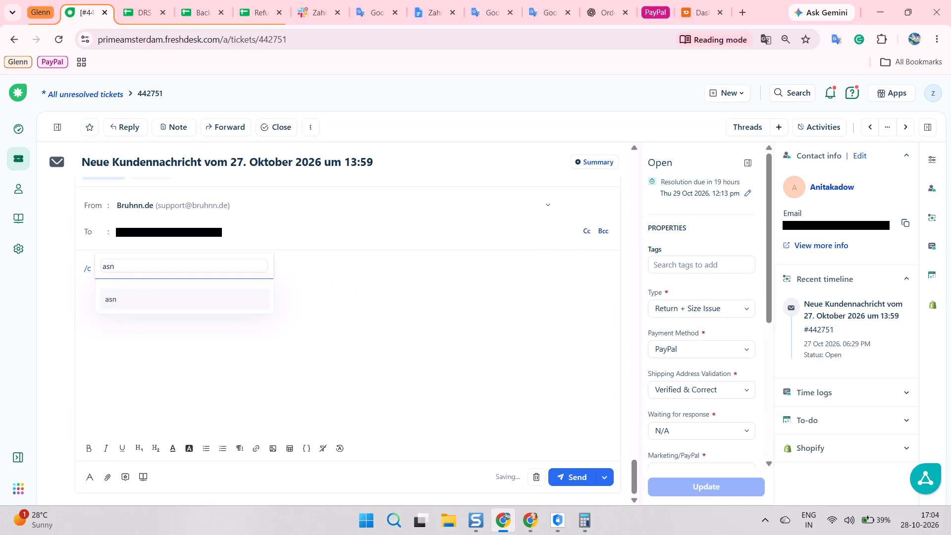
# Paste the German translation between the greeting and sign-off, and remove the extra blank line above the sign-off.
pyautogui.click(109, 296)
pyautogui.hotkey('ctrl', 'v')
pyautogui.scroll(-3, 110, 295)
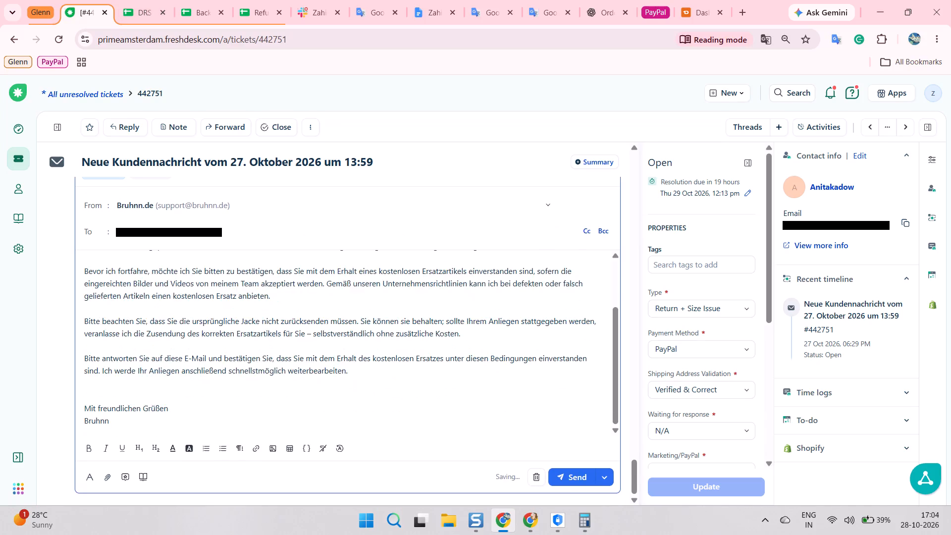
pyautogui.click(127, 398)
pyautogui.press('BackSpace')
pyautogui.scroll(2, 160, 360)
pyautogui.hotkey('alt', 'Tab')
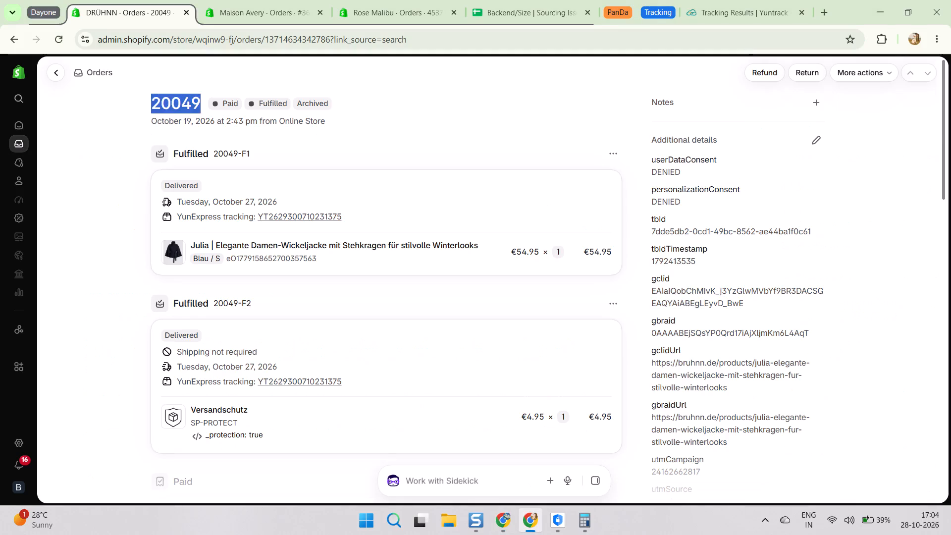
pyautogui.scroll(-6, 478, 257)
pyautogui.hotkey('alt', 'Tab')
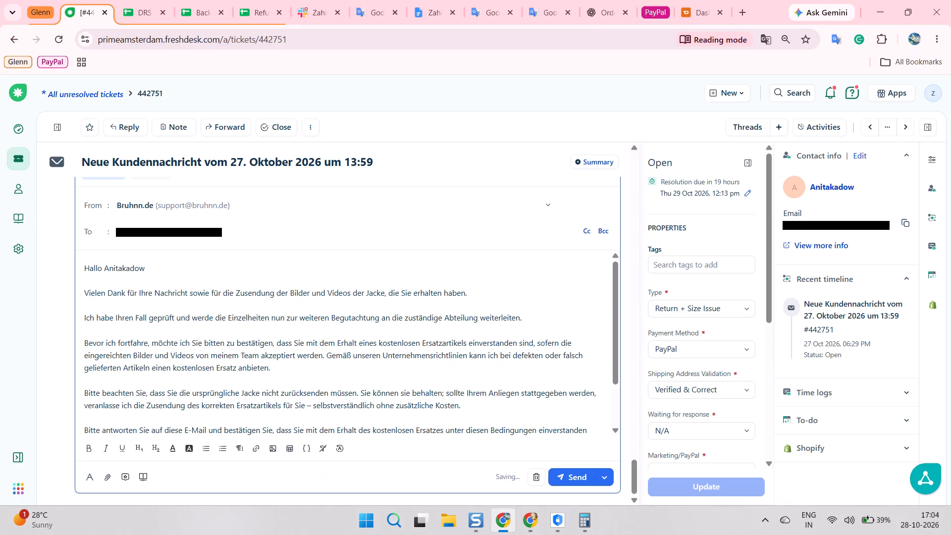
pyautogui.click(124, 269)
pyautogui.moveTo(129, 267); pyautogui.dragTo(191, 268)
pyautogui.press('BackSpace')
pyautogui.press('BackSpace')
pyautogui.press('BackSpace')
pyautogui.hotkey('alt', 'Tab')
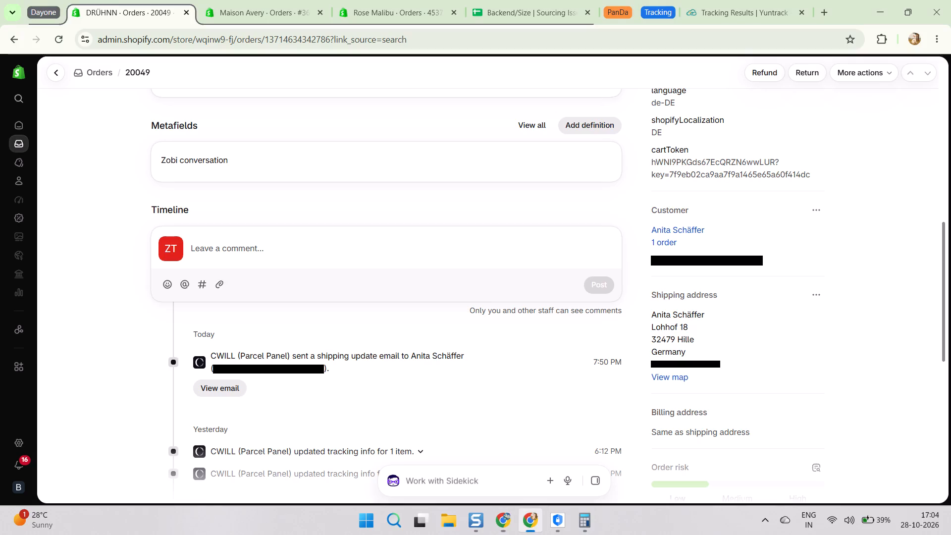
pyautogui.hotkey('alt', 'Tab')
# Send the German replacement confirmation reply to the customer.
pyautogui.scroll(-11, 361, 284)
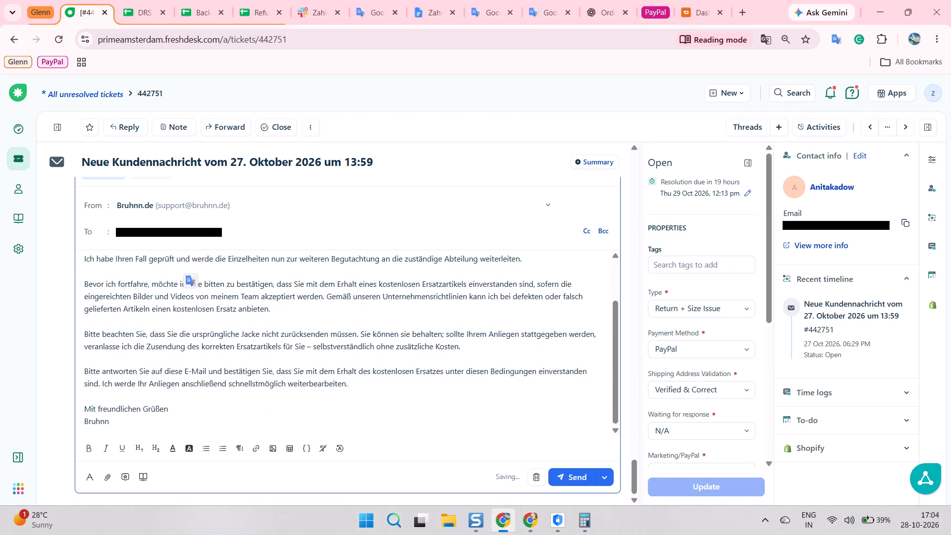
pyautogui.click(564, 478)
# Set ticket 442751's status to Resolved and update its properties.
pyautogui.scroll(-12, 558, 371)
pyautogui.click(684, 254)
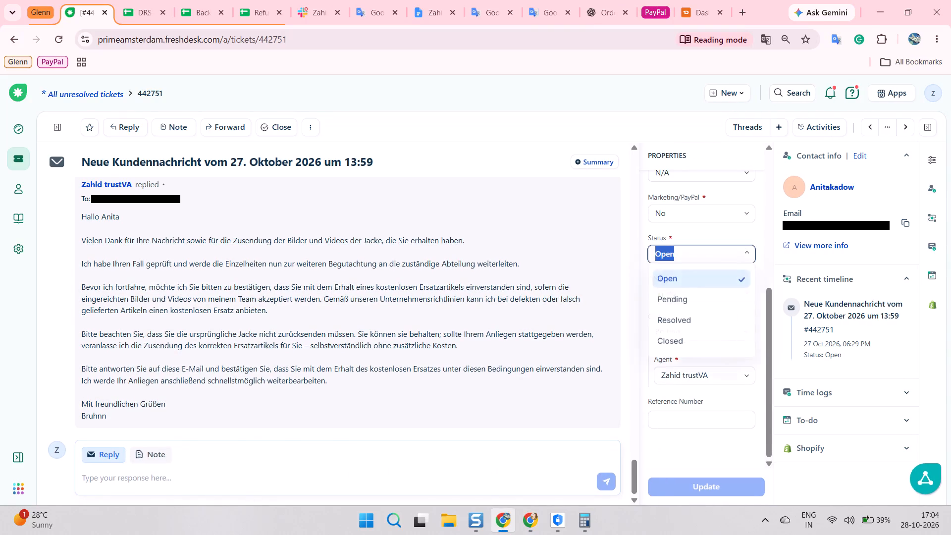
pyautogui.click(680, 320)
pyautogui.press('Tab')
pyautogui.press('Tab')
pyautogui.press('Tab')
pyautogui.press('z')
pyautogui.scroll(-5, 682, 381)
pyautogui.click(708, 485)
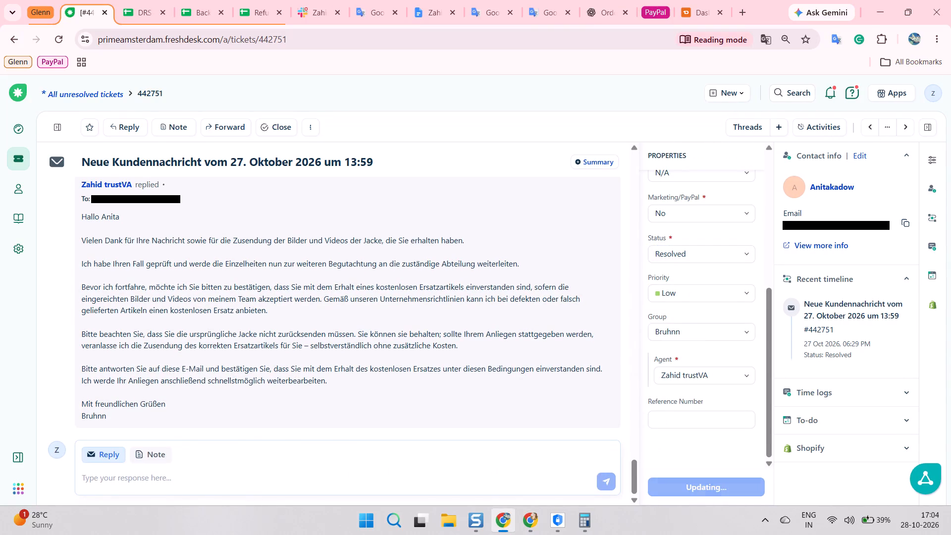
pyautogui.doubleClick(146, 91)
pyautogui.hotkey('ctrl', 'c')
pyautogui.hotkey('ctrl', 'c')
pyautogui.keyDown('ctrl'); pyautogui.click(133, 0); pyautogui.keyUp('ctrl')
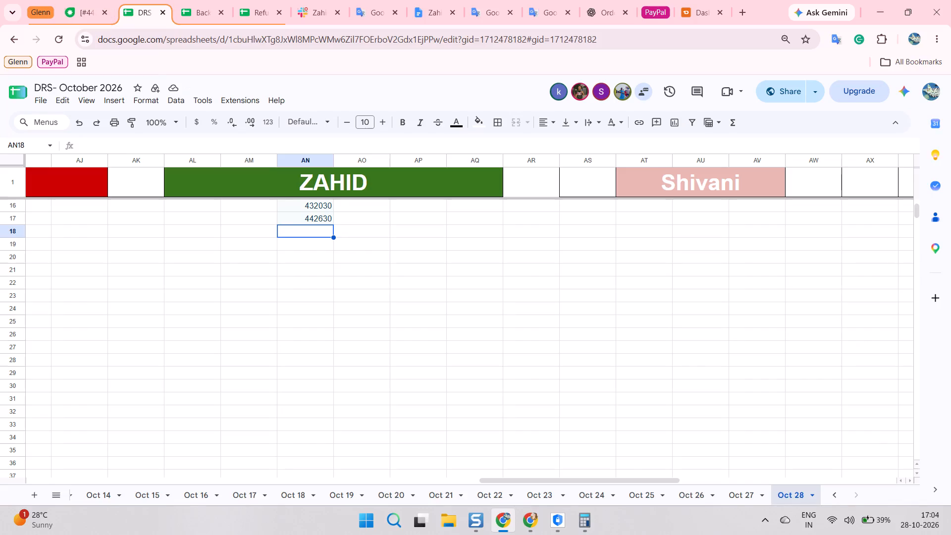
pyautogui.hotkey('ctrl', 'v')
pyautogui.click(304, 241)
# Return to Freshdesk and move on to the next unresolved ticket's conversation.
pyautogui.click(104, 0)
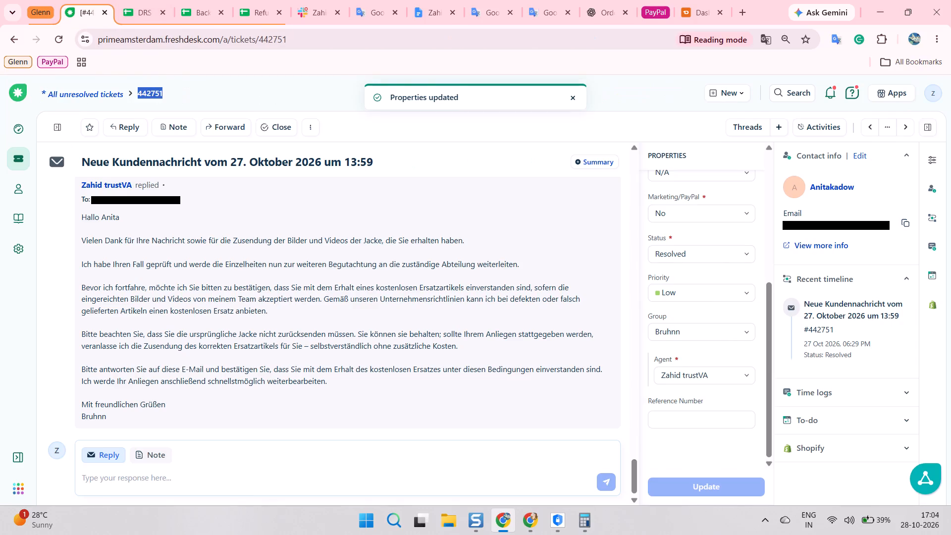
pyautogui.click(330, 262)
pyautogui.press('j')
pyautogui.scroll(-8, 343, 257)
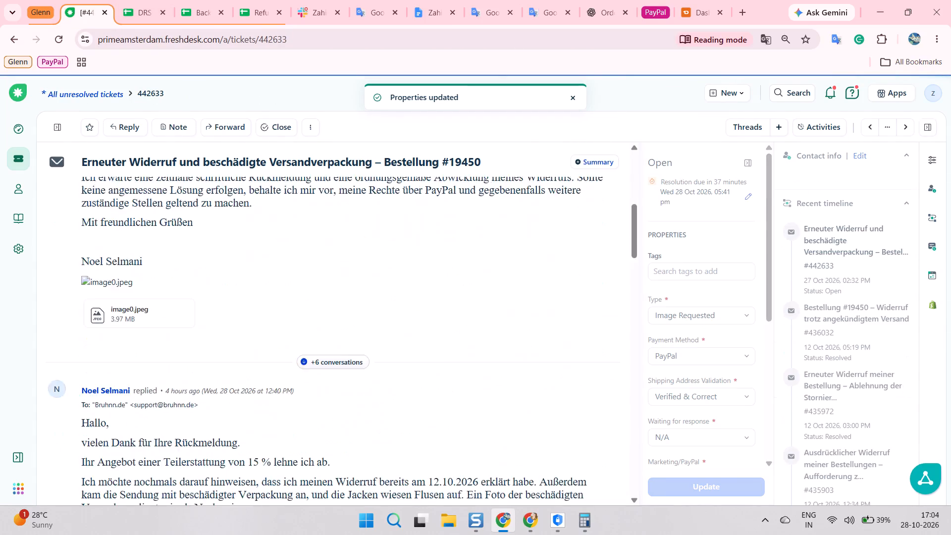
pyautogui.scroll(-14, 366, 298)
pyautogui.scroll(4, 372, 288)
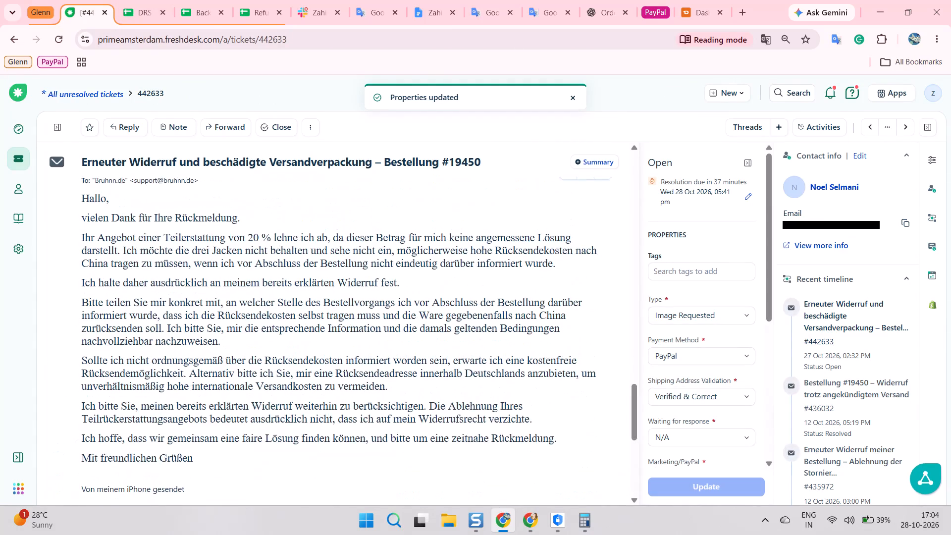
pyautogui.scroll(1, 362, 287)
pyautogui.click(341, 300)
pyautogui.scroll(4, 455, 315)
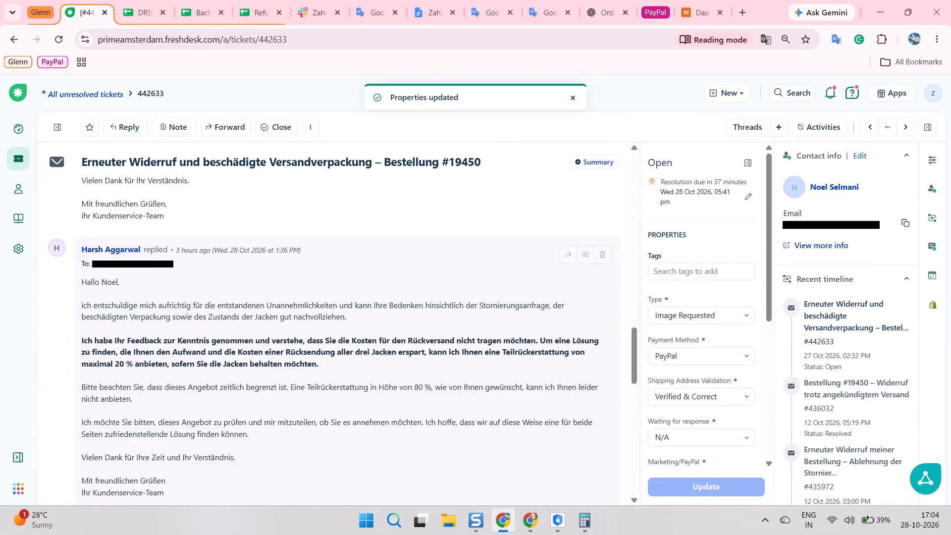
pyautogui.scroll(15, 431, 313)
pyautogui.scroll(-6, 421, 311)
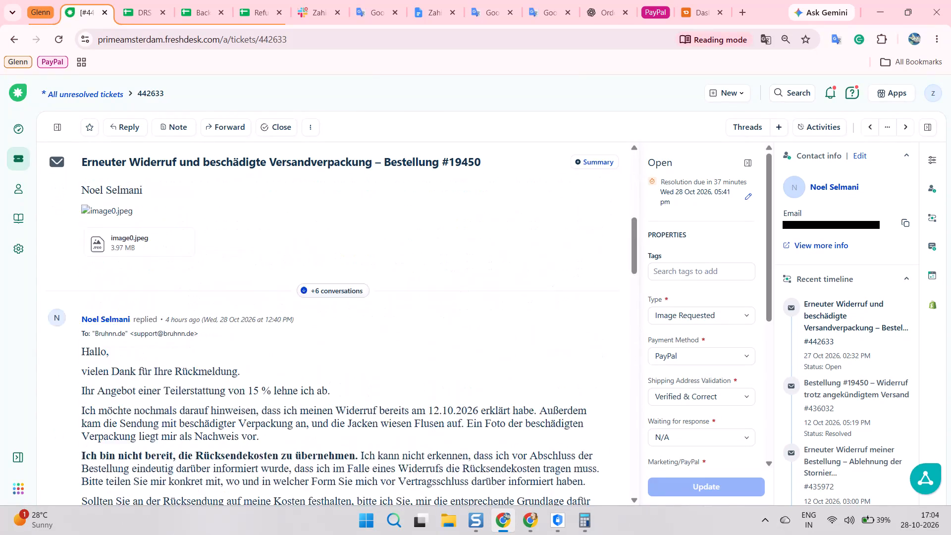
pyautogui.scroll(-18, 412, 277)
pyautogui.scroll(3, 398, 286)
pyautogui.click(382, 300)
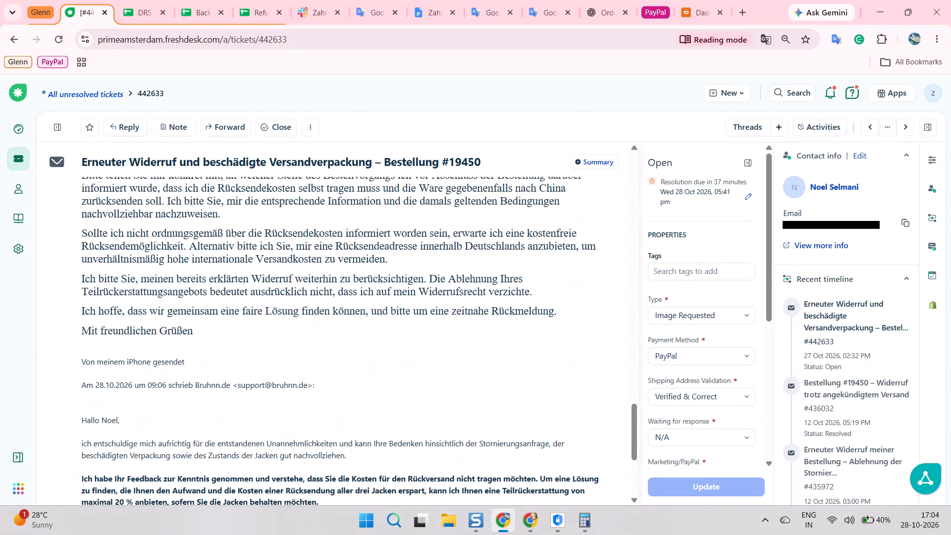
# Move on to the next unresolved ticket, 442357, read its conversation translated into English, and restore the original language.
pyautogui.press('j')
pyautogui.scroll(-12, 387, 281)
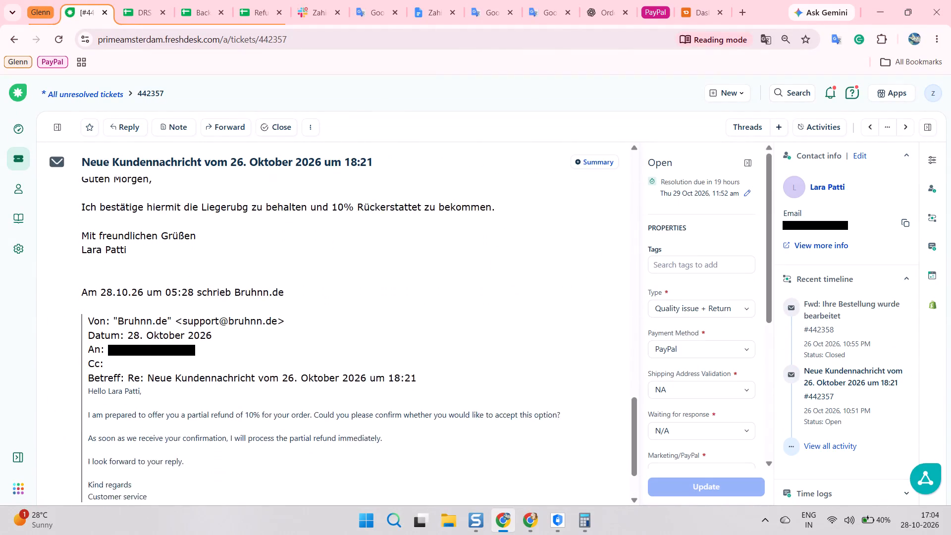
pyautogui.scroll(2, 362, 291)
pyautogui.scroll(-13, 380, 287)
pyautogui.scroll(4, 375, 288)
pyautogui.rightClick(373, 268)
pyautogui.scroll(-4, 391, 380)
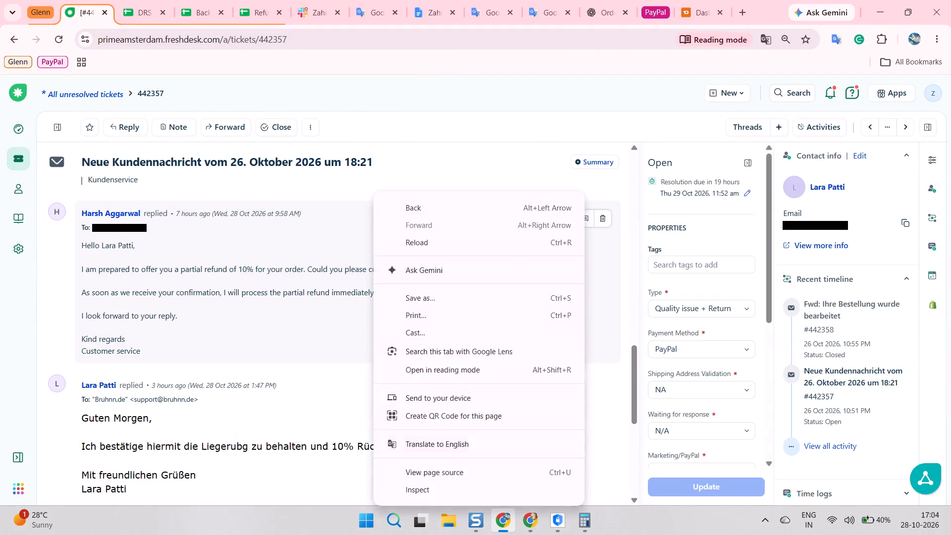
pyautogui.click(463, 445)
pyautogui.scroll(-1, 426, 418)
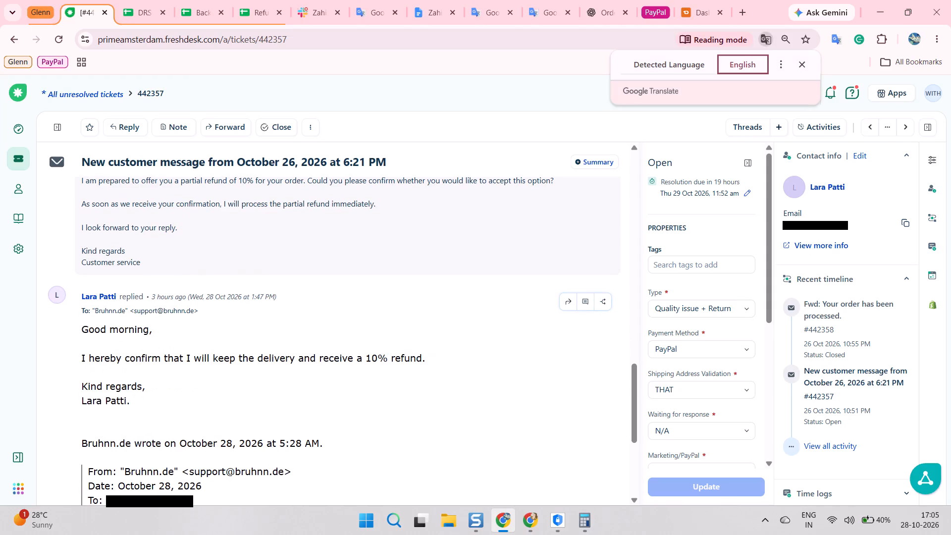
pyautogui.scroll(1, 377, 322)
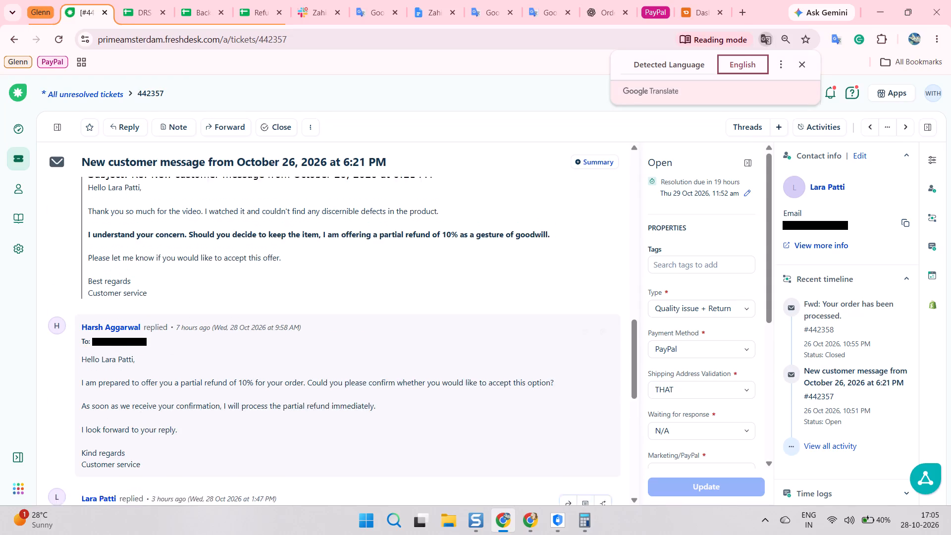
pyautogui.scroll(9, 380, 322)
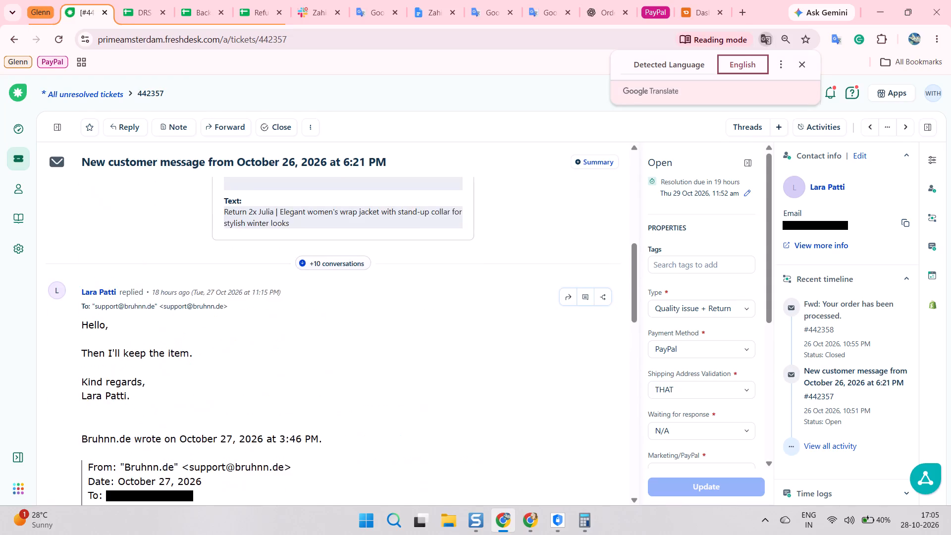
pyautogui.scroll(2, 376, 312)
pyautogui.scroll(-4, 376, 312)
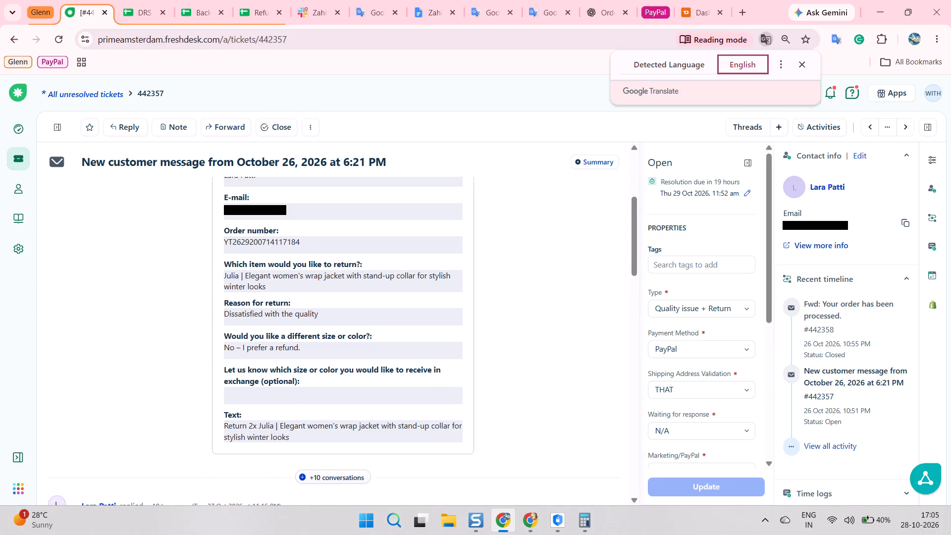
pyautogui.scroll(-2, 348, 307)
pyautogui.click(666, 74)
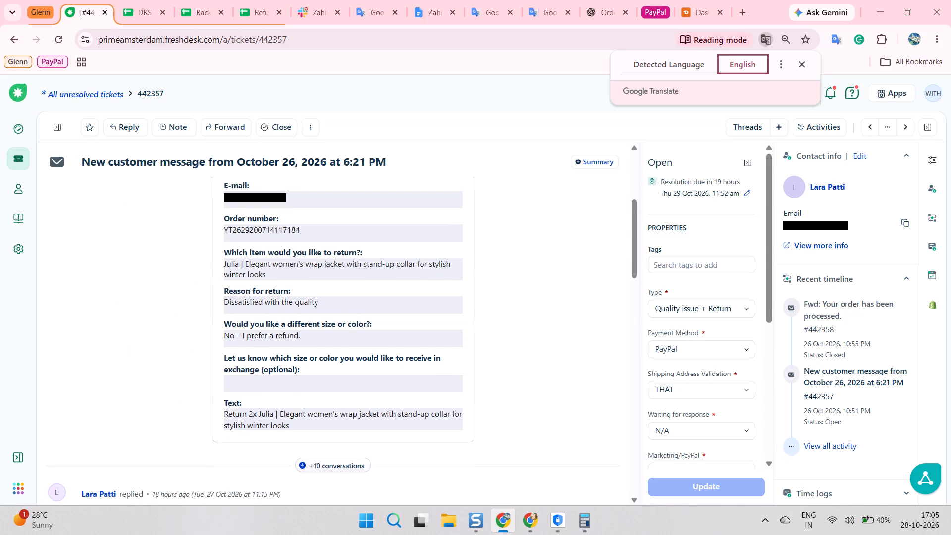
pyautogui.click(679, 63)
# Copy the customer's email address, search the Shopify store for it, and open the matching order.
pyautogui.click(908, 223)
pyautogui.scroll(5, 507, 298)
pyautogui.click(410, 244)
pyautogui.hotkey('alt', 'Tab')
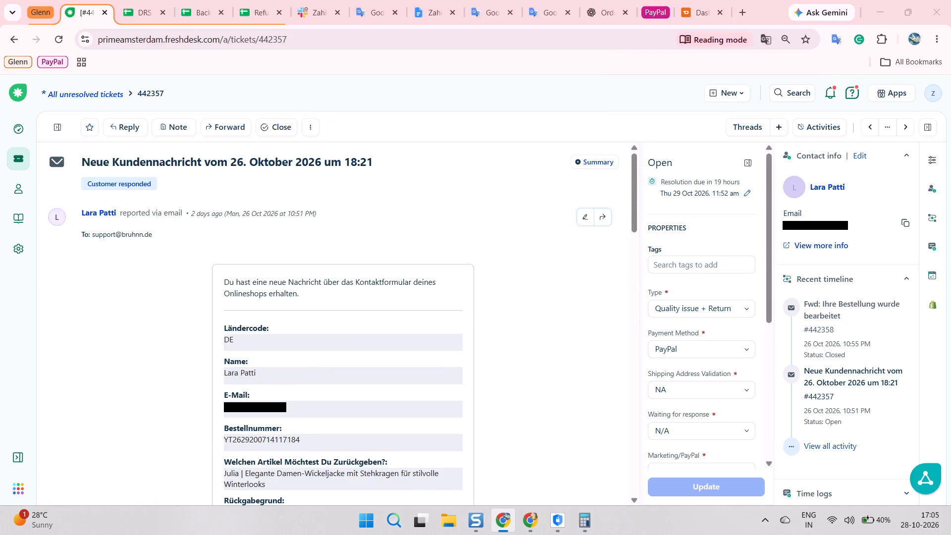
pyautogui.click(126, 0)
pyautogui.click(13, 99)
pyautogui.hotkey('ctrl', 'v')
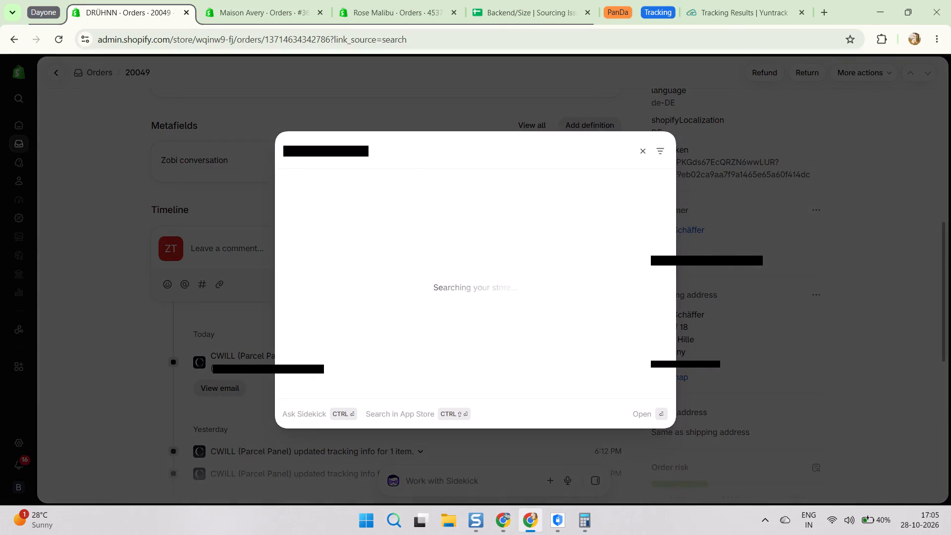
pyautogui.click(319, 238)
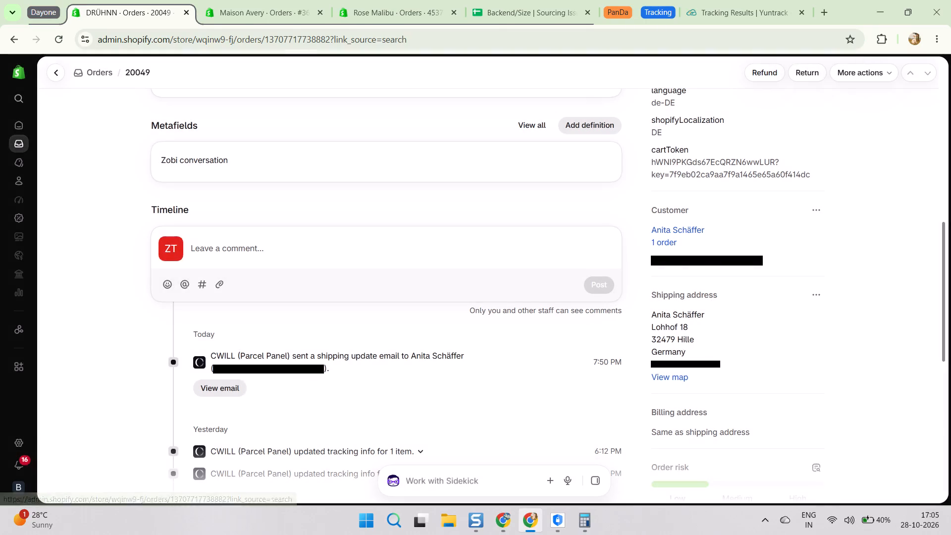
pyautogui.click(355, 168)
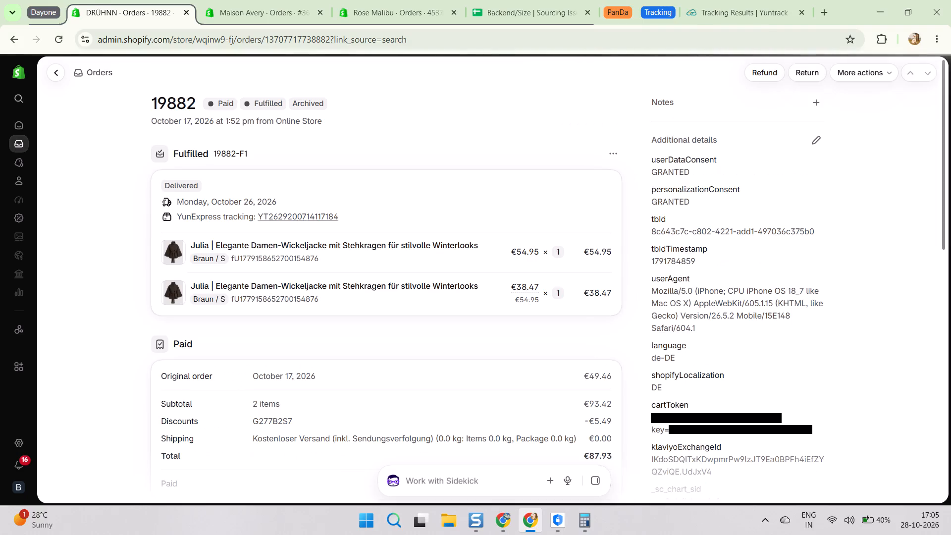
pyautogui.hotkey('alt', 'Tab')
pyautogui.scroll(-1, 306, 301)
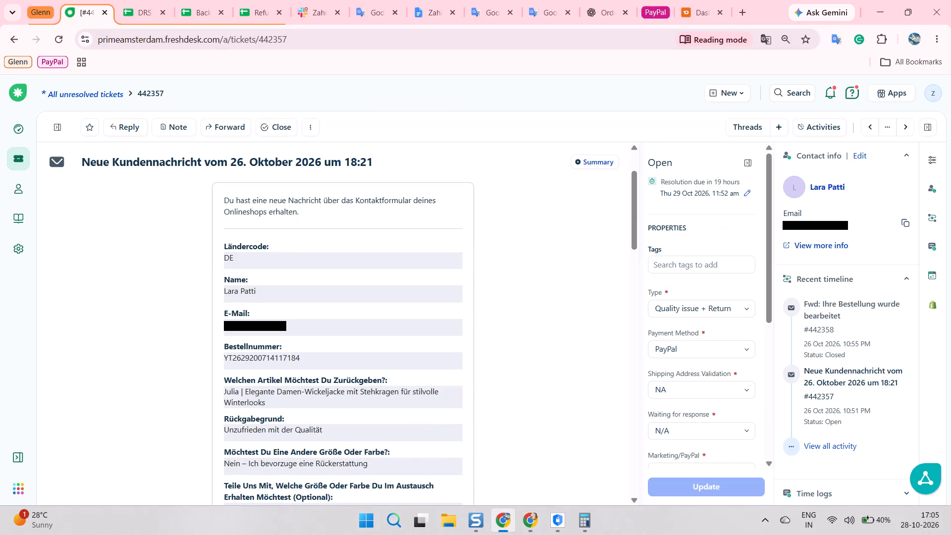
pyautogui.rightClick(361, 262)
pyautogui.scroll(-3, 420, 411)
pyautogui.click(442, 444)
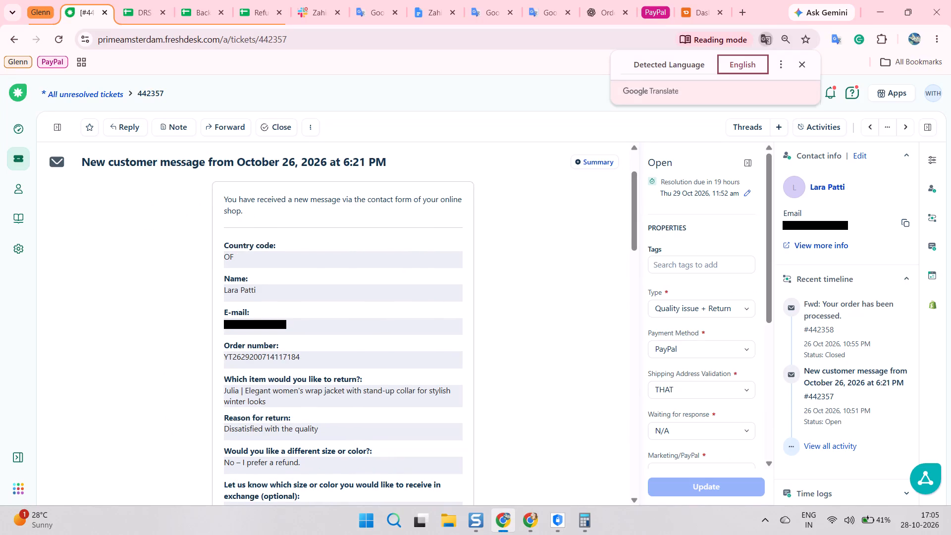
pyautogui.scroll(-1, 373, 372)
pyautogui.click(647, 69)
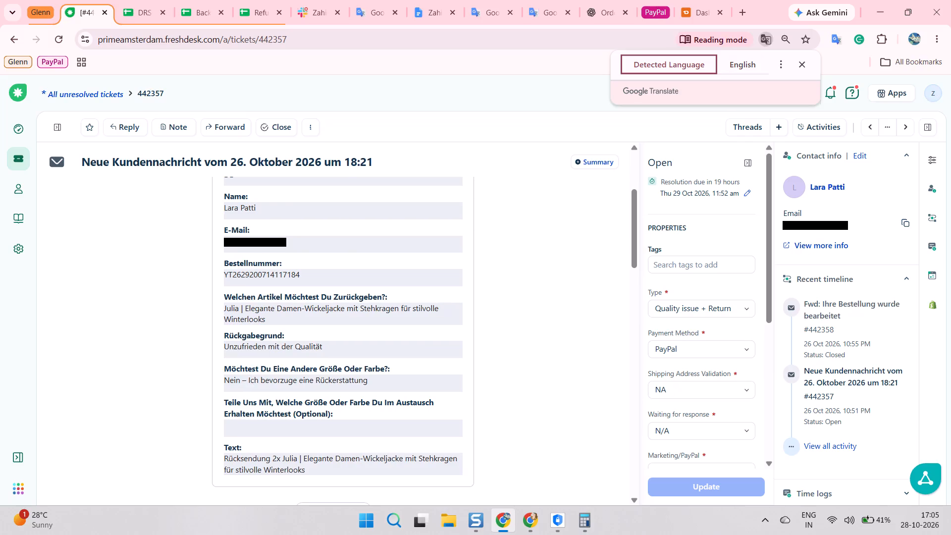
pyautogui.scroll(-2, 513, 211)
pyautogui.scroll(-3, 388, 287)
pyautogui.hotkey('alt', 'Tab')
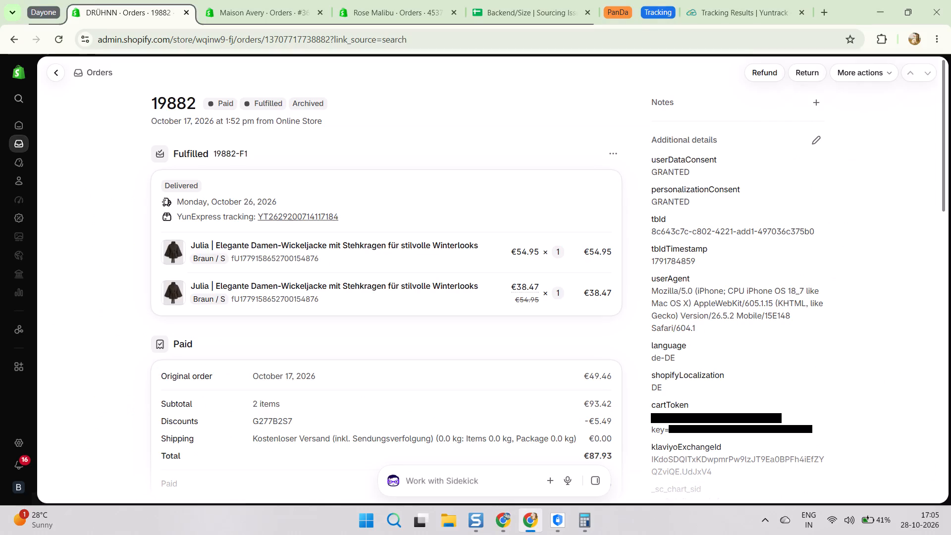
pyautogui.scroll(2, 144, 153)
pyautogui.hotkey('alt', 'Tab')
pyautogui.scroll(-3, 365, 226)
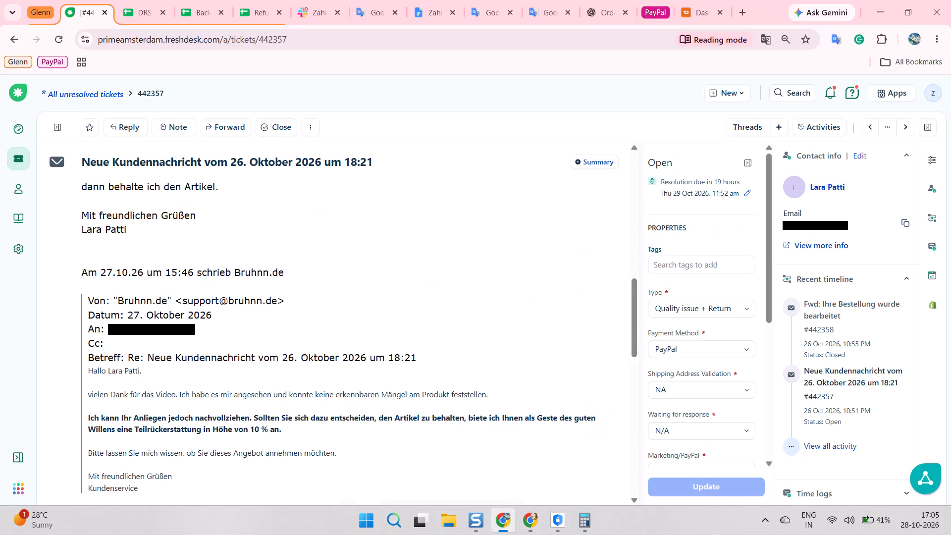
pyautogui.scroll(-13, 390, 253)
# Start a reply on ticket 442357 and replace the default greeting with the canned response found under prg.
pyautogui.click(376, 273)
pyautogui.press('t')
pyautogui.click(353, 272)
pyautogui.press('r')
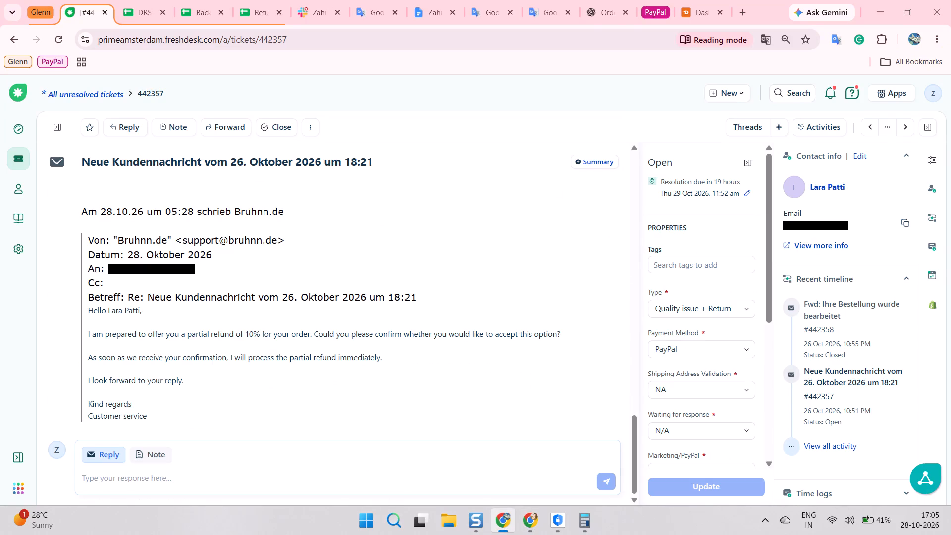
pyautogui.scroll(-8, 210, 253)
pyautogui.click(104, 430)
pyautogui.moveTo(105, 424); pyautogui.dragTo(111, 420)
pyautogui.hotkey('ctrl', 'a')
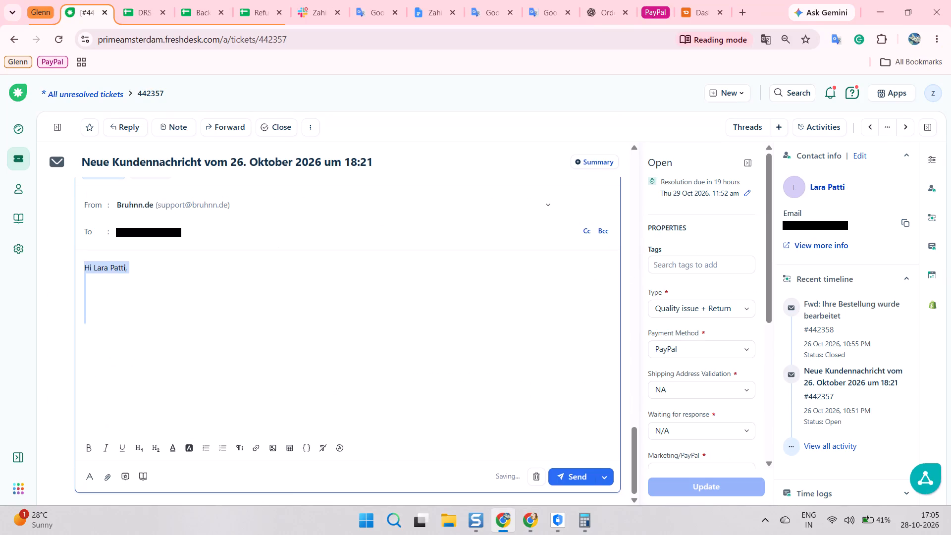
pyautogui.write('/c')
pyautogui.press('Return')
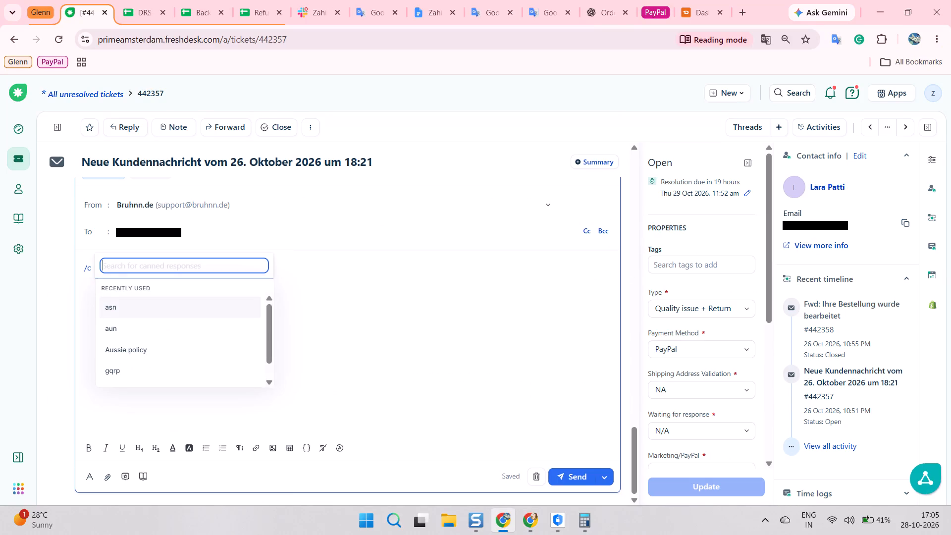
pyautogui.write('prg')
pyautogui.click(142, 294)
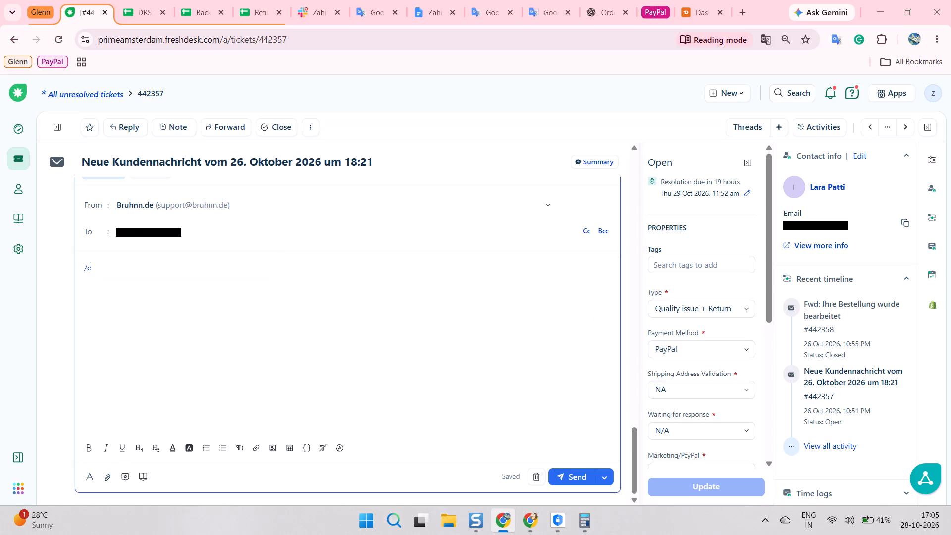
pyautogui.scroll(-2, 227, 303)
pyautogui.hotkey('alt', 'Tab')
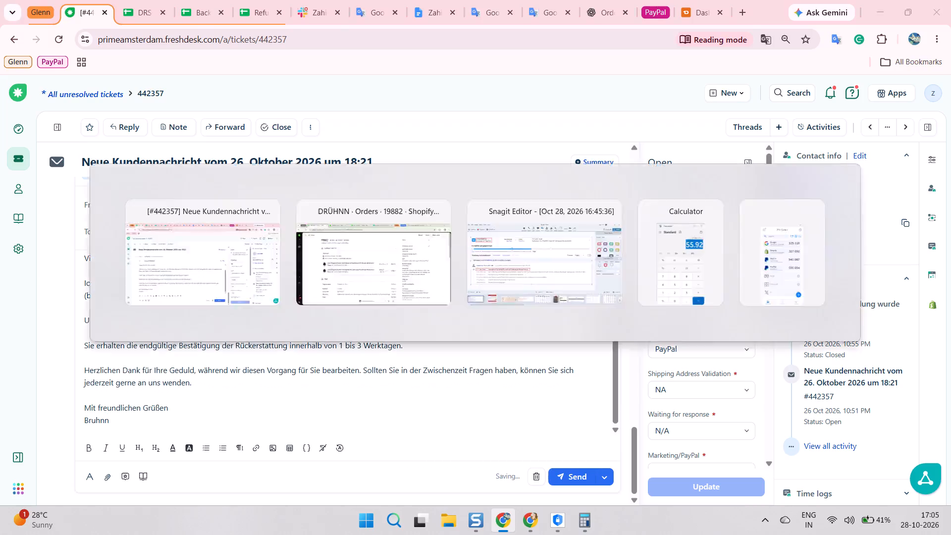
pyautogui.scroll(3, 348, 283)
pyautogui.hotkey('alt', 'Tab')
pyautogui.doubleClick(449, 283)
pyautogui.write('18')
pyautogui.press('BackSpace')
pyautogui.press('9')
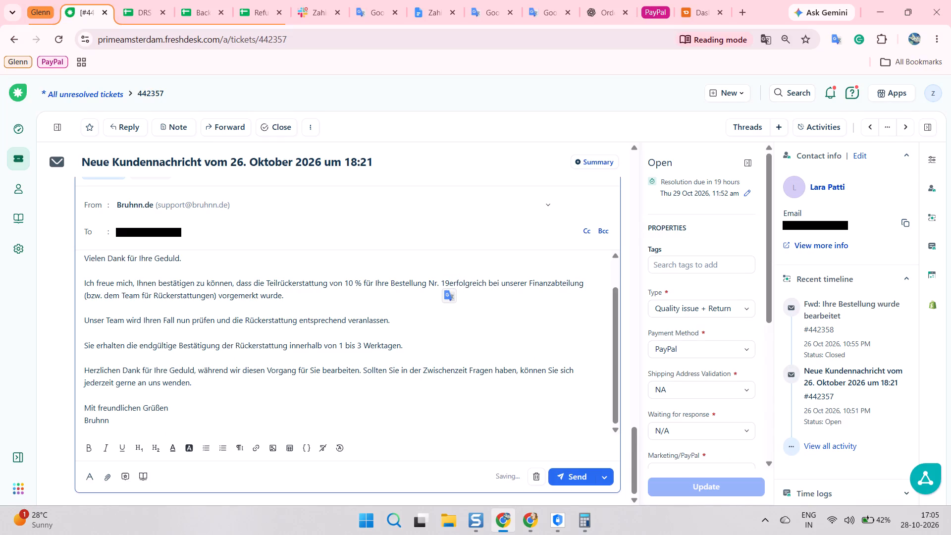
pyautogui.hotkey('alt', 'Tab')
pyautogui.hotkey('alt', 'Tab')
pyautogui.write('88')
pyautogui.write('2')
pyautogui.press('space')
pyautogui.scroll(-9, 363, 338)
pyautogui.click(562, 472)
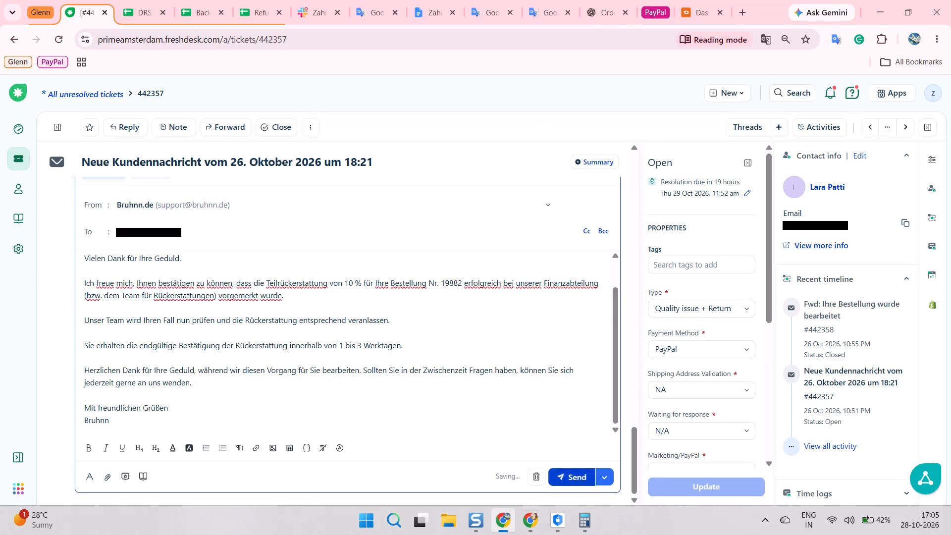
# Set ticket 442357's status to Resolved, assign it to agent Zahid, and update its properties.
pyautogui.scroll(-5, 677, 281)
pyautogui.click(693, 248)
pyautogui.click(691, 318)
pyautogui.press('Tab')
pyautogui.press('Tab')
pyautogui.press('Tab')
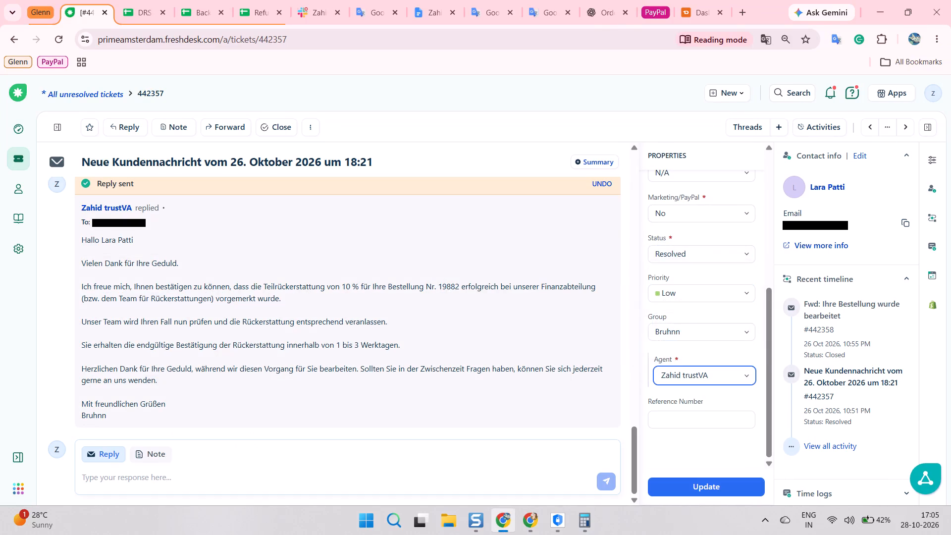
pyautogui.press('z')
pyautogui.scroll(-5, 698, 404)
pyautogui.click(714, 482)
# Select ticket number 442357 in the ticket's breadcrumb.
pyautogui.scroll(-4, 565, 409)
pyautogui.doubleClick(144, 91)
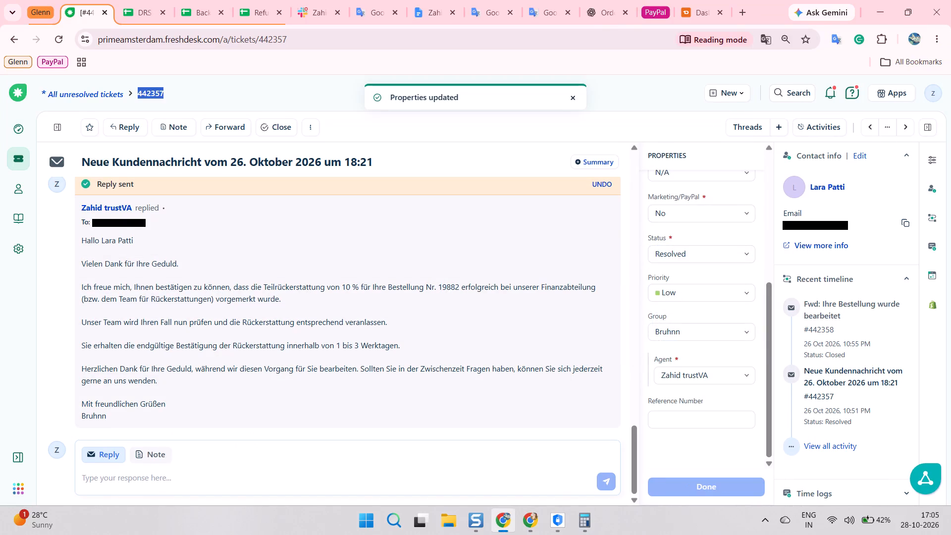
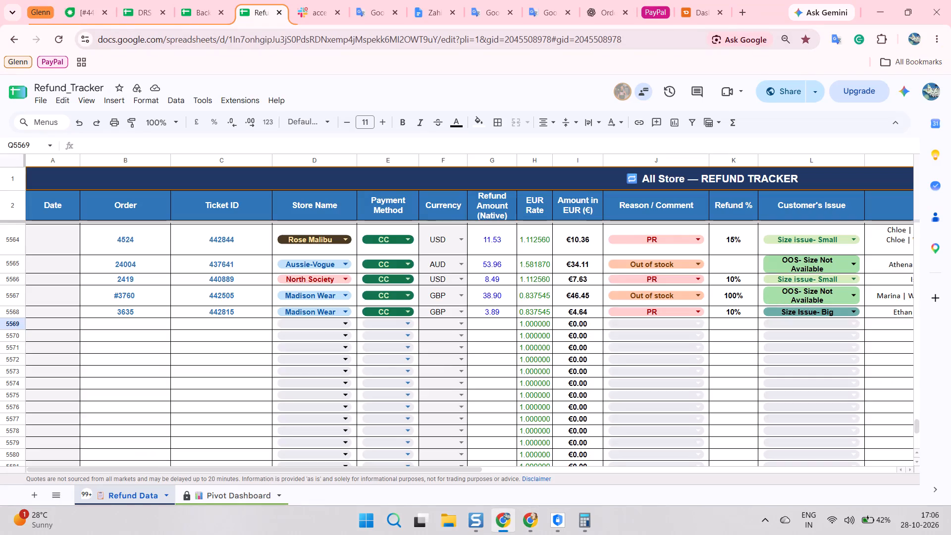
pyautogui.hscroll(2, 140, 338)
pyautogui.doubleClick(134, 326)
pyautogui.hotkey('ctrl', 'v')
pyautogui.click(193, 326)
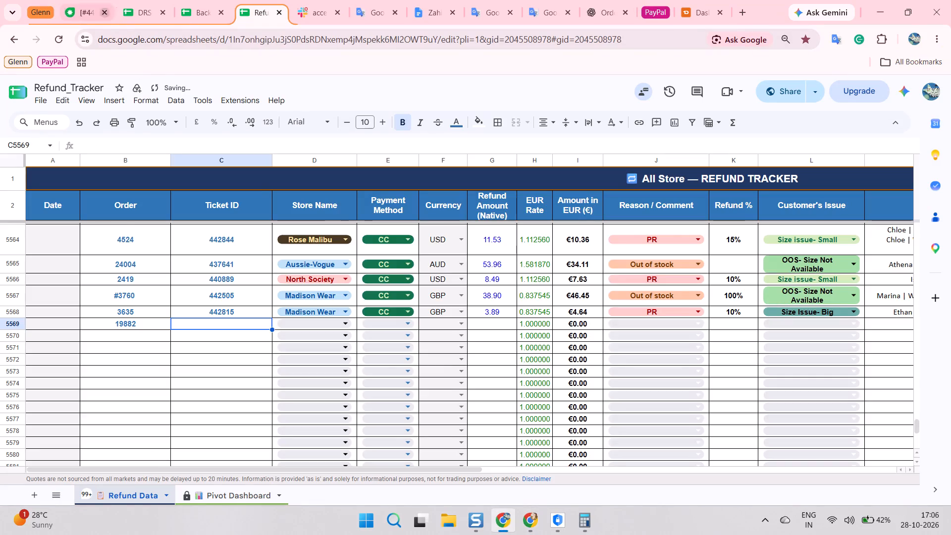
pyautogui.click(92, 0)
pyautogui.hotkey('ctrl', 'c')
pyautogui.hotkey('ctrl', 'c')
pyautogui.click(255, 0)
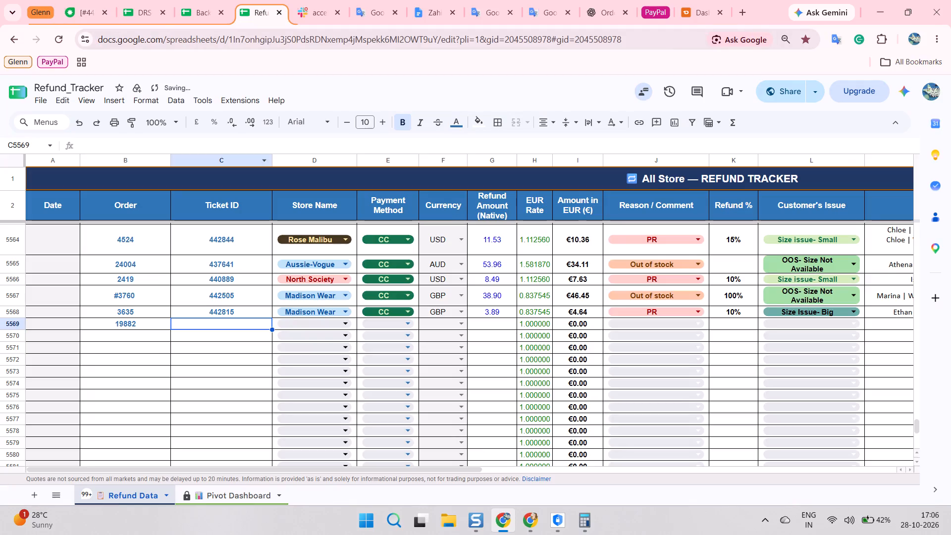
pyautogui.click(196, 343)
pyautogui.doubleClick(216, 324)
pyautogui.hotkey('ctrl', 'v')
# Set the store name in row 5569 to BRÜHNN.
pyautogui.click(290, 328)
pyautogui.scroll(-2, 314, 398)
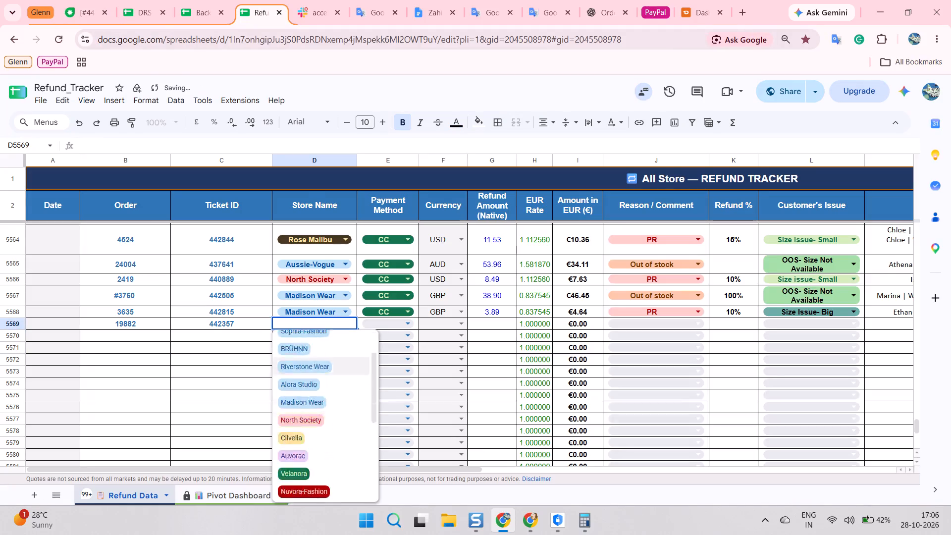
pyautogui.scroll(2, 316, 376)
pyautogui.click(308, 426)
pyautogui.hotkey('alt', 'Tab')
pyautogui.scroll(-2, 385, 280)
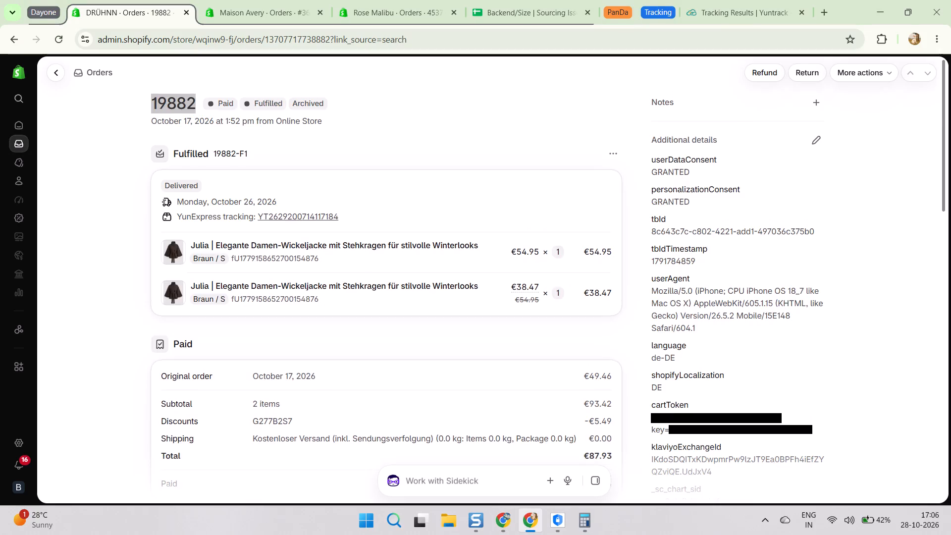
pyautogui.scroll(-9, 411, 284)
pyautogui.hotkey('alt', 'Tab')
pyautogui.click(396, 321)
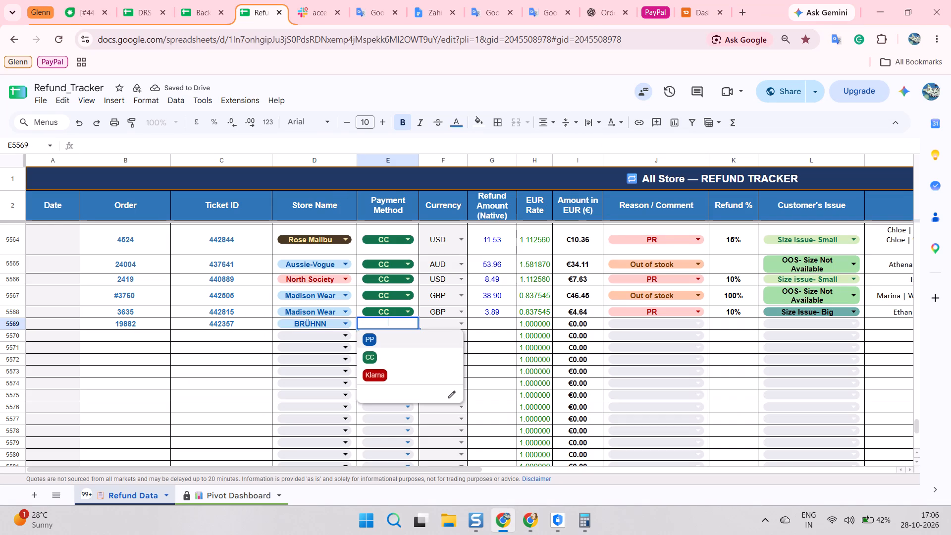
pyautogui.click(375, 338)
pyautogui.click(441, 326)
pyautogui.click(458, 323)
pyautogui.click(443, 340)
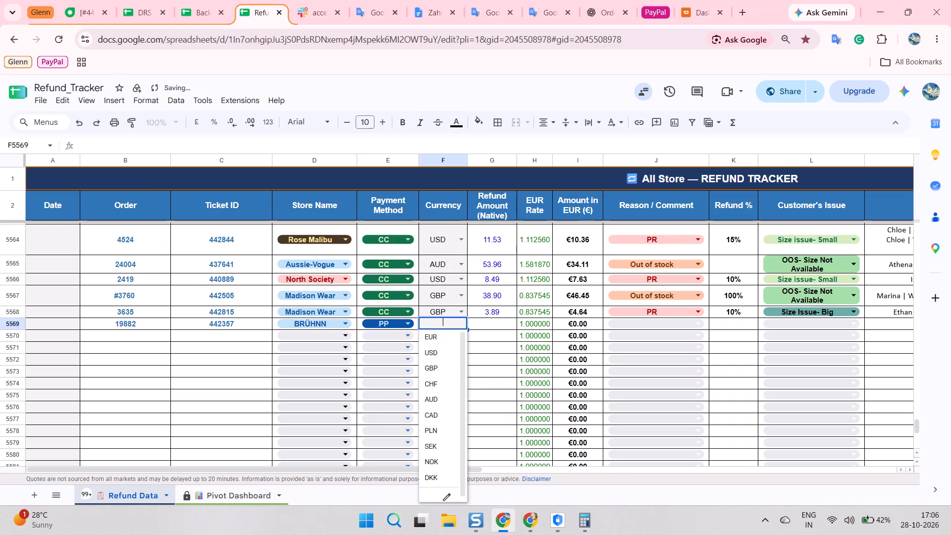
pyautogui.hotkey('alt', 'Tab')
pyautogui.scroll(8, 437, 279)
pyautogui.hotkey('alt', 'Tab')
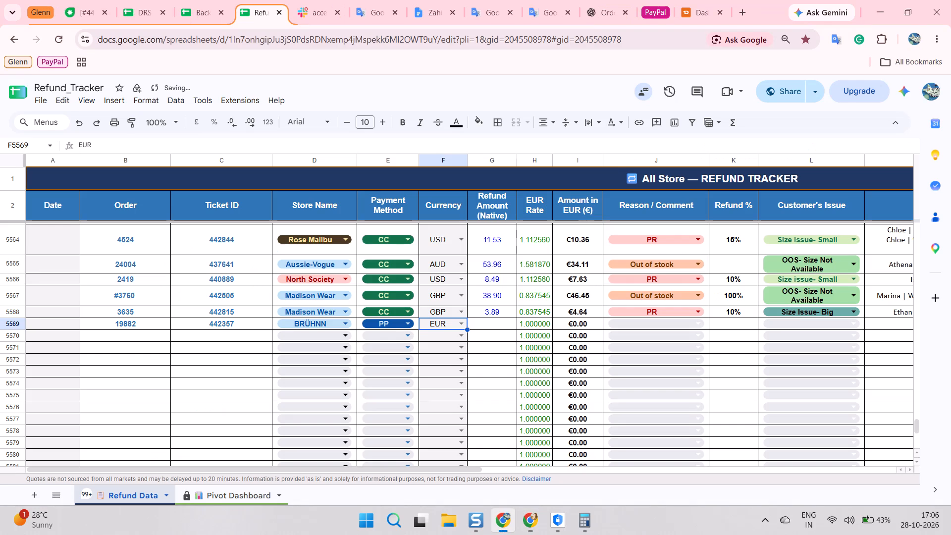
pyautogui.click(491, 344)
pyautogui.click(490, 323)
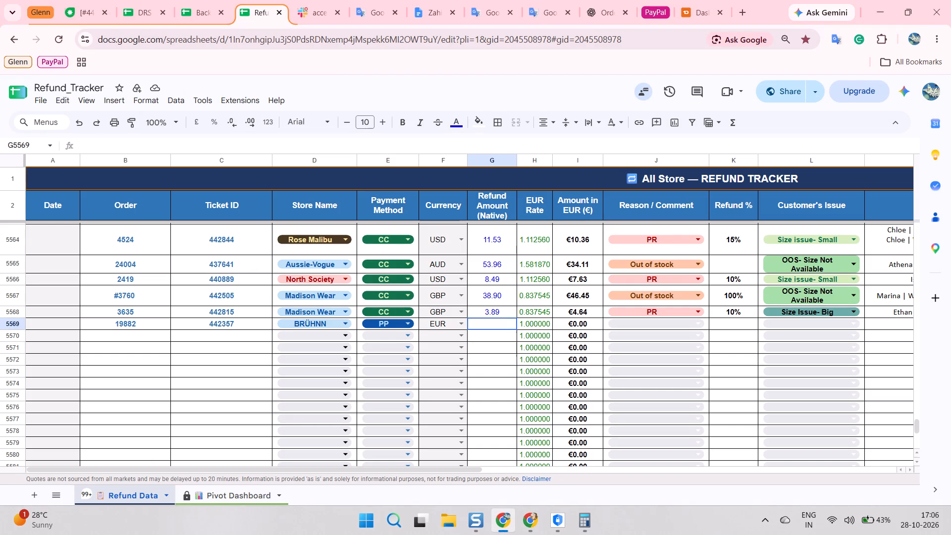
pyautogui.hotkey('alt', 'Tab')
pyautogui.scroll(2, 531, 296)
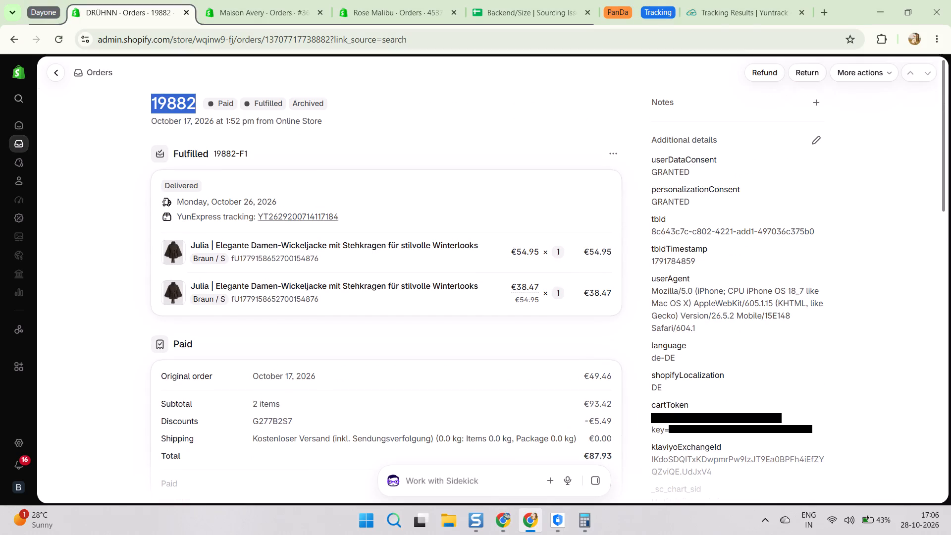
pyautogui.scroll(-3, 536, 285)
pyautogui.doubleClick(597, 234)
pyautogui.hotkey('ctrl', 'c')
pyautogui.hotkey('ctrl', 'c')
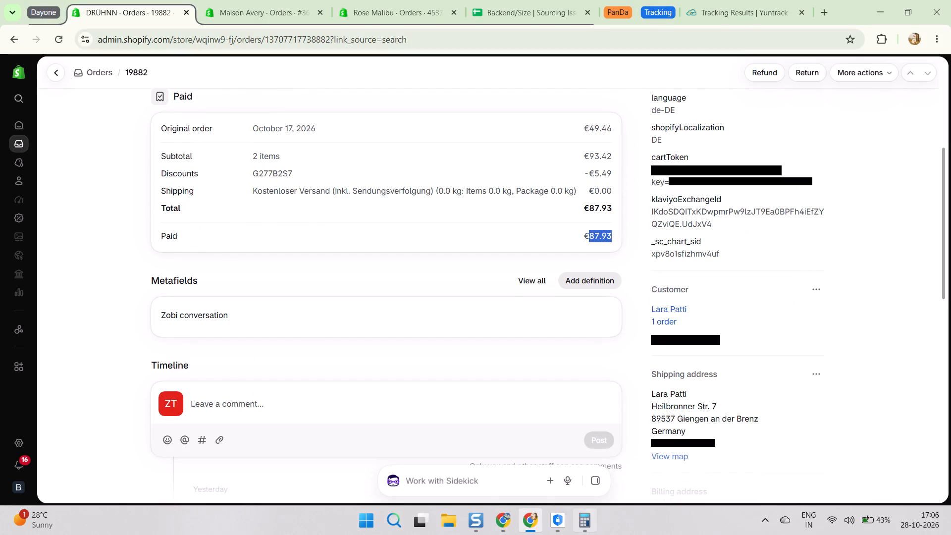
pyautogui.click(587, 528)
pyautogui.click(834, 244)
pyautogui.hotkey('ctrl', 'v')
pyautogui.click(880, 307)
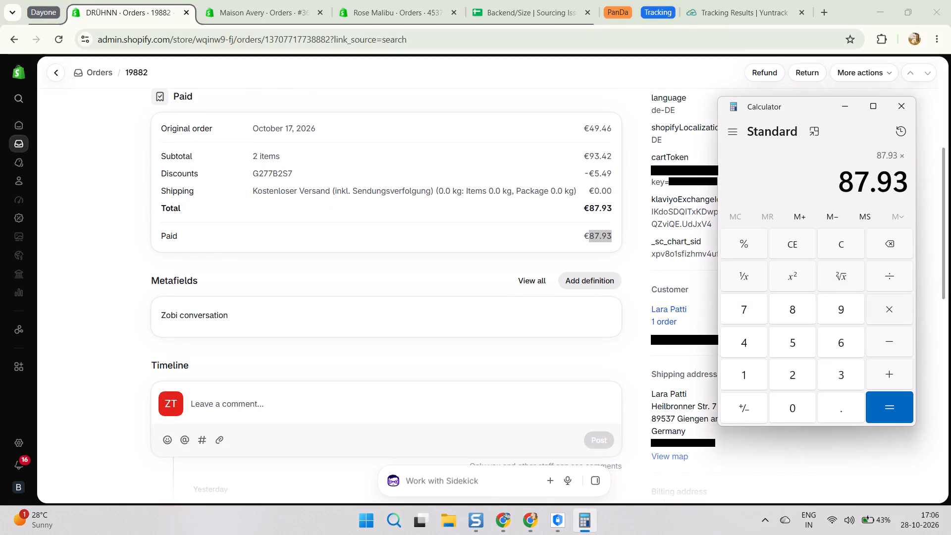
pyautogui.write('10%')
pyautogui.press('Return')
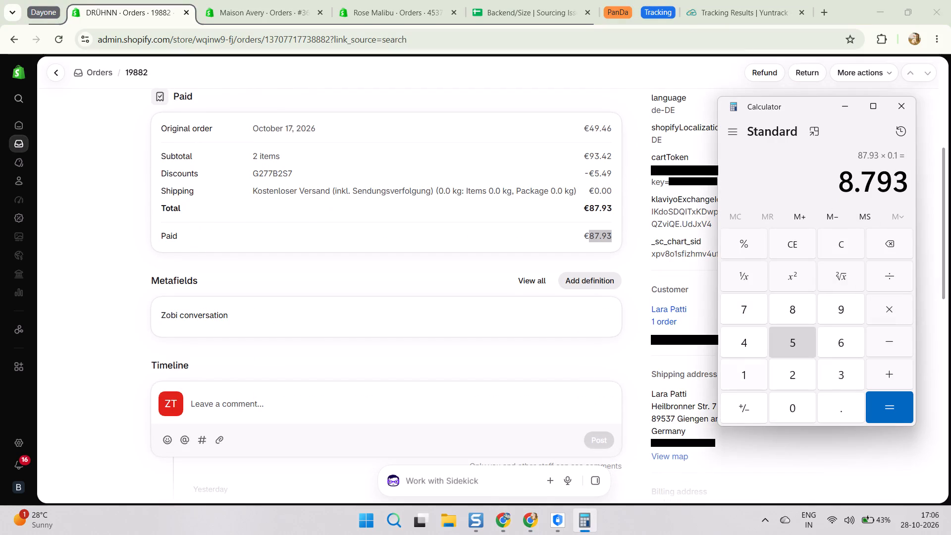
# Enter 8.79 as the native refund amount in row 5569 of the refund tracker.
pyautogui.click(523, 525)
pyautogui.click(504, 524)
pyautogui.click(496, 339)
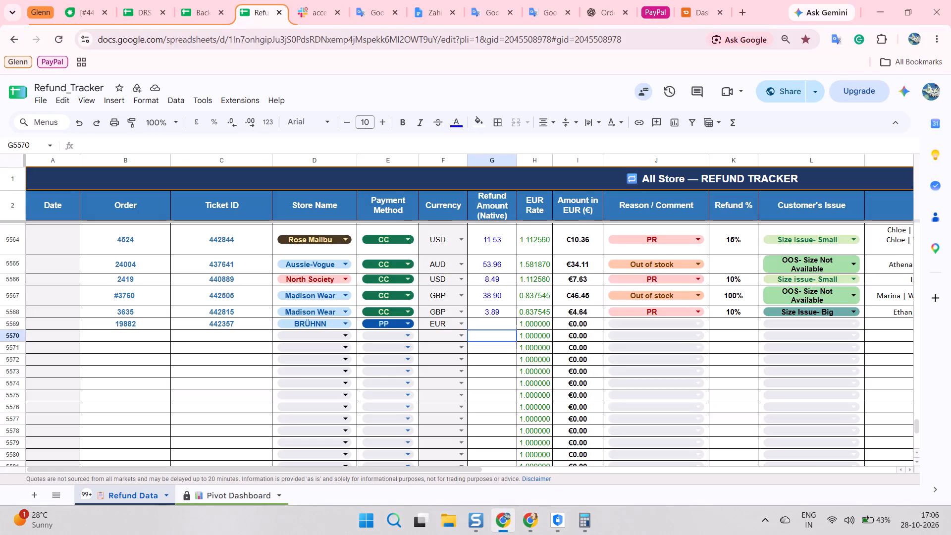
pyautogui.doubleClick(484, 325)
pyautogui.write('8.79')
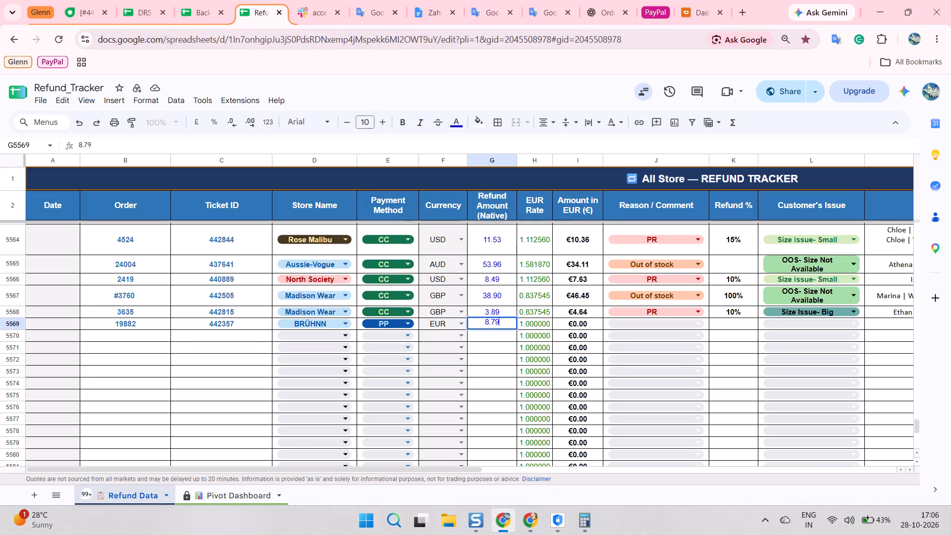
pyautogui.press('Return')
# Set row 5569's reason to PR and its refund percentage to 10%.
pyautogui.hscroll(-2, 484, 325)
pyautogui.click(514, 321)
pyautogui.moveTo(497, 334); pyautogui.dragTo(502, 337)
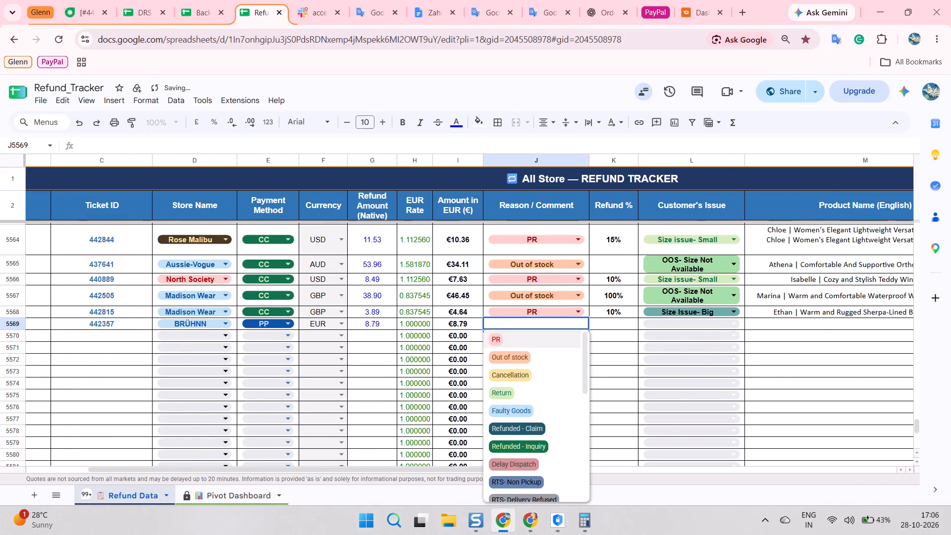
pyautogui.moveTo(502, 337); pyautogui.dragTo(502, 337)
pyautogui.doubleClick(611, 321)
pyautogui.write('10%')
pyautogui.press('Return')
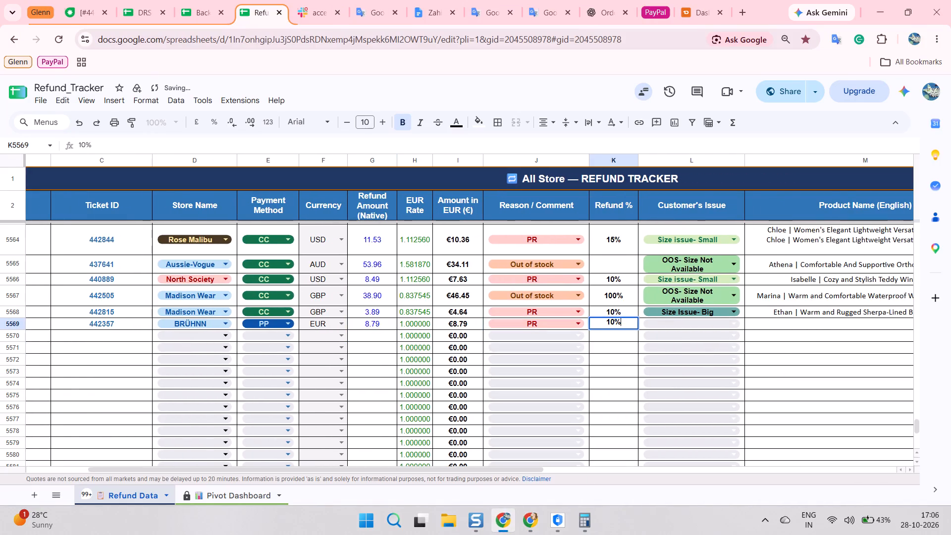
# Set the customer's issue in row 5569 to Quality issue.
pyautogui.hscroll(-6, 611, 321)
pyautogui.click(380, 323)
pyautogui.click(346, 342)
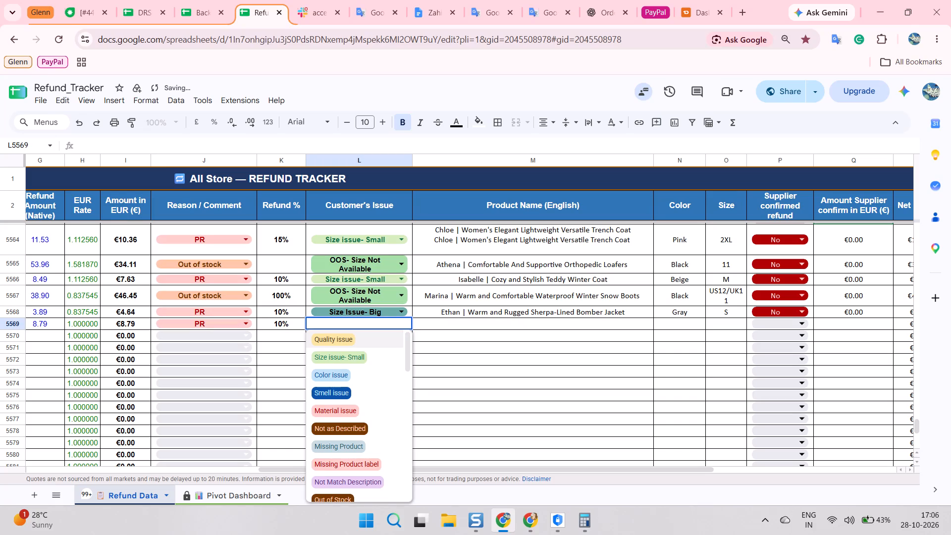
# Translate the Shopify page of order 19882 into English and copy the Julia wrap jacket's product name.
pyautogui.click(451, 322)
pyautogui.hotkey('alt', 'Tab')
pyautogui.scroll(6, 394, 284)
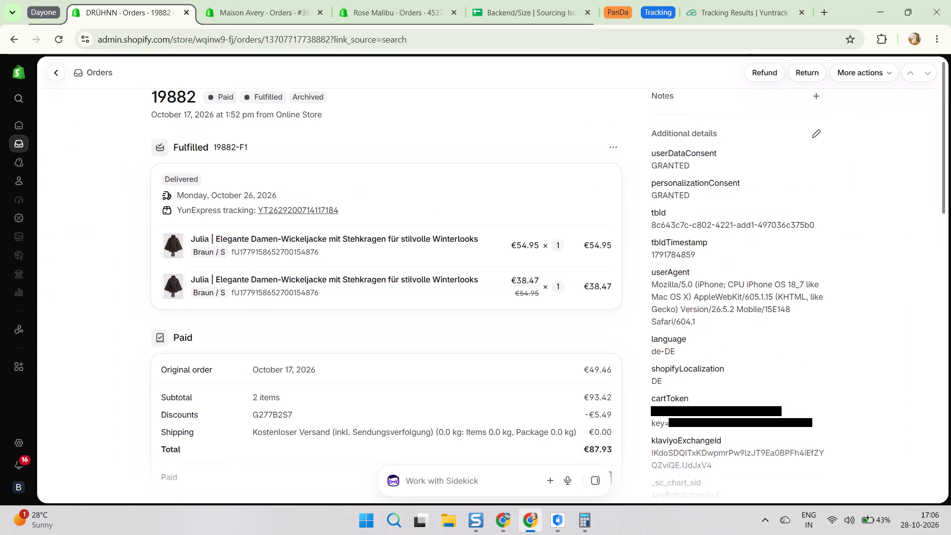
pyautogui.scroll(8, 369, 204)
pyautogui.rightClick(393, 173)
pyautogui.scroll(-4, 440, 306)
pyautogui.click(467, 435)
pyautogui.click(473, 425)
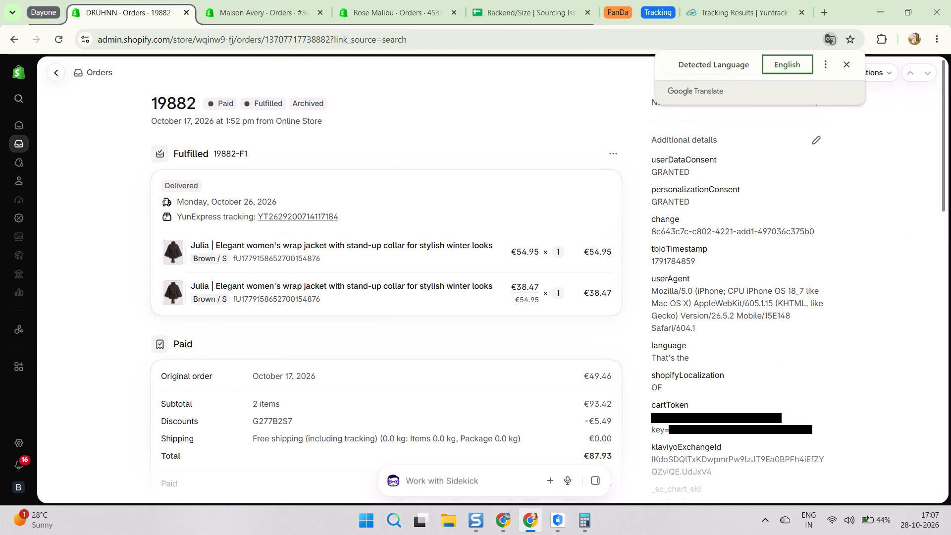
pyautogui.tripleClick(497, 239)
pyautogui.hotkey('ctrl', 'c')
pyautogui.hotkey('ctrl', 'c')
pyautogui.hotkey('ctrl', 'c')
pyautogui.hotkey('ctrl', 'c')
# Restore the Shopify order page to its detected original language.
pyautogui.click(424, 184)
pyautogui.rightClick(421, 146)
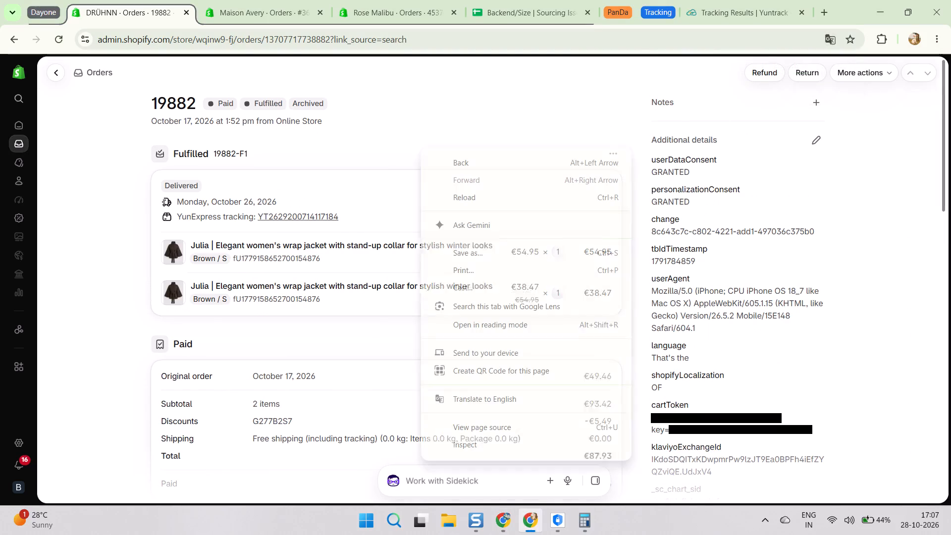
pyautogui.scroll(-3, 499, 313)
pyautogui.click(487, 405)
pyautogui.tripleClick(693, 64)
pyautogui.click(456, 186)
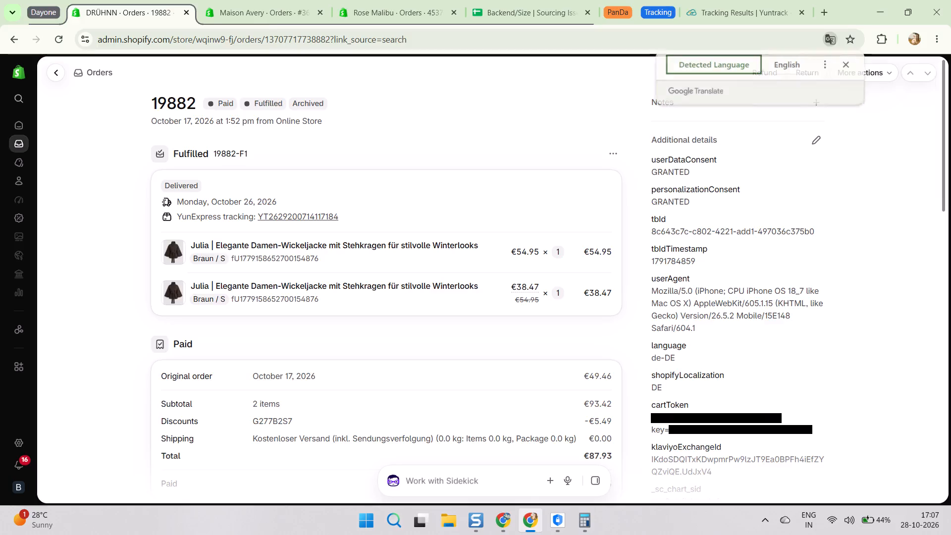
# Enter "Julia | Elegant women's wrap jacket with stand-up collar for stylish winter looks" on two lines as row 5569's product name.
pyautogui.hotkey('alt', 'Tab')
pyautogui.click(450, 334)
pyautogui.doubleClick(464, 325)
pyautogui.hotkey('ctrl', 'v')
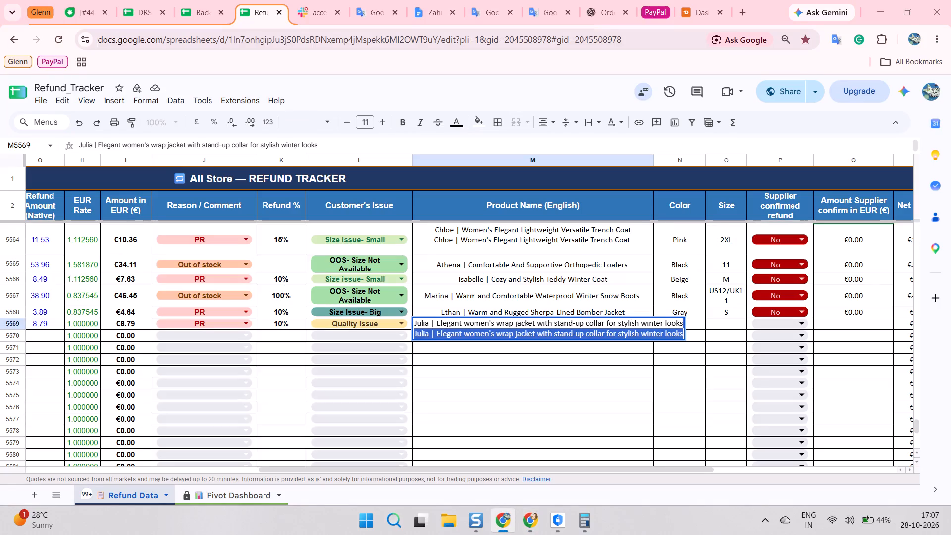
pyautogui.press('Return')
# Enter Brown as the color in row 5569.
pyautogui.hscroll(-7, 475, 321)
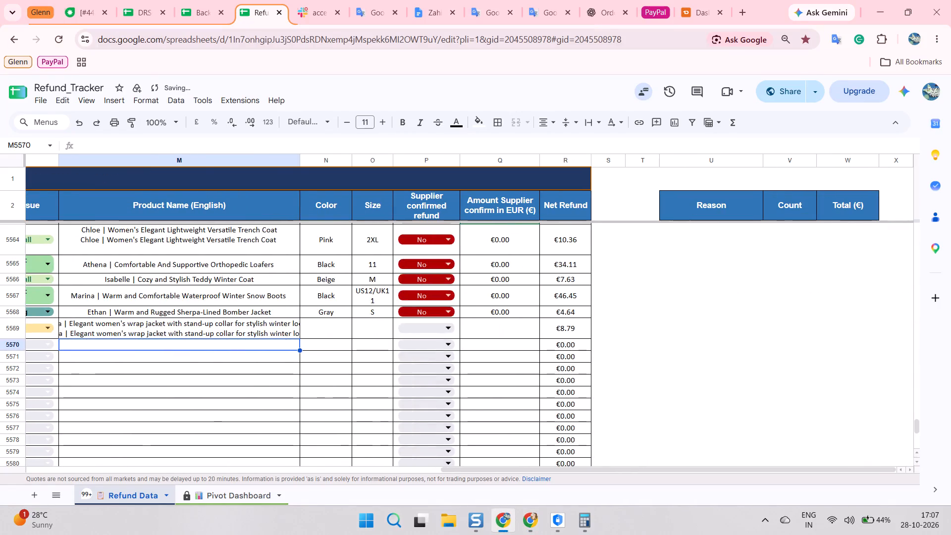
pyautogui.doubleClick(325, 330)
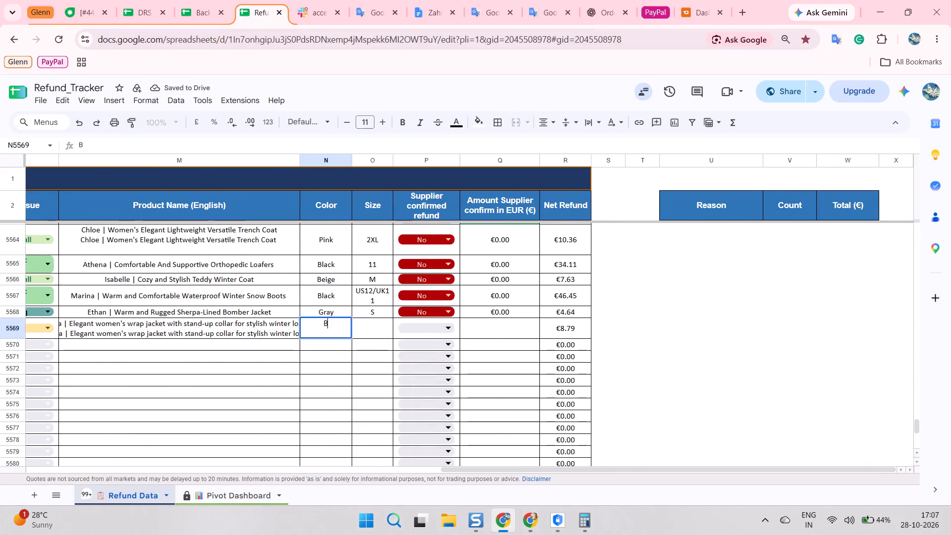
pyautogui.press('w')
pyautogui.press('BackSpace')
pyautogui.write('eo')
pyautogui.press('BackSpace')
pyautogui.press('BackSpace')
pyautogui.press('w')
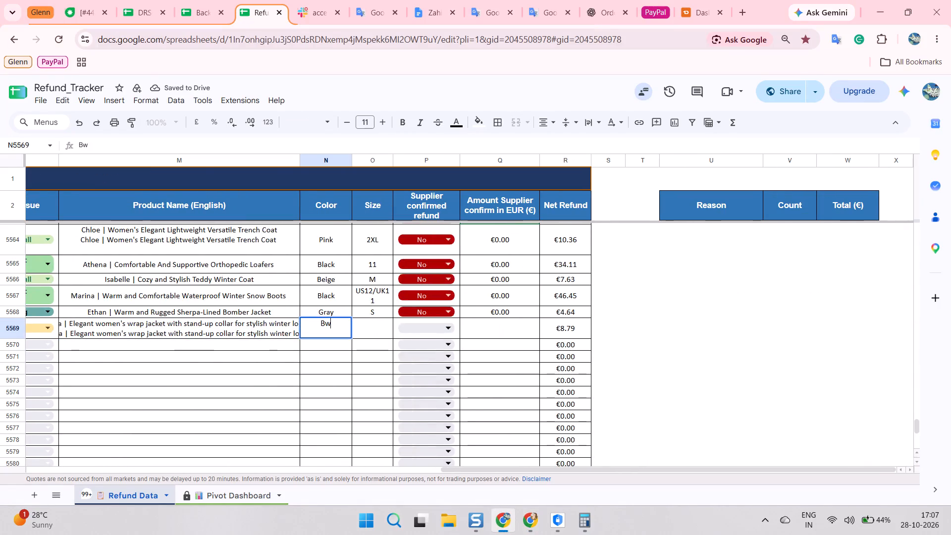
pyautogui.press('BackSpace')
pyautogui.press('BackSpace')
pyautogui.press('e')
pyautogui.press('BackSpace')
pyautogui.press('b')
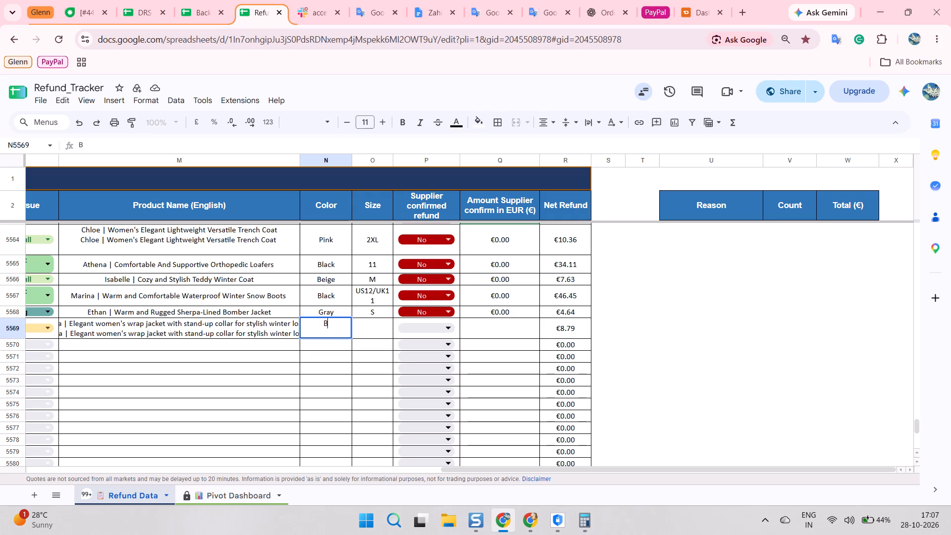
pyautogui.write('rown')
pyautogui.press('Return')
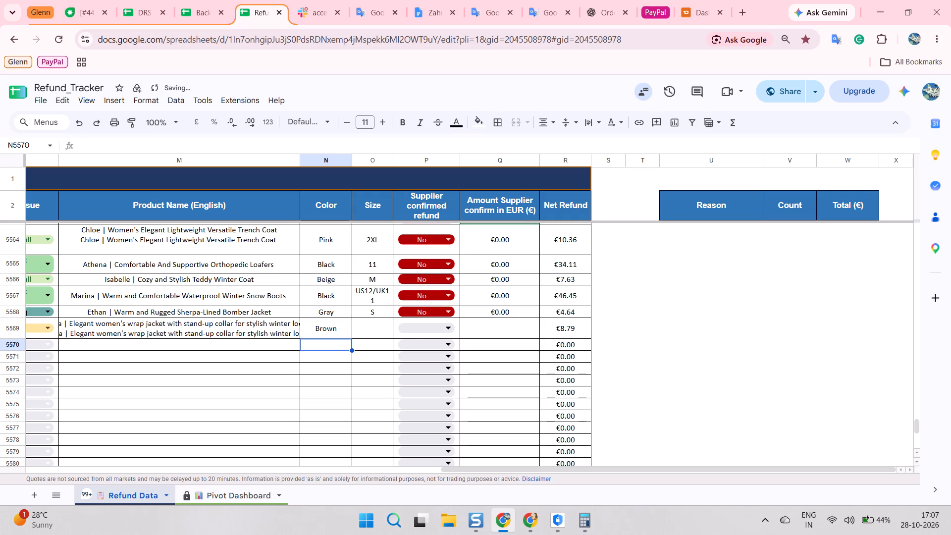
# Add a second line reading Brown to row 5569's color cell for the second jacket.
pyautogui.doubleClick(330, 325)
pyautogui.doubleClick(328, 325)
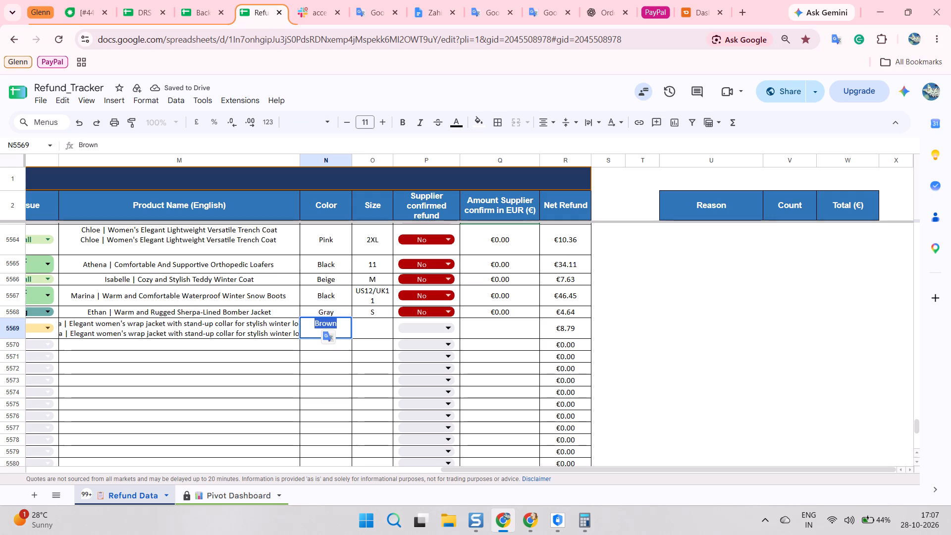
pyautogui.hotkey('ctrl', 'c')
pyautogui.click(339, 327)
pyautogui.hotkey('shift', 'Return')
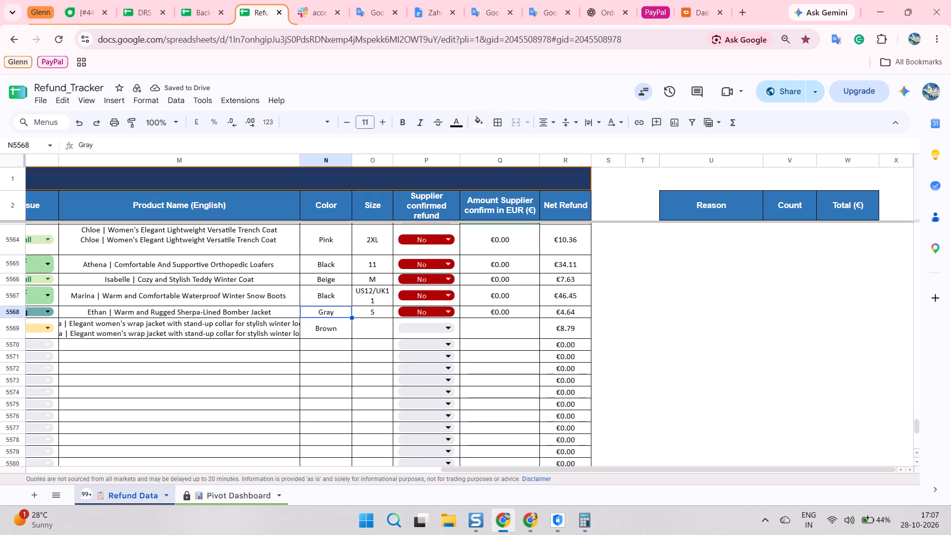
pyautogui.doubleClick(329, 332)
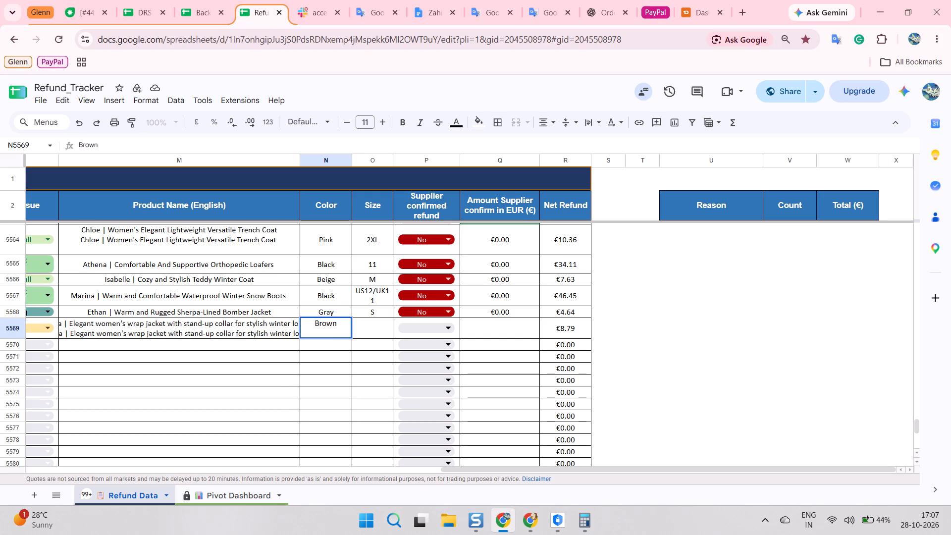
pyautogui.hotkey('ctrl', 'Return')
pyautogui.hotkey('ctrl', 'v')
pyautogui.click(326, 353)
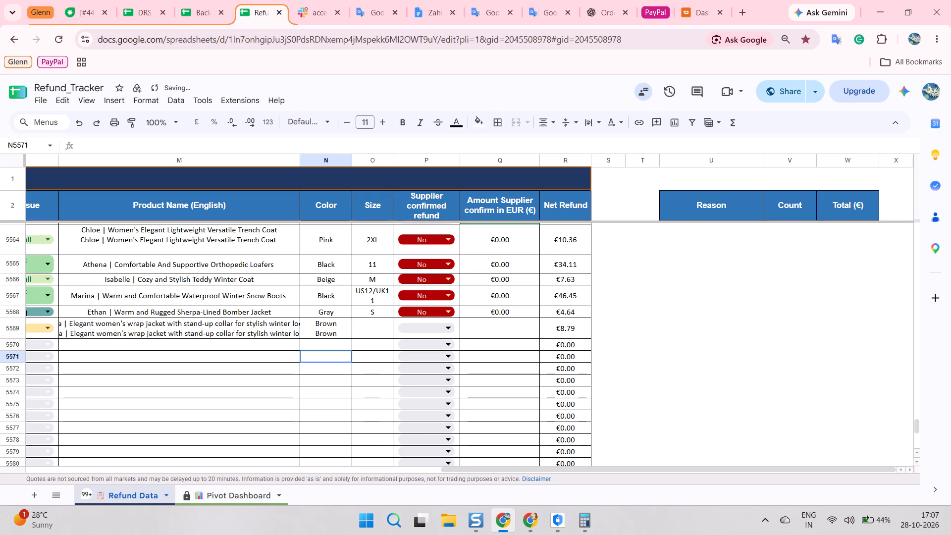
# Enter size S on two lines in row 5569's size cell, one for each jacket.
pyautogui.hotkey('alt', 'Tab')
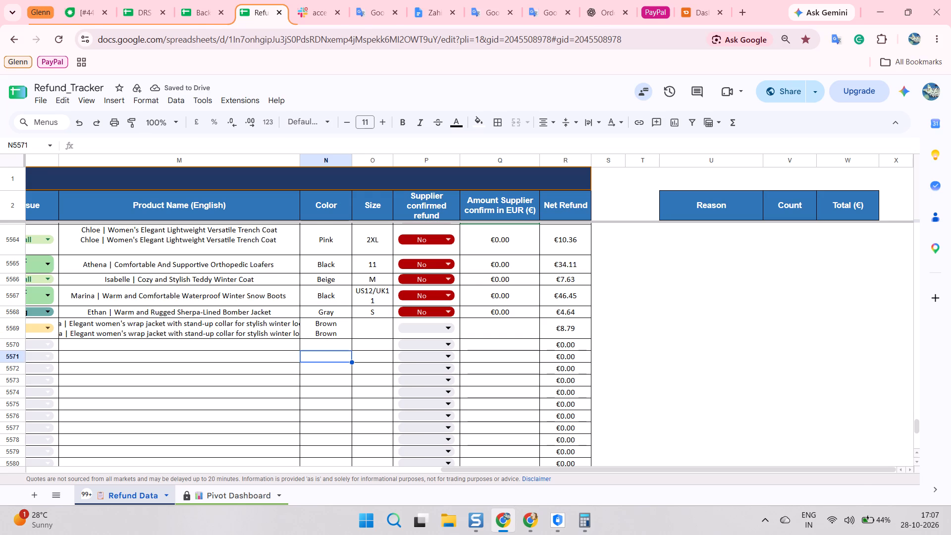
pyautogui.hotkey('alt', 'Tab')
pyautogui.click(364, 344)
pyautogui.click(375, 325)
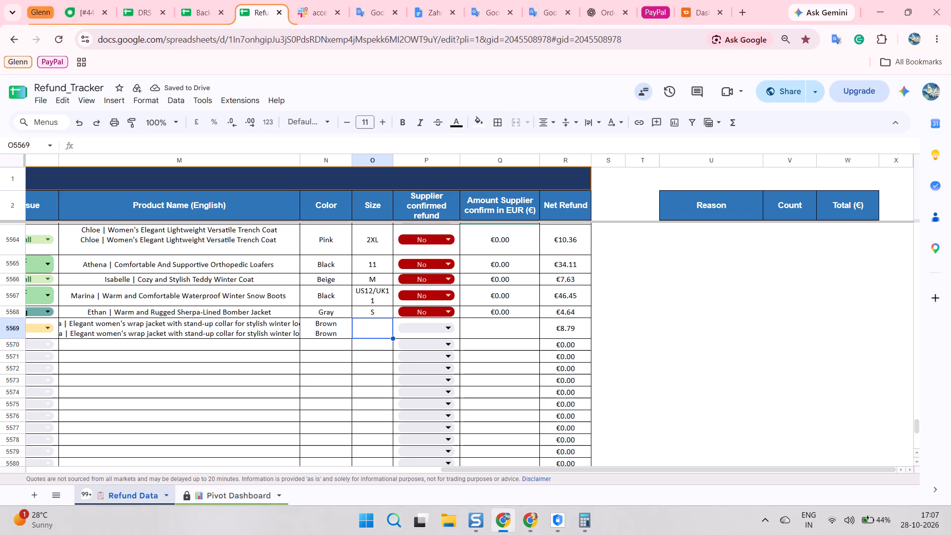
pyautogui.hotkey('ctrl', 'd')
pyautogui.click(367, 338)
pyautogui.doubleClick(372, 327)
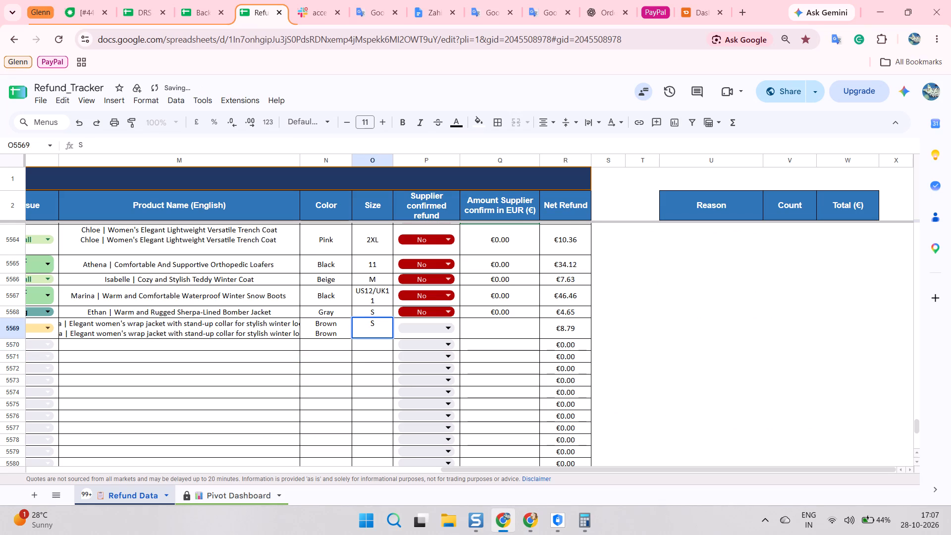
pyautogui.hotkey('ctrl', 'Return')
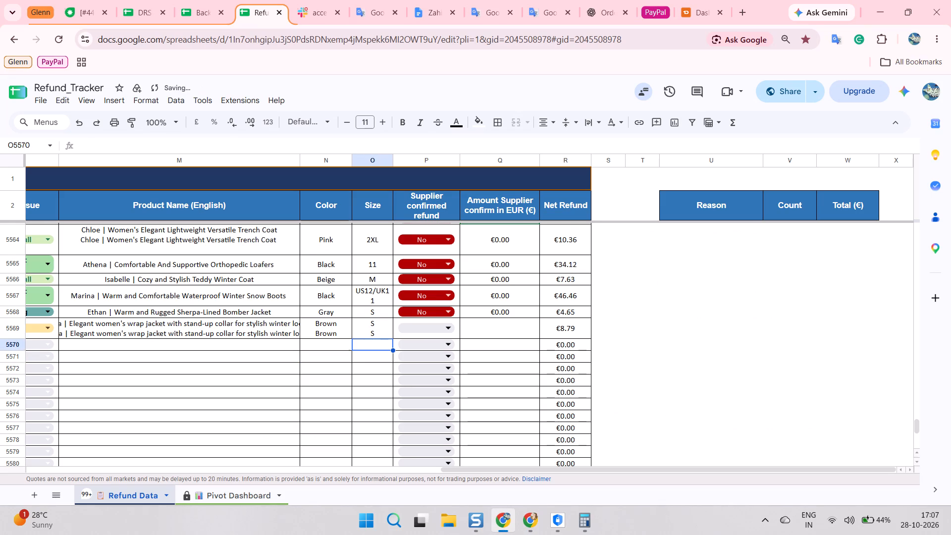
# Set the supplier confirmed refund to No in row 5569.
pyautogui.click(426, 328)
pyautogui.click(414, 354)
# Fill row 5569's supplier-confirmed amount with €0.00 from the cell above, replacing any stray entry.
pyautogui.click(510, 333)
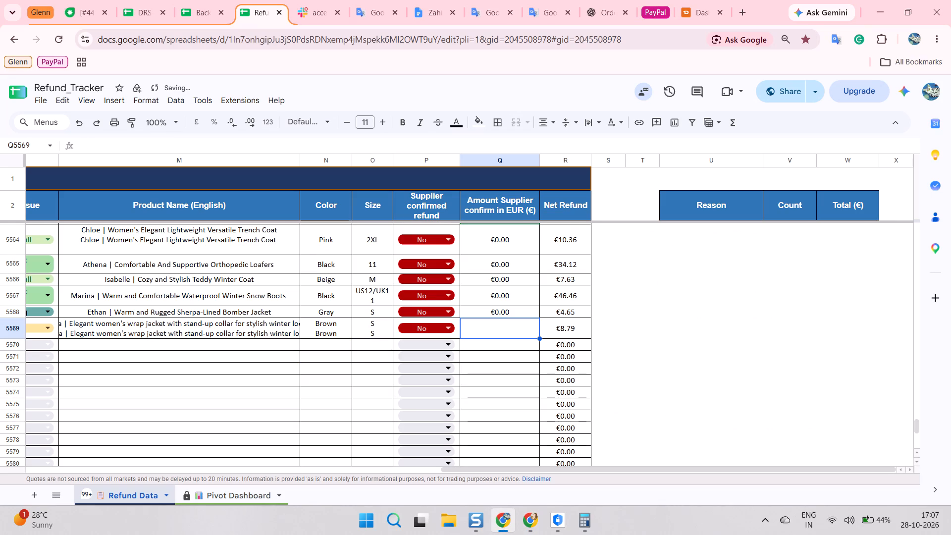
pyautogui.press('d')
pyautogui.click(496, 385)
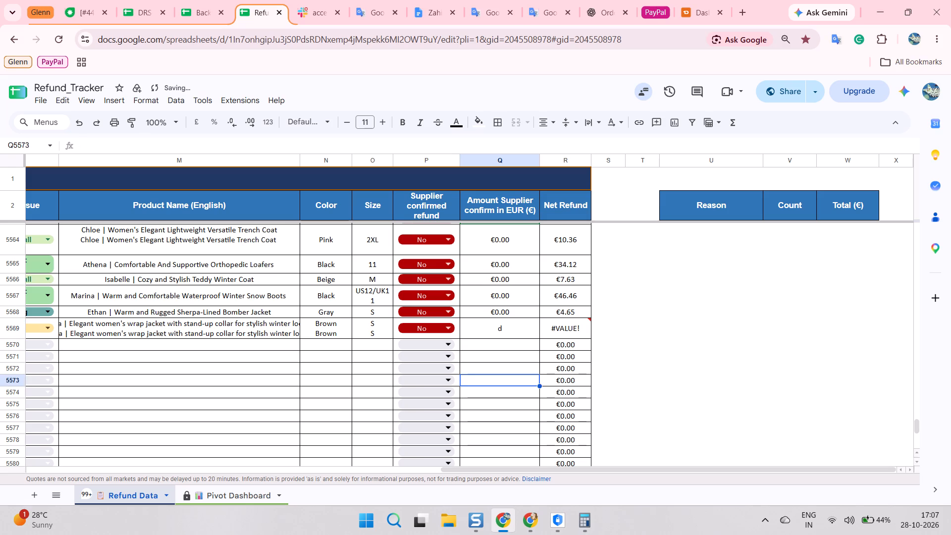
pyautogui.click(512, 328)
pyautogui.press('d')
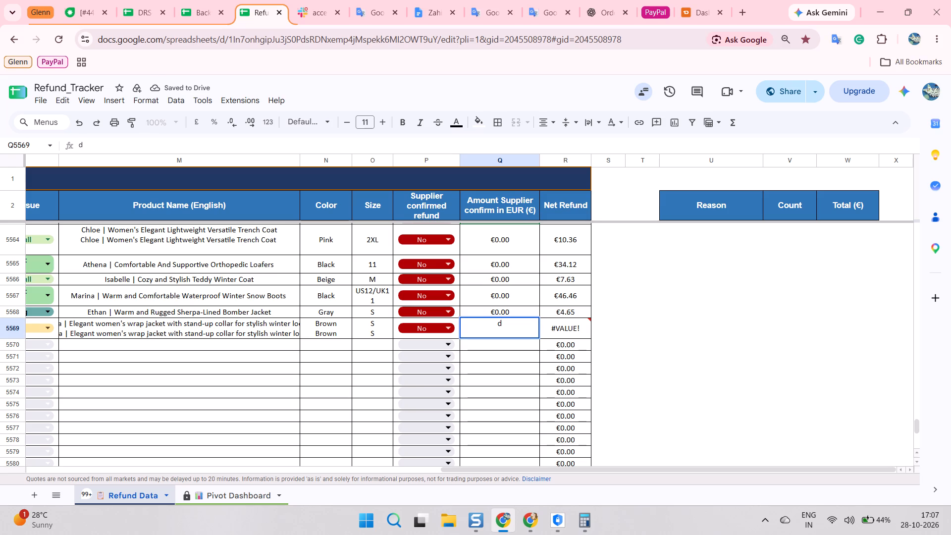
pyautogui.click(477, 362)
pyautogui.click(501, 337)
pyautogui.hotkey('ctrl', 'd')
pyautogui.click(494, 367)
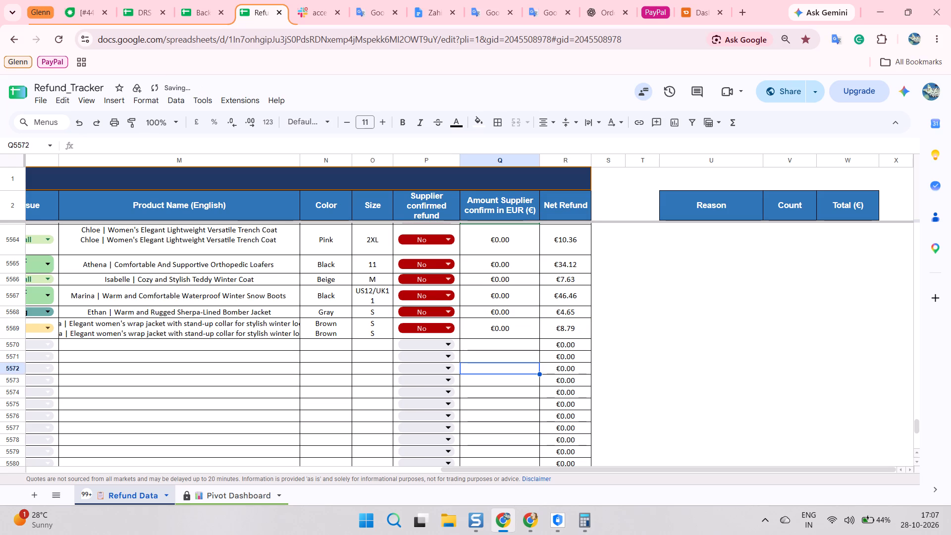
pyautogui.hscroll(8, 513, 324)
pyautogui.hscroll(4, 586, 367)
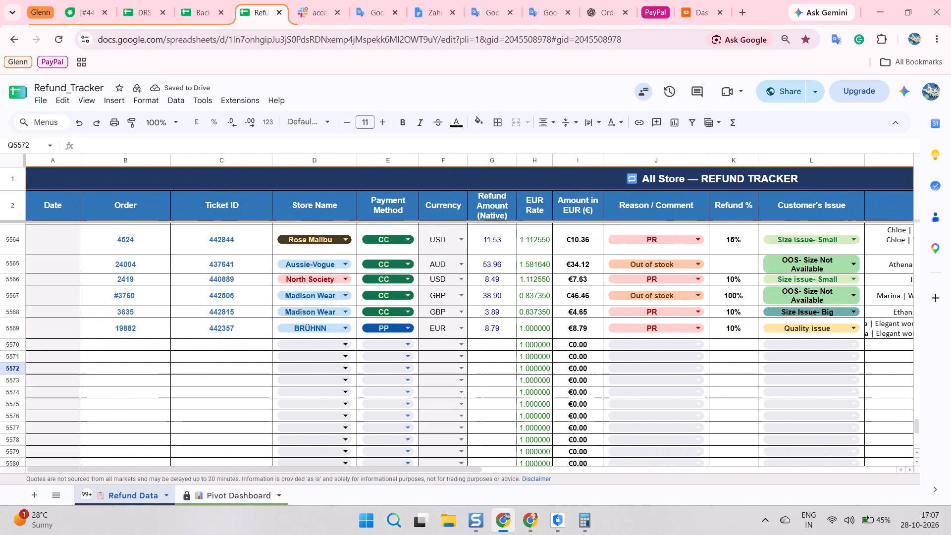
pyautogui.click(78, 0)
pyautogui.click(272, 247)
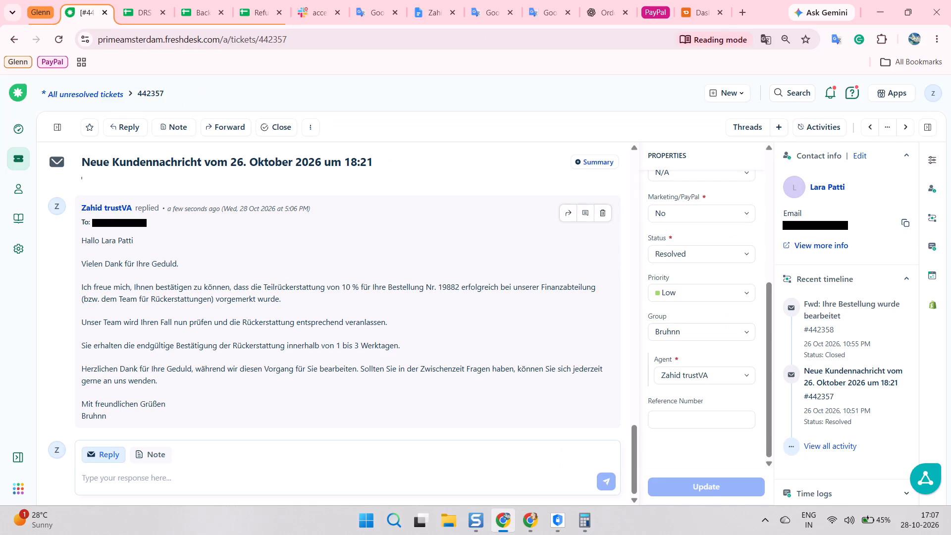
pyautogui.doubleClick(145, 95)
pyautogui.hotkey('ctrl', 'c')
pyautogui.hotkey('ctrl', 'c')
pyautogui.keyDown('ctrl'); pyautogui.click(134, 3); pyautogui.keyUp('ctrl')
pyautogui.hotkey('ctrl', 'v')
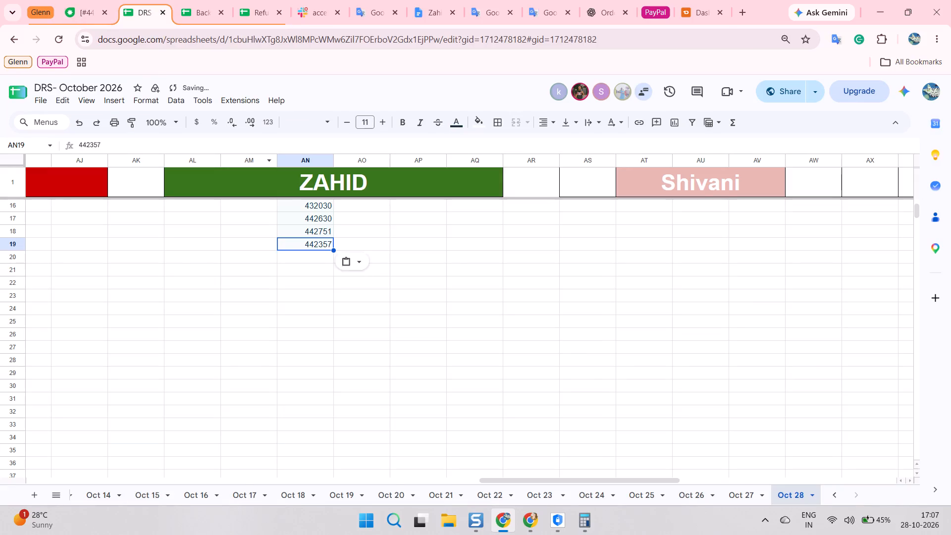
pyautogui.click(304, 264)
pyautogui.scroll(-1, 306, 261)
pyautogui.click(79, 0)
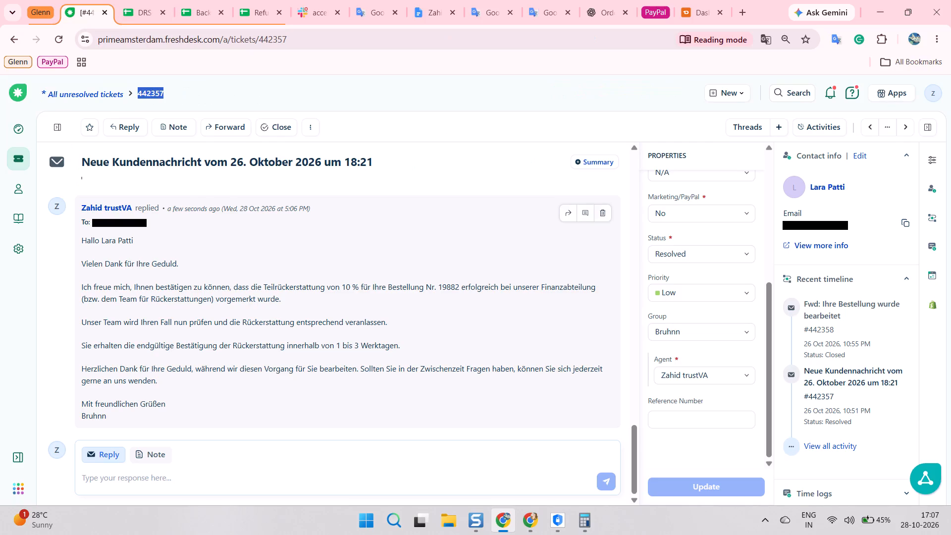
pyautogui.click(371, 268)
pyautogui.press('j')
# Skim the conversation in ticket 441026 back to its first message and expand the collapsed reply.
pyautogui.scroll(-6, 373, 264)
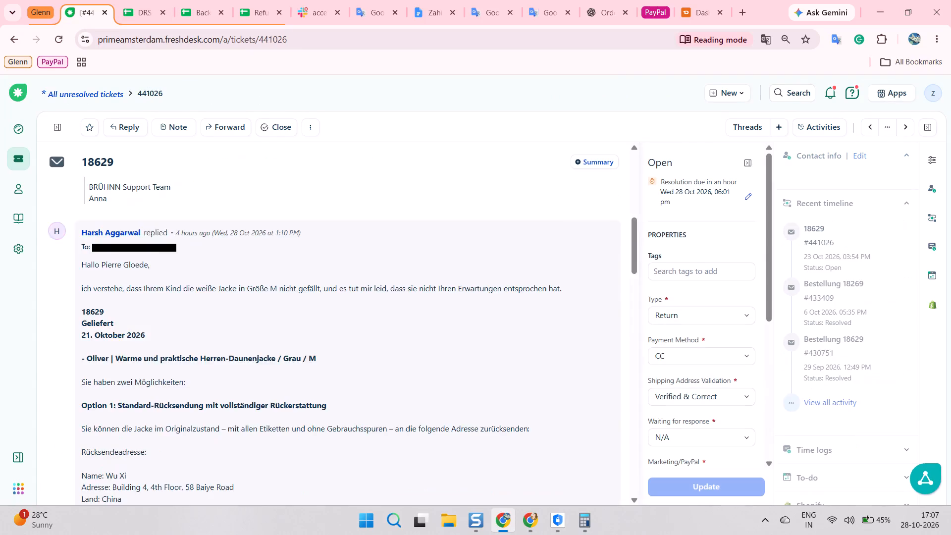
pyautogui.scroll(-12, 374, 279)
pyautogui.scroll(6, 374, 297)
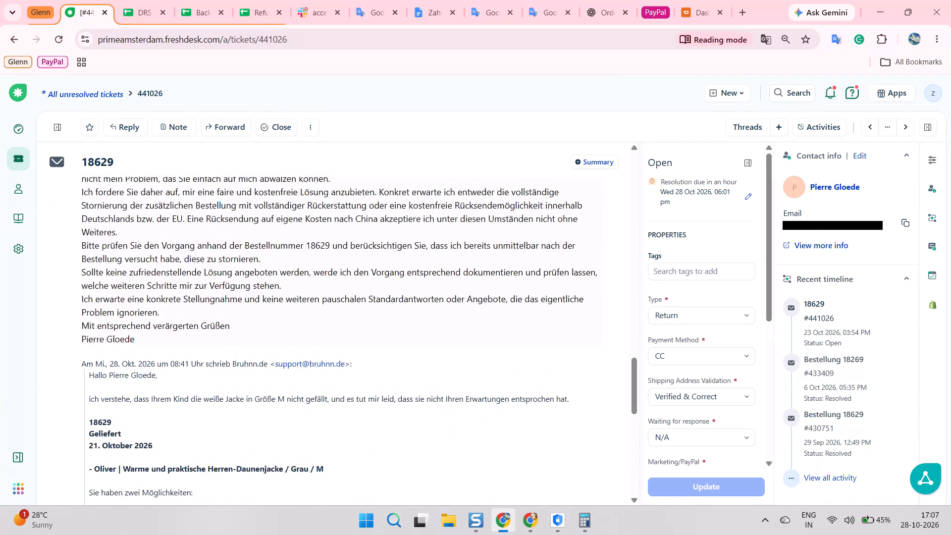
pyautogui.scroll(11, 383, 295)
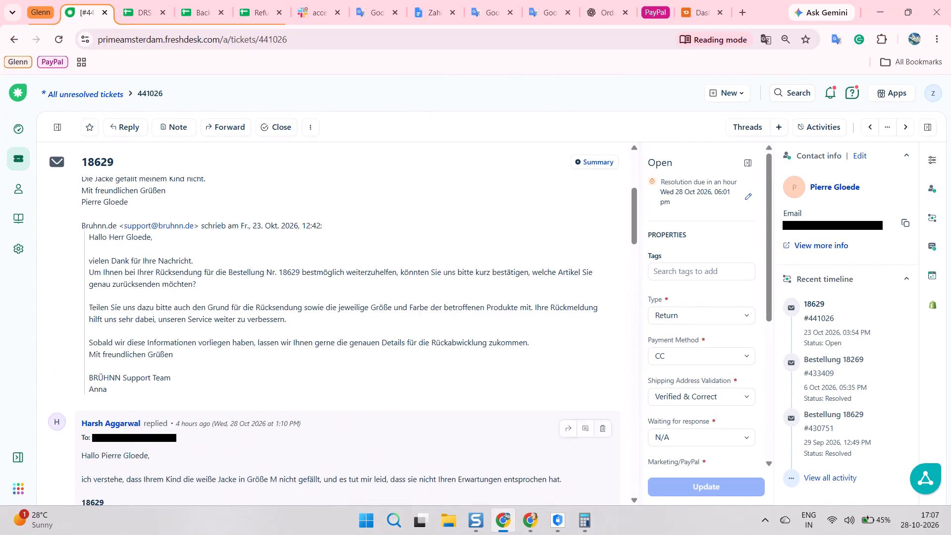
pyautogui.scroll(3, 370, 306)
pyautogui.click(332, 306)
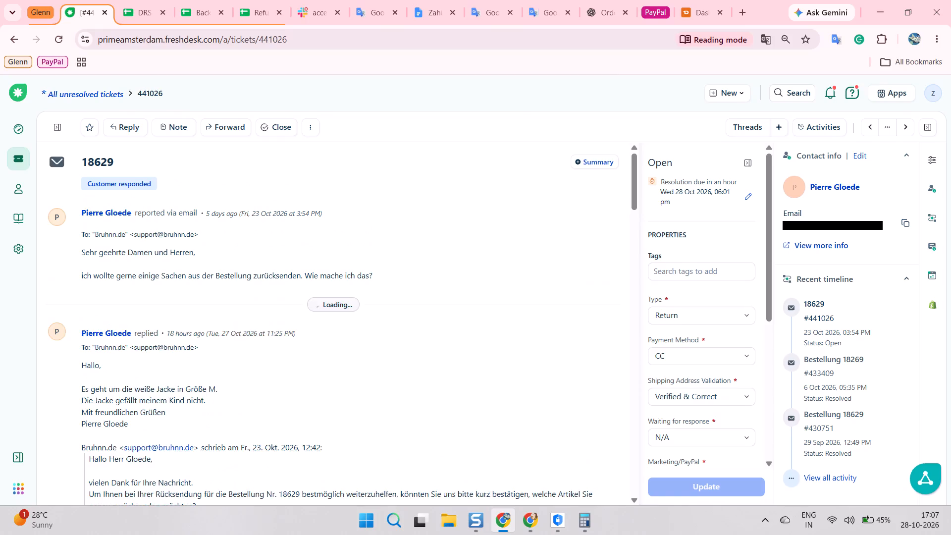
# Translate the ticket 441026 page into English.
pyautogui.rightClick(381, 232)
pyautogui.scroll(-4, 415, 349)
pyautogui.click(439, 438)
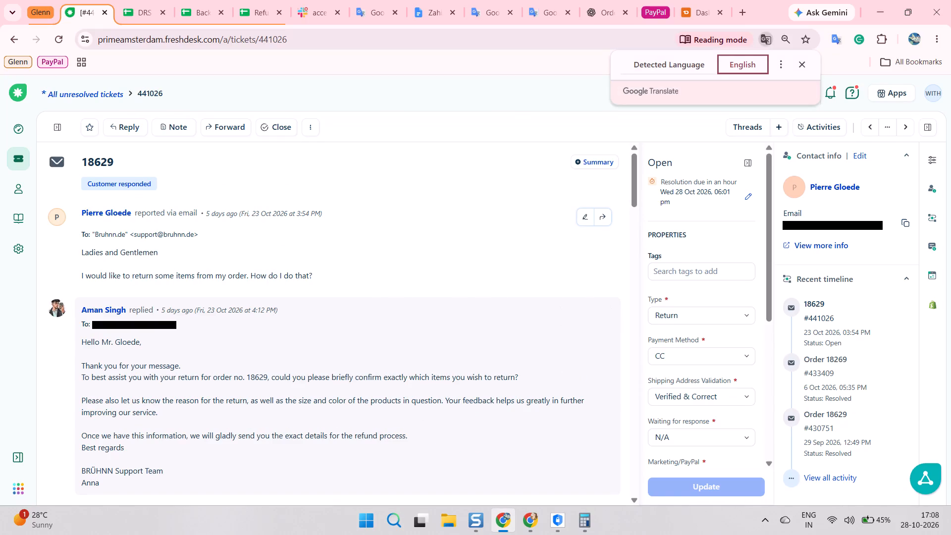
pyautogui.scroll(-6, 167, 283)
pyautogui.scroll(3, 165, 284)
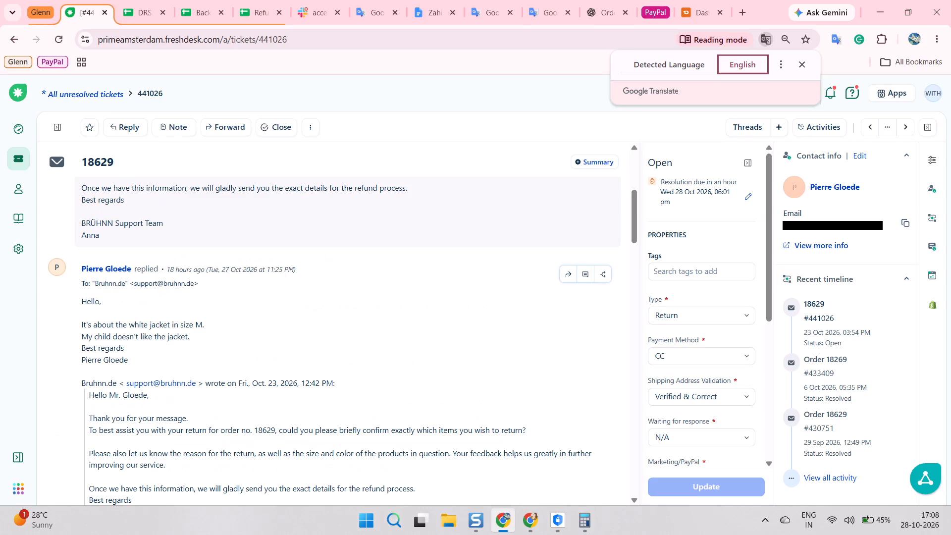
pyautogui.scroll(-5, 171, 279)
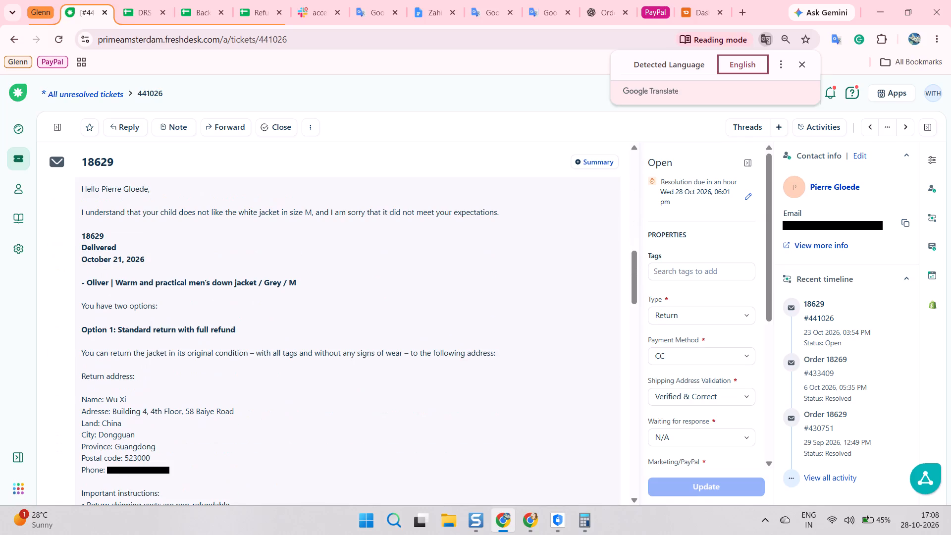
pyautogui.scroll(-5, 207, 278)
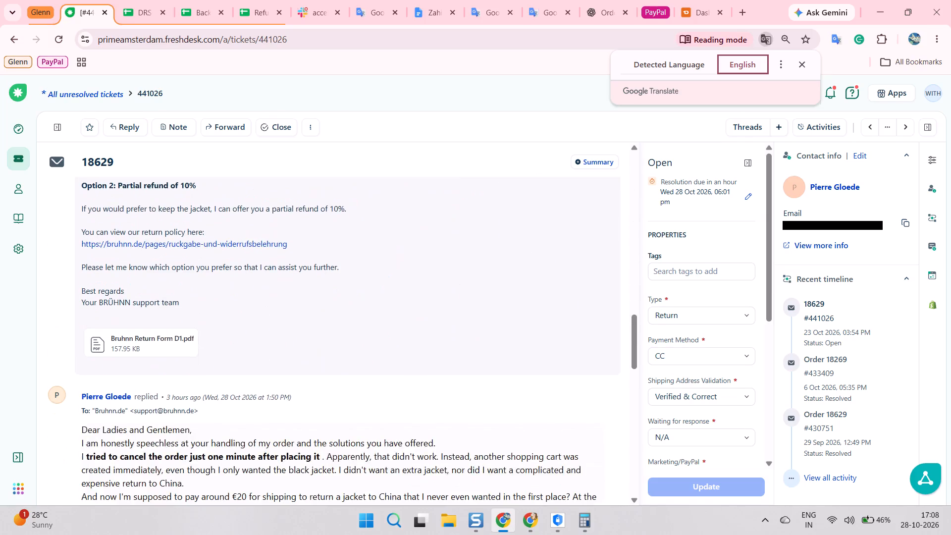
pyautogui.scroll(-2, 210, 274)
pyautogui.tripleClick(152, 280)
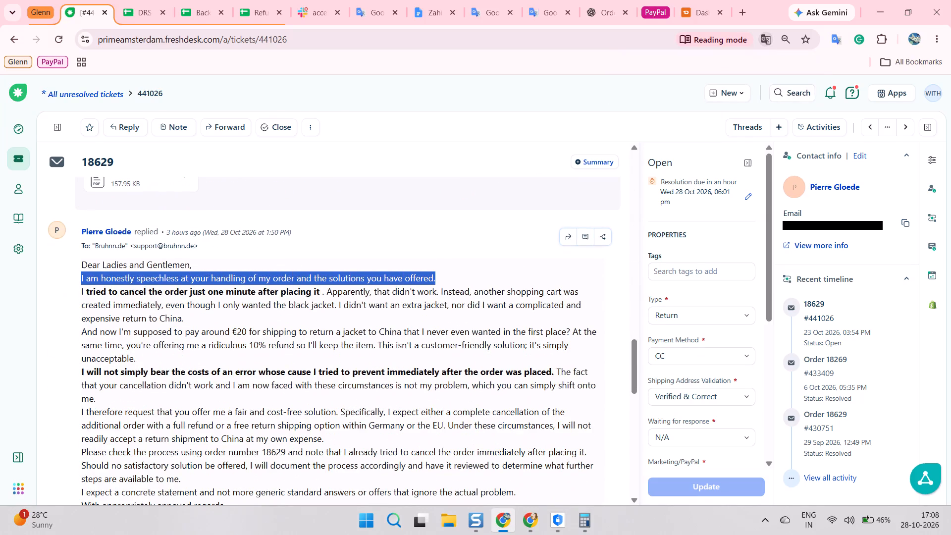
pyautogui.tripleClick(208, 291)
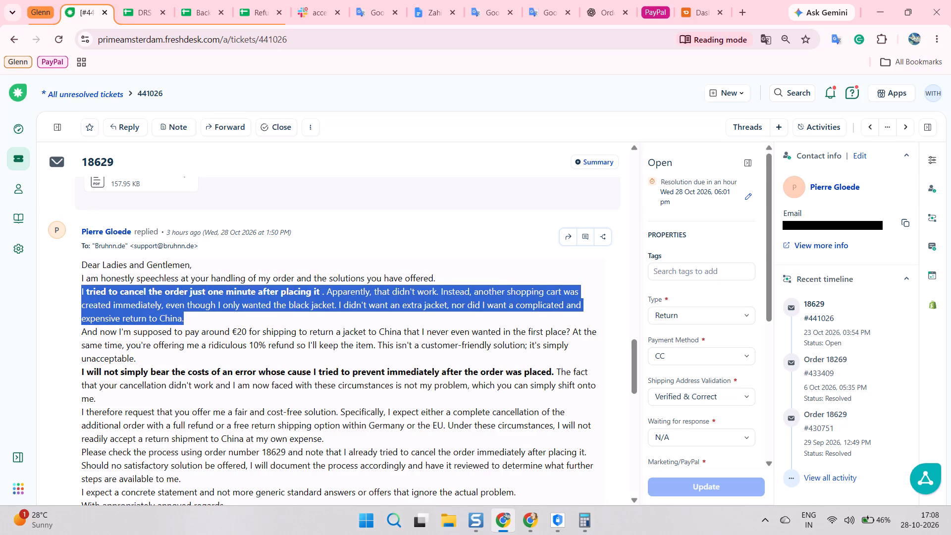
pyautogui.scroll(-1, 331, 287)
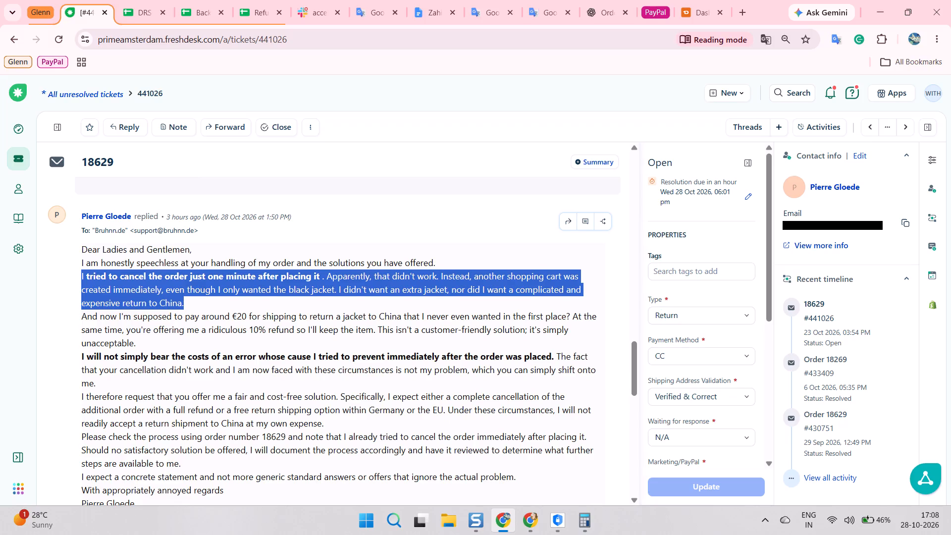
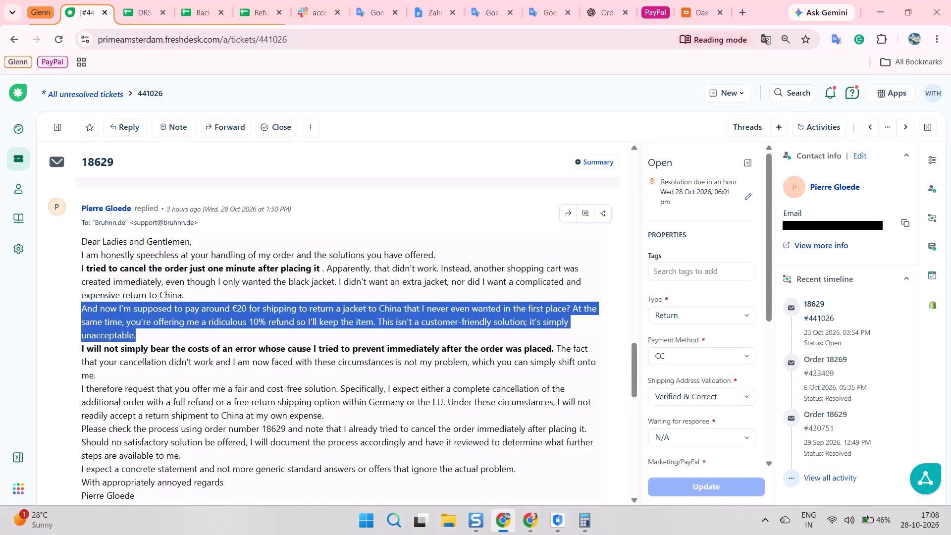
pyautogui.scroll(-1, 105, 313)
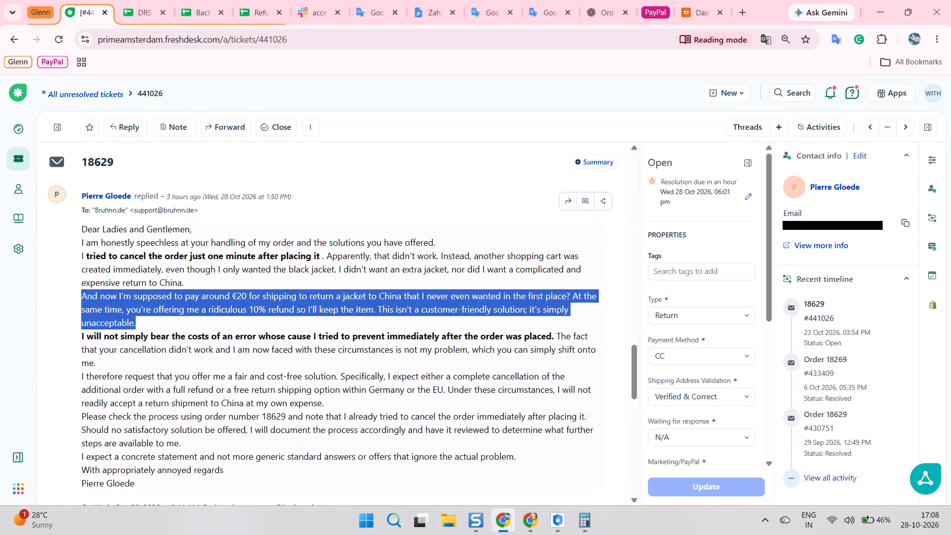
pyautogui.tripleClick(160, 349)
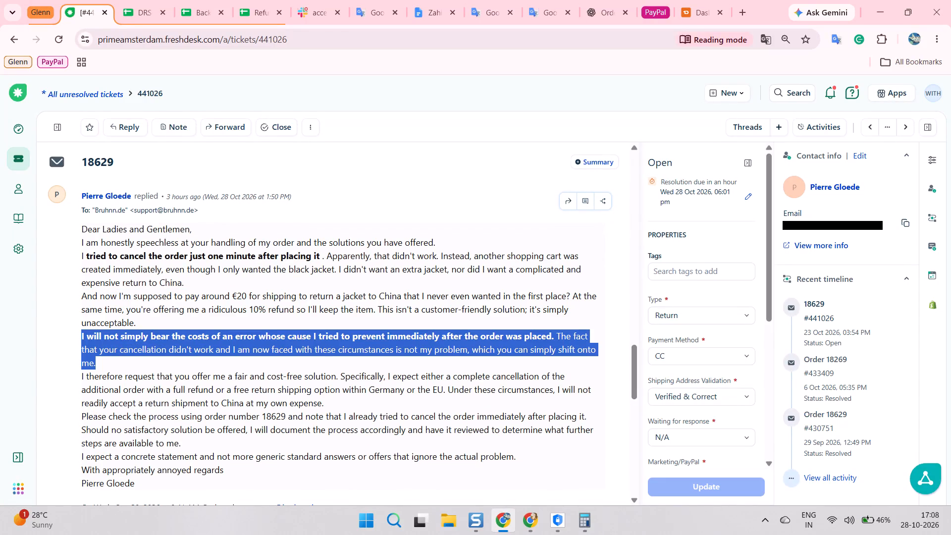
pyautogui.scroll(-1, 342, 342)
pyautogui.scroll(-1, 151, 341)
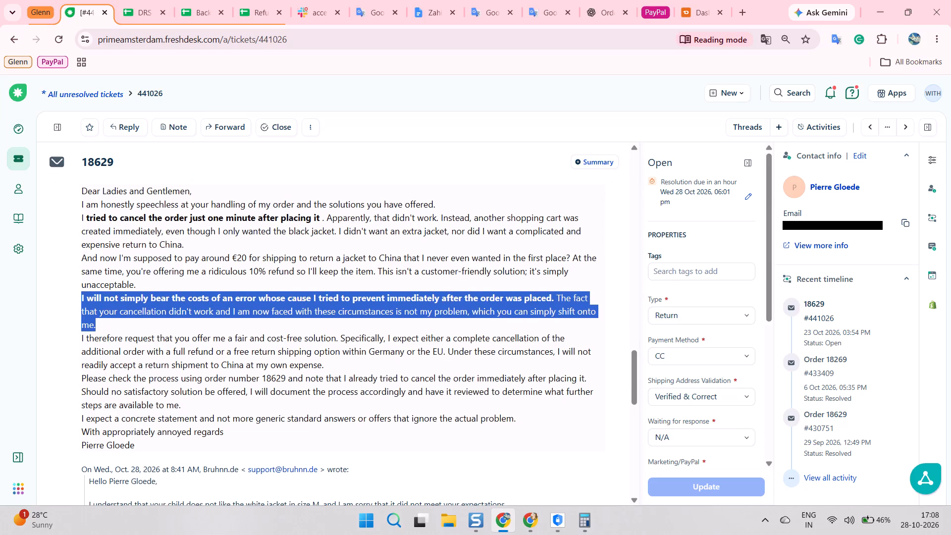
pyautogui.tripleClick(146, 342)
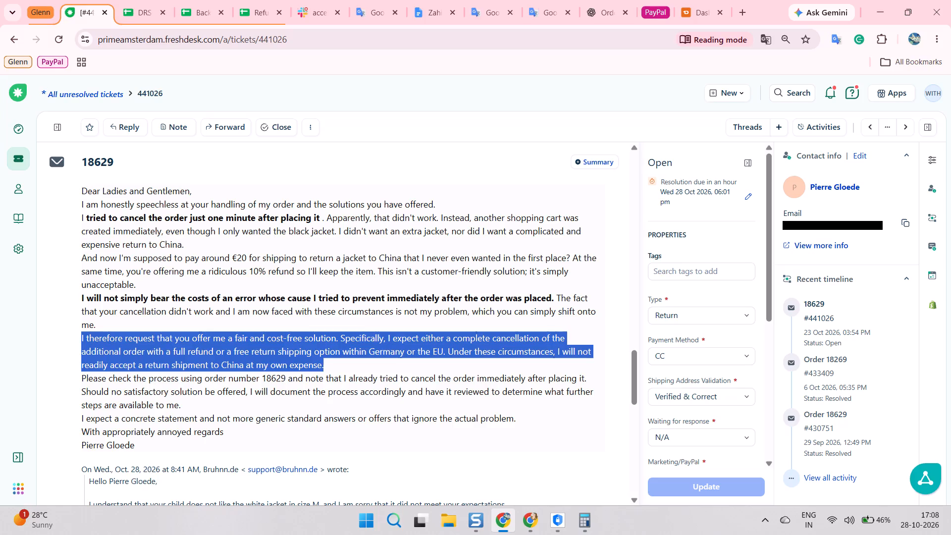
pyautogui.tripleClick(139, 381)
pyautogui.scroll(-1, 163, 376)
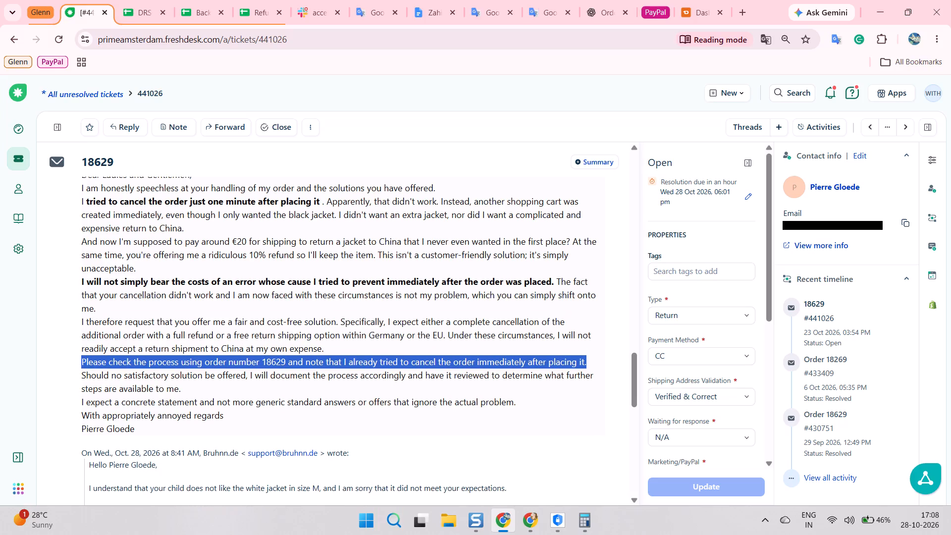
pyautogui.scroll(-1, 197, 375)
pyautogui.doubleClick(179, 368)
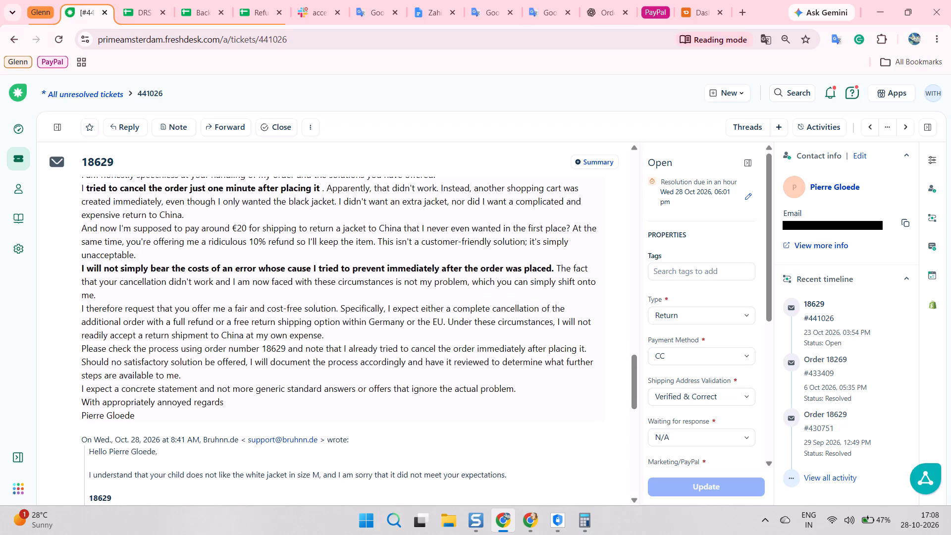
pyautogui.tripleClick(186, 363)
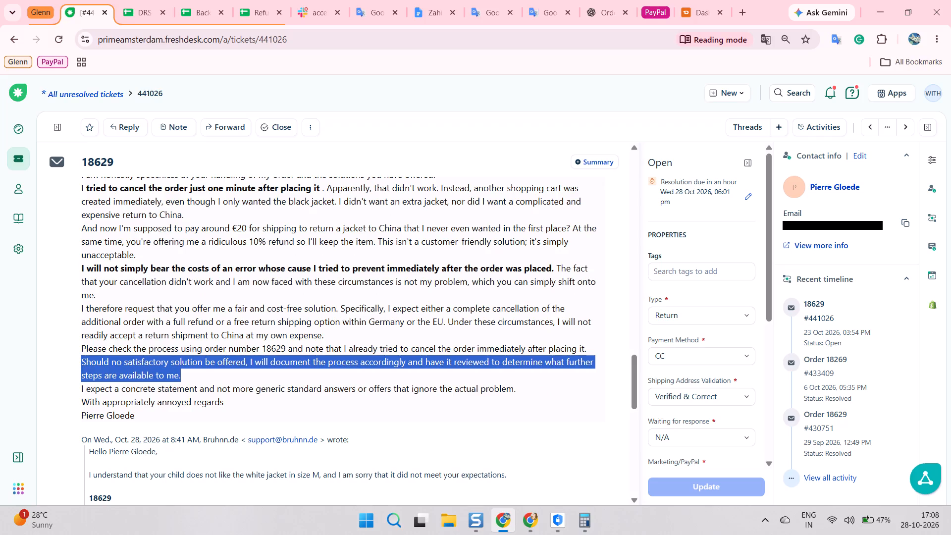
pyautogui.scroll(-2, 220, 360)
pyautogui.scroll(-9, 224, 313)
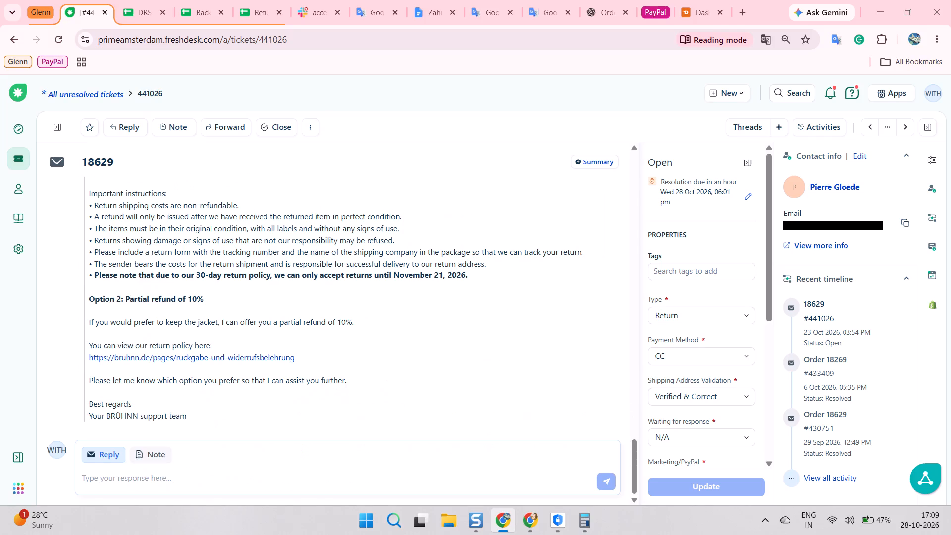
pyautogui.click(906, 221)
pyautogui.scroll(8, 509, 245)
pyautogui.scroll(3, 259, 228)
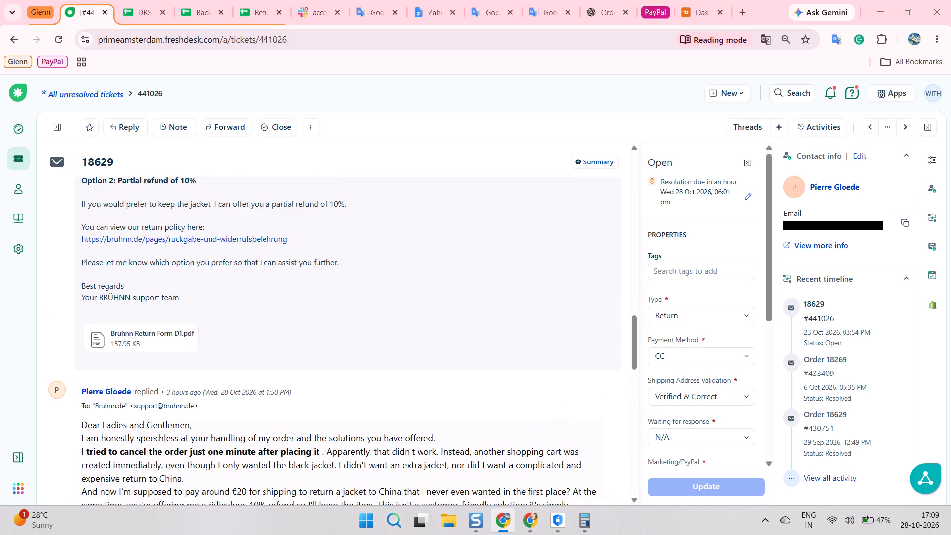
pyautogui.hotkey('alt', 'Tab')
pyautogui.click(14, 103)
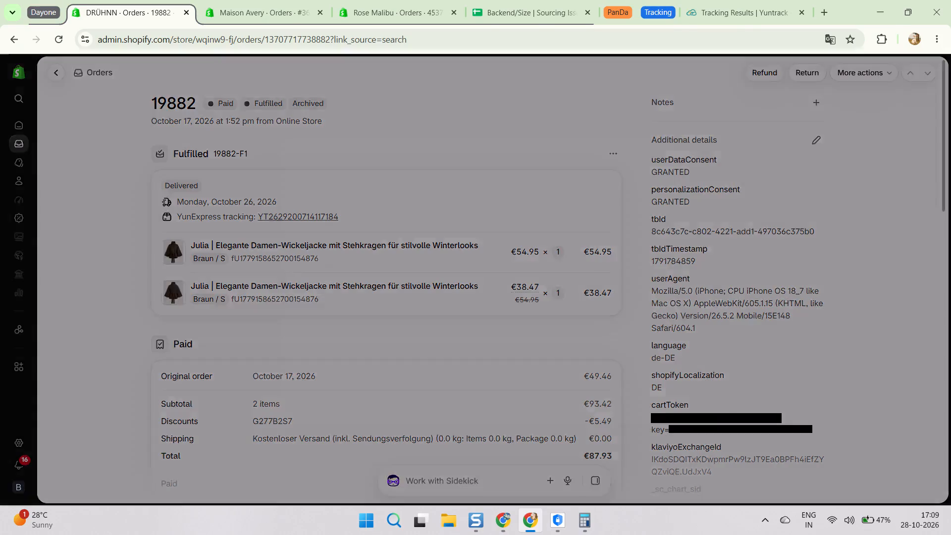
pyautogui.hotkey('ctrl', 'v')
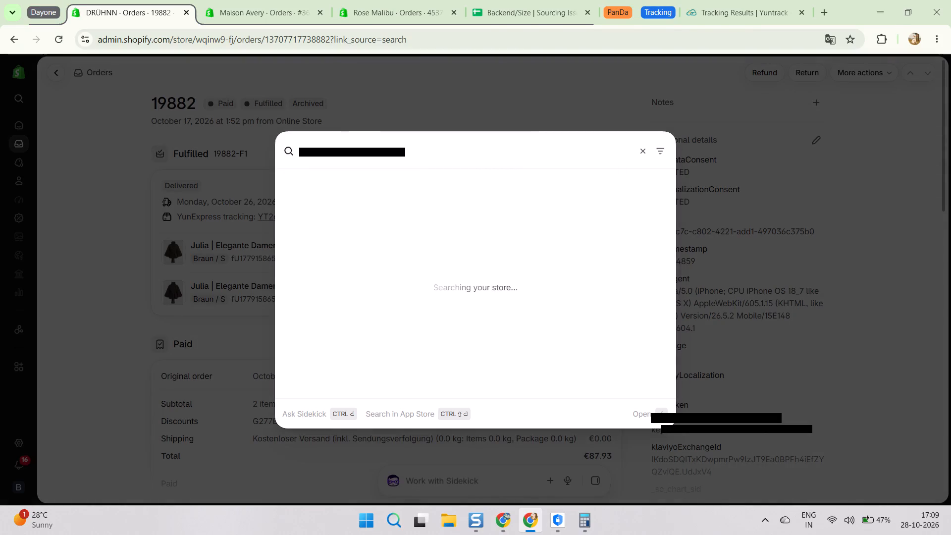
pyautogui.click(321, 239)
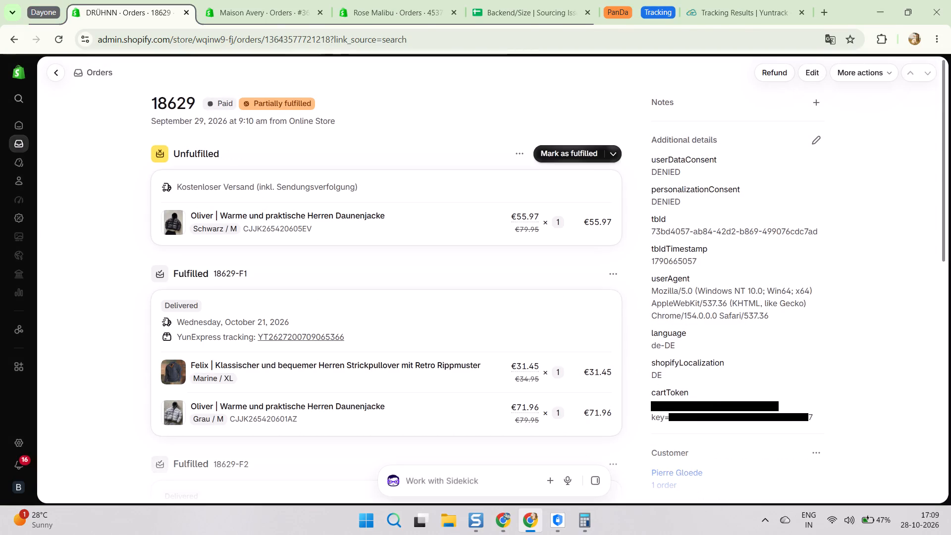
pyautogui.click(419, 149)
pyautogui.scroll(-1, 333, 239)
pyautogui.hotkey('alt', 'Tab')
pyautogui.scroll(2, 292, 278)
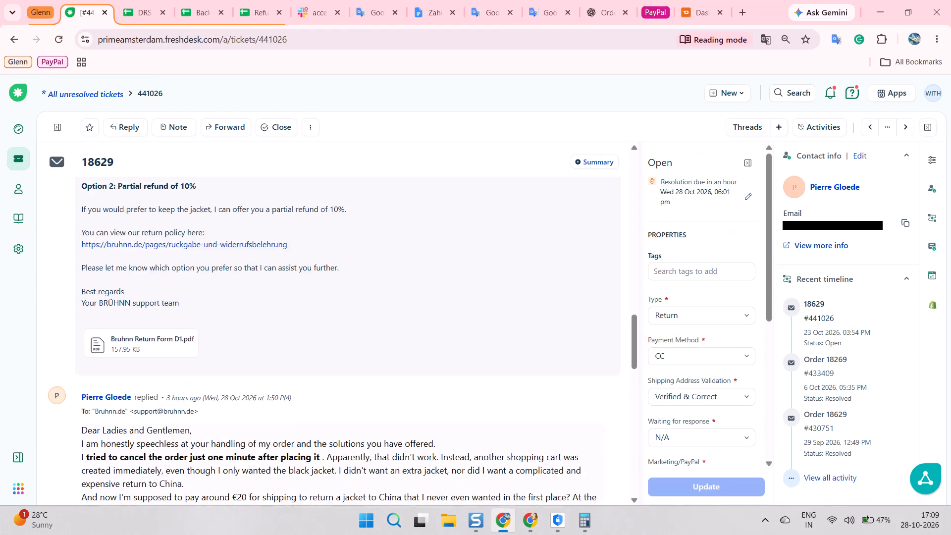
pyautogui.scroll(18, 290, 285)
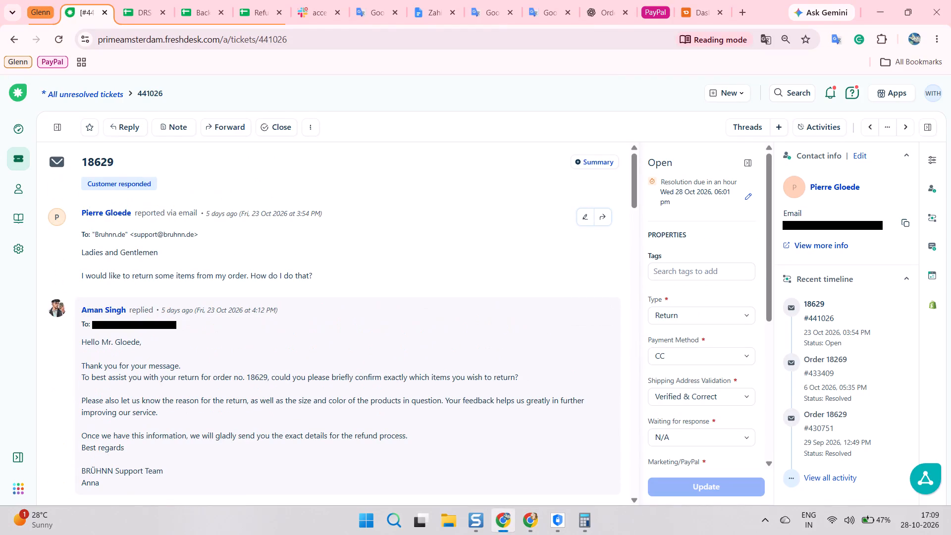
pyautogui.scroll(-3, 238, 291)
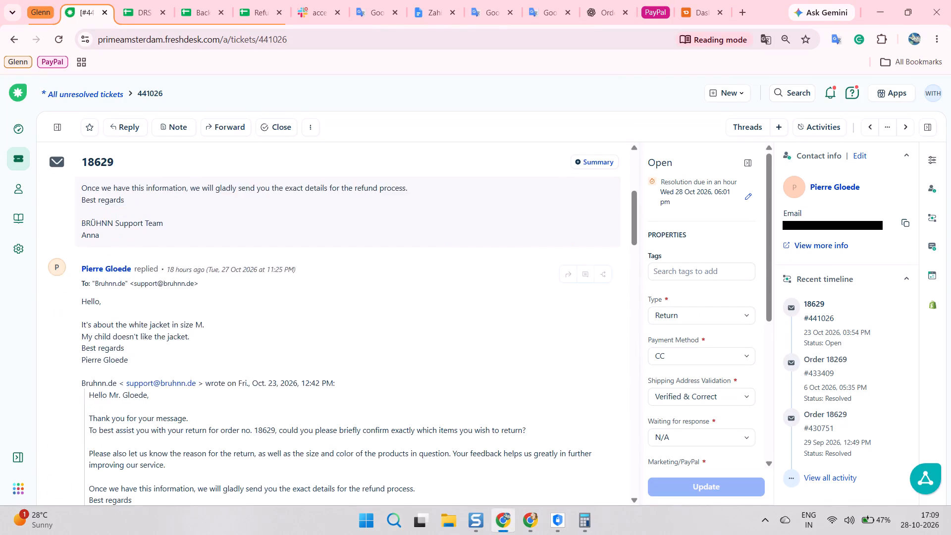
pyautogui.scroll(-1, 228, 291)
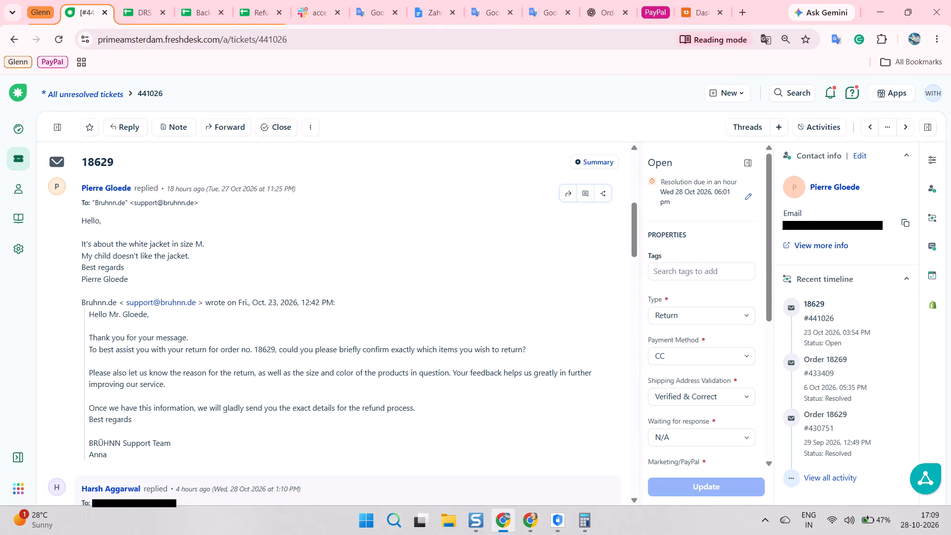
pyautogui.hotkey('alt', 'Tab')
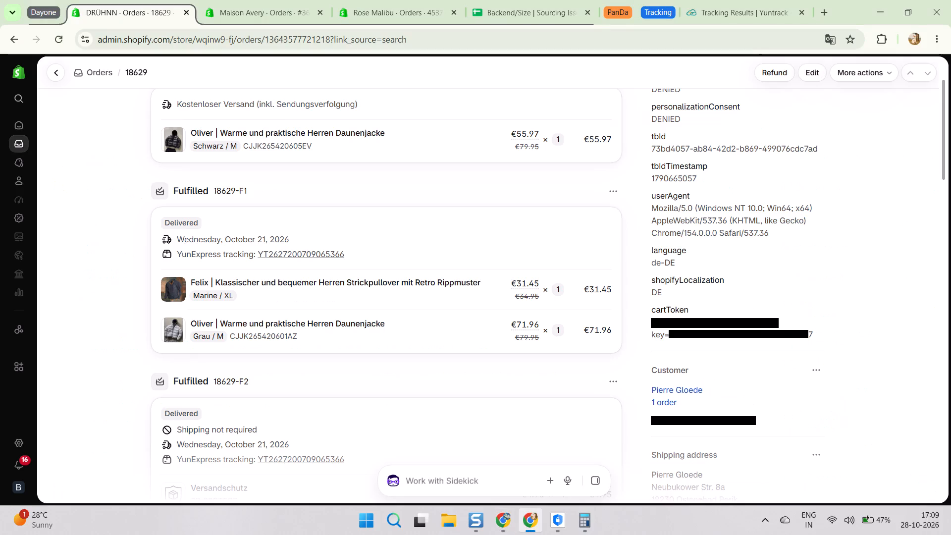
pyautogui.scroll(1, 223, 260)
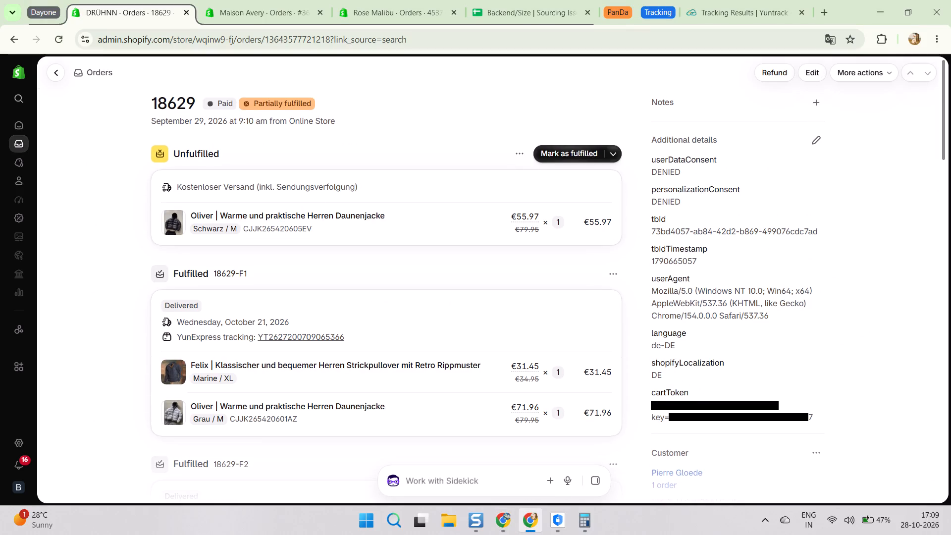
pyautogui.scroll(-1, 272, 277)
pyautogui.hotkey('alt', 'Tab')
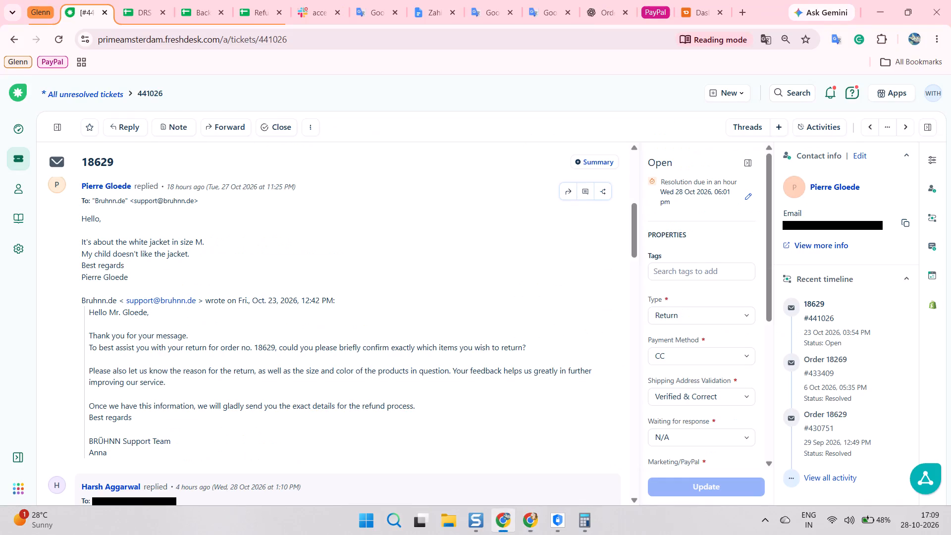
pyautogui.hotkey('alt', 'Tab')
pyautogui.scroll(2, 303, 260)
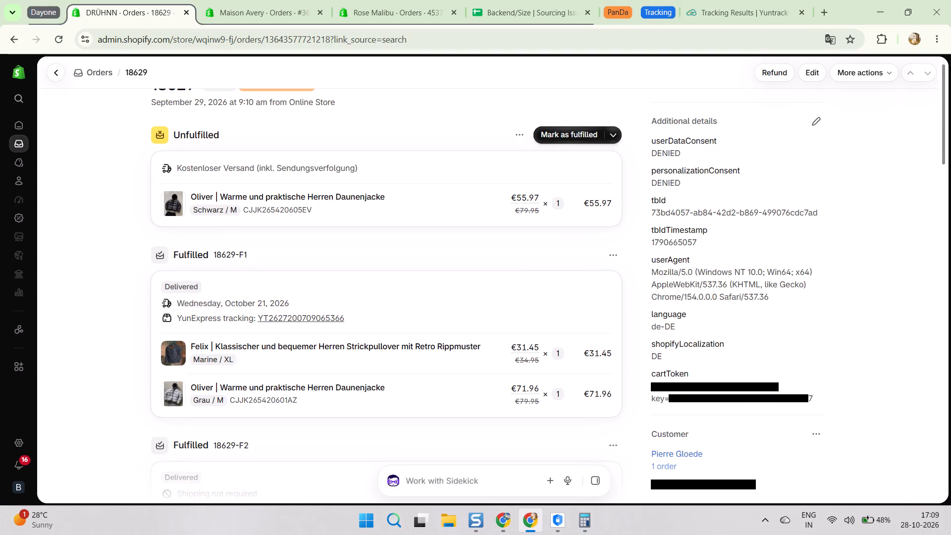
pyautogui.hotkey('alt', 'Tab')
pyautogui.scroll(-2, 267, 241)
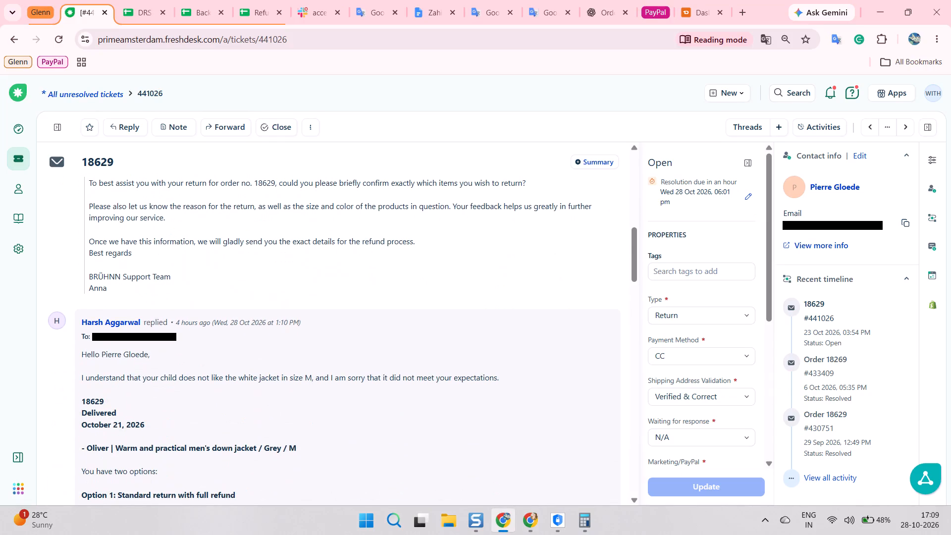
pyautogui.hotkey('alt', 'Tab')
pyautogui.scroll(-4, 274, 259)
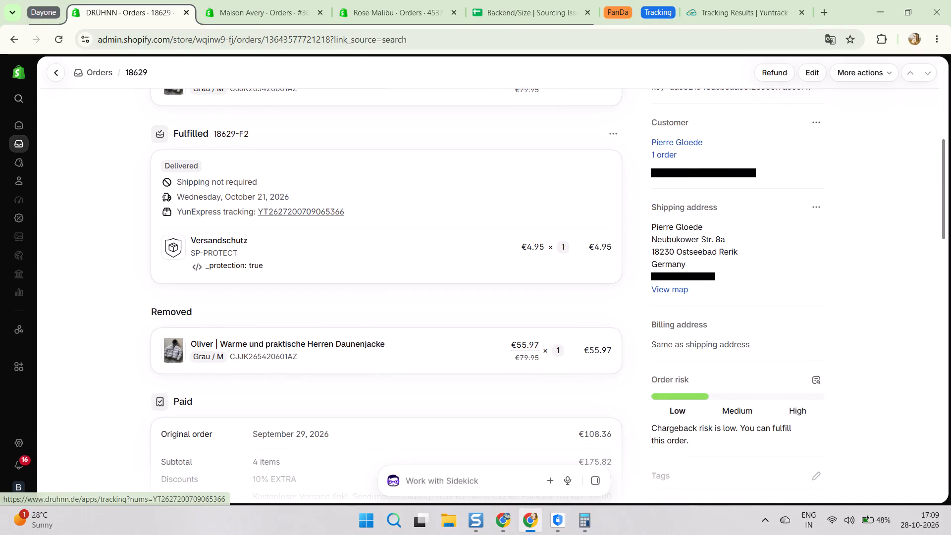
pyautogui.hotkey('alt', 'Tab')
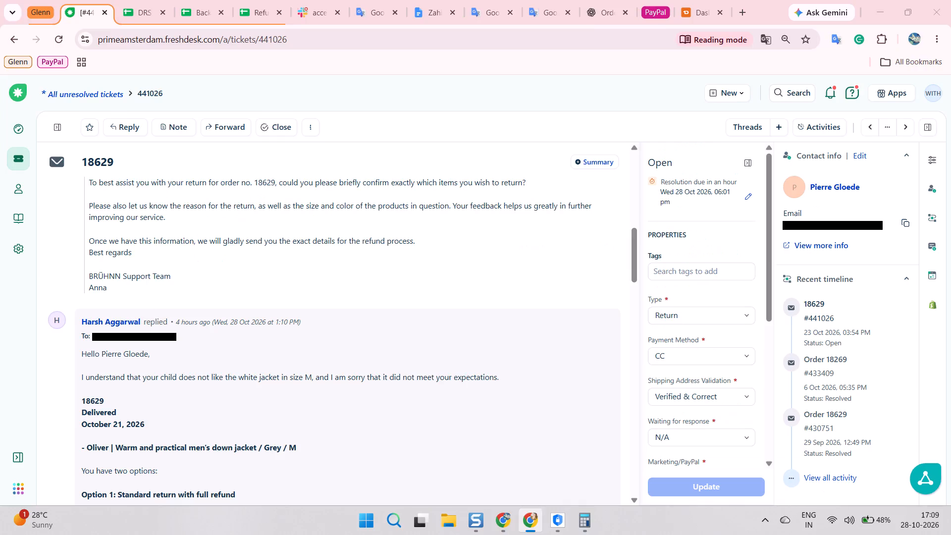
pyautogui.scroll(-9, 281, 254)
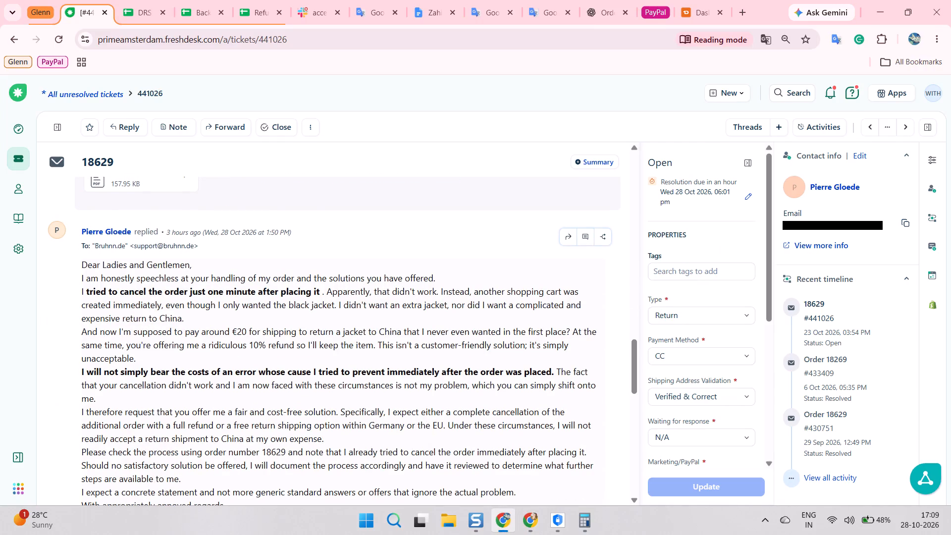
pyautogui.moveTo(70, 229); pyautogui.dragTo(201, 335)
pyautogui.scroll(-1, 197, 316)
pyautogui.scroll(1, 233, 276)
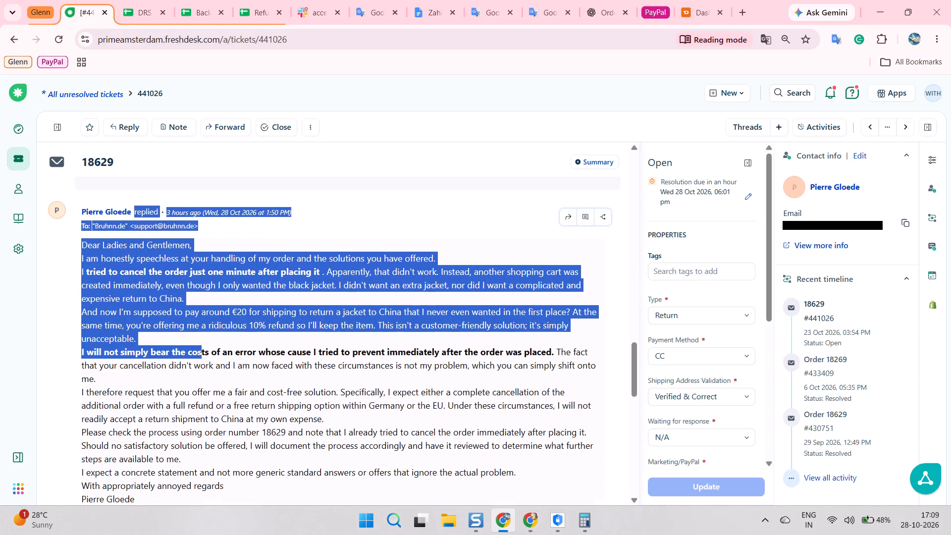
pyautogui.click(257, 252)
pyautogui.scroll(1, 257, 252)
pyautogui.click(70, 227)
pyautogui.moveTo(79, 212); pyautogui.dragTo(188, 352)
pyautogui.scroll(-4, 128, 283)
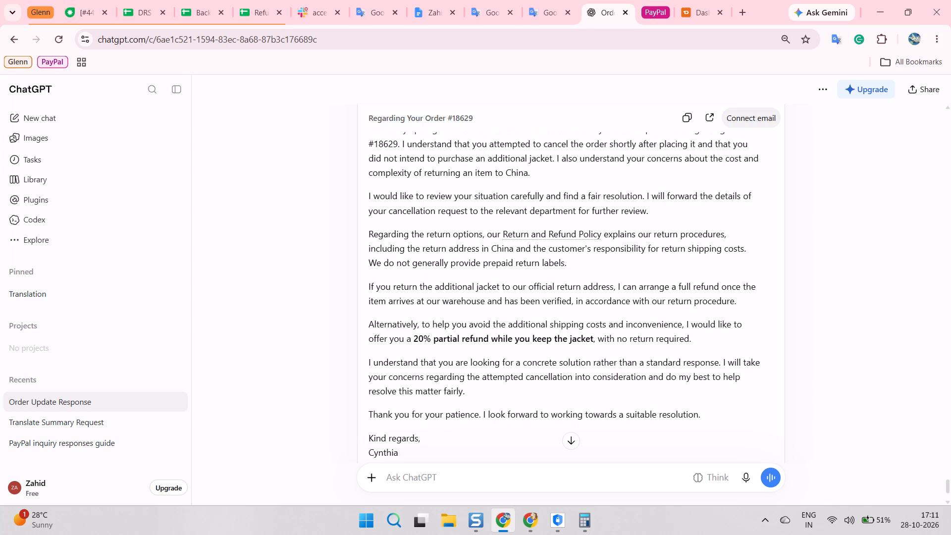
pyautogui.scroll(-3, 625, 338)
pyautogui.scroll(1, 505, 248)
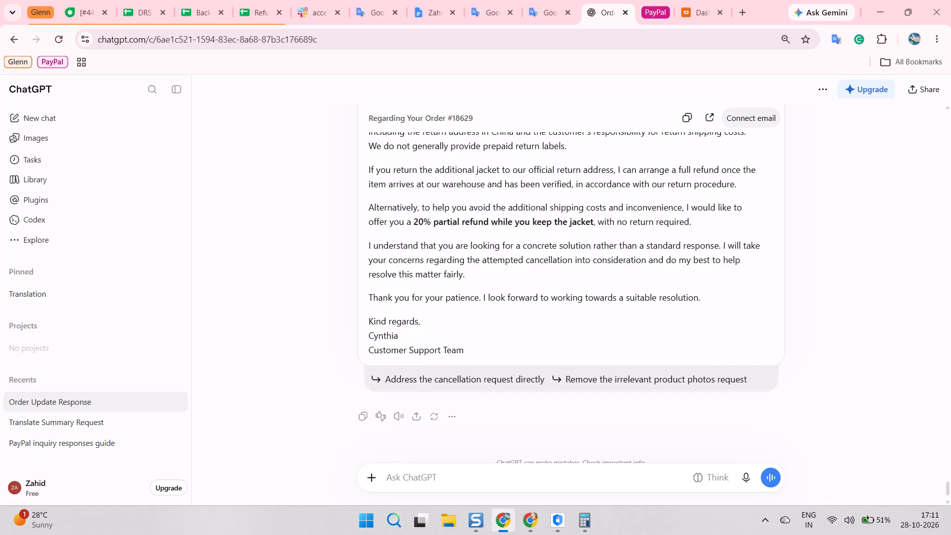
pyautogui.moveTo(714, 347); pyautogui.dragTo(350, 207)
pyautogui.scroll(3, 547, 321)
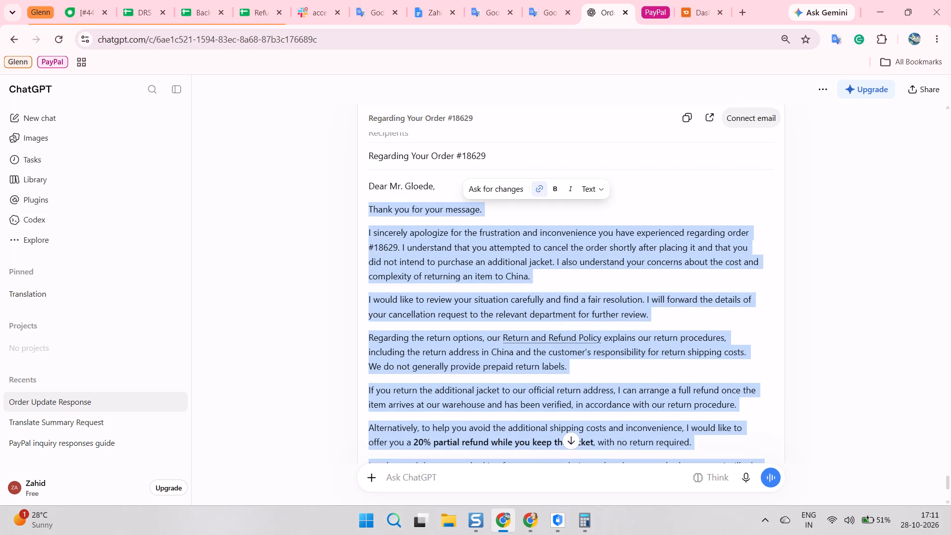
pyautogui.moveTo(350, 207); pyautogui.dragTo(350, 208)
pyautogui.hotkey('ctrl', 'c')
pyautogui.hotkey('ctrl', 'c')
pyautogui.hotkey('ctrl', 'c')
pyautogui.hotkey('ctrl', 'c')
# Switch the translated page of Freshdesk ticket 441026 back to its original German text.
pyautogui.click(78, 0)
pyautogui.click(362, 308)
pyautogui.rightClick(391, 251)
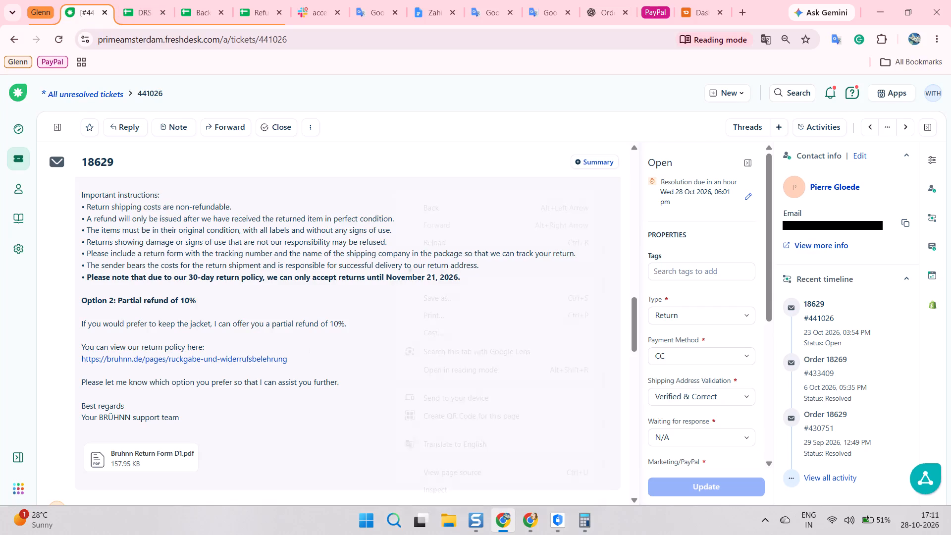
pyautogui.scroll(-4, 450, 401)
pyautogui.click(493, 449)
pyautogui.tripleClick(665, 67)
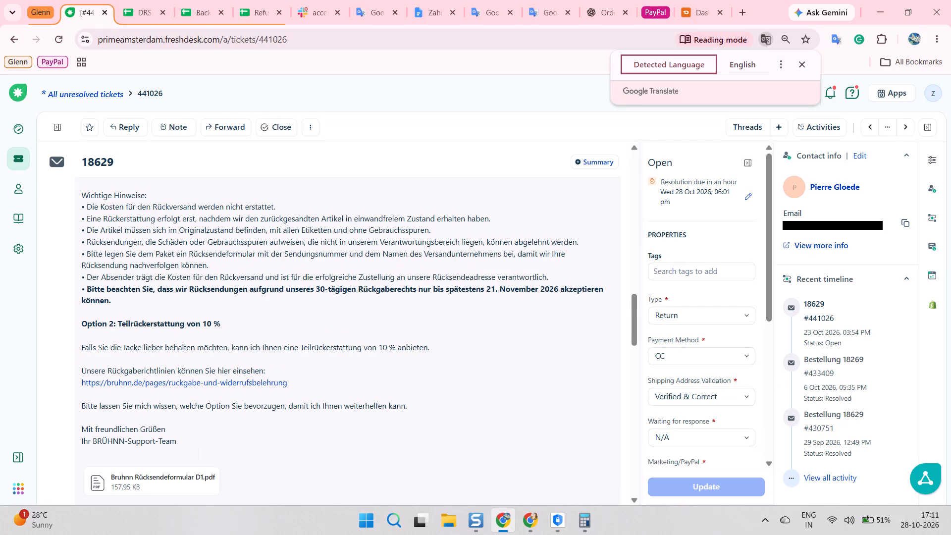
pyautogui.scroll(-20, 285, 261)
pyautogui.scroll(-8, 285, 261)
pyautogui.click(552, 0)
pyautogui.scroll(7, 420, 180)
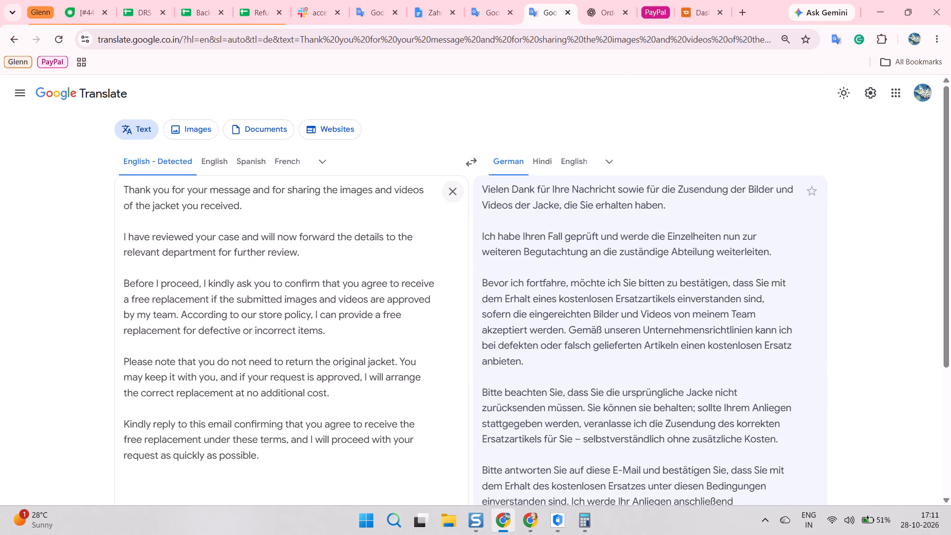
pyautogui.click(451, 200)
pyautogui.hotkey('ctrl', 'v')
pyautogui.scroll(-4, 322, 263)
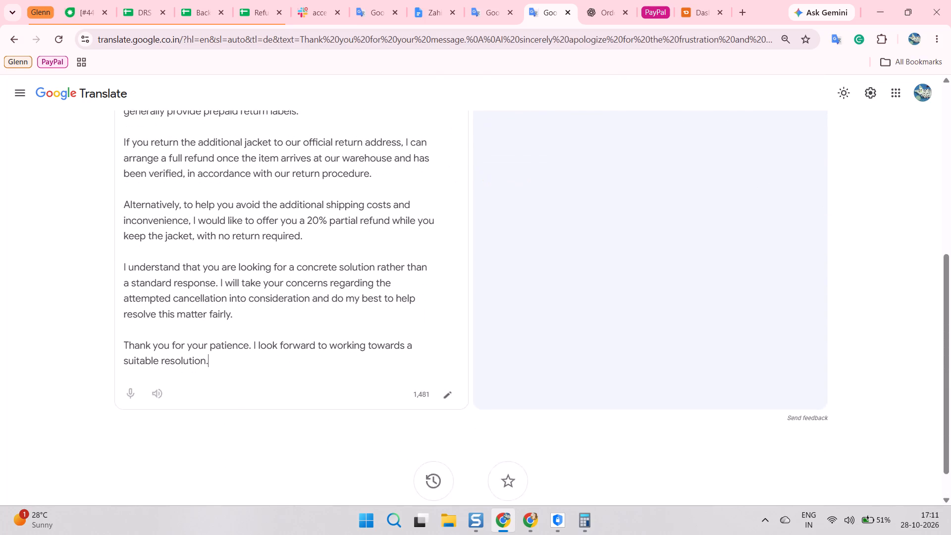
# Change the partial refund offered in the English source text to 15% and check the updated German translation.
pyautogui.doubleClick(313, 221)
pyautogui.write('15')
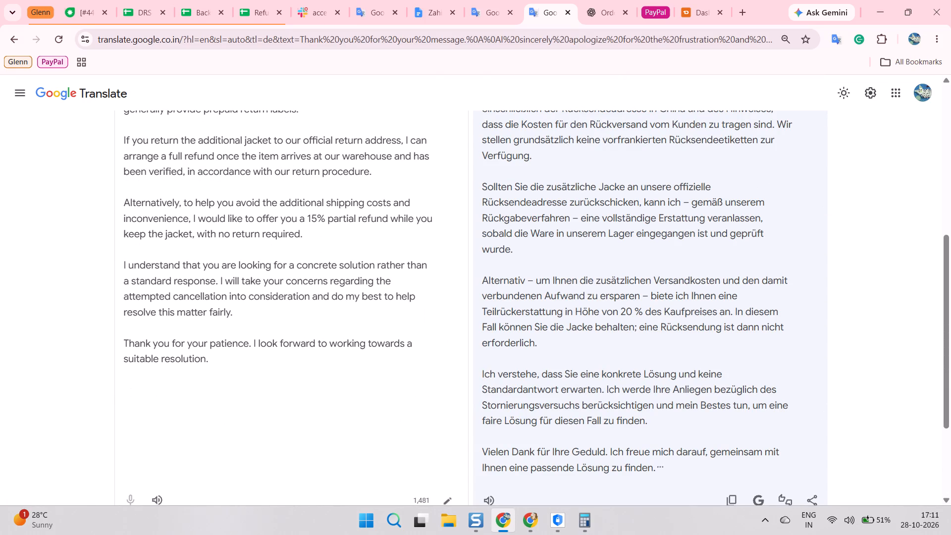
pyautogui.scroll(4, 314, 282)
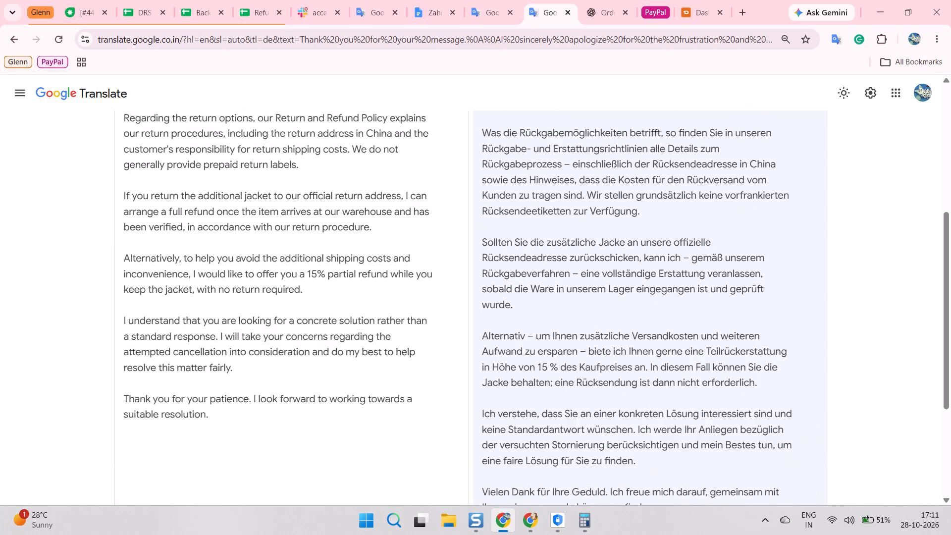
pyautogui.scroll(3, 326, 257)
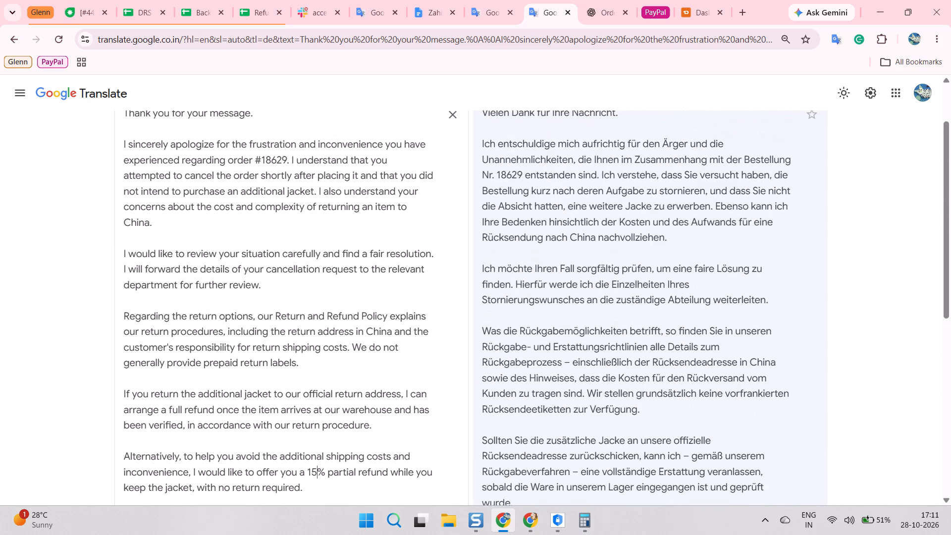
pyautogui.scroll(1, 334, 263)
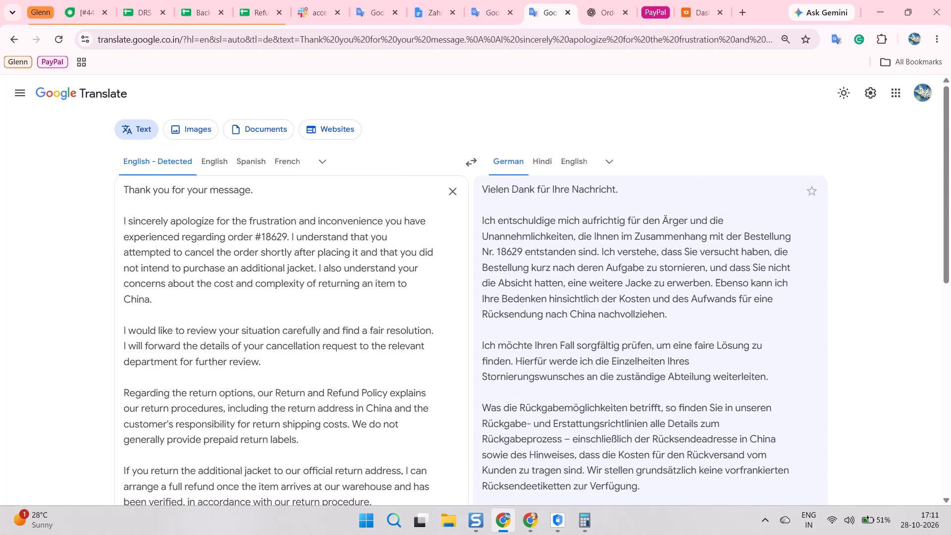
# Add a blank paragraph in the English text after the sentence about not providing prepaid return labels.
pyautogui.scroll(-1, 231, 411)
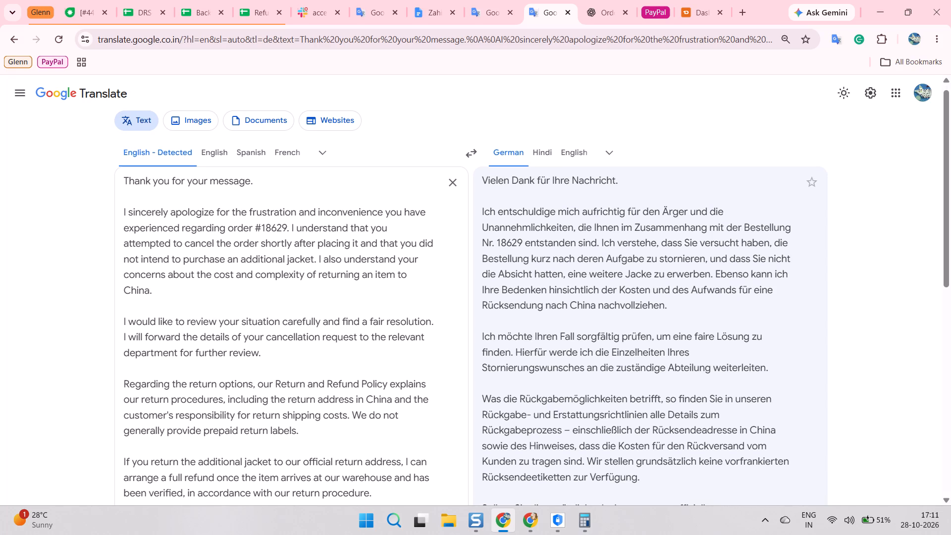
pyautogui.click(318, 423)
pyautogui.click(313, 428)
pyautogui.press('Return')
pyautogui.press('Return')
pyautogui.scroll(-1, 309, 376)
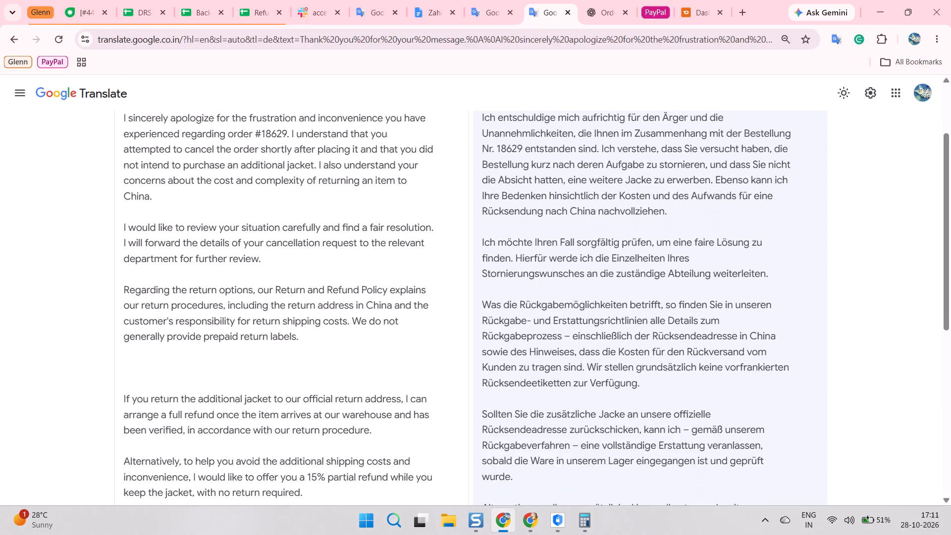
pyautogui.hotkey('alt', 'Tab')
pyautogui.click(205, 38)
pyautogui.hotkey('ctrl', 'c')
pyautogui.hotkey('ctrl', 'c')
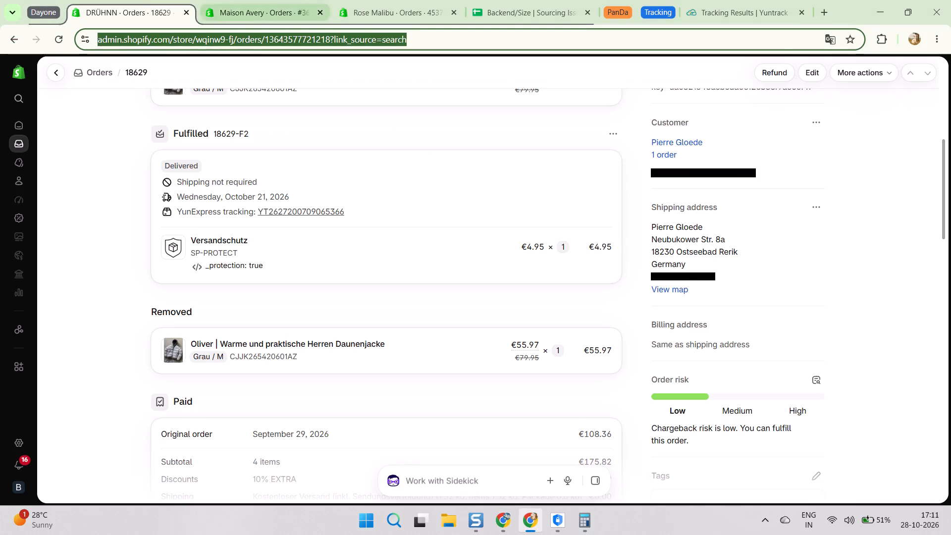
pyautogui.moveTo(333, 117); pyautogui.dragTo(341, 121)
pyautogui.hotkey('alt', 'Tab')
# Copy the return policy link from ticket 441026 and insert it in the blank paragraph of the source text, removing the extra line.
pyautogui.click(99, 0)
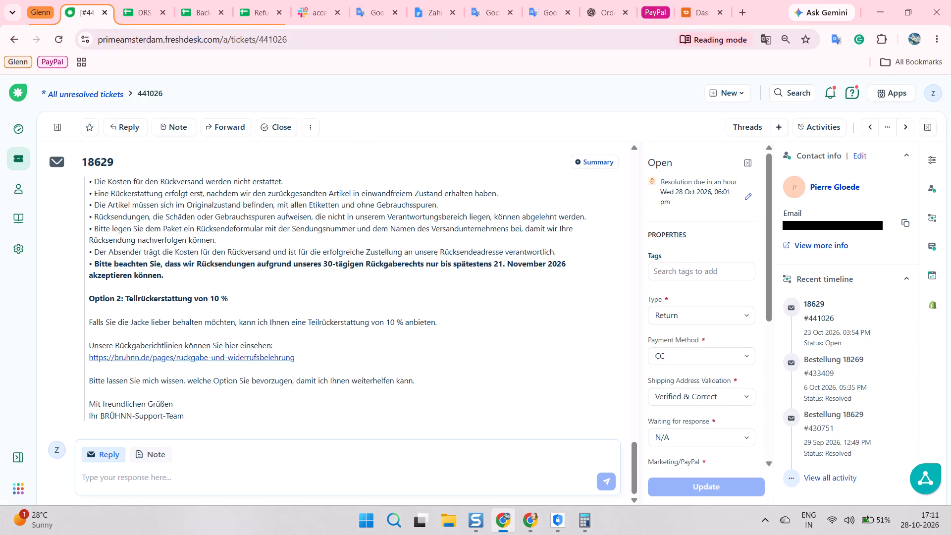
pyautogui.tripleClick(303, 359)
pyautogui.hotkey('ctrl', 'c')
pyautogui.hotkey('ctrl', 'c')
pyautogui.hotkey('ctrl', 'c')
pyautogui.click(565, 0)
pyautogui.hotkey('ctrl', 'v')
pyautogui.scroll(-2, 350, 340)
pyautogui.scroll(1, 245, 321)
pyautogui.press('BackSpace')
pyautogui.scroll(-2, 309, 323)
pyautogui.scroll(4, 304, 326)
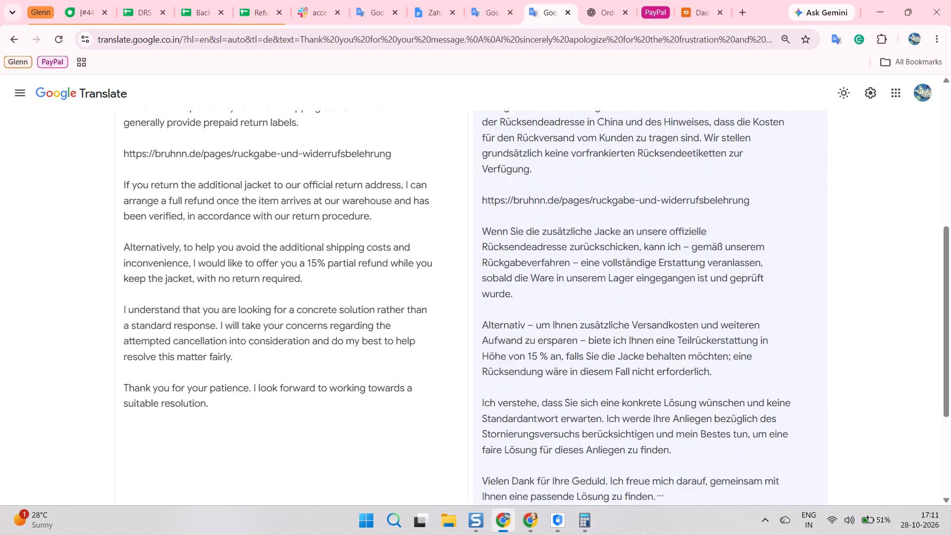
# Copy the complete German translation and return to Freshdesk ticket 441026.
pyautogui.scroll(7, 305, 325)
pyautogui.scroll(-10, 577, 180)
pyautogui.click(732, 358)
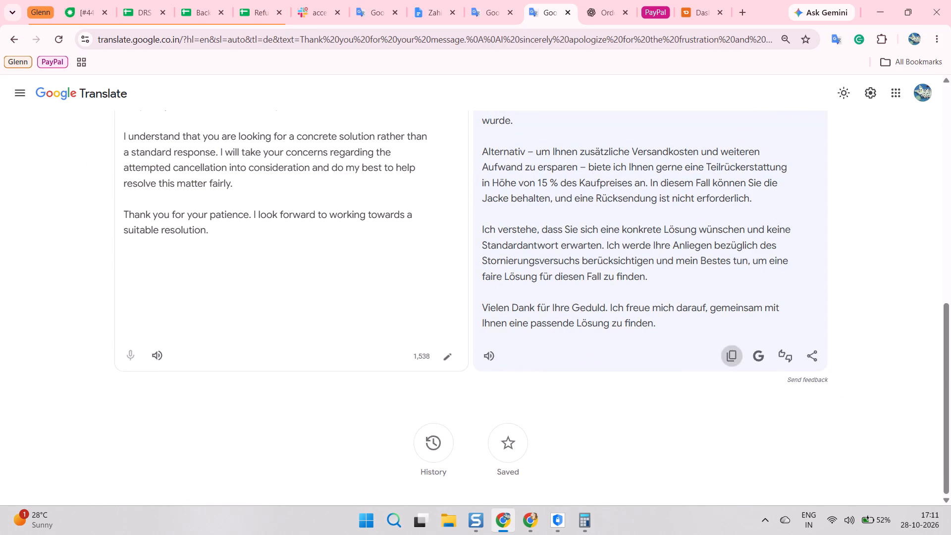
pyautogui.click(91, 0)
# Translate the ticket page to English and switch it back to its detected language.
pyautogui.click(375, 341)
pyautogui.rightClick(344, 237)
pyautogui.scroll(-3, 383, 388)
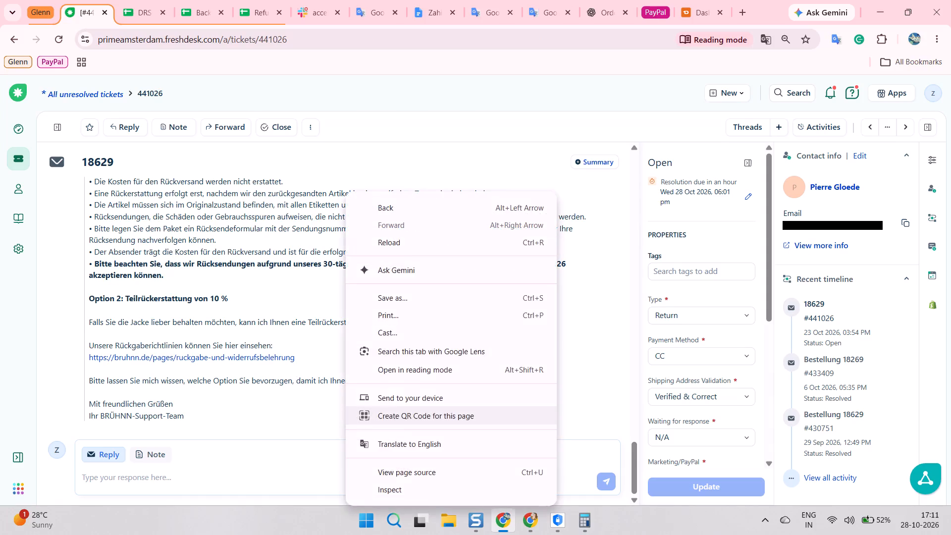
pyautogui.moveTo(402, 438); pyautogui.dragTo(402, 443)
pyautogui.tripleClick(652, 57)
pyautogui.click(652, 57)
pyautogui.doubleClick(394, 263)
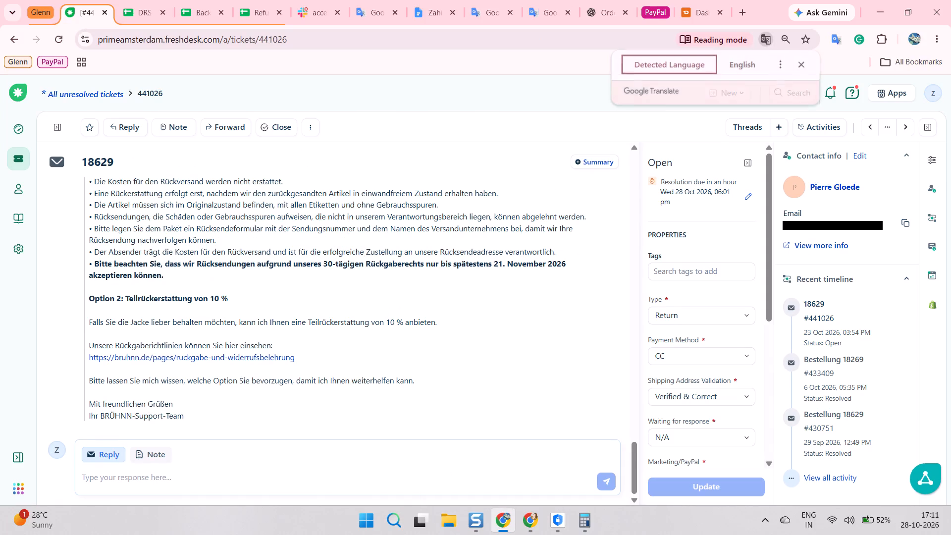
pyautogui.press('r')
pyautogui.scroll(-10, 341, 265)
pyautogui.click(106, 424)
pyautogui.keyDown('ctrl'); pyautogui.moveTo(110, 419); pyautogui.dragTo(115, 418); pyautogui.keyUp('ctrl')
pyautogui.hotkey('ctrl', 'a')
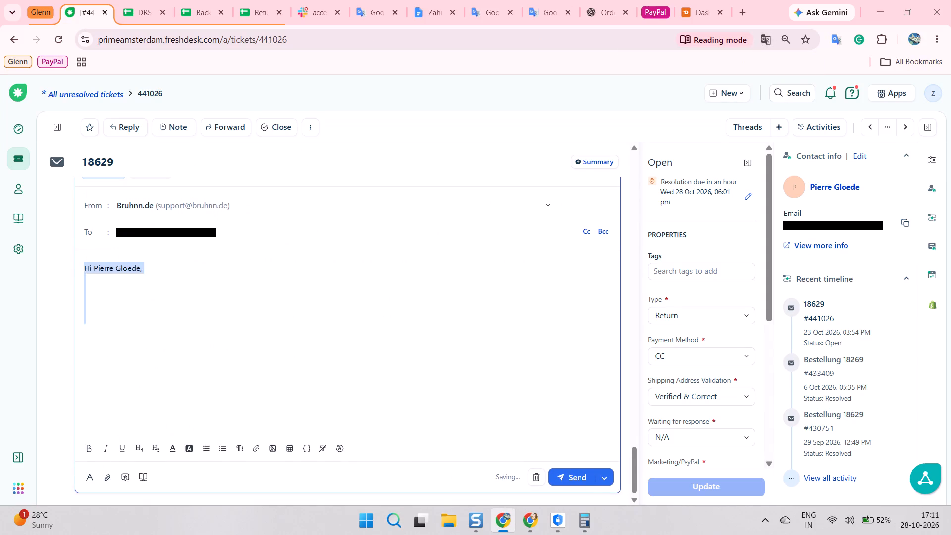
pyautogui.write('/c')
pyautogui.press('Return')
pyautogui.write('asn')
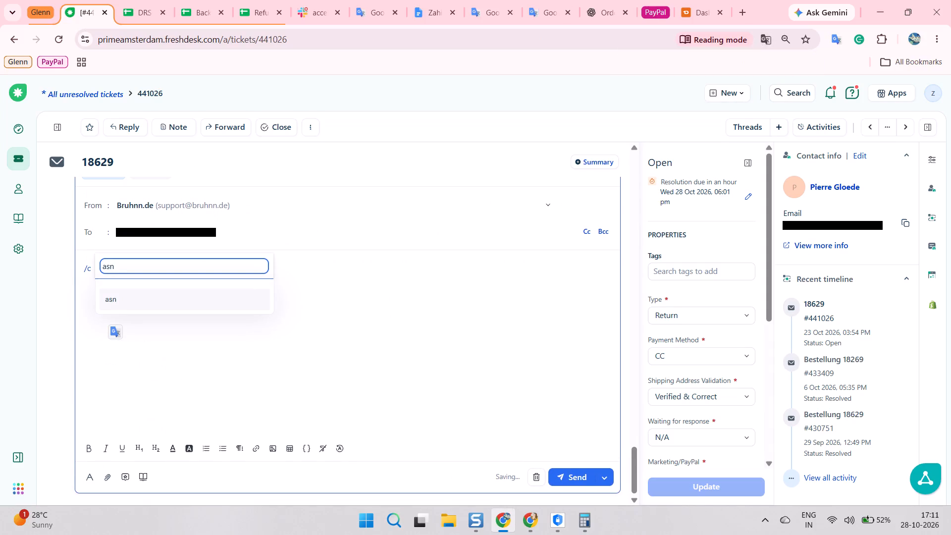
pyautogui.click(171, 308)
# Insert the German translation between the greeting and sign-off, removing the surplus blank line below and adding one after the greeting.
pyautogui.click(106, 286)
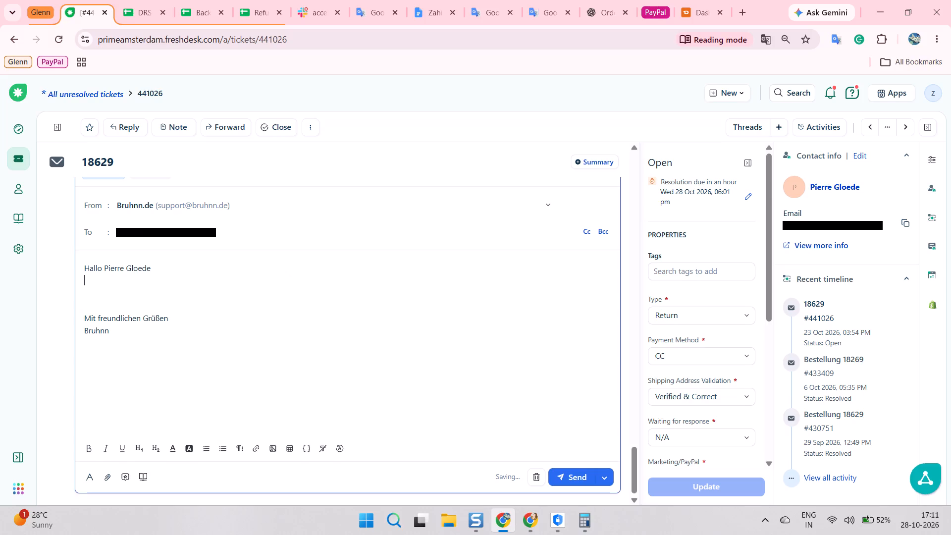
pyautogui.hotkey('ctrl', 'v')
pyautogui.scroll(-6, 112, 295)
pyautogui.click(116, 384)
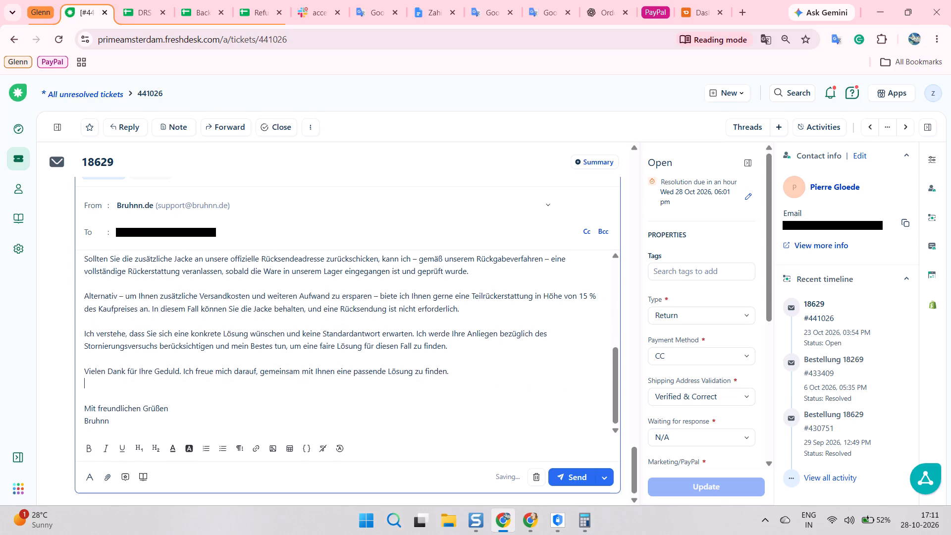
pyautogui.press('BackSpace')
pyautogui.scroll(2, 168, 341)
pyautogui.scroll(2, 181, 271)
pyautogui.click(168, 267)
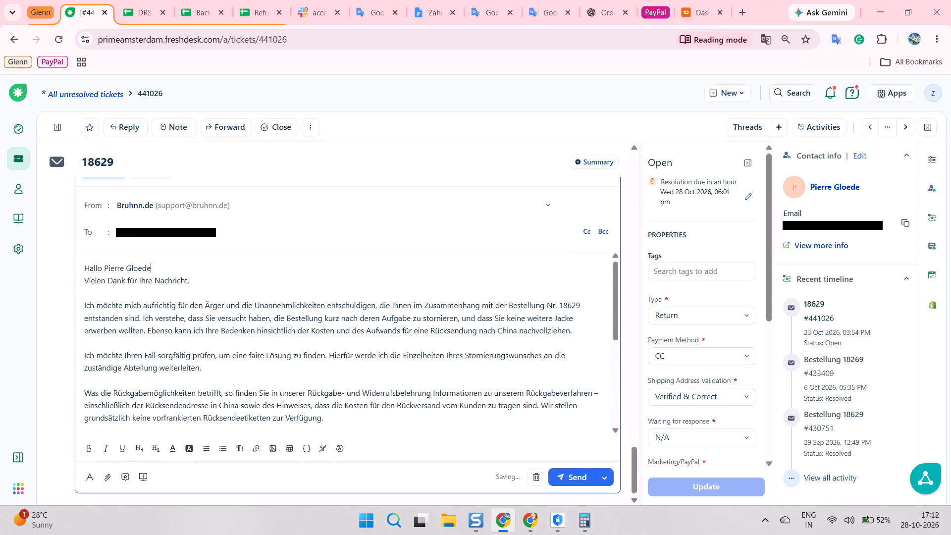
pyautogui.press('Return')
pyautogui.scroll(-10, 170, 267)
pyautogui.click(558, 469)
pyautogui.scroll(-2, 512, 436)
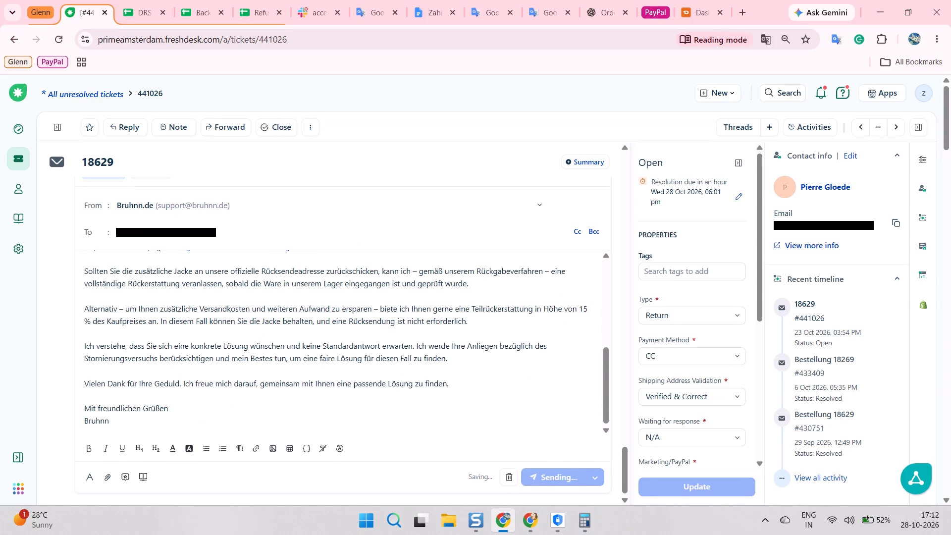
pyautogui.scroll(-13, 500, 422)
pyautogui.scroll(-4, 717, 317)
pyautogui.click(687, 254)
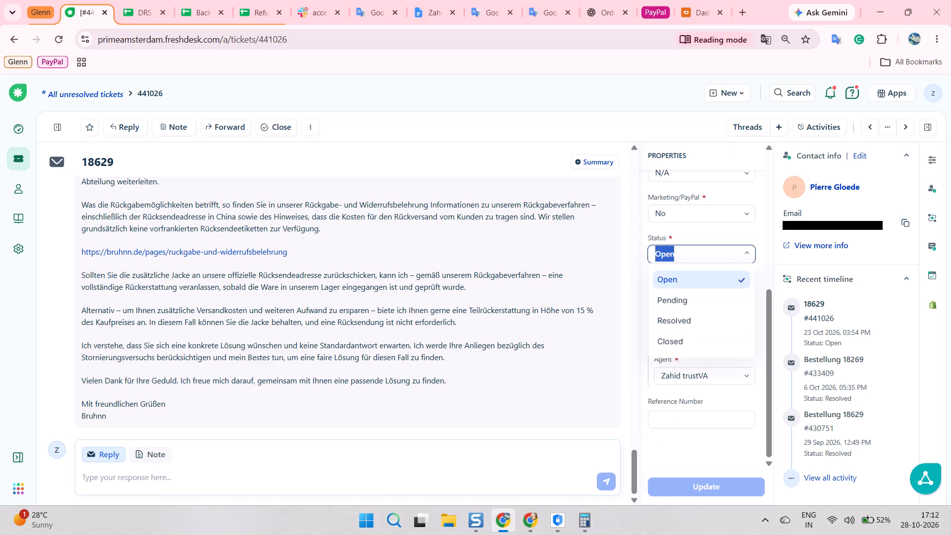
pyautogui.click(687, 318)
pyautogui.press('Tab')
pyautogui.press('Tab')
pyautogui.press('Tab')
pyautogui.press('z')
pyautogui.scroll(-6, 689, 344)
pyautogui.click(707, 485)
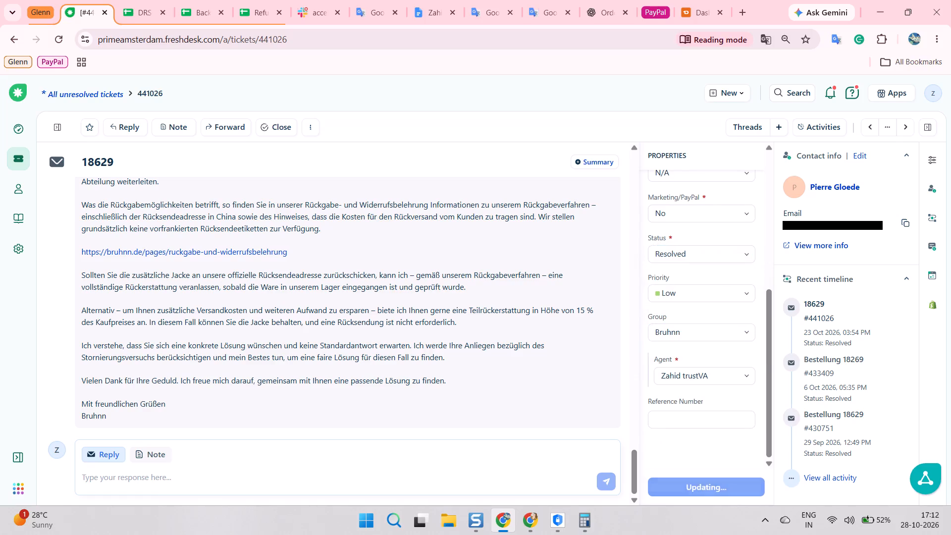
pyautogui.scroll(-10, 700, 472)
# Log ticket number 441026 in cell AN20 of the Oct 28 sheet in the DRS- October 2026 spreadsheet.
pyautogui.keyDown('ctrl'); pyautogui.doubleClick(148, 95); pyautogui.keyUp('ctrl')
pyautogui.hotkey('ctrl', 'c')
pyautogui.hotkey('ctrl', 'c')
pyautogui.click(132, 0)
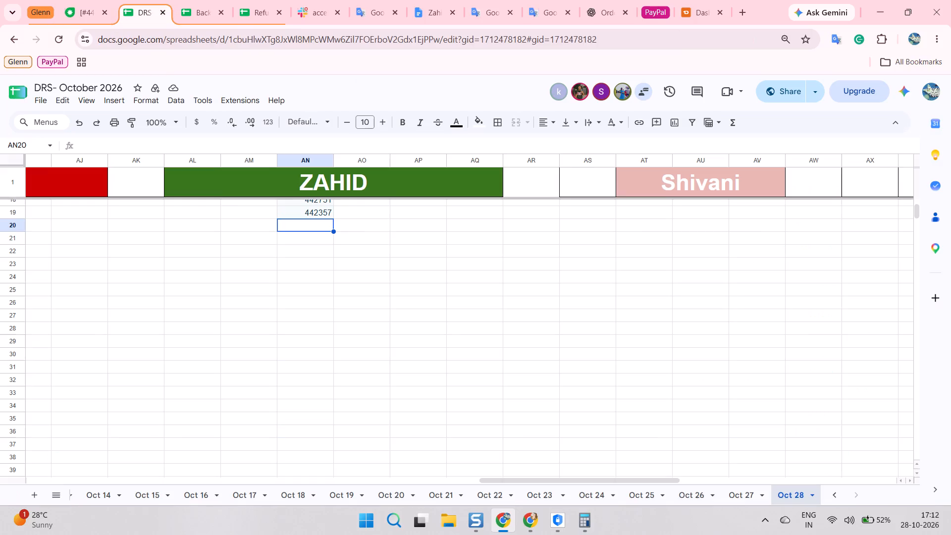
pyautogui.hotkey('ctrl', 'v')
pyautogui.click(308, 240)
pyautogui.scroll(-1, 308, 254)
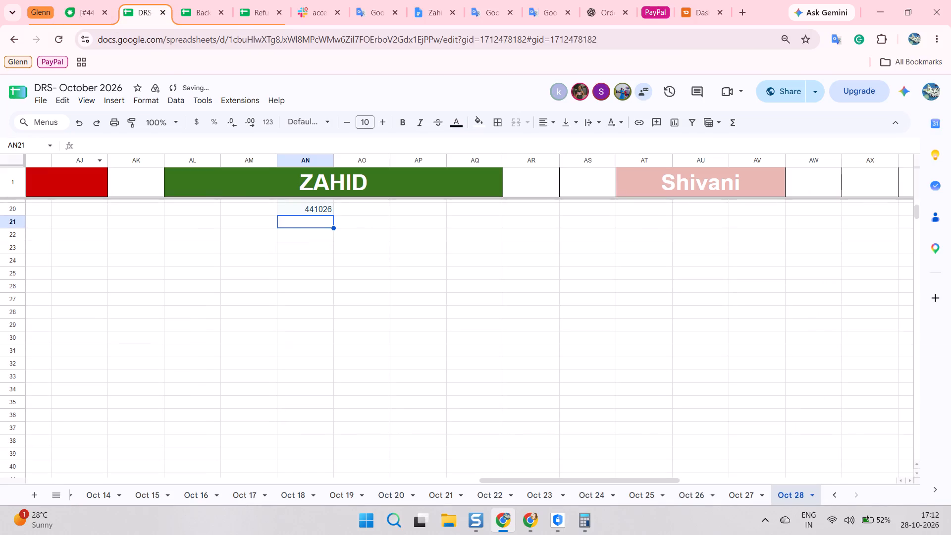
# Go to the following Freshdesk ticket, 441036, and read through its conversation down to the customer's latest reply.
pyautogui.click(77, 0)
pyautogui.click(334, 274)
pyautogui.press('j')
pyautogui.scroll(-3, 310, 261)
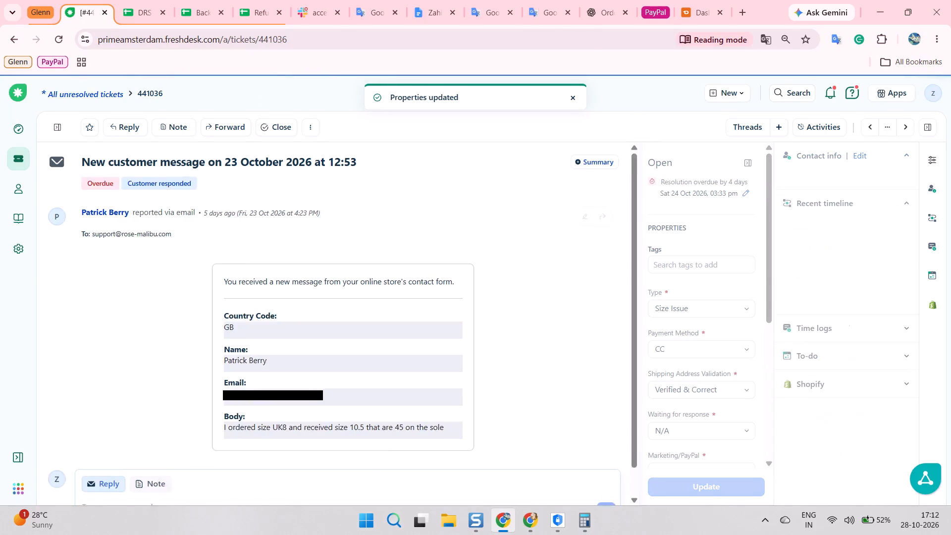
pyautogui.scroll(-17, 310, 261)
pyautogui.scroll(-4, 340, 286)
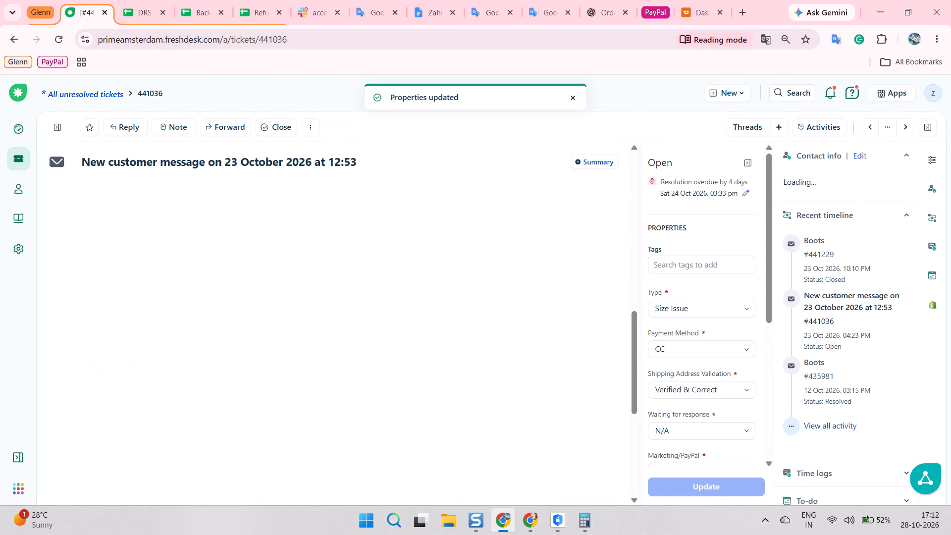
pyautogui.scroll(-11, 343, 287)
pyautogui.scroll(-2, 322, 347)
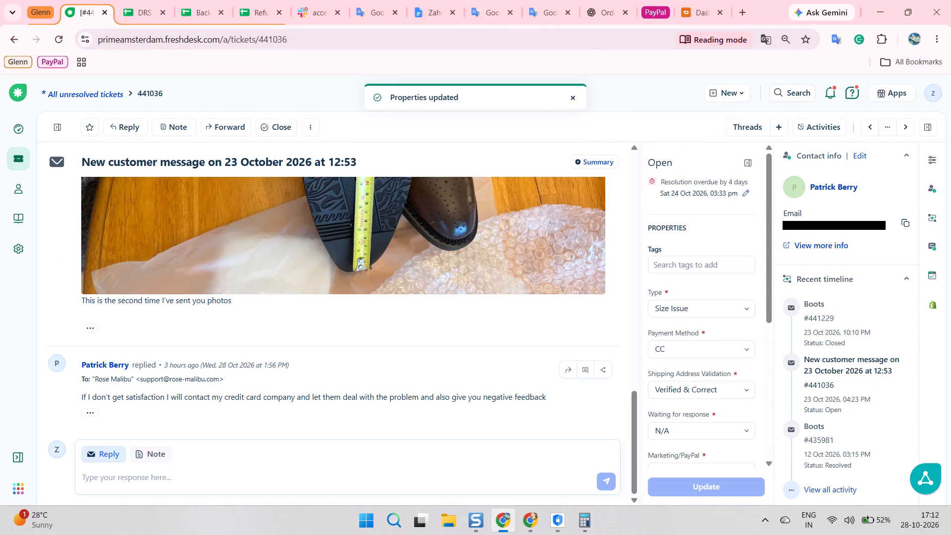
pyautogui.click(14, 160)
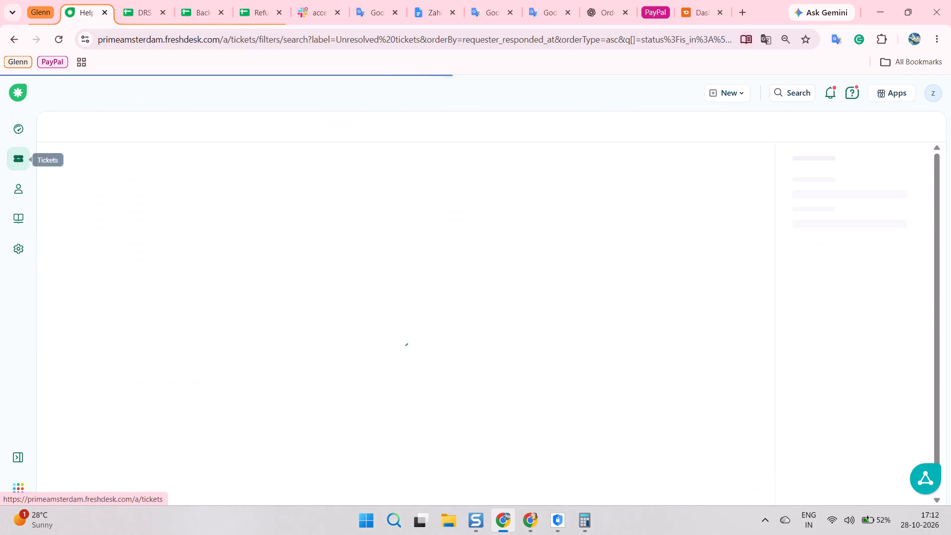
pyautogui.scroll(-13, 126, 199)
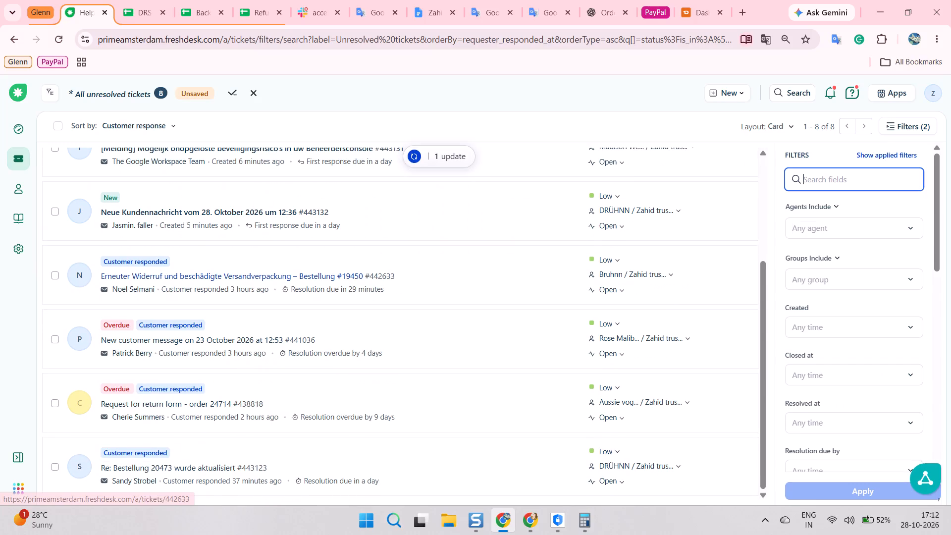
pyautogui.scroll(9, 364, 276)
pyautogui.scroll(3, 402, 265)
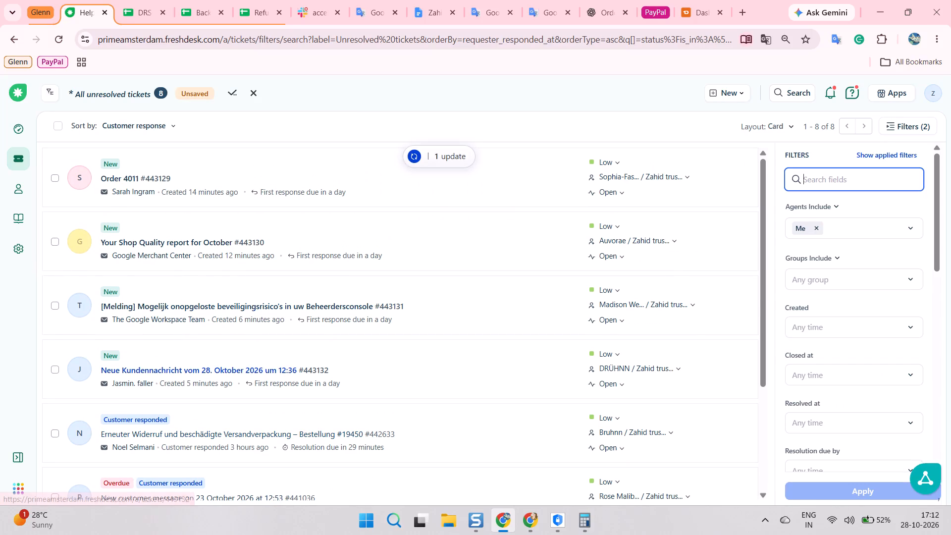
pyautogui.click(124, 179)
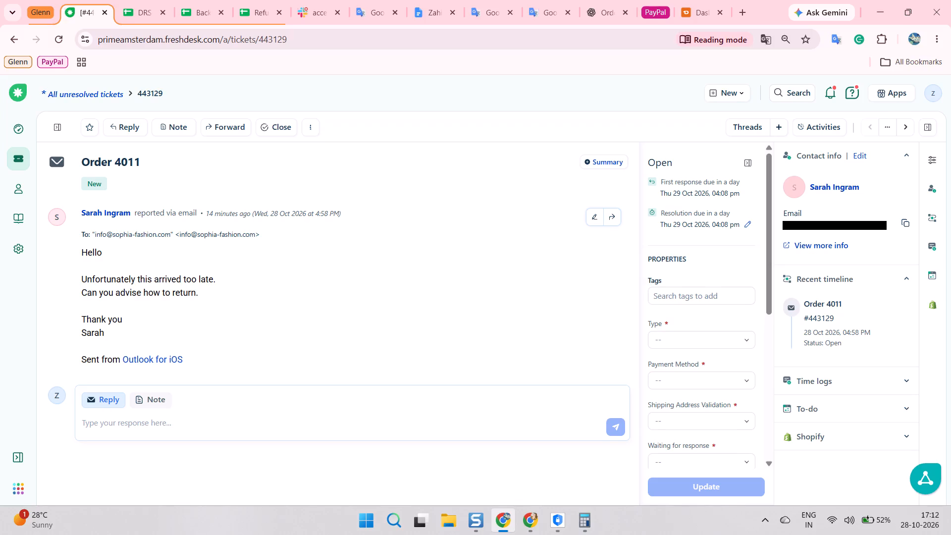
# Copy the email address of ticket 443129's contact and open the Sophia Fashion store in Shopify in place of the Rose Malibu page.
pyautogui.click(907, 223)
pyautogui.click(396, 267)
pyautogui.hotkey('alt', 'Tab')
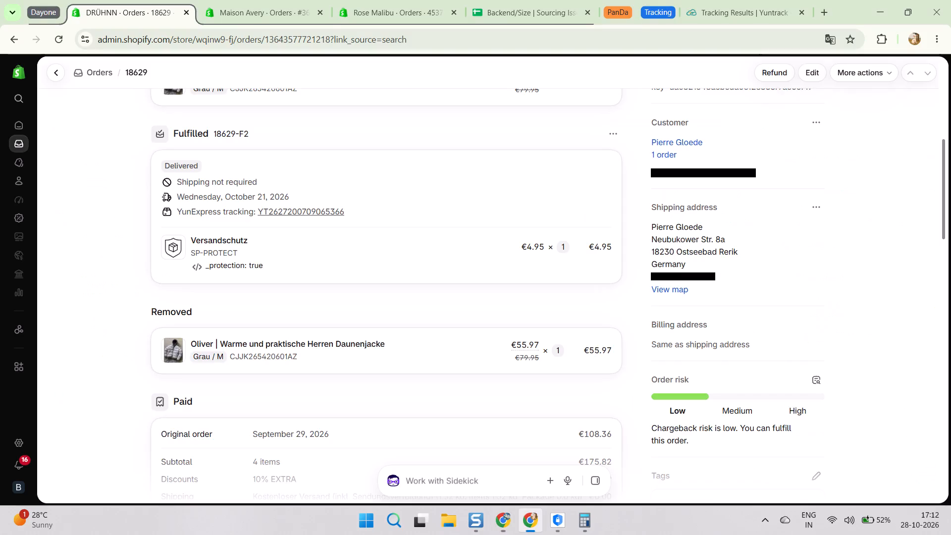
pyautogui.scroll(2, 192, 67)
pyautogui.click(228, 0)
pyautogui.moveTo(393, 0); pyautogui.dragTo(401, 0)
pyautogui.click(308, 45)
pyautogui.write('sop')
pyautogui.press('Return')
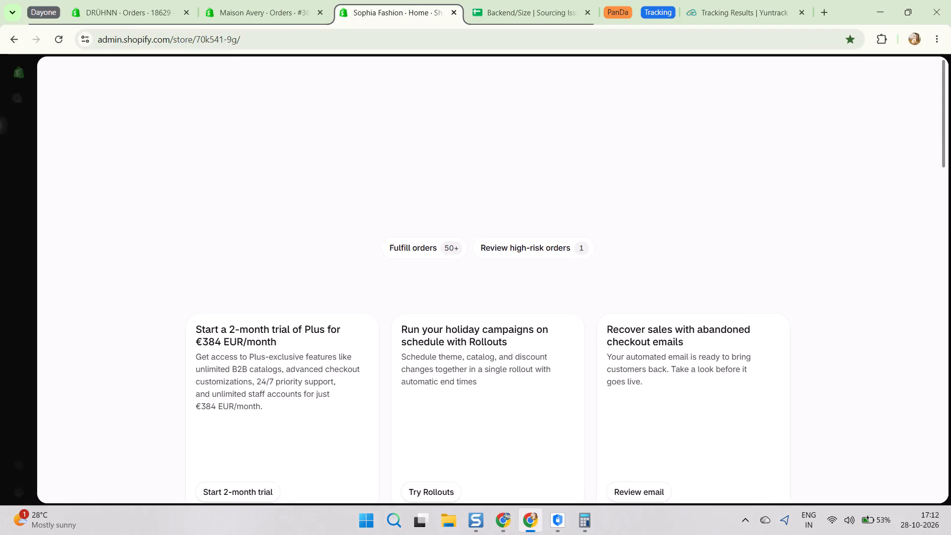
# Copy the email address of ticket 443129's contact again and reload the Sophia Fashion store's home page in Shopify.
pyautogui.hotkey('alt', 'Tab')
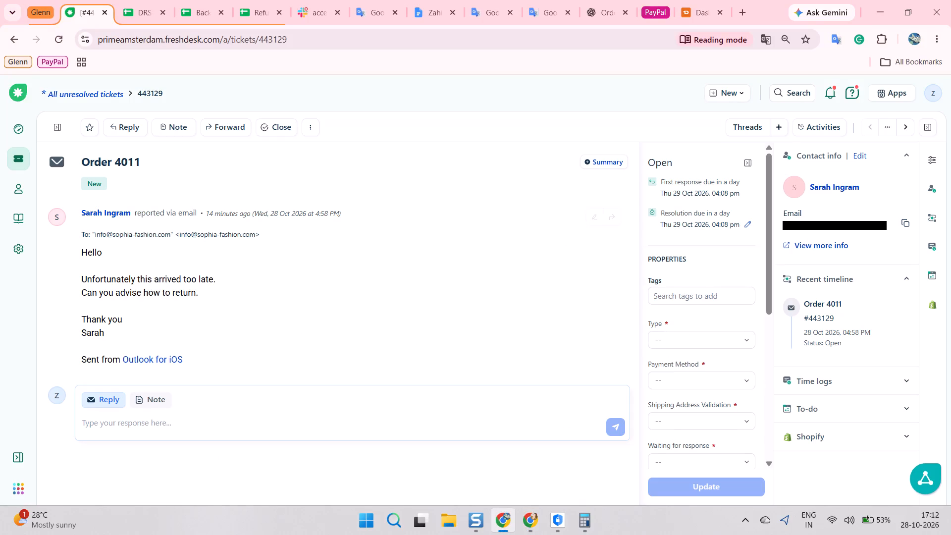
pyautogui.click(908, 226)
pyautogui.hotkey('alt', 'Tab')
pyautogui.scroll(7, 203, 167)
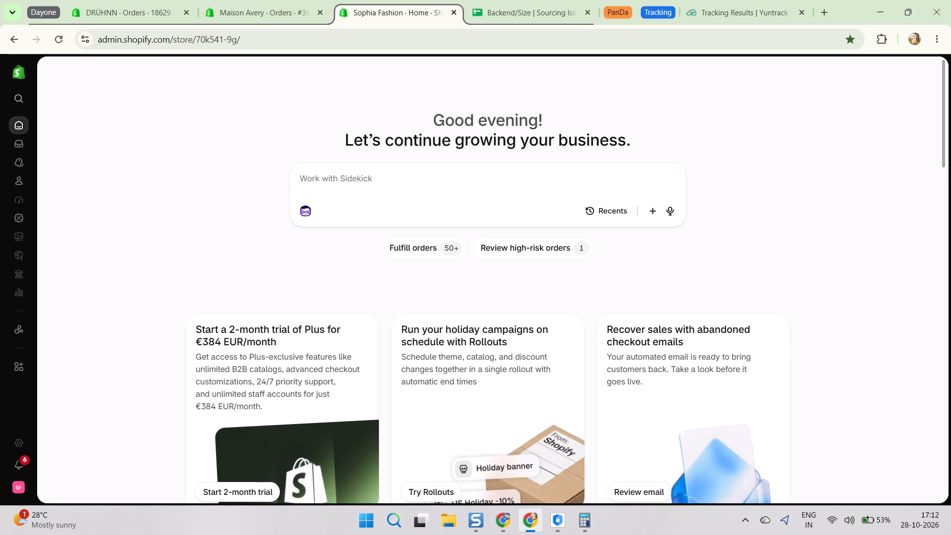
pyautogui.click(21, 101)
pyautogui.hotkey('ctrl', 'v')
pyautogui.click(16, 94)
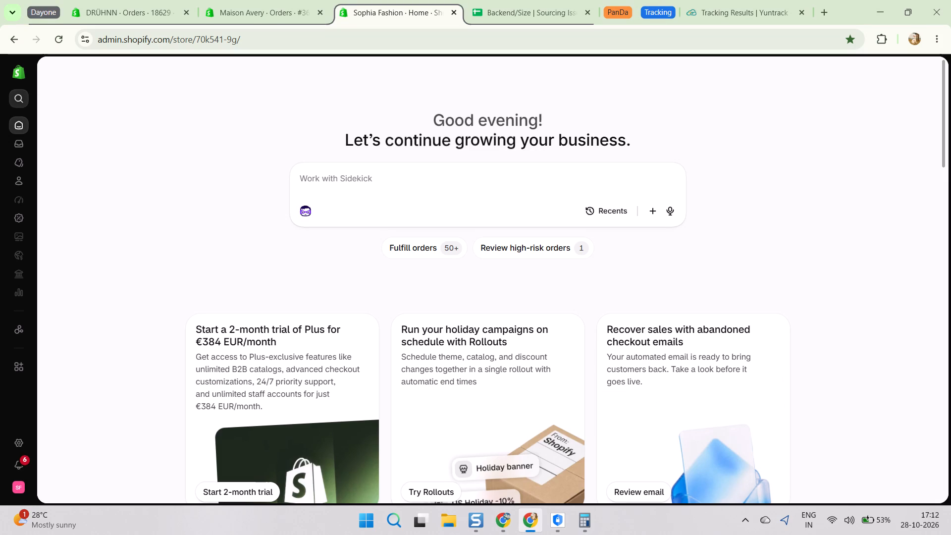
pyautogui.click(17, 101)
pyautogui.click(101, 155)
pyautogui.click(16, 102)
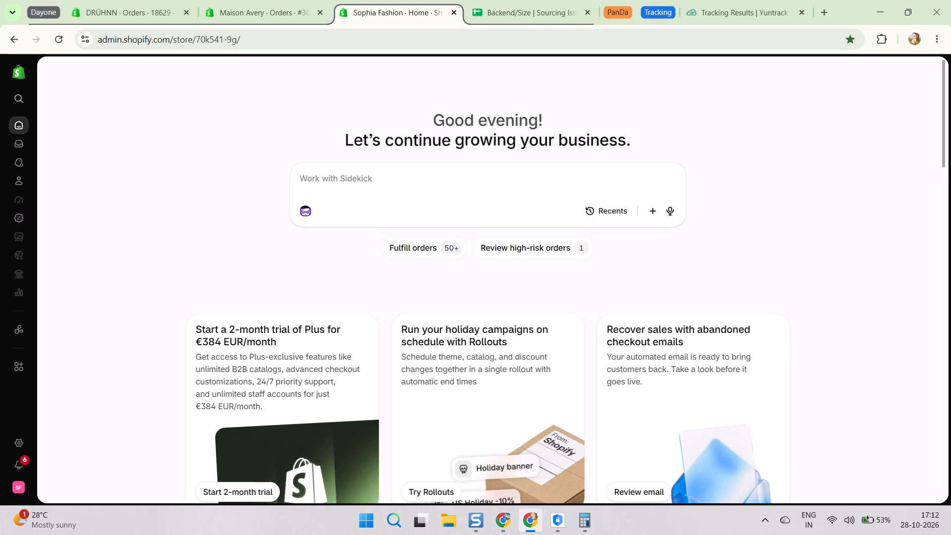
pyautogui.scroll(6, 95, 123)
pyautogui.click(16, 99)
pyautogui.scroll(4, 28, 101)
pyautogui.click(11, 100)
pyautogui.scroll(3, 70, 73)
pyautogui.click(48, 36)
pyautogui.click(60, 38)
pyautogui.hotkey('alt', 'Tab')
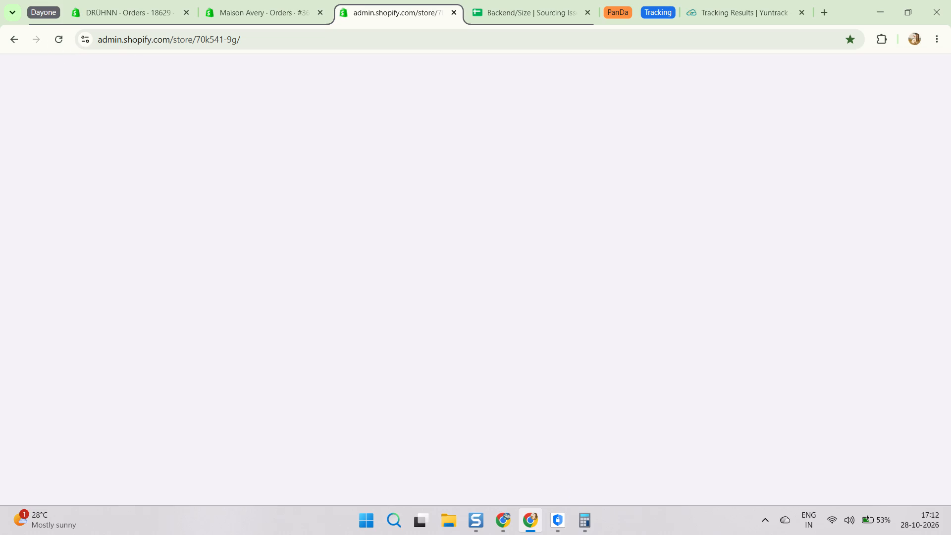
pyautogui.hotkey('alt', 'Tab')
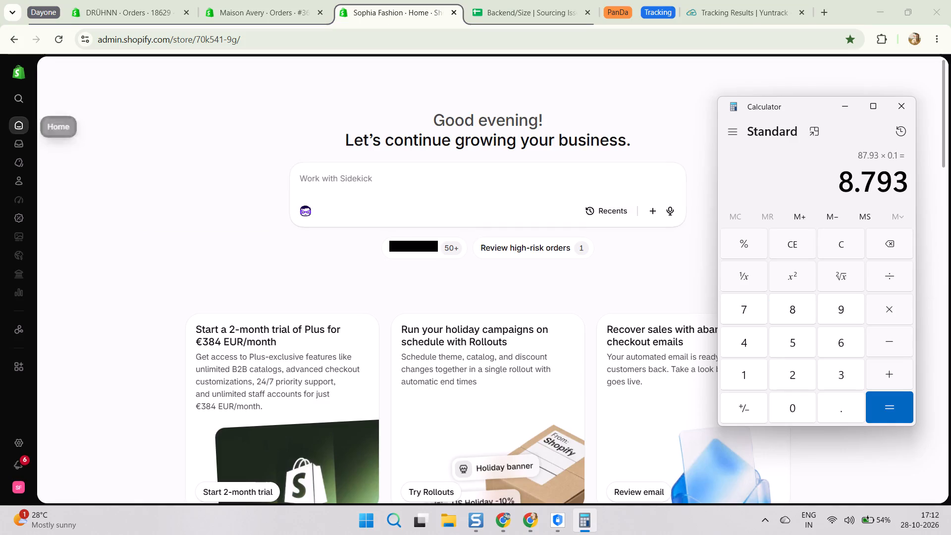
pyautogui.click(26, 100)
pyautogui.hotkey('ctrl', 'v')
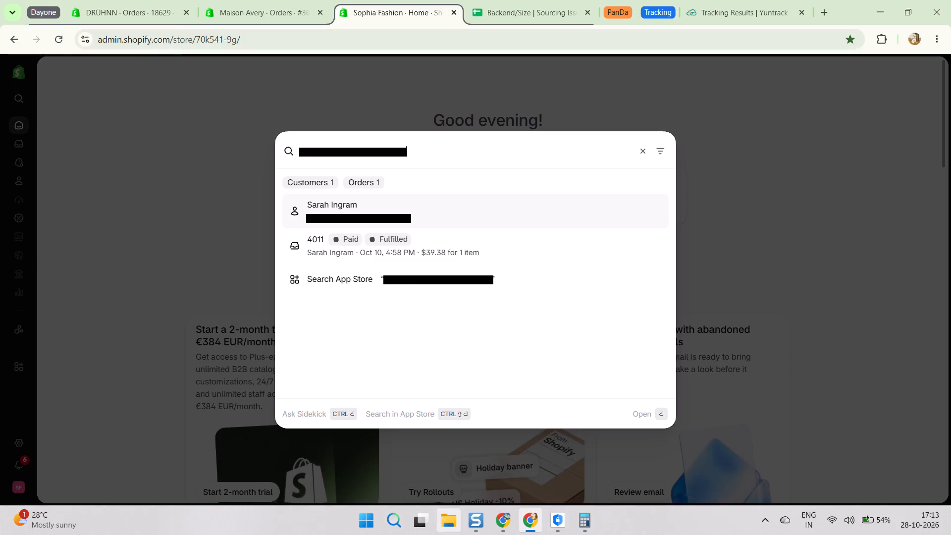
pyautogui.click(313, 243)
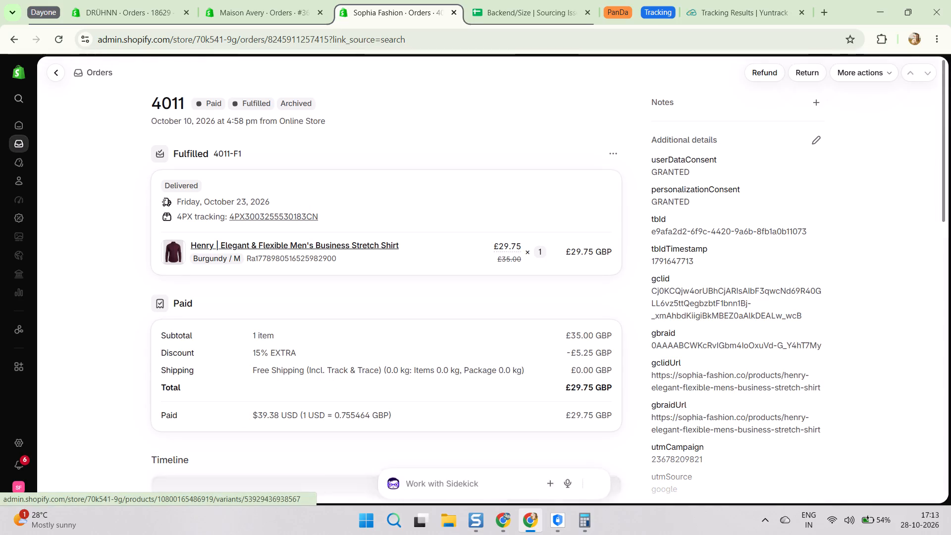
pyautogui.click(351, 164)
pyautogui.hotkey('ctrl', 'f')
pyautogui.hotkey('ctrl', 'v')
pyautogui.scroll(3, 879, 109)
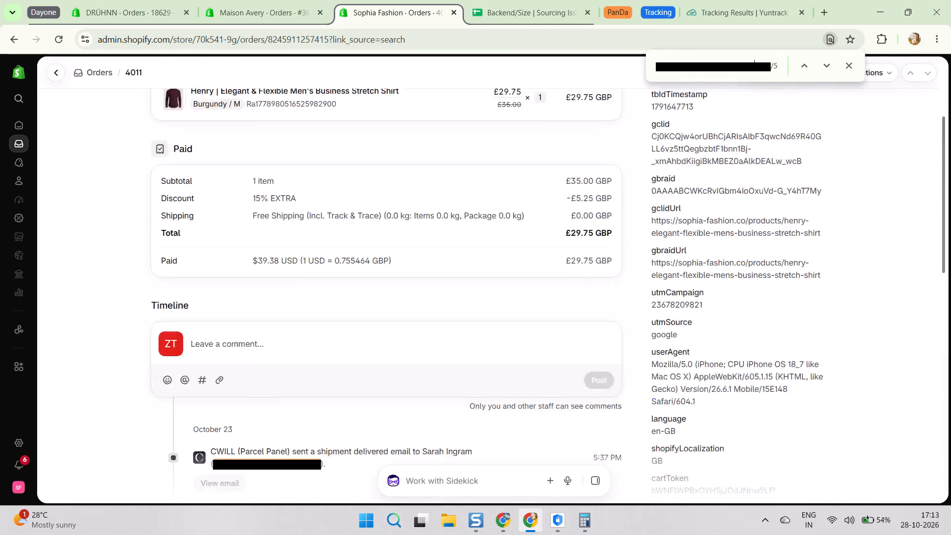
pyautogui.click(848, 65)
pyautogui.scroll(8, 405, 180)
pyautogui.click(370, 143)
pyautogui.scroll(4, 279, 202)
pyautogui.click(367, 180)
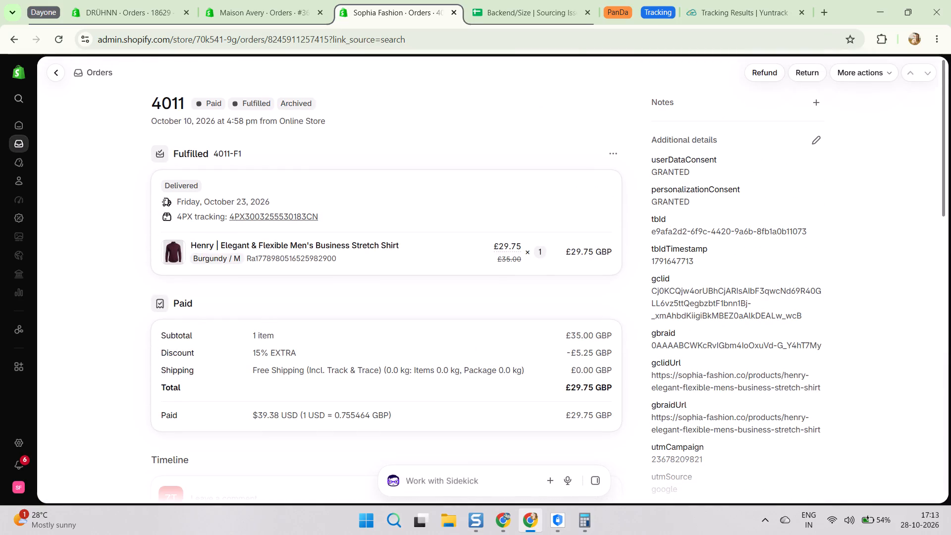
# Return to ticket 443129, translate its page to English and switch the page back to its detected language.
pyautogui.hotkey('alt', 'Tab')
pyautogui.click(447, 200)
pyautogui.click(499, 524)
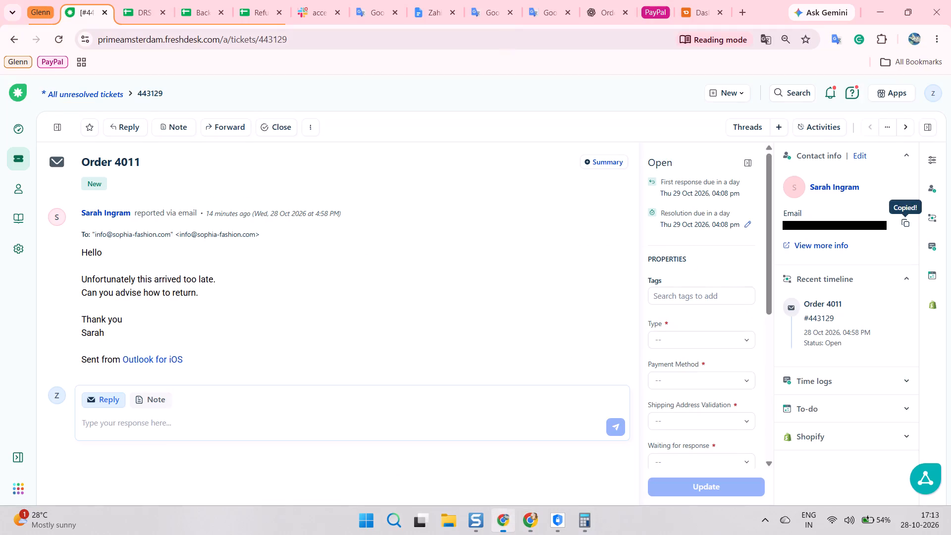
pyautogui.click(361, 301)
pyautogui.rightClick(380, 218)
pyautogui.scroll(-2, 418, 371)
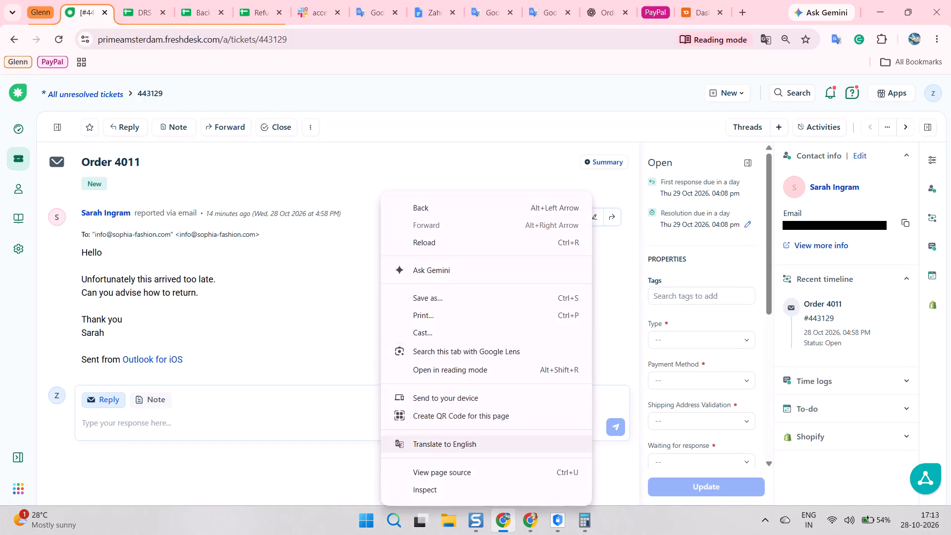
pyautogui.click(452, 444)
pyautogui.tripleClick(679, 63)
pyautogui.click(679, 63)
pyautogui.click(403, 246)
pyautogui.hotkey('alt', 'Tab')
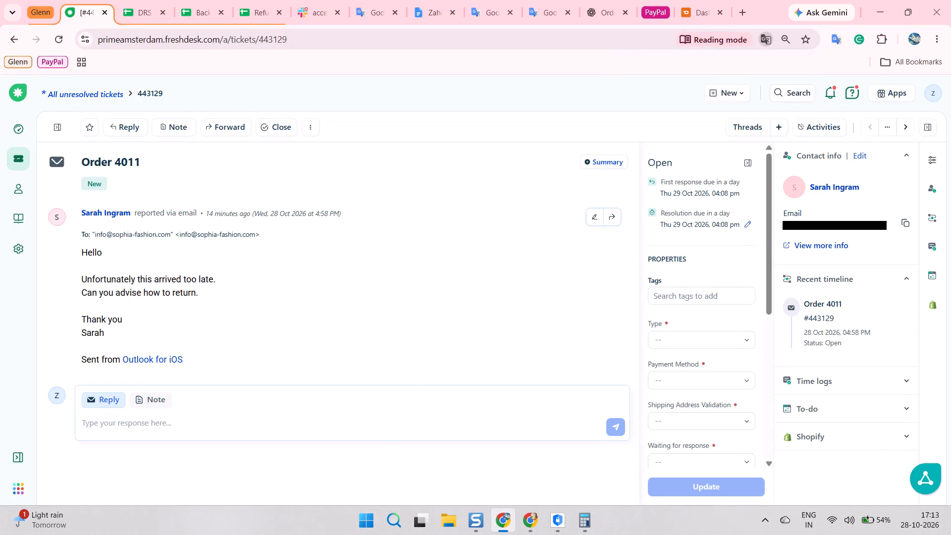
pyautogui.click(381, 201)
pyautogui.scroll(-11, 377, 201)
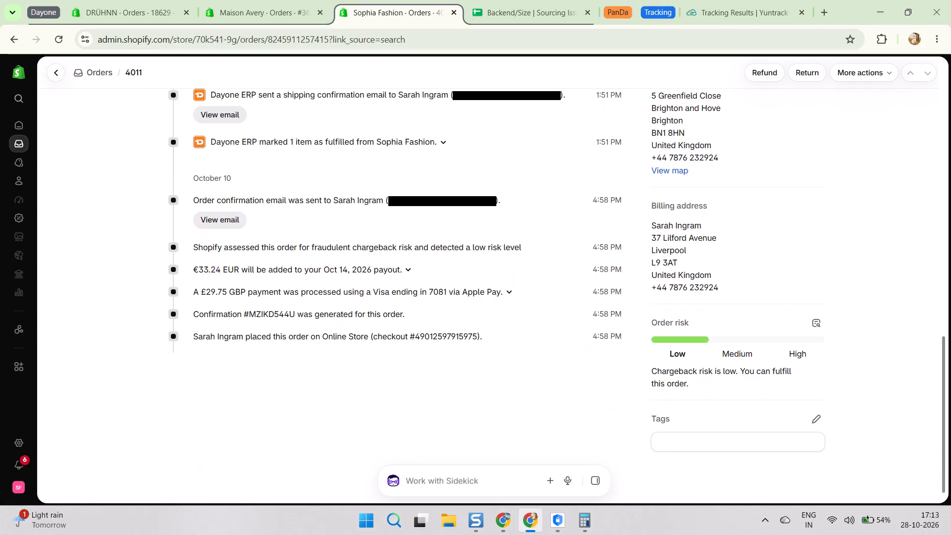
pyautogui.scroll(1, 497, 233)
pyautogui.scroll(-3, 496, 242)
pyautogui.hotkey('alt', 'Tab')
pyautogui.click(316, 293)
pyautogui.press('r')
pyautogui.scroll(-7, 124, 312)
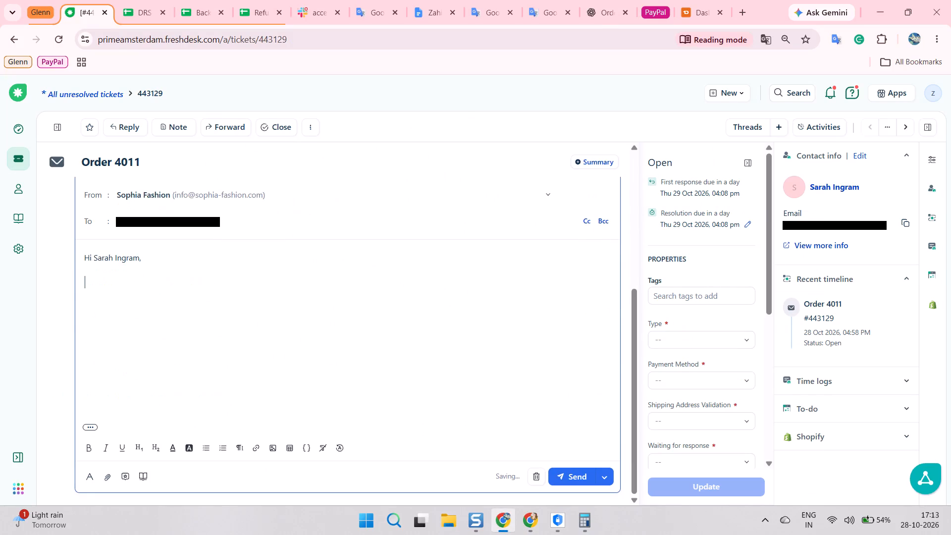
pyautogui.scroll(-2, 87, 384)
pyautogui.doubleClick(110, 423)
pyautogui.click(105, 422)
pyautogui.moveTo(106, 422); pyautogui.dragTo(110, 420)
pyautogui.hotkey('ctrl', 'a')
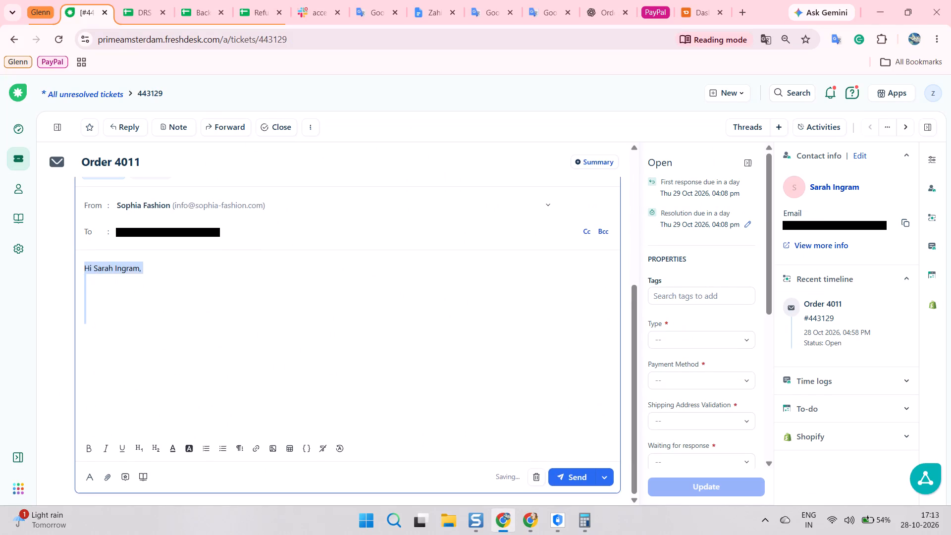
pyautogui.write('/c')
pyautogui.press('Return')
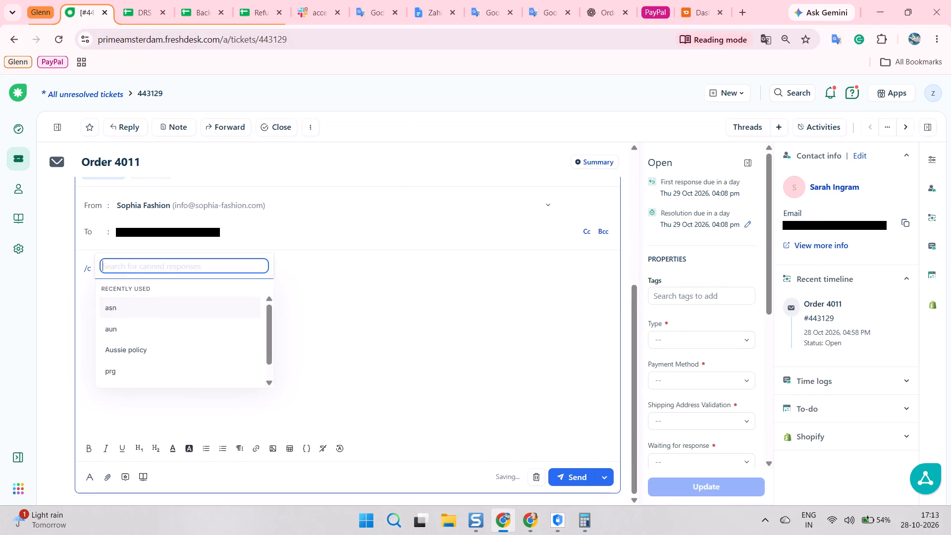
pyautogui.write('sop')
pyautogui.click(167, 304)
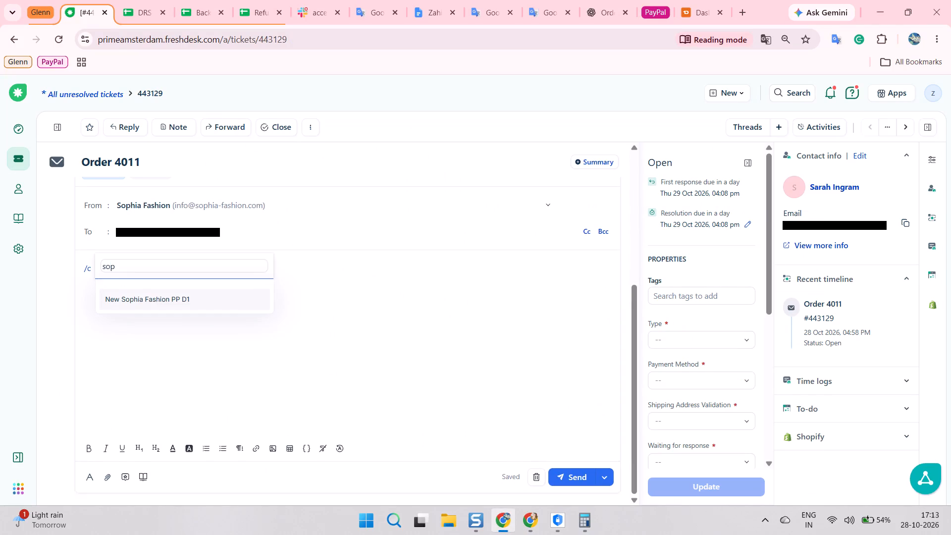
pyautogui.click(137, 308)
# Replace the reply's text with the German return canned response found by searching "gr", keeping the return form attached.
pyautogui.hotkey('ctrl', 'a')
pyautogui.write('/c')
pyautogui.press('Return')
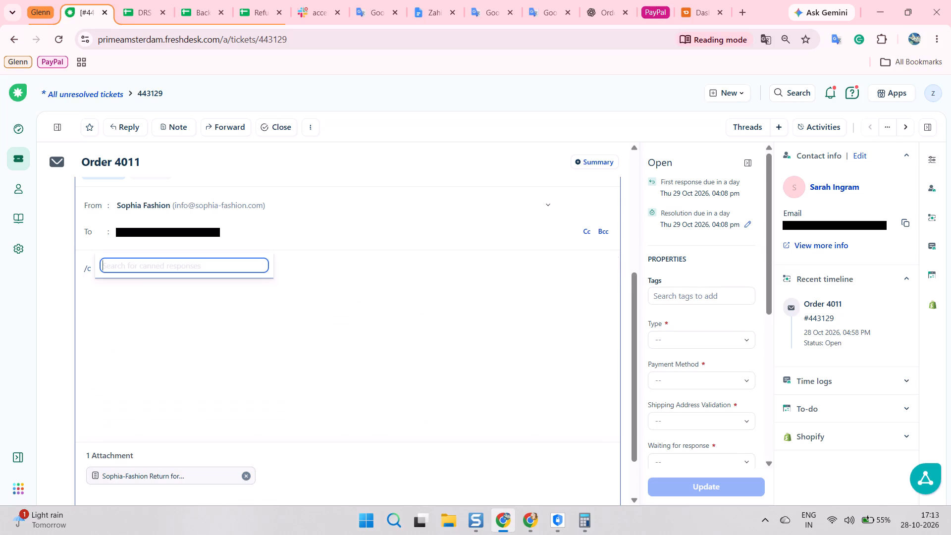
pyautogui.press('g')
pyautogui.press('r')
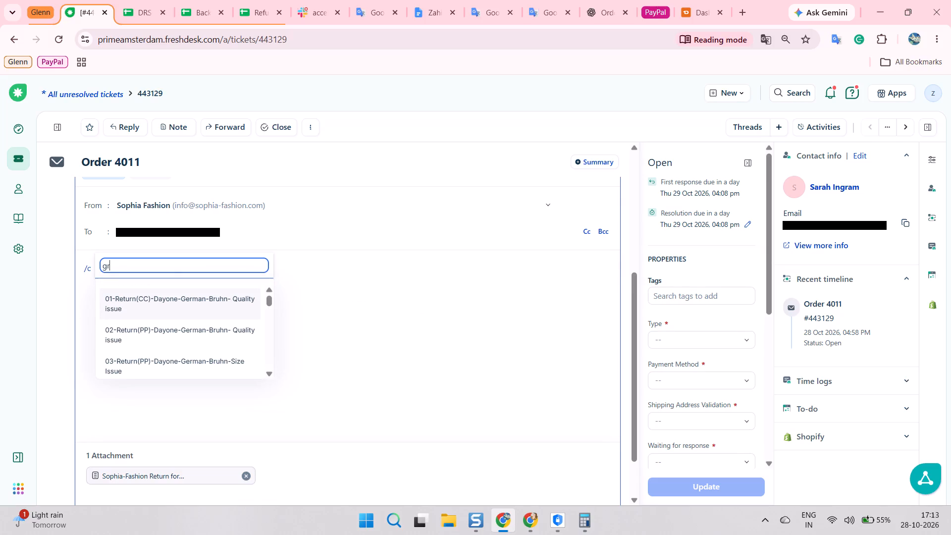
pyautogui.click(157, 303)
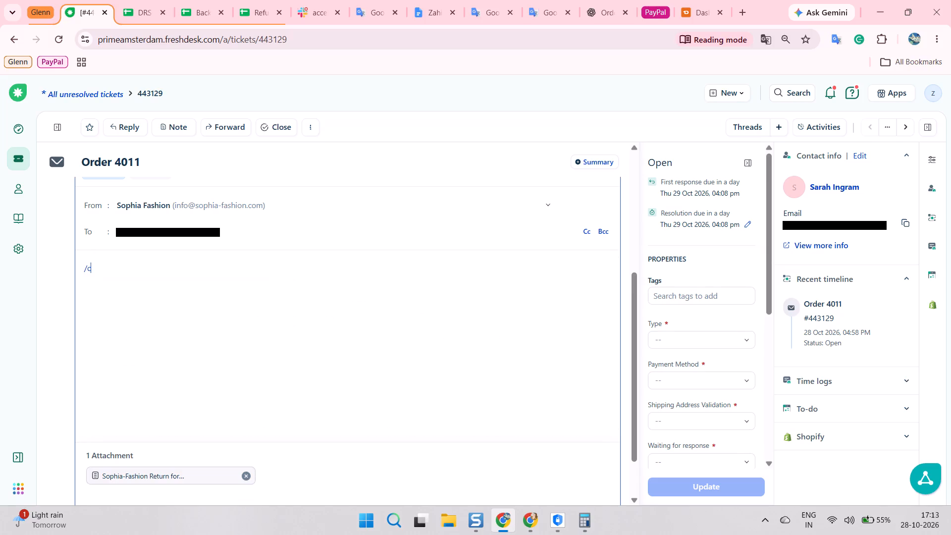
# Translate the page to English, cut the translated reply text, restore the detected language and paste the English text back.
pyautogui.rightClick(458, 116)
pyautogui.scroll(-3, 511, 289)
pyautogui.click(527, 361)
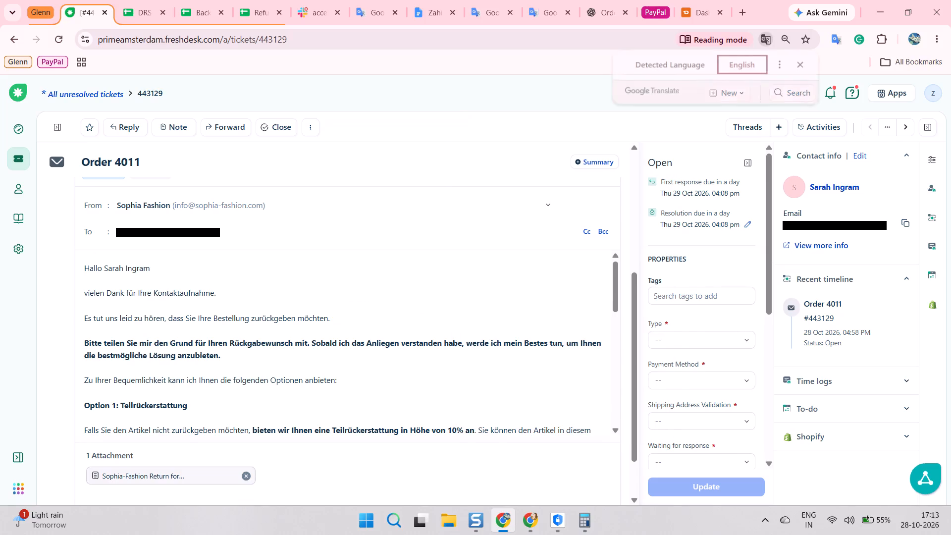
pyautogui.click(270, 313)
pyautogui.hotkey('ctrl', 'a')
pyautogui.hotkey('ctrl', 'x')
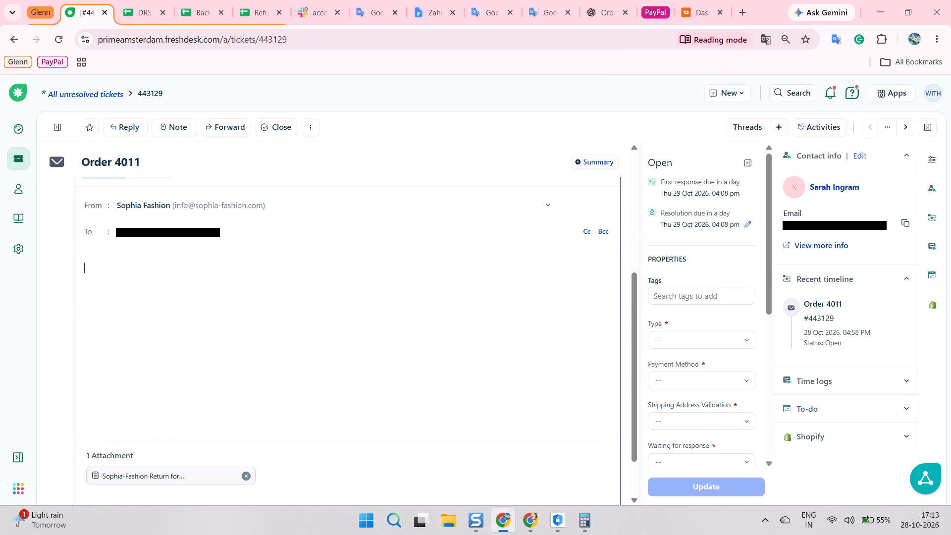
pyautogui.rightClick(424, 122)
pyautogui.scroll(-5, 442, 222)
pyautogui.click(491, 376)
pyautogui.tripleClick(680, 64)
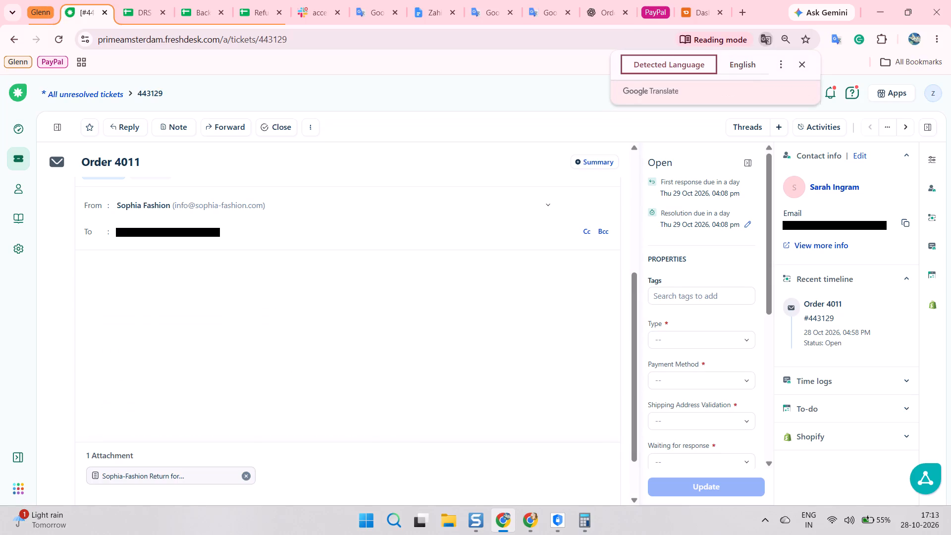
pyautogui.click(680, 64)
pyautogui.click(282, 293)
pyautogui.hotkey('ctrl', 'v')
# Delete the bold paragraph asking for the reason for the return request from the reply.
pyautogui.scroll(-6, 260, 293)
pyautogui.scroll(4, 210, 329)
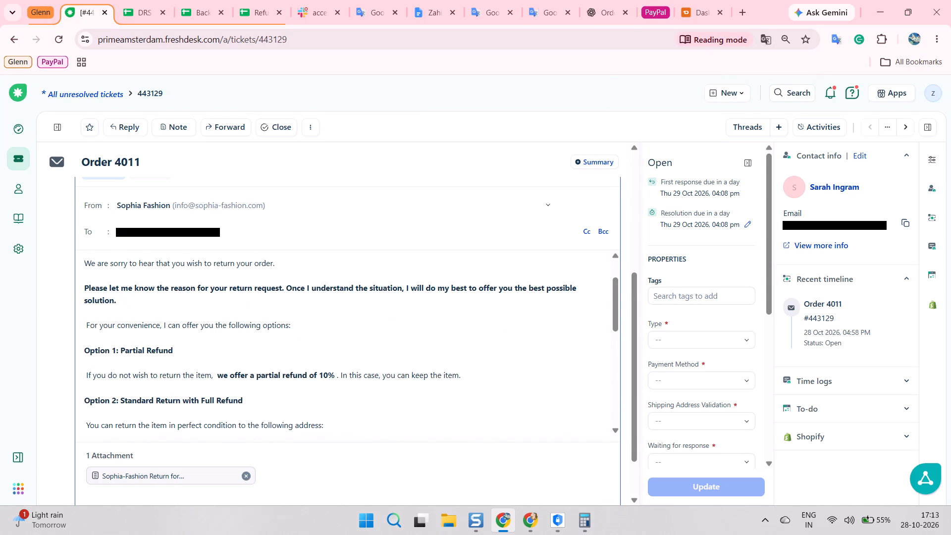
pyautogui.tripleClick(239, 306)
pyautogui.press('BackSpace')
pyautogui.press('BackSpace')
pyautogui.press('BackSpace')
# Review the rest of the reply, with its refund and return options, and send it to the customer.
pyautogui.scroll(-2, 239, 306)
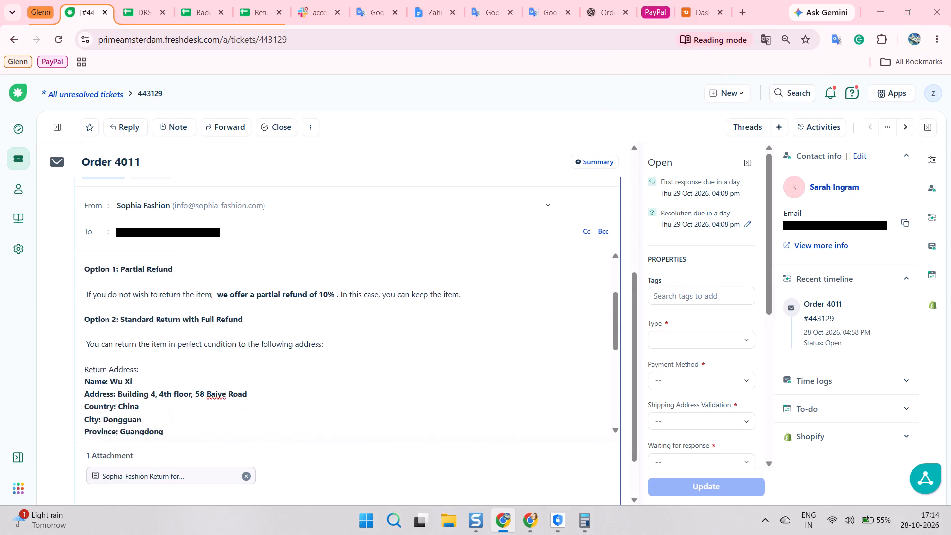
pyautogui.scroll(-7, 222, 302)
pyautogui.scroll(3, 262, 362)
pyautogui.scroll(1, 319, 303)
pyautogui.scroll(-6, 344, 332)
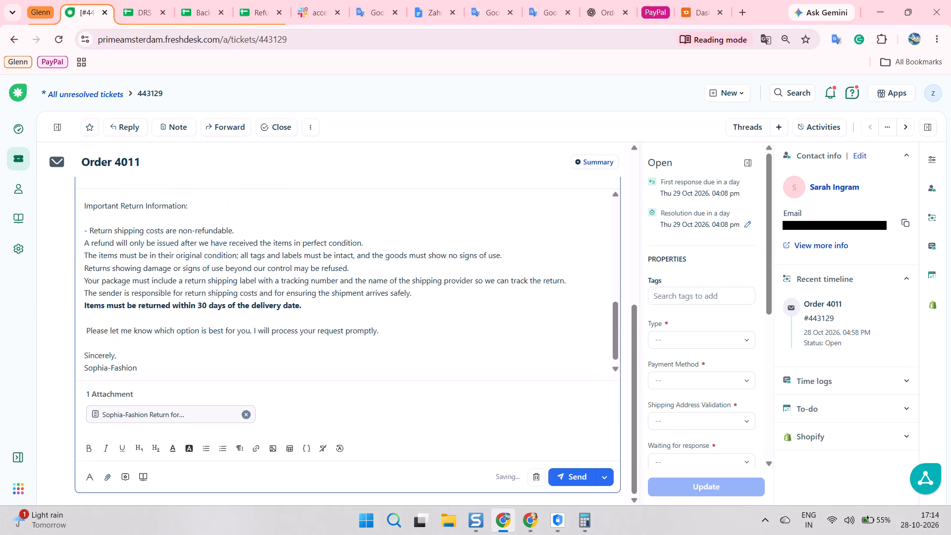
pyautogui.scroll(-3, 372, 360)
pyautogui.click(579, 477)
pyautogui.scroll(-3, 477, 311)
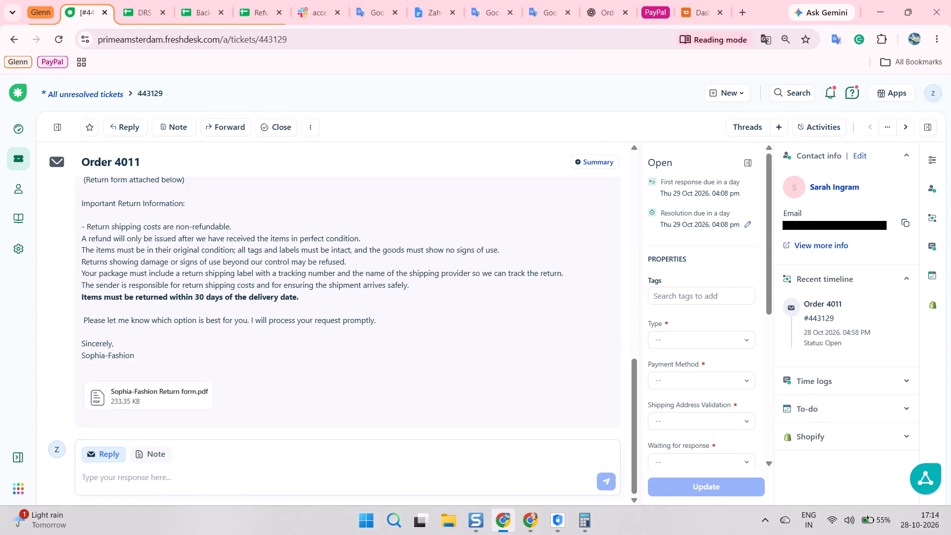
# Set ticket 443129's type to Return.
pyautogui.click(689, 336)
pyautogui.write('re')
pyautogui.moveTo(686, 356); pyautogui.dragTo(685, 362)
pyautogui.press('Tab')
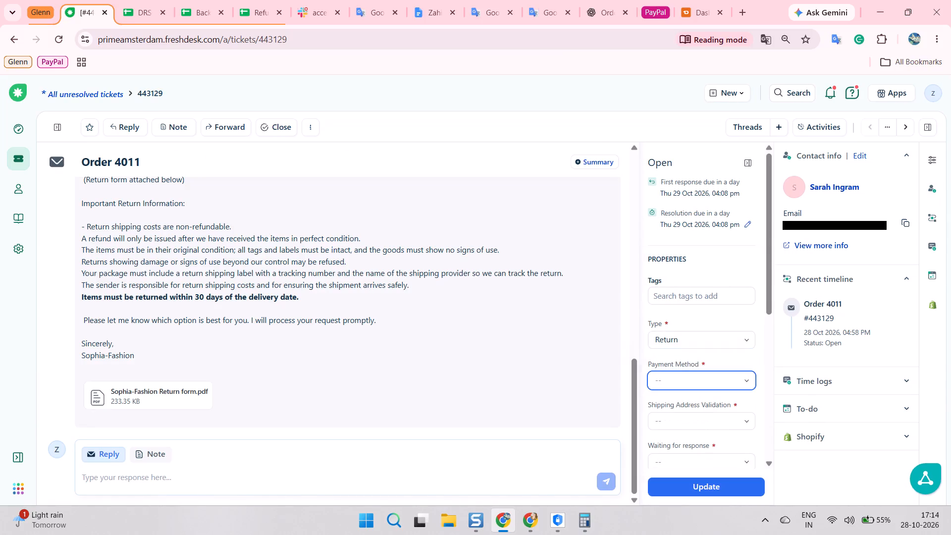
pyautogui.hotkey('alt', 'Tab')
pyautogui.scroll(-7, 695, 335)
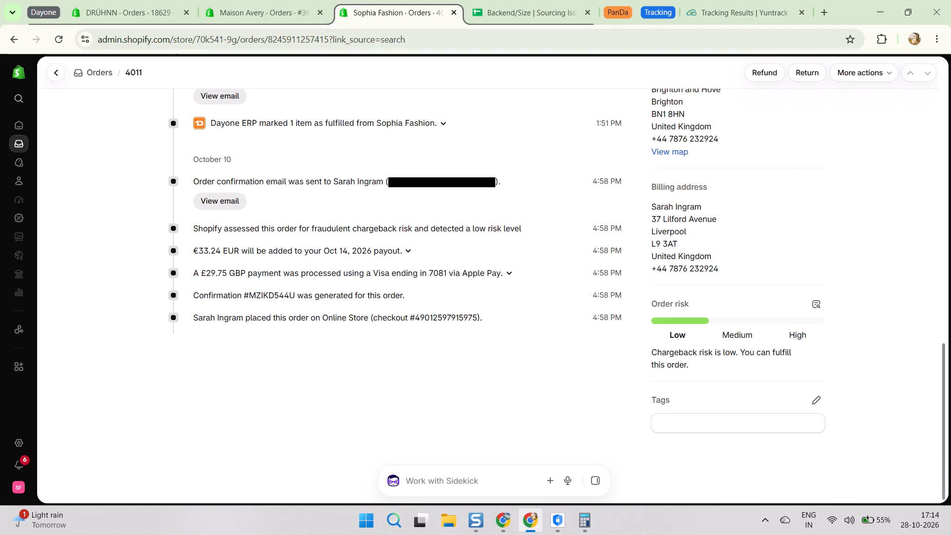
pyautogui.hotkey('alt', 'Tab')
pyautogui.scroll(-1, 632, 474)
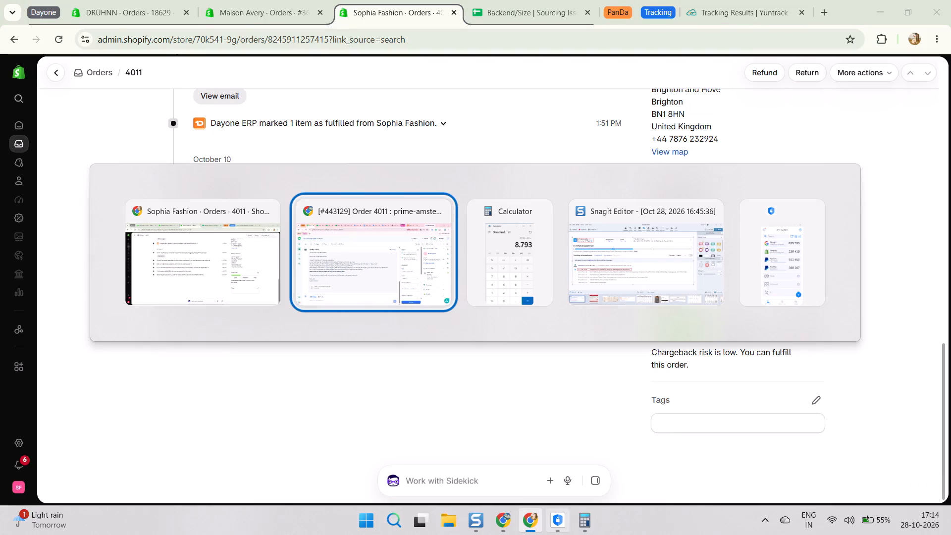
pyautogui.click(509, 522)
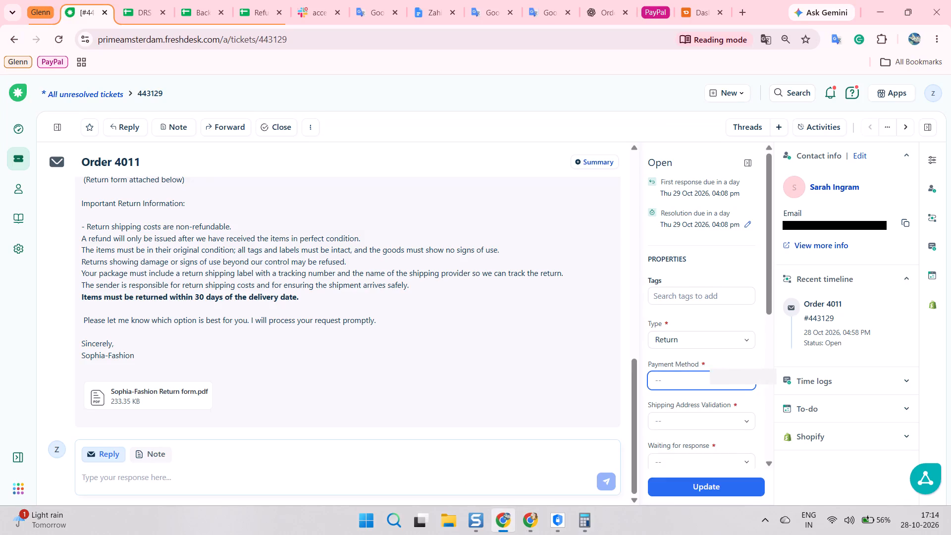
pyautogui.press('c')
pyautogui.press('Tab')
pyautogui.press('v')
pyautogui.press('Tab')
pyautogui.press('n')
pyautogui.press('Tab')
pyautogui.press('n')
pyautogui.press('Tab')
# Set ticket 443129's status to Resolved and save the ticket properties.
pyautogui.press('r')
pyautogui.press('Tab')
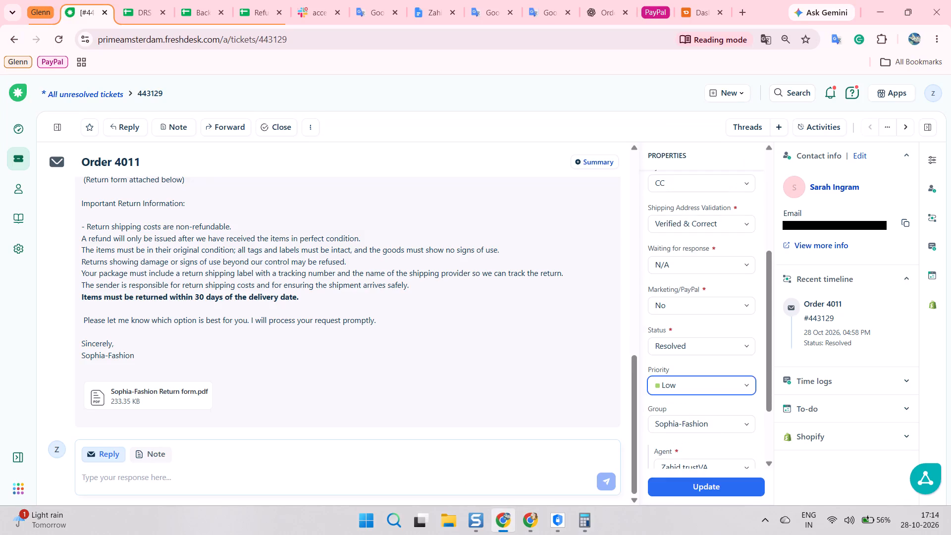
pyautogui.press('Tab')
pyautogui.press('Tab')
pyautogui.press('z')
pyautogui.scroll(-5, 704, 407)
pyautogui.click(701, 484)
pyautogui.scroll(-9, 540, 404)
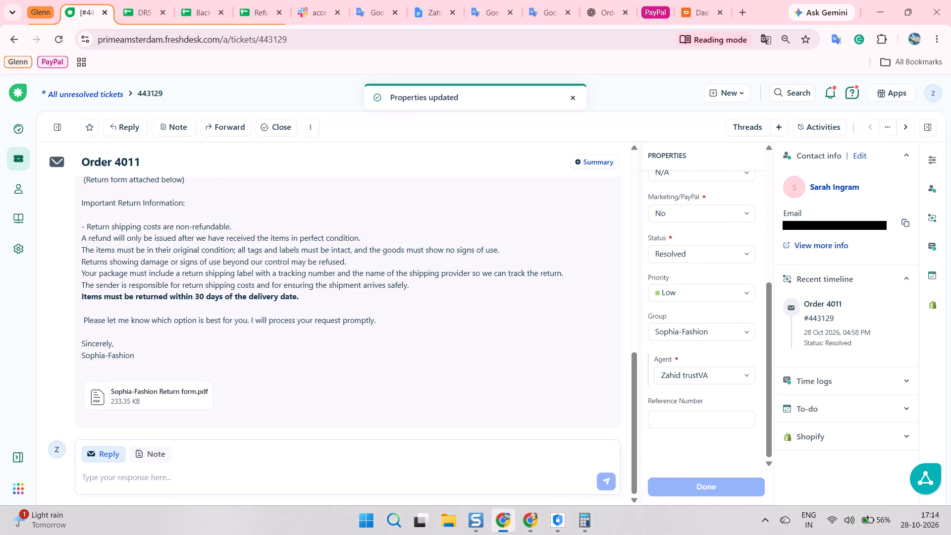
# Copy ticket number 443129 into cell AN21 of the Oct 28 sheet in DRS- October 2026.
pyautogui.doubleClick(146, 85)
pyautogui.hotkey('ctrl', 'c')
pyautogui.hotkey('ctrl', 'c')
pyautogui.hotkey('ctrl', 'c')
pyautogui.hotkey('ctrl', 'c')
pyautogui.hotkey('ctrl', 'c')
pyautogui.click(131, 0)
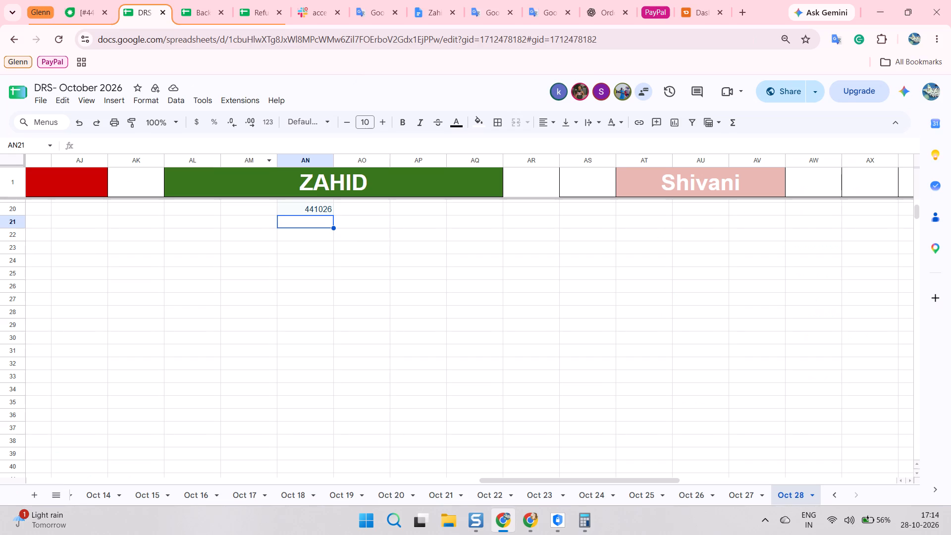
pyautogui.hotkey('ctrl', 'v')
pyautogui.click(310, 236)
pyautogui.hscroll(-1, 310, 236)
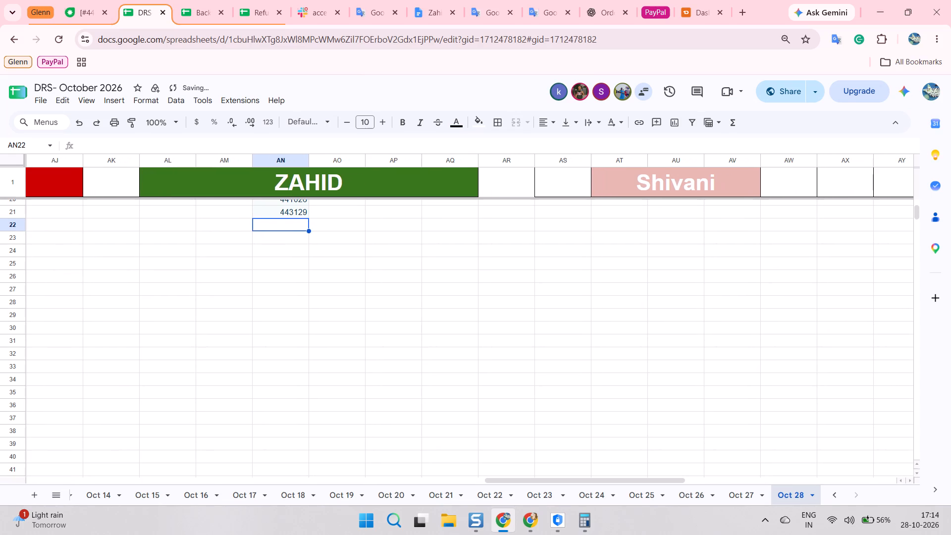
# Return to Freshdesk, open the next unresolved ticket, 443130, and look over the Google Merchant Center email.
pyautogui.click(73, 0)
pyautogui.click(394, 297)
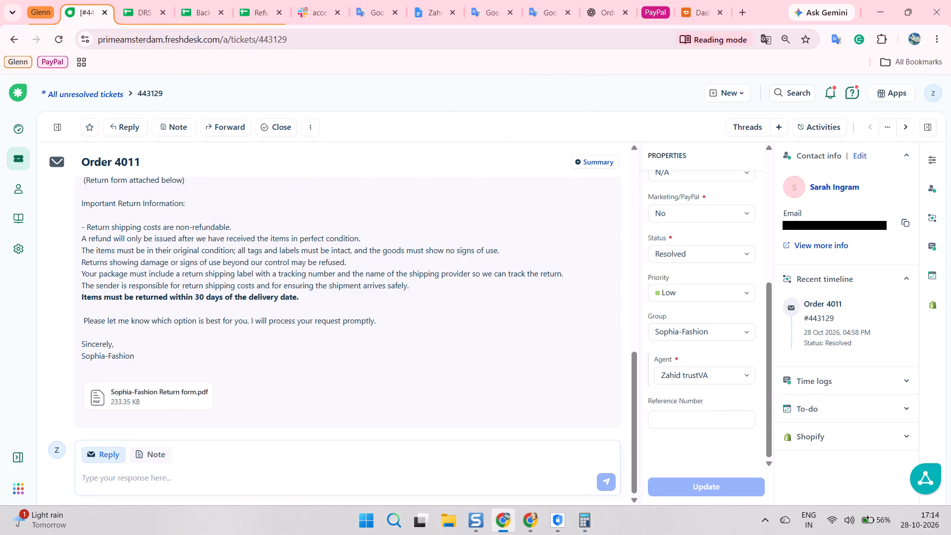
pyautogui.click(394, 300)
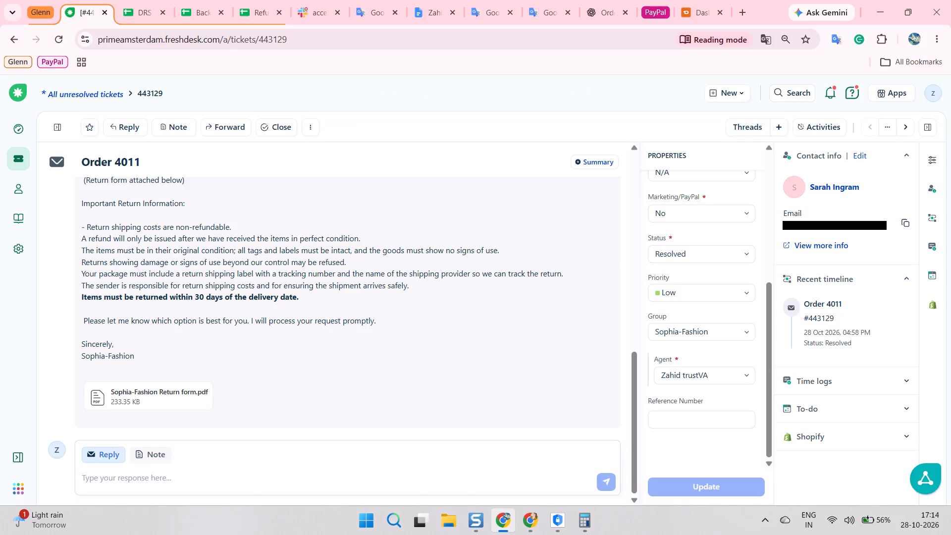
pyautogui.click(401, 295)
pyautogui.click(392, 306)
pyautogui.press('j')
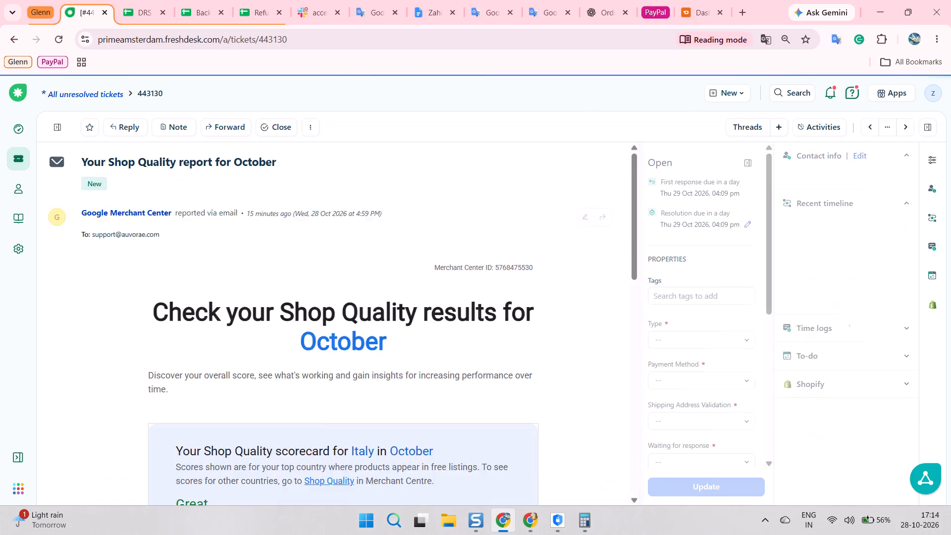
pyautogui.scroll(-13, 390, 306)
pyautogui.scroll(16, 435, 313)
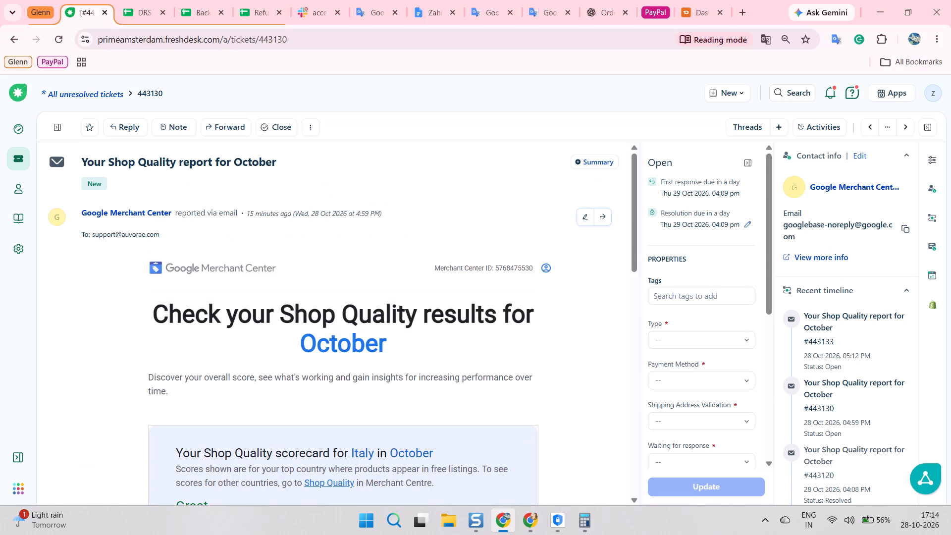
pyautogui.click(372, 220)
pyautogui.scroll(4, 502, 293)
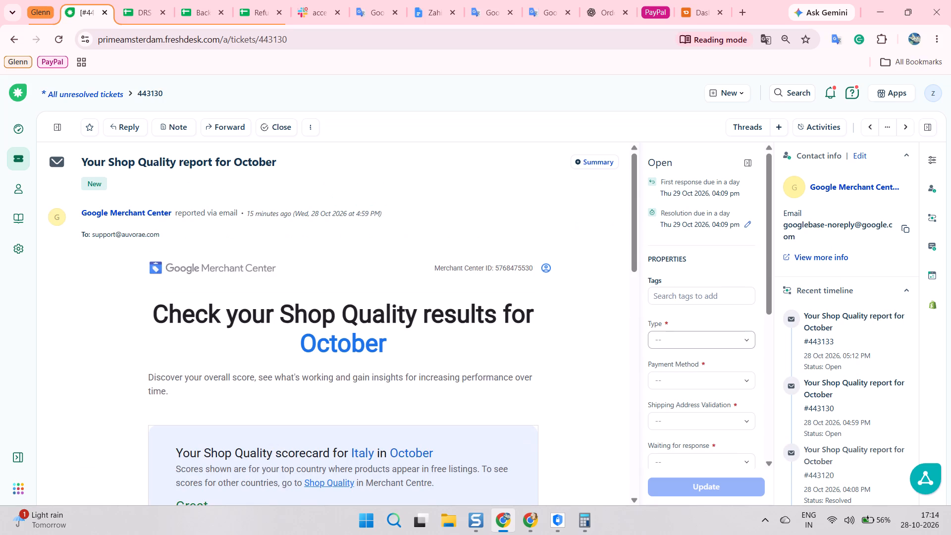
# Set ticket 443130's type, payment method and shipping address validation to NA, waiting for response to N/A and Marketing/PayPal to No.
pyautogui.click(687, 338)
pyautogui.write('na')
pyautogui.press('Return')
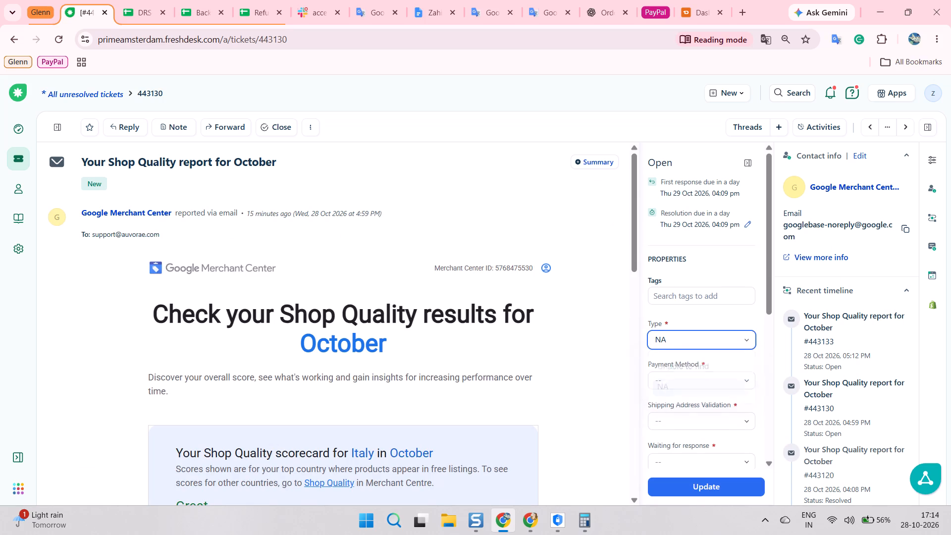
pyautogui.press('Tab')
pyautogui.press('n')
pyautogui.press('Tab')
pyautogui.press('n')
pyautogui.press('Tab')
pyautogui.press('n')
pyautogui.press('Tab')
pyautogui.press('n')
# Set ticket 443130's status to Resolved and save the ticket properties.
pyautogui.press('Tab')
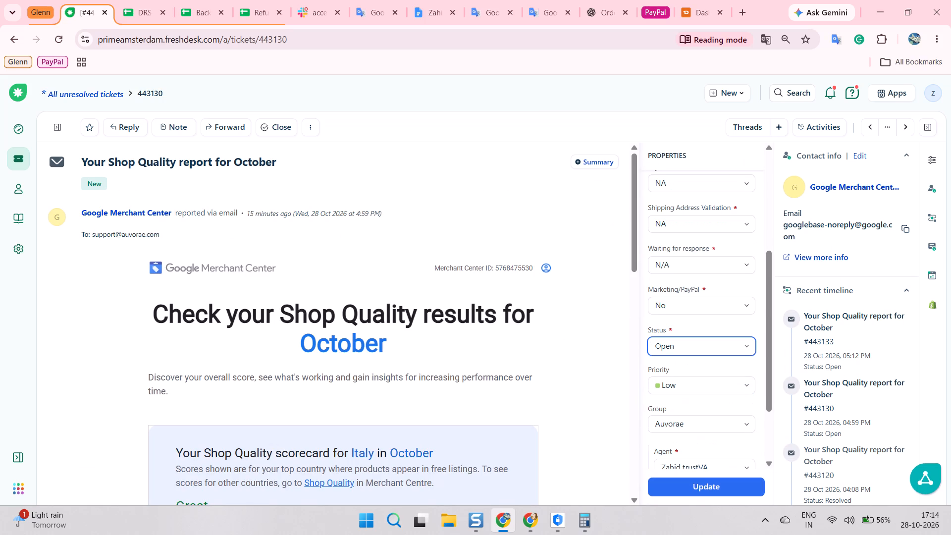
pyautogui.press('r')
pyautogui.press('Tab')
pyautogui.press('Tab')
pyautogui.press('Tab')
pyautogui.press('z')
pyautogui.scroll(-5, 687, 338)
pyautogui.click(699, 483)
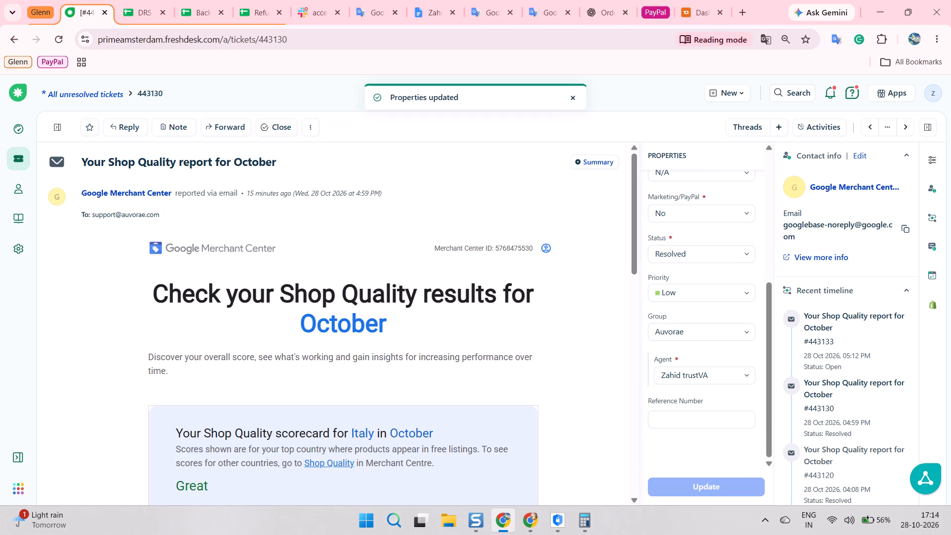
pyautogui.scroll(5, 633, 445)
# Open ticket 443131 and set type, payment method and address validation to NA, waiting for response to N/A and Marketing/PayPal to No.
pyautogui.click(419, 204)
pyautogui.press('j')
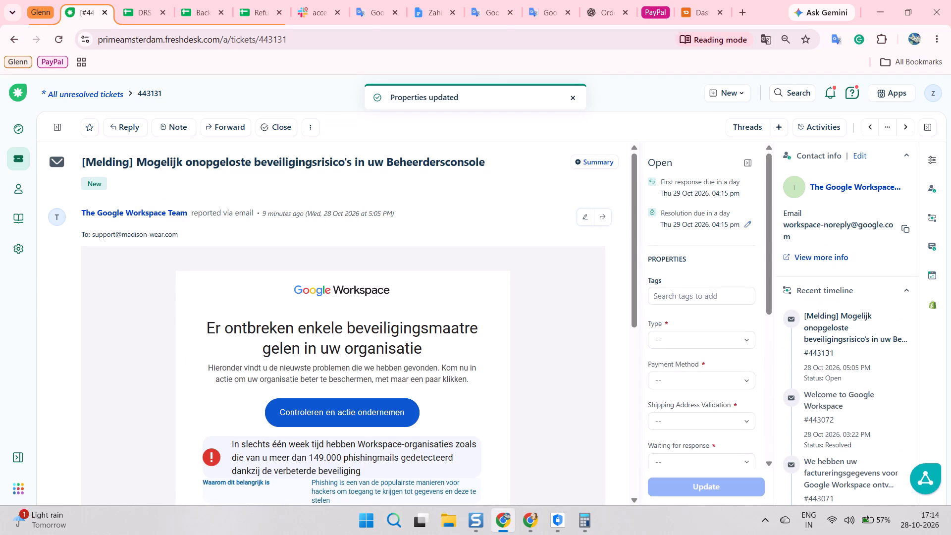
pyautogui.click(700, 342)
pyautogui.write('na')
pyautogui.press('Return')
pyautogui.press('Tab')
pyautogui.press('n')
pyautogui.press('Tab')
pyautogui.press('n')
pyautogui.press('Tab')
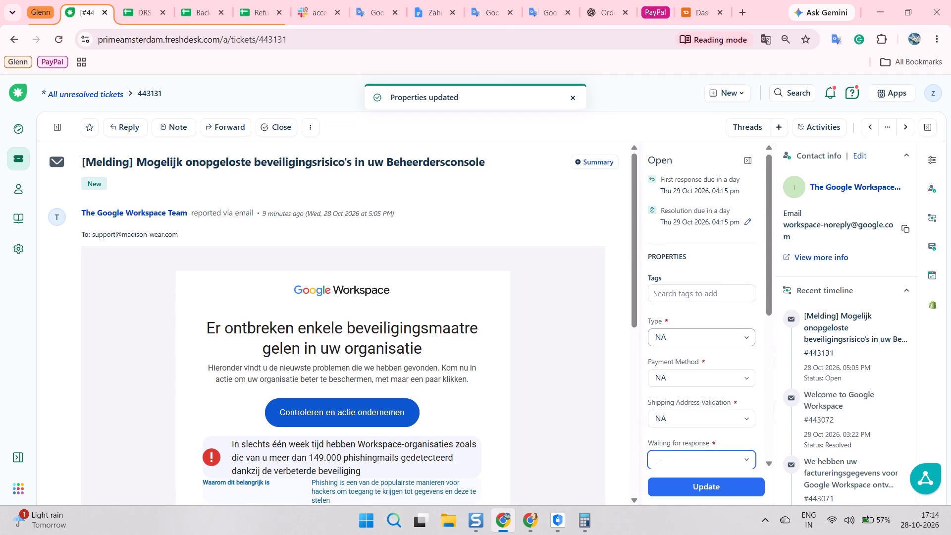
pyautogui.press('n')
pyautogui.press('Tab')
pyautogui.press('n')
# Set ticket 443131's status to Resolved and save the ticket properties.
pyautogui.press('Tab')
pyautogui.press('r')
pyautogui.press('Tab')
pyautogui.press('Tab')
pyautogui.scroll(-2, 694, 479)
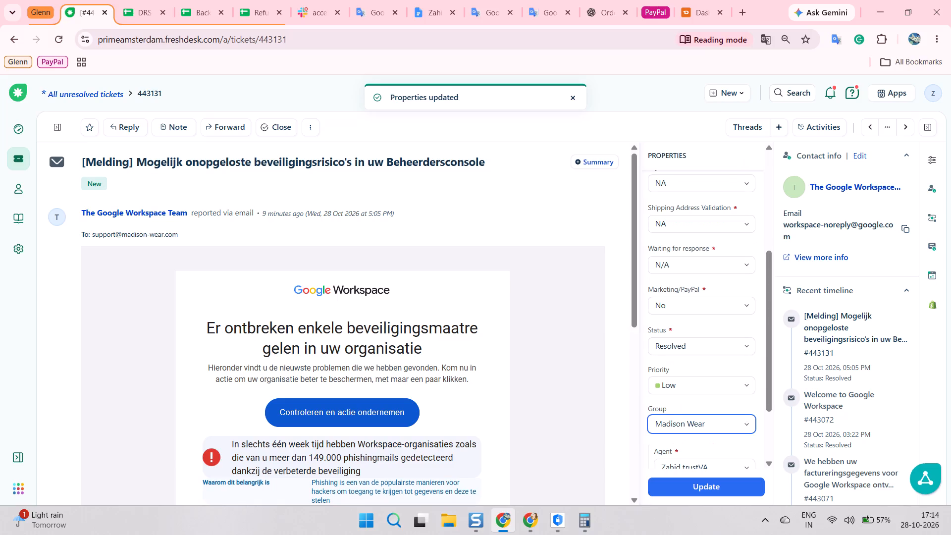
pyautogui.click(697, 489)
pyautogui.scroll(9, 455, 323)
pyautogui.click(438, 227)
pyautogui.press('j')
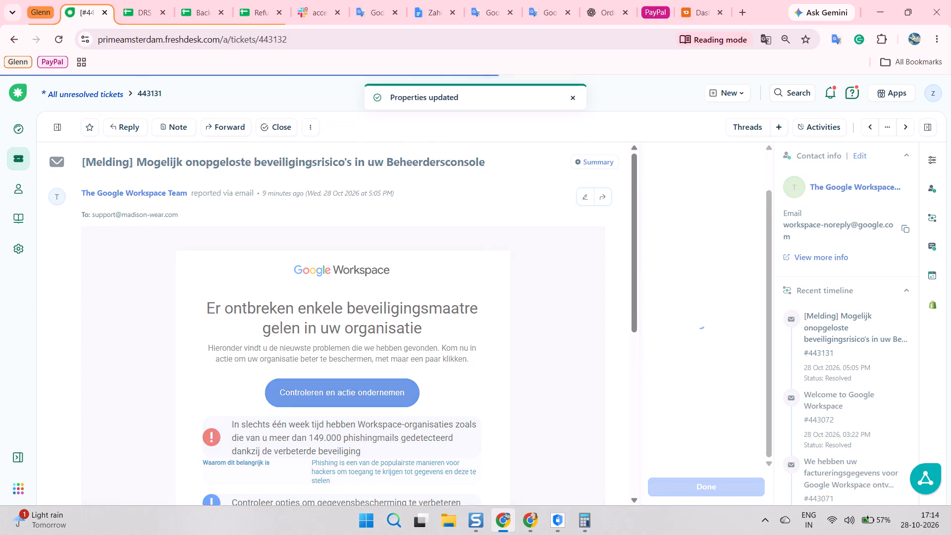
pyautogui.scroll(2, 436, 241)
pyautogui.scroll(-4, 458, 318)
pyautogui.rightClick(434, 216)
pyautogui.scroll(-4, 474, 331)
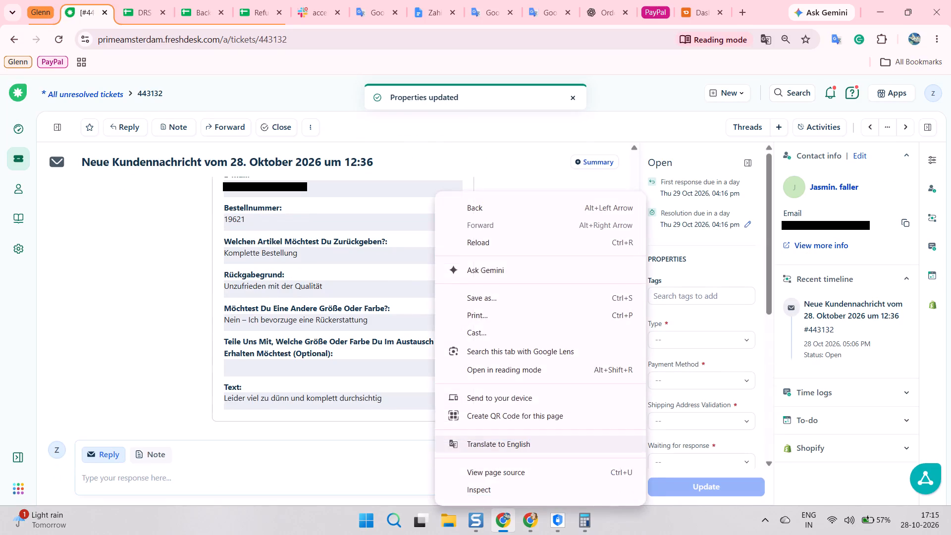
pyautogui.click(498, 446)
pyautogui.scroll(1, 338, 279)
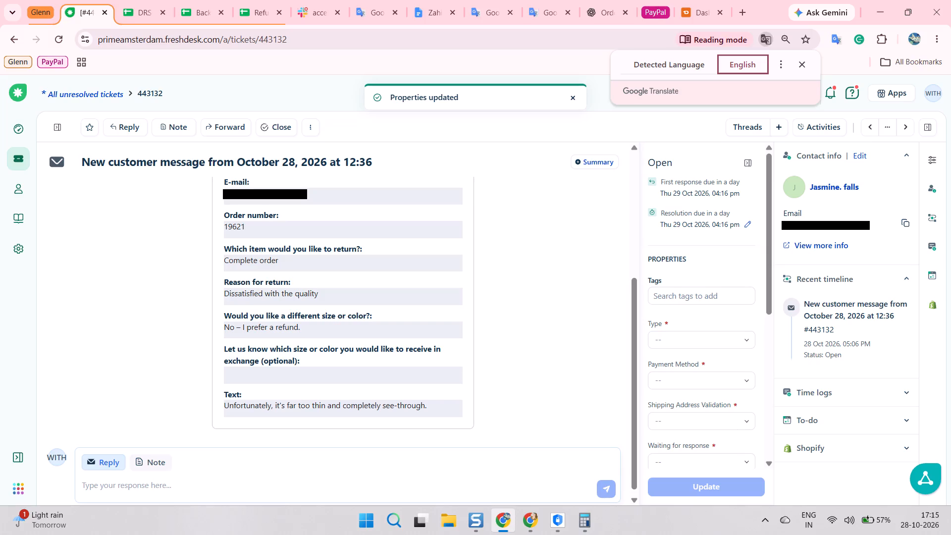
pyautogui.scroll(2, 522, 195)
pyautogui.click(691, 71)
pyautogui.scroll(4, 815, 165)
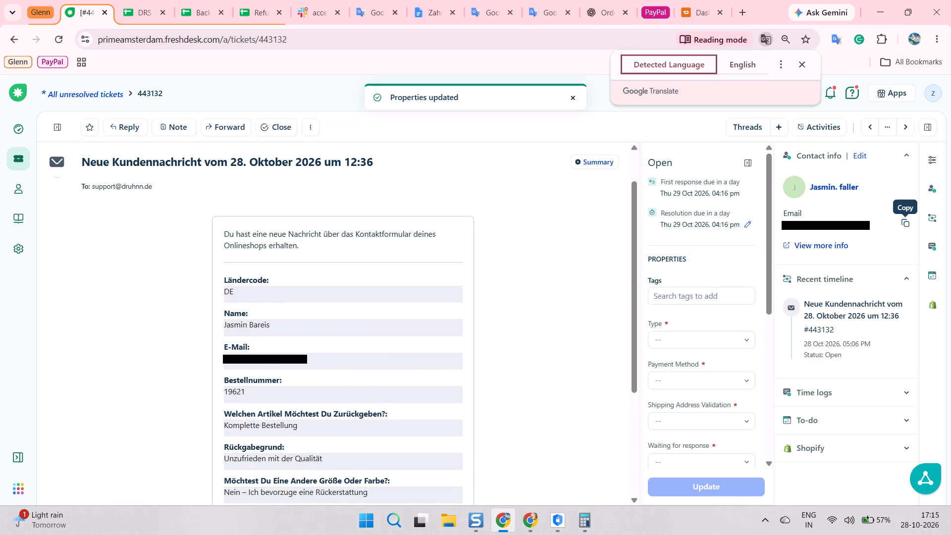
pyautogui.click(907, 224)
pyautogui.scroll(5, 747, 243)
pyautogui.click(382, 263)
pyautogui.hotkey('alt', 'Tab')
pyautogui.click(108, 0)
pyautogui.click(26, 93)
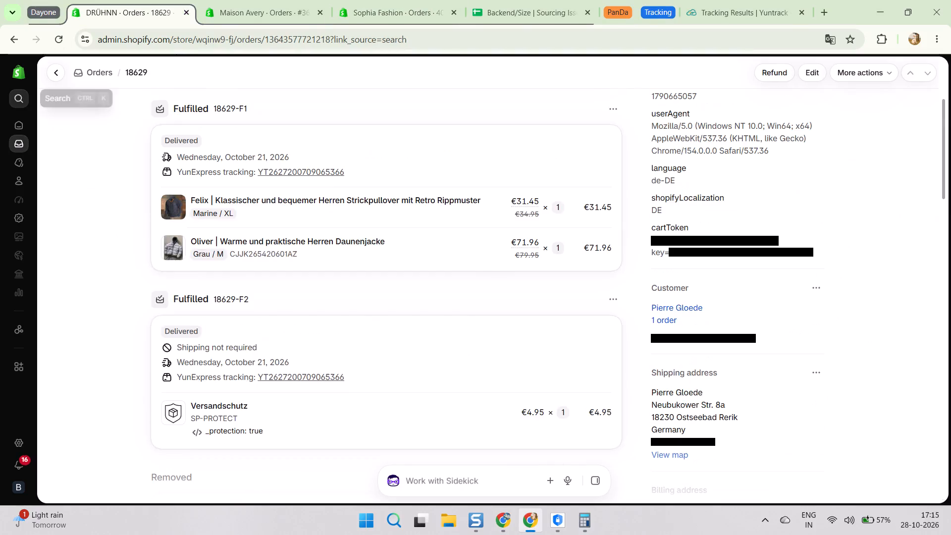
pyautogui.hotkey('ctrl', 'v')
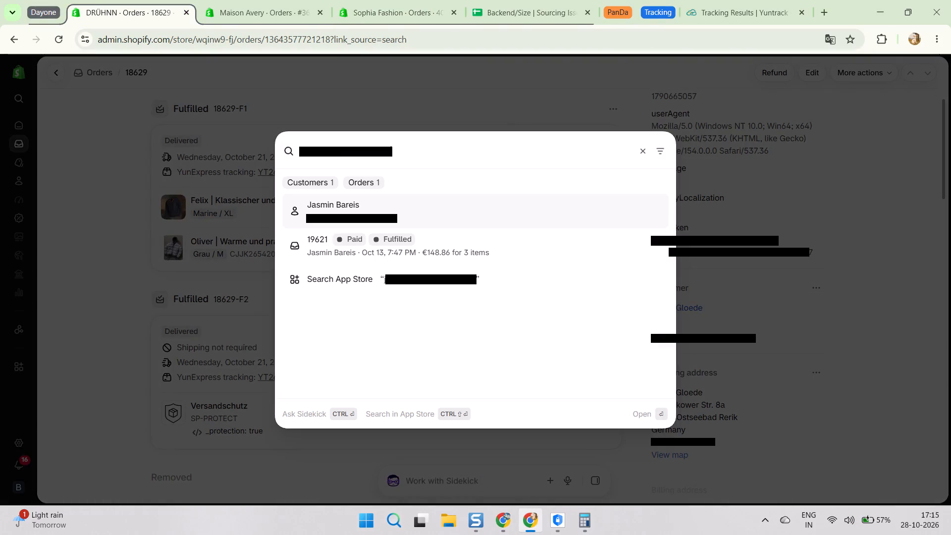
pyautogui.click(316, 238)
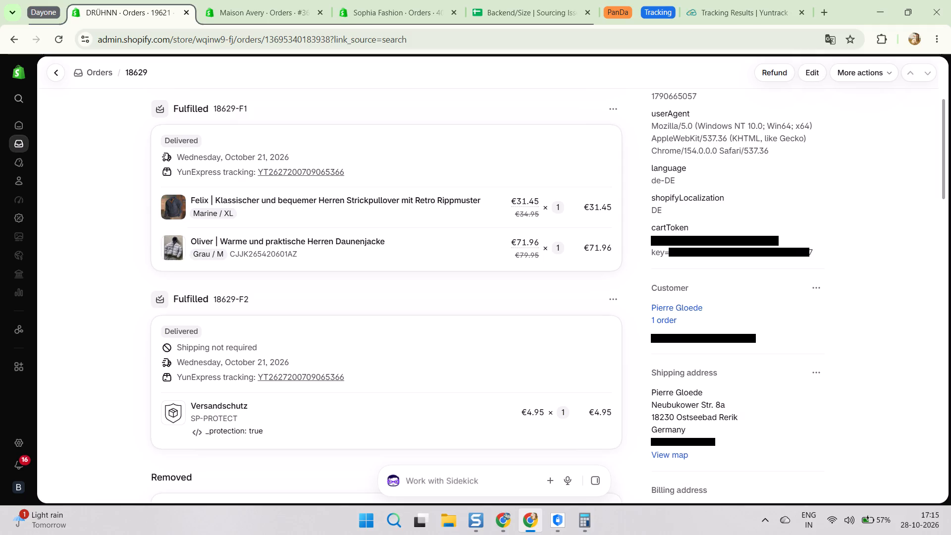
pyautogui.doubleClick(286, 226)
pyautogui.hotkey('ctrl', 'c')
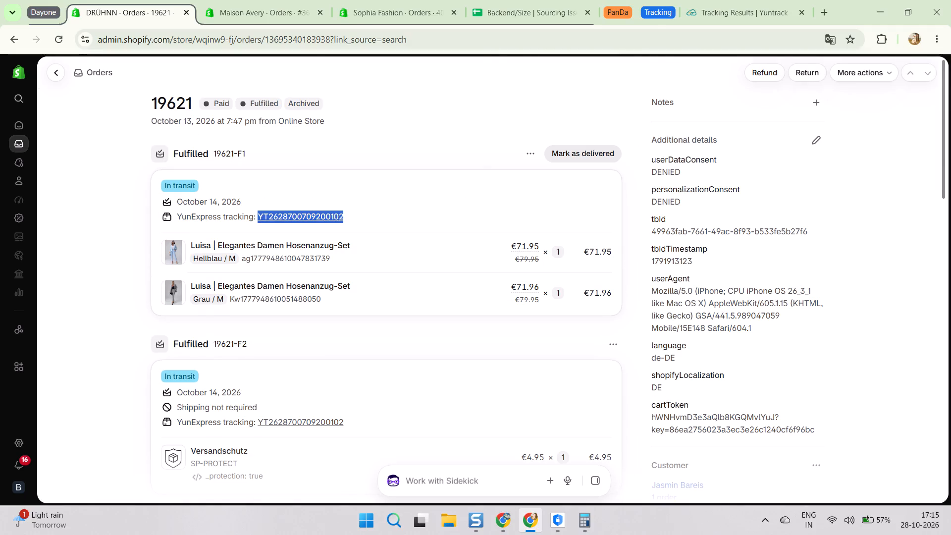
pyautogui.hotkey('ctrl', 'c')
pyautogui.click(721, 0)
pyautogui.scroll(10, 587, 110)
pyautogui.click(472, 167)
pyautogui.scroll(7, 548, 173)
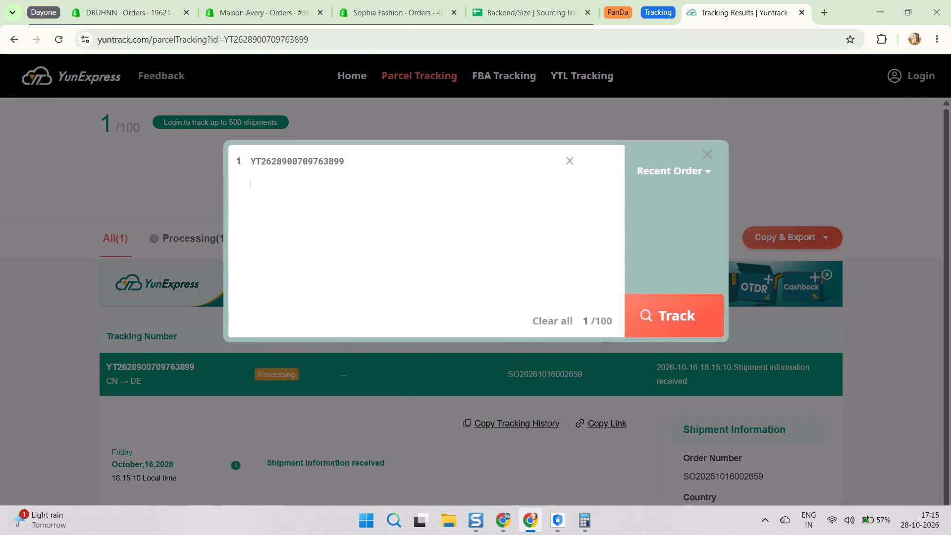
pyautogui.click(568, 164)
pyautogui.hotkey('ctrl', 'v')
pyautogui.click(691, 323)
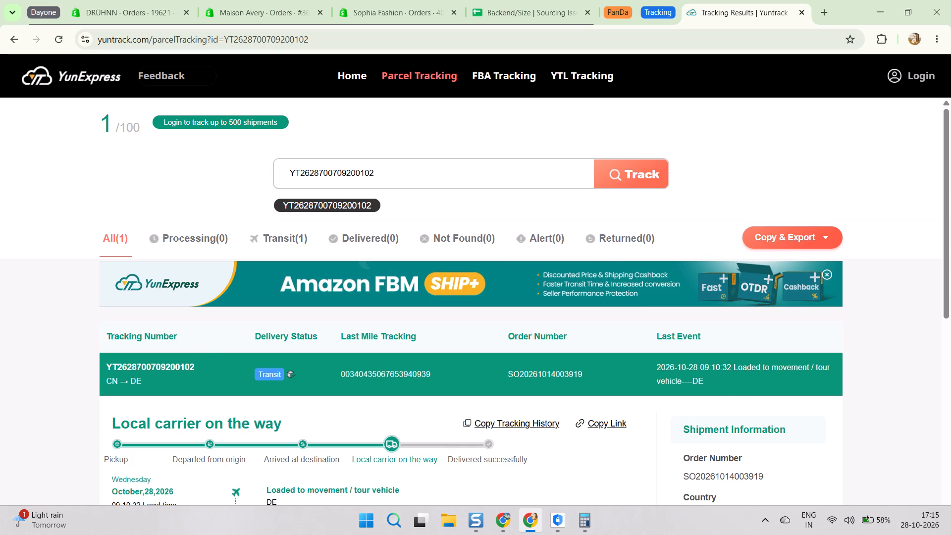
# Open the DHL last-mile tracking for the parcel and examine its delivery status and detailed tracking history.
pyautogui.scroll(-3, 726, 326)
pyautogui.click(733, 314)
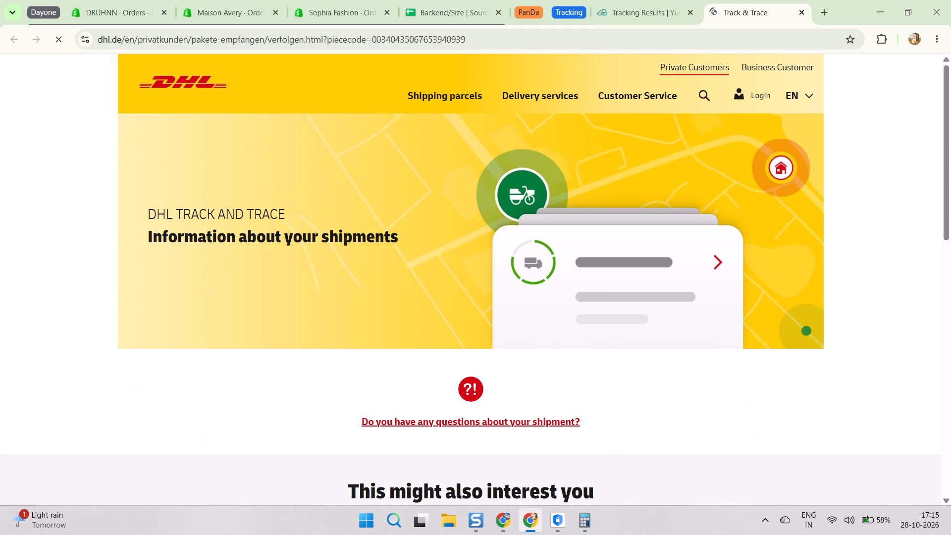
pyautogui.scroll(-4, 647, 291)
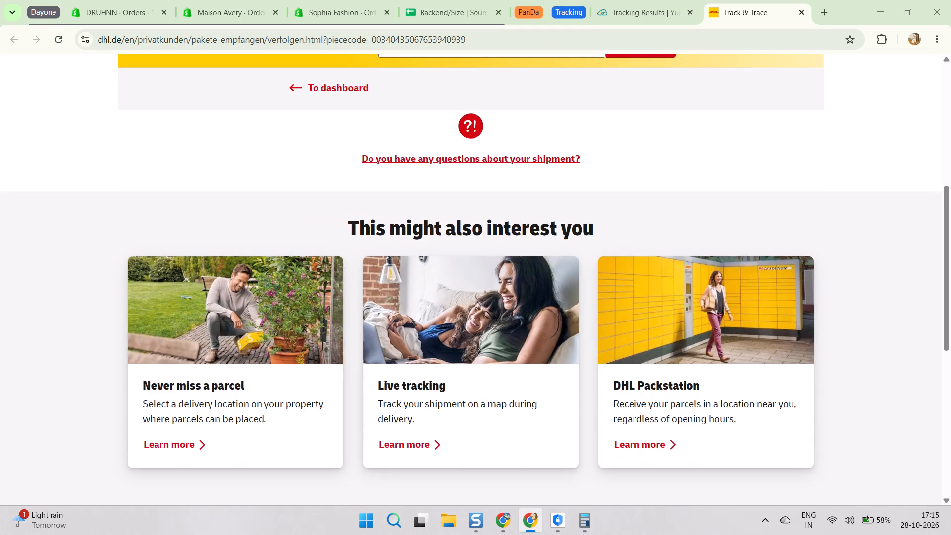
pyautogui.scroll(3, 527, 249)
pyautogui.scroll(-3, 481, 259)
pyautogui.scroll(-2, 398, 239)
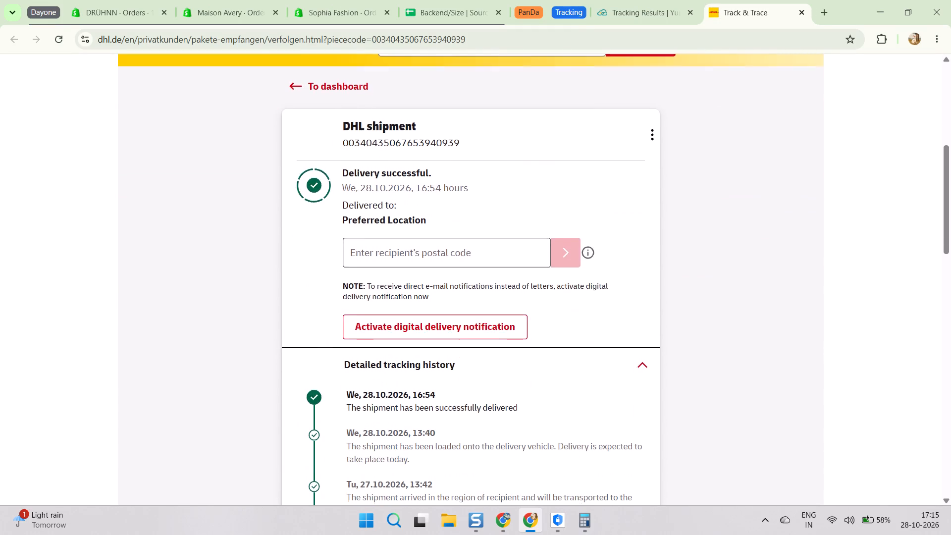
pyautogui.scroll(5, 427, 236)
pyautogui.scroll(-1, 413, 237)
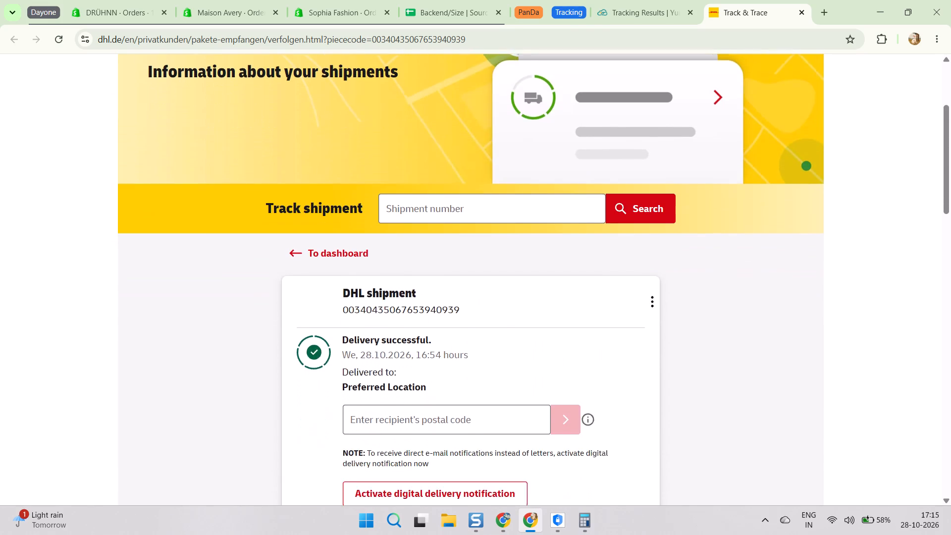
pyautogui.scroll(-1, 427, 232)
pyautogui.scroll(-2, 291, 202)
# Leave the tracking page and return to ticket 443132 in Freshdesk.
pyautogui.click(93, 0)
pyautogui.click(254, 0)
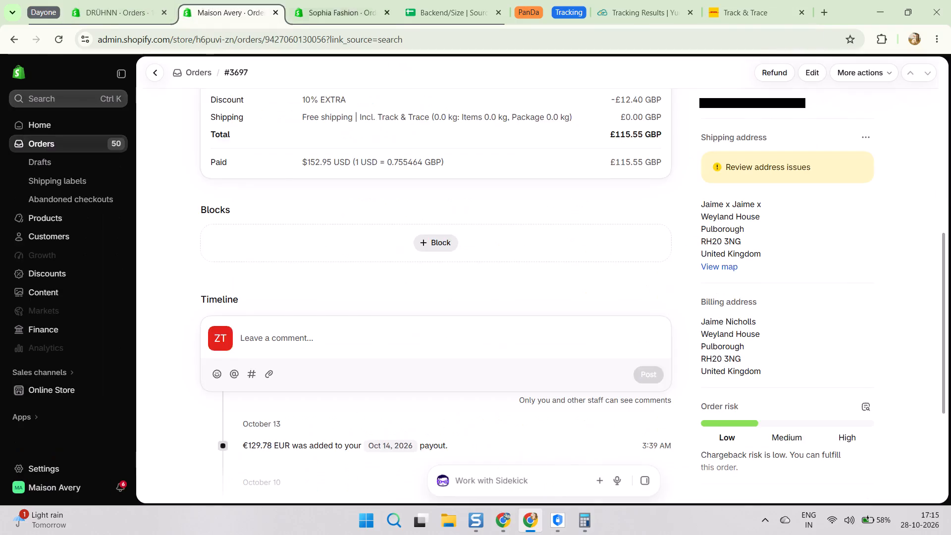
pyautogui.click(361, 0)
pyautogui.click(247, 0)
pyautogui.click(158, 0)
pyautogui.hotkey('alt', 'Tab')
pyautogui.click(338, 249)
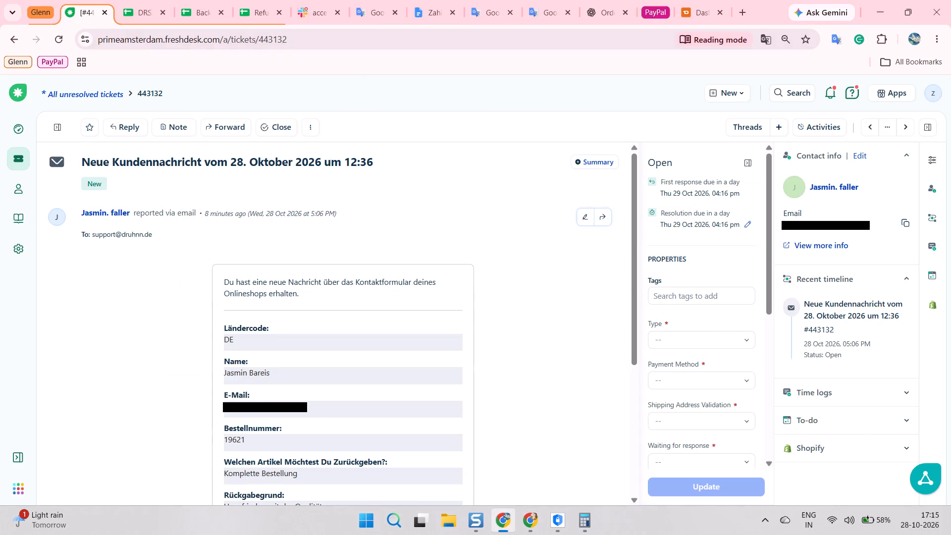
pyautogui.scroll(-3, 308, 232)
pyautogui.click(347, 263)
pyautogui.scroll(4, 337, 257)
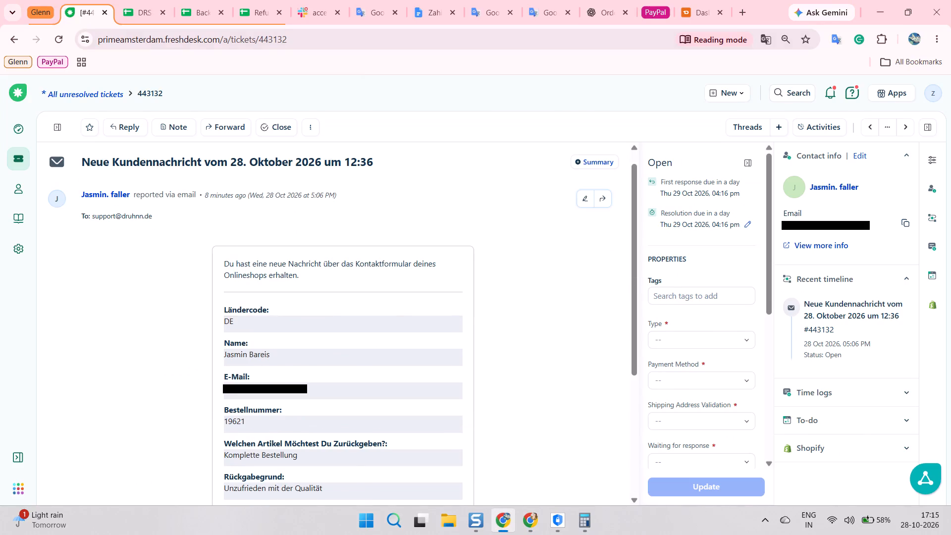
pyautogui.hotkey('alt', 'Tab')
pyautogui.click(741, 0)
pyautogui.scroll(-2, 523, 264)
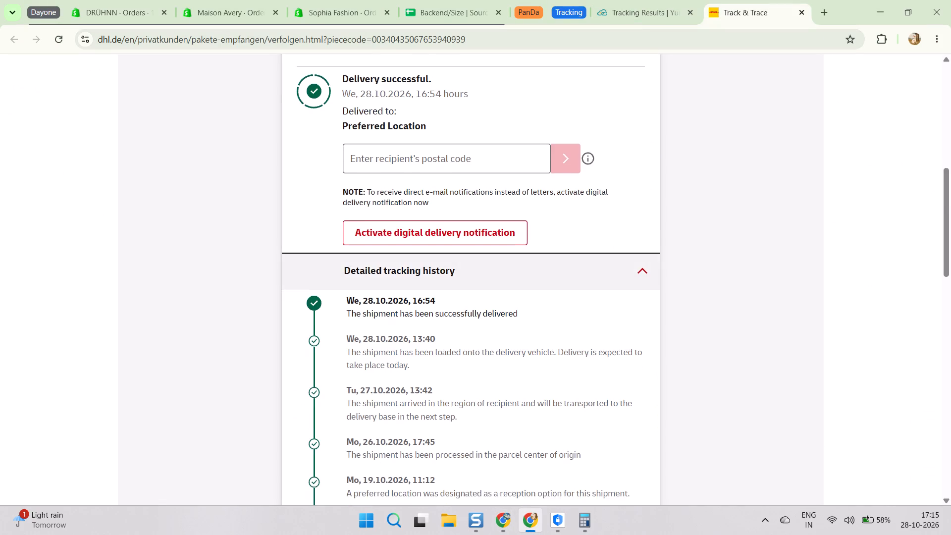
pyautogui.scroll(2, 714, 3)
pyautogui.click(800, 11)
pyautogui.hotkey('alt', 'Tab')
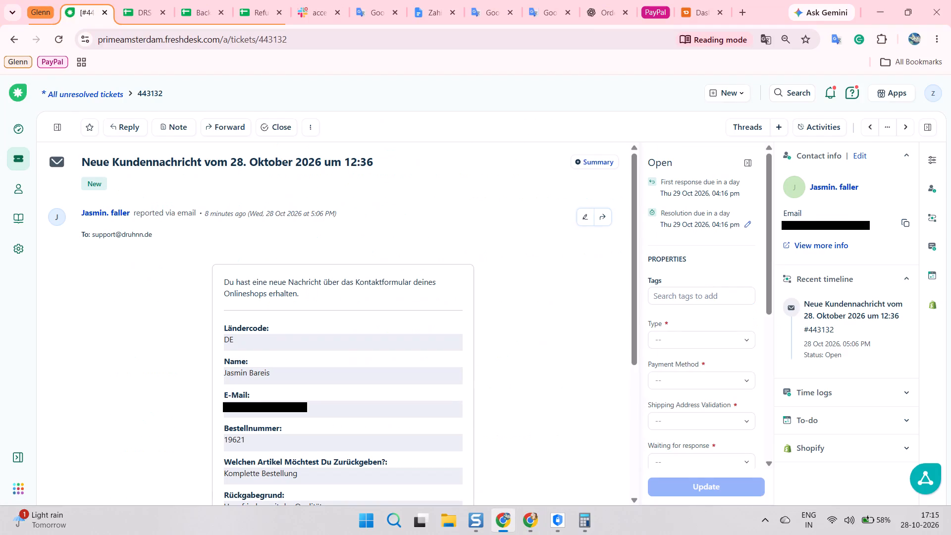
# Start a reply without the quoted text and insert the "bruh" canned response to attach the Bruhnn Rücksendeformular.
pyautogui.click(360, 282)
pyautogui.scroll(-3, 364, 270)
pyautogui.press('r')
pyautogui.scroll(-8, 216, 303)
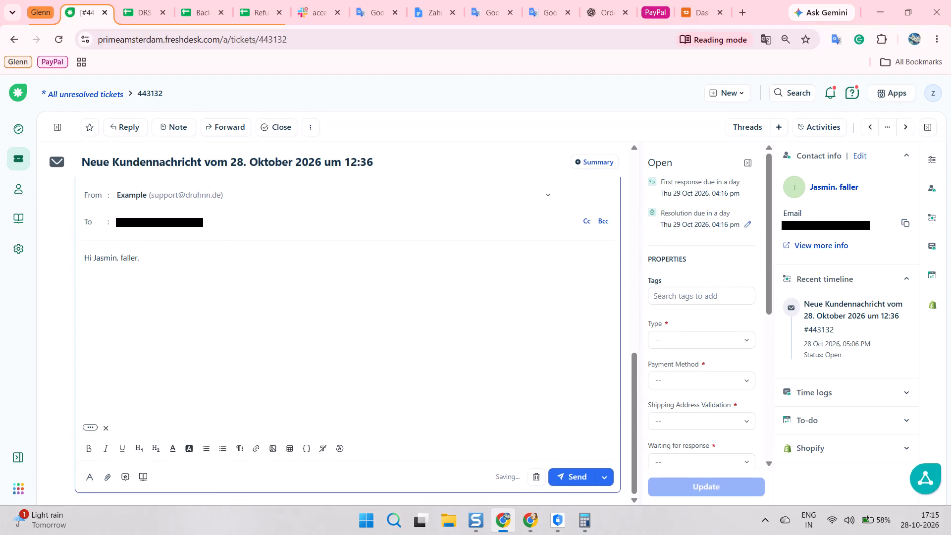
pyautogui.click(106, 425)
pyautogui.click(110, 418)
pyautogui.hotkey('ctrl', 'a')
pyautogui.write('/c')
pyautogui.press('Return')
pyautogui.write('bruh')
pyautogui.click(174, 302)
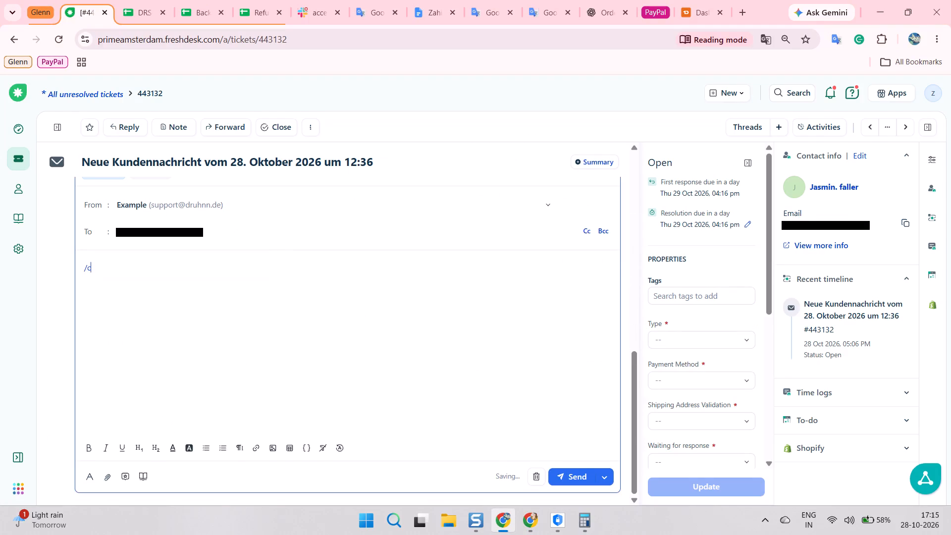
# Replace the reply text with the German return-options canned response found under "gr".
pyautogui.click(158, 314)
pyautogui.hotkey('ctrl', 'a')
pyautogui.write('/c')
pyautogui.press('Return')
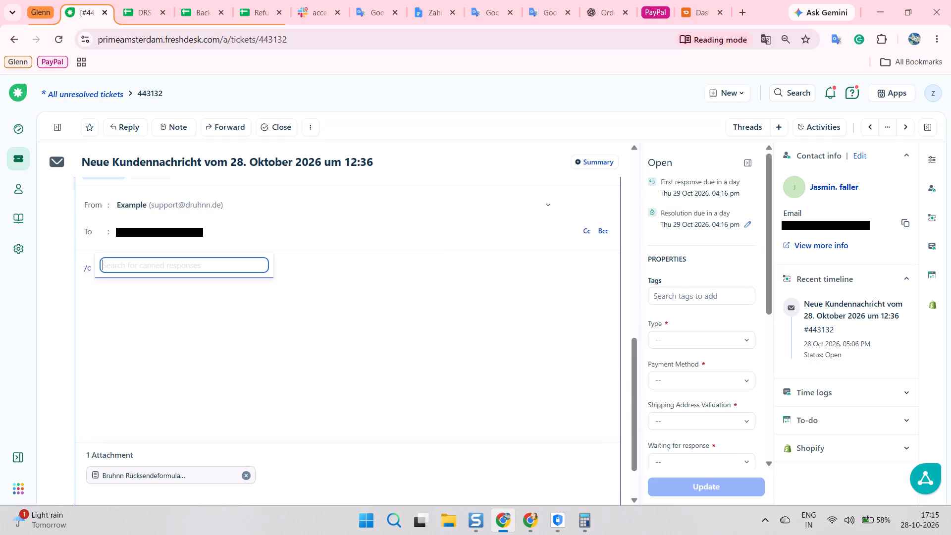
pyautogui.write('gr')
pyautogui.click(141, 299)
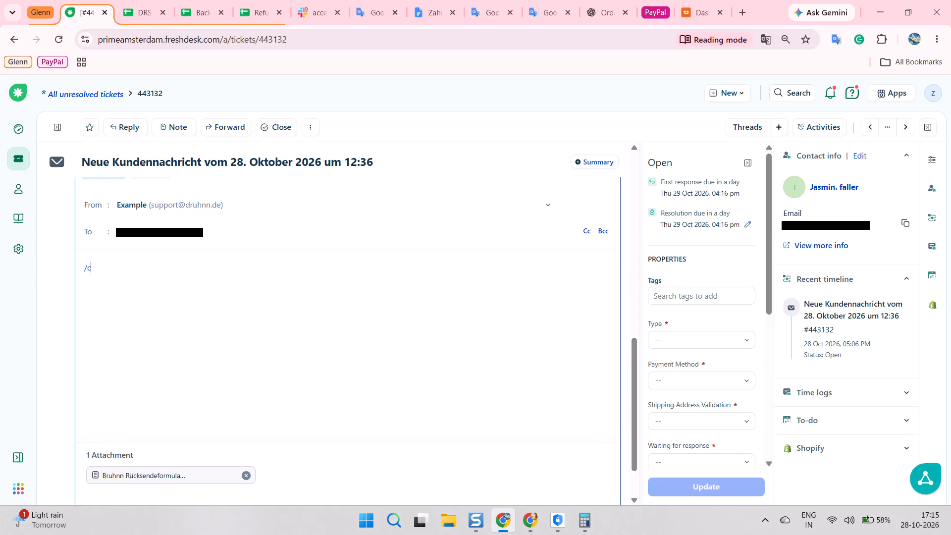
pyautogui.hotkey('alt', 'Tab')
pyautogui.scroll(-3, 278, 261)
pyautogui.scroll(4, 412, 279)
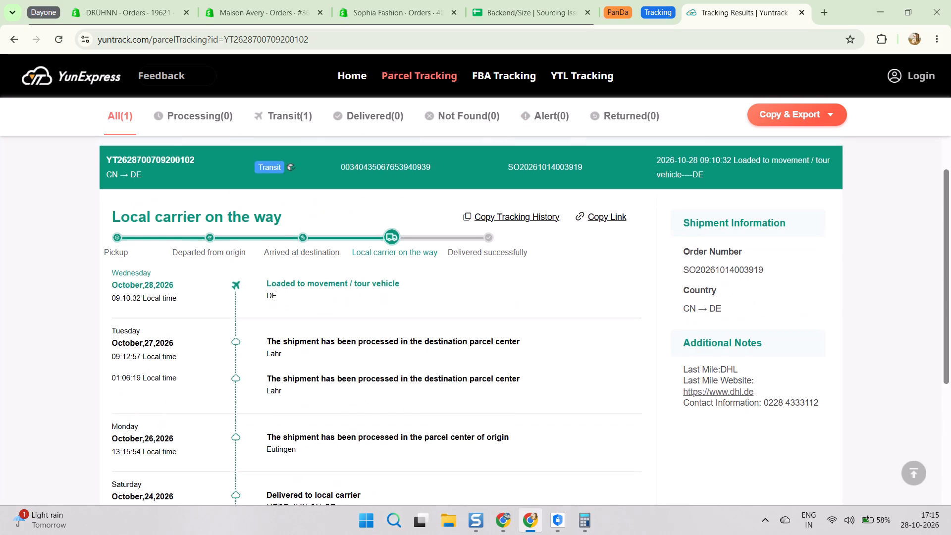
pyautogui.hotkey('alt', 'Tab')
pyautogui.scroll(1, 174, 280)
pyautogui.hotkey('alt', 'Tab')
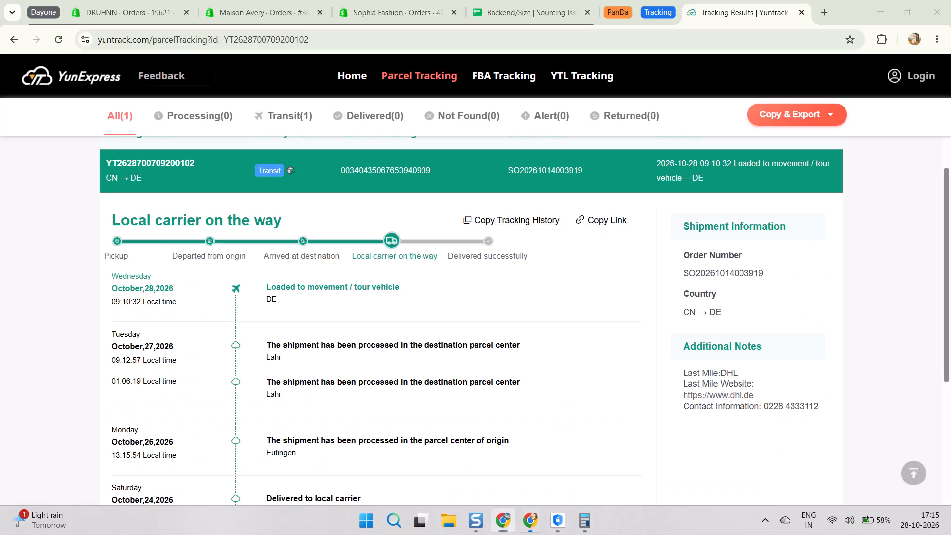
pyautogui.hotkey('alt', 'Tab')
pyautogui.hotkey('alt', 'Tab')
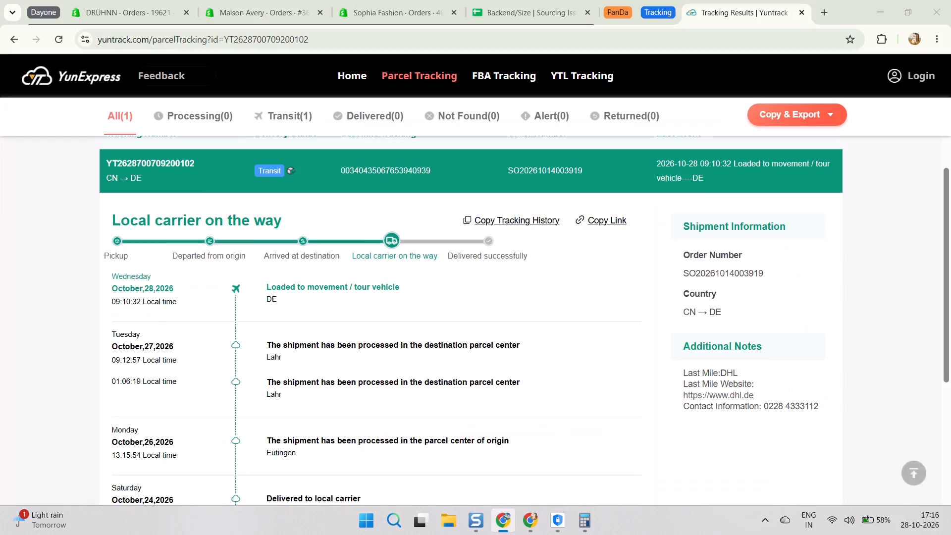
pyautogui.click(126, 0)
pyautogui.scroll(-9, 513, 254)
pyautogui.hotkey('alt', 'Tab')
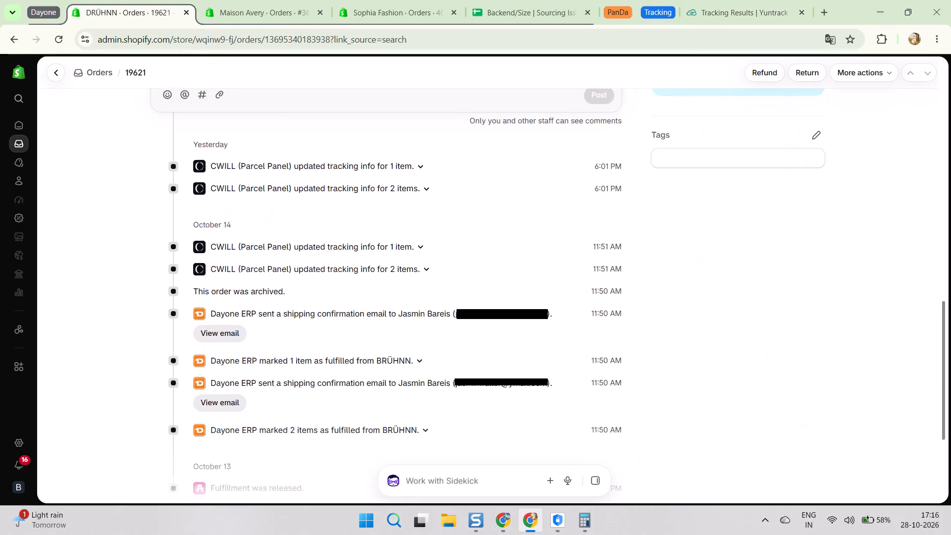
pyautogui.hotkey('alt', 'Tab')
pyautogui.scroll(5, 456, 269)
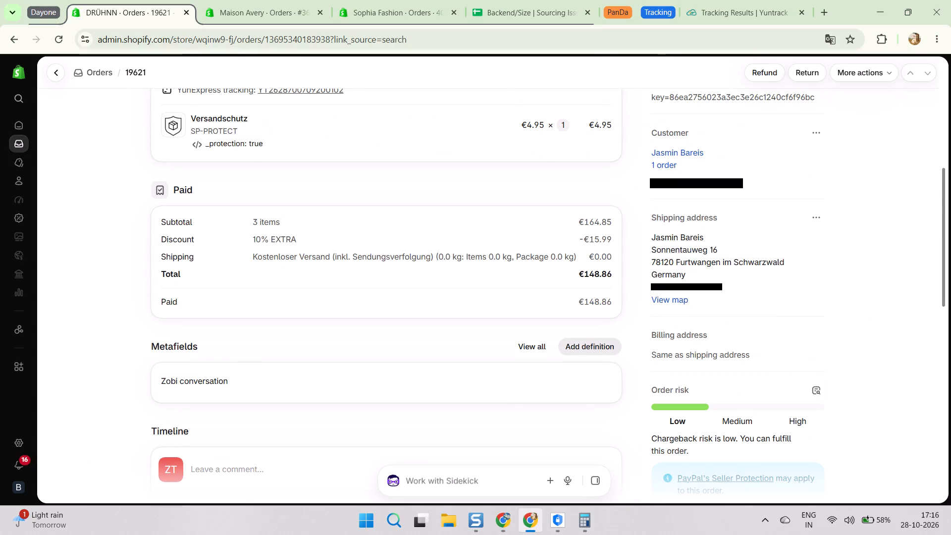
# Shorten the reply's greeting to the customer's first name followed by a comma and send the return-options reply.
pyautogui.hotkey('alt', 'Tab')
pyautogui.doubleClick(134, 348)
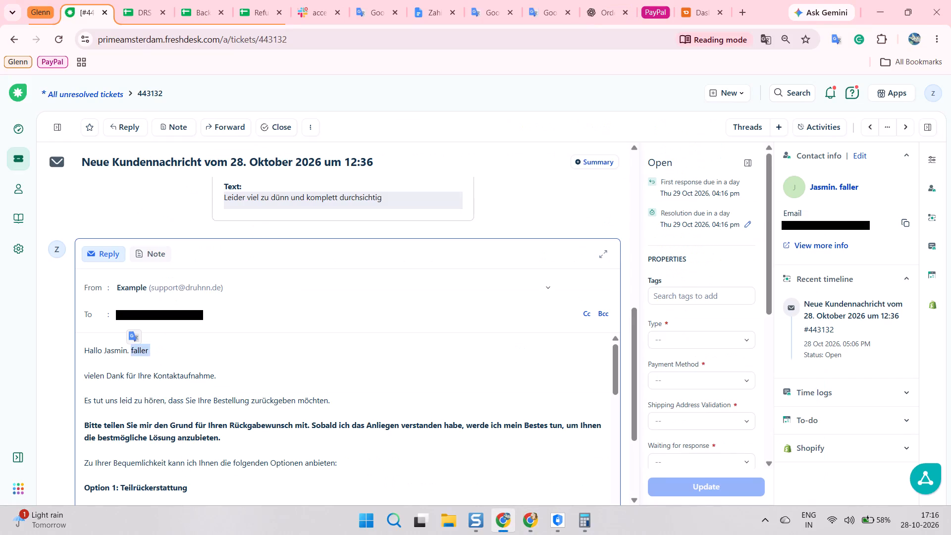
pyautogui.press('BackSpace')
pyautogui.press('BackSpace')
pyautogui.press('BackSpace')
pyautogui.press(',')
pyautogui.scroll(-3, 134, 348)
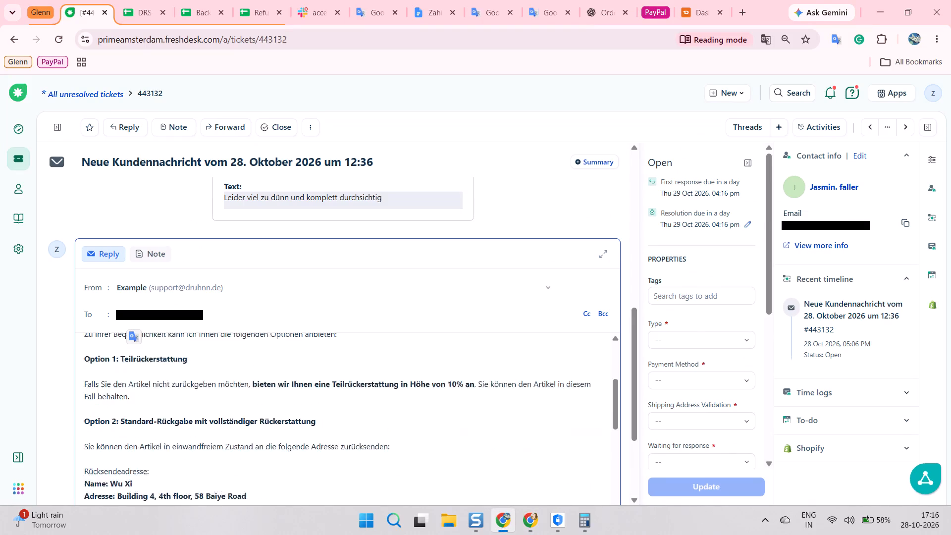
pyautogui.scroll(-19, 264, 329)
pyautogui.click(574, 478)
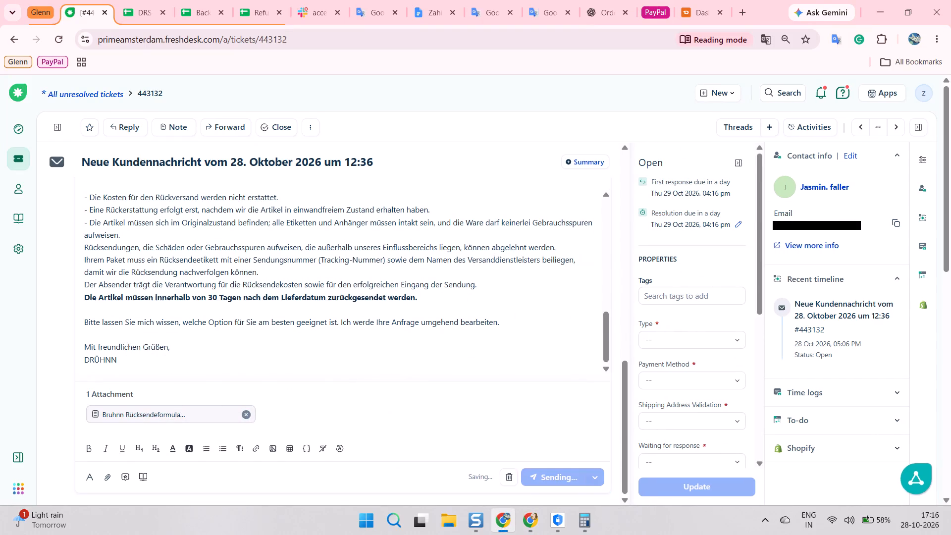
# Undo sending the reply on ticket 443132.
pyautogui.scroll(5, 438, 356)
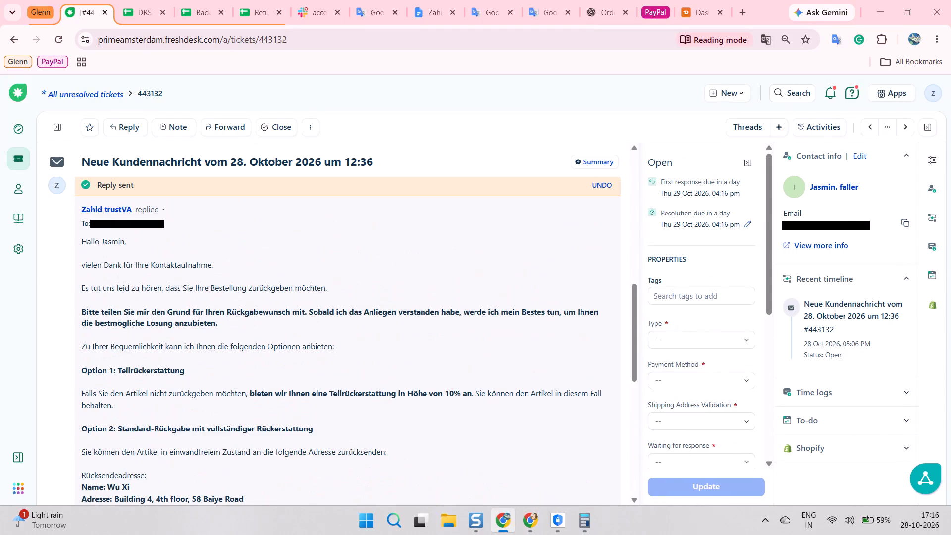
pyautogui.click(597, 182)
# Replace the reply text with the "gqrp" canned response, keeping the attached return form, and send it.
pyautogui.click(262, 327)
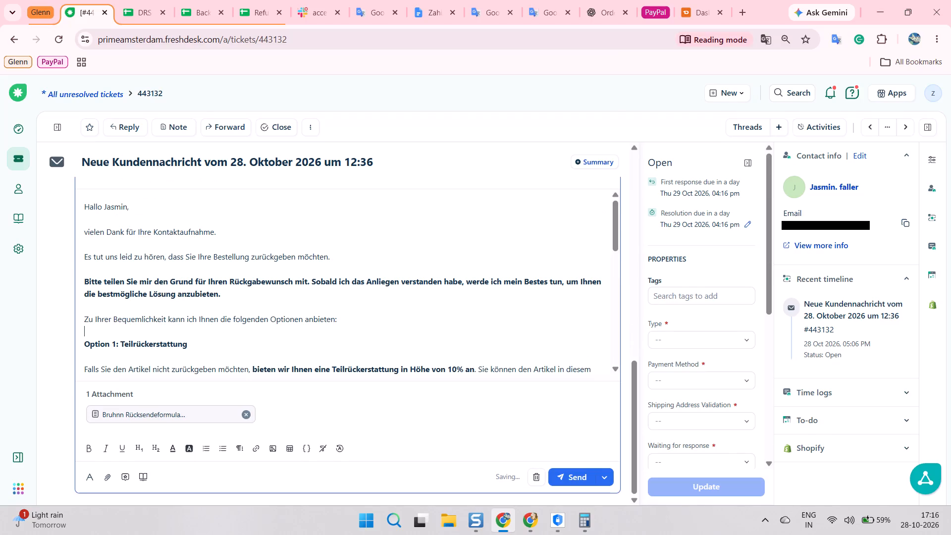
pyautogui.hotkey('ctrl', 'a')
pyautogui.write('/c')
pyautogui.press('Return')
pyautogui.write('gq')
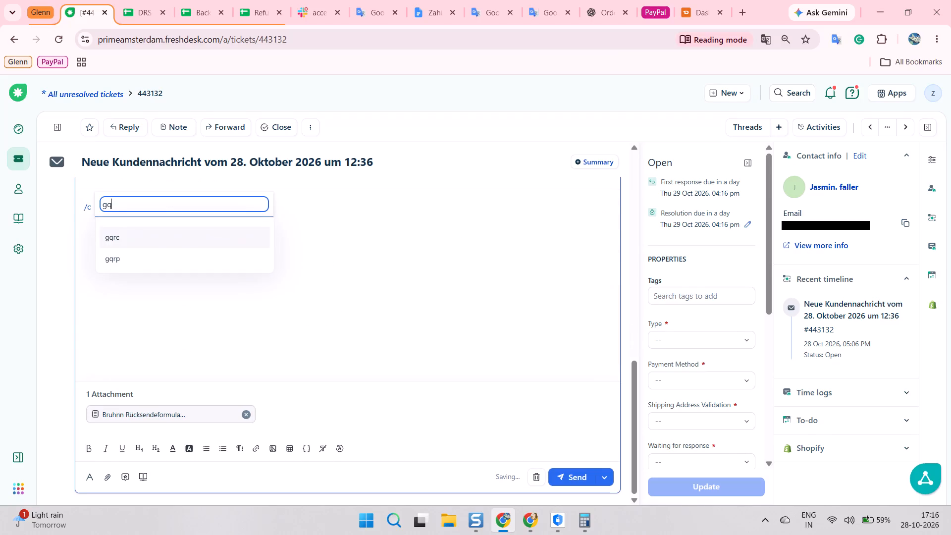
pyautogui.click(171, 262)
pyautogui.scroll(-9, 216, 295)
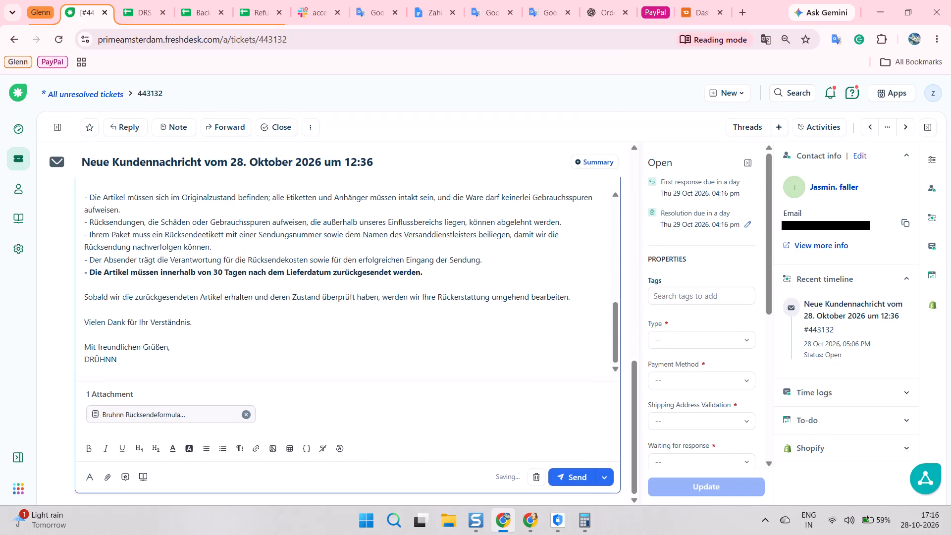
pyautogui.scroll(-4, 510, 438)
pyautogui.click(577, 474)
pyautogui.scroll(-2, 337, 379)
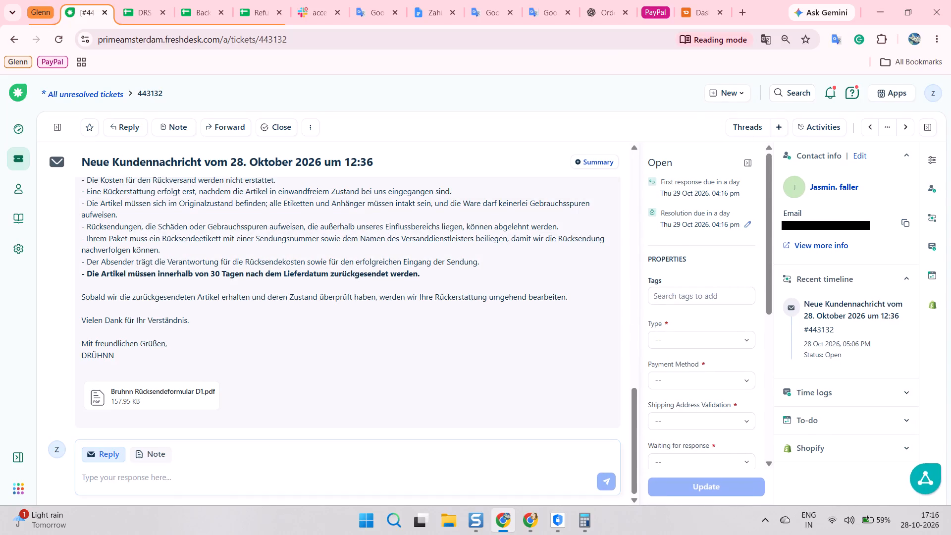
# Set the type to Quality issue + Return, payment method to PayPal per the Shopify order, and shipping address validation to Verified & Correct.
pyautogui.scroll(5, 358, 356)
pyautogui.click(692, 344)
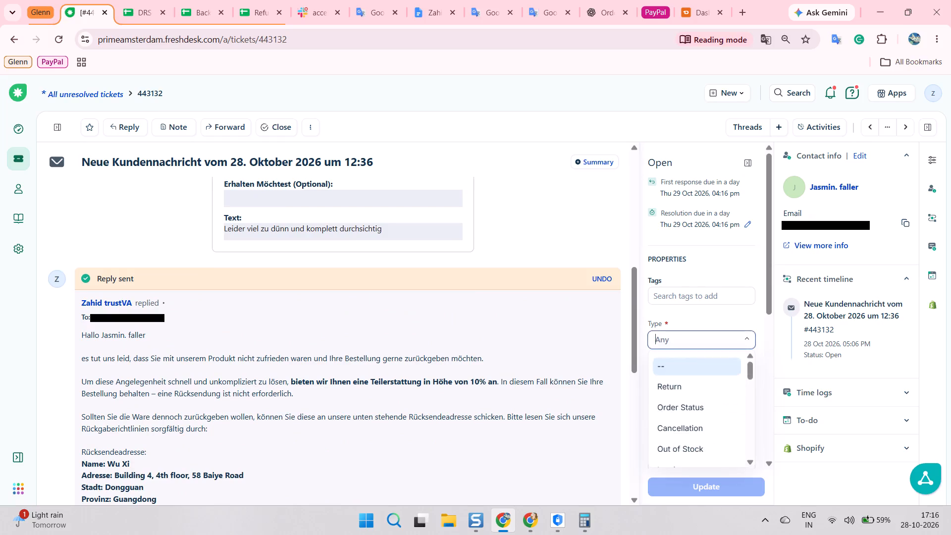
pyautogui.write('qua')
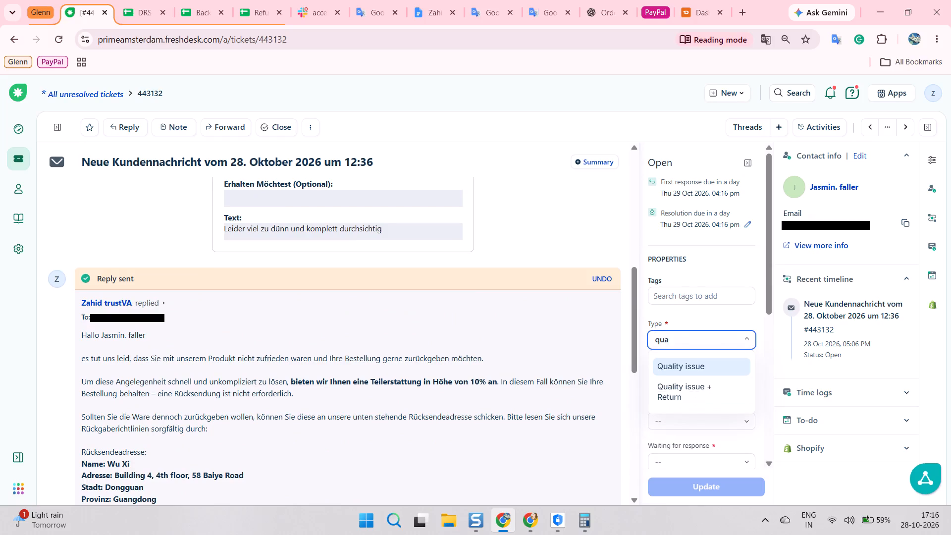
pyautogui.click(696, 390)
pyautogui.press('Tab')
pyautogui.hotkey('alt', 'Tab')
pyautogui.scroll(-7, 672, 289)
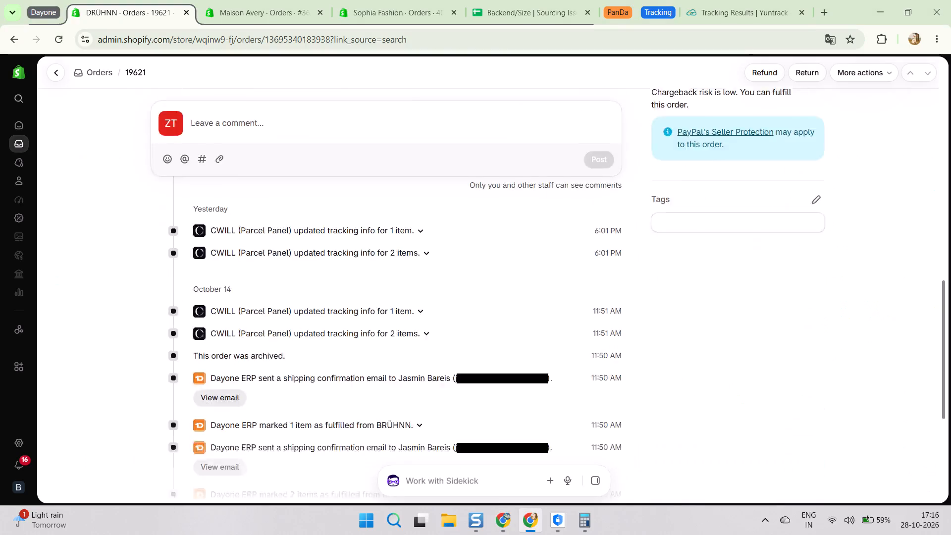
pyautogui.hotkey('alt', 'Tab')
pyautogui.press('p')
pyautogui.press('Tab')
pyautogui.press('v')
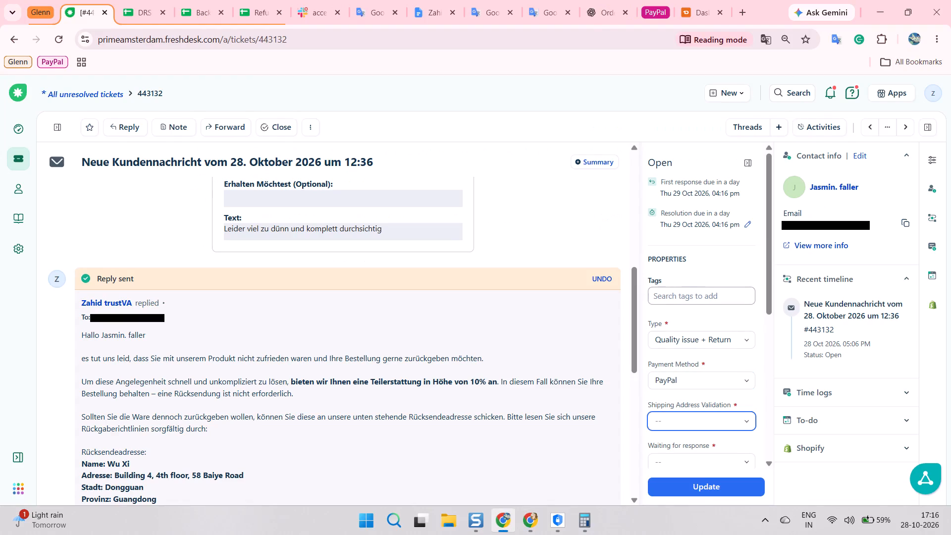
# Set waiting for response to N/A, Marketing/PayPal to No and status to Resolved, assign the ticket to the Zahid agent, and update it.
pyautogui.press('Tab')
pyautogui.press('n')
pyautogui.press('Tab')
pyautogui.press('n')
pyautogui.press('Tab')
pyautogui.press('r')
pyautogui.press('Tab')
pyautogui.press('Tab')
pyautogui.press('Tab')
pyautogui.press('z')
pyautogui.scroll(-3, 741, 395)
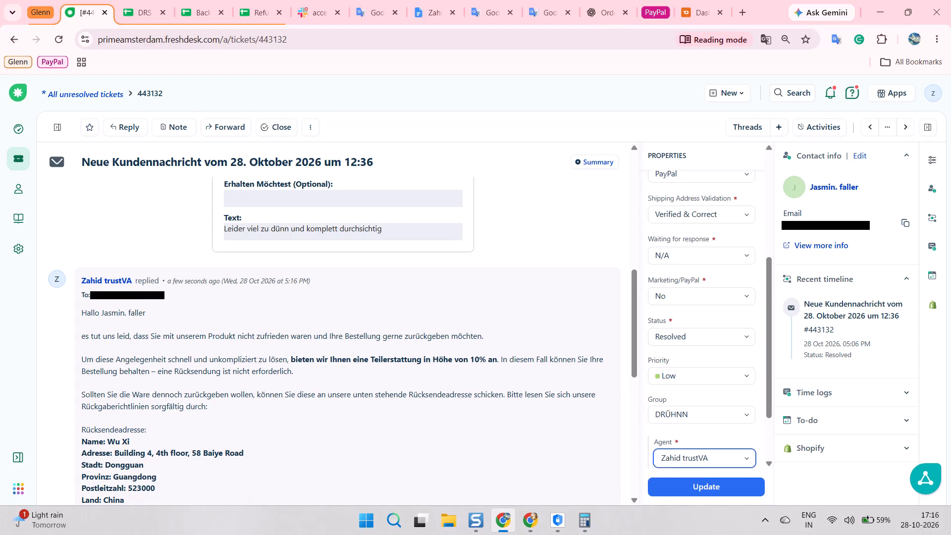
pyautogui.scroll(-1, 744, 446)
pyautogui.click(713, 490)
pyautogui.scroll(-4, 358, 271)
# Copy ticket number 443132 and log it in the next empty ZAHID cell on the DRS Oct 28 sheet.
pyautogui.doubleClick(148, 94)
pyautogui.hotkey('ctrl', 'c')
pyautogui.hotkey('ctrl', 'c')
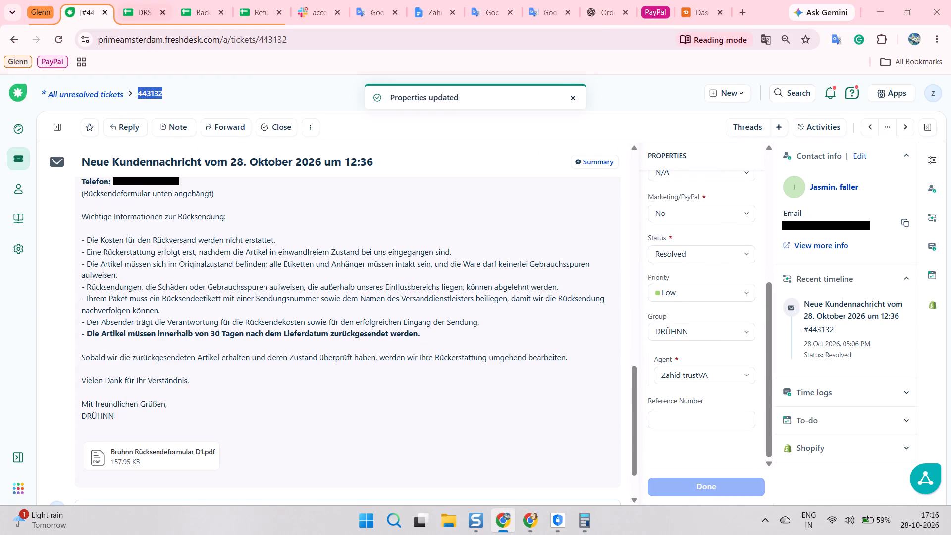
pyautogui.keyDown('ctrl'); pyautogui.click(144, 9); pyautogui.keyUp('ctrl')
pyautogui.hotkey('ctrl', 'v')
pyautogui.click(289, 238)
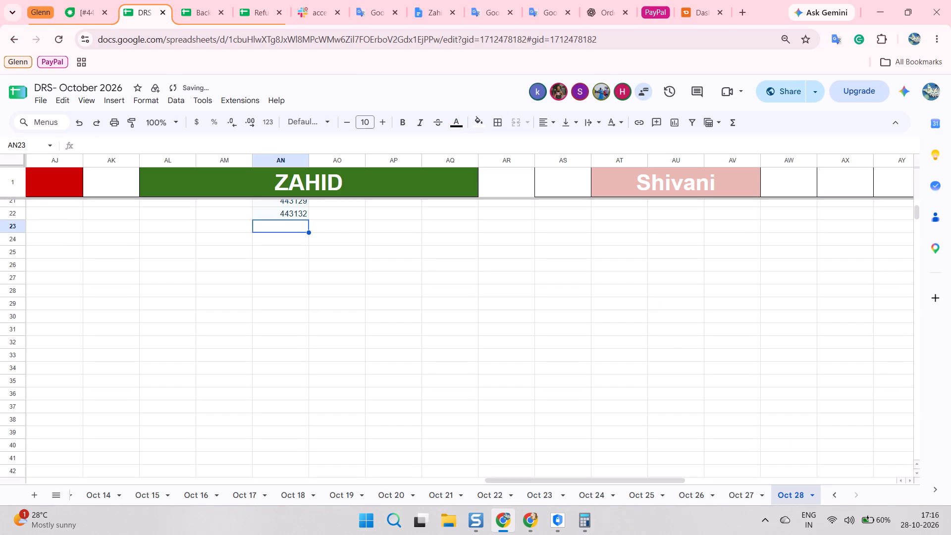
# Review the ticket numbers logged on the Oct 28 sheet under ZAHID and the neighbouring agents.
pyautogui.click(77, 5)
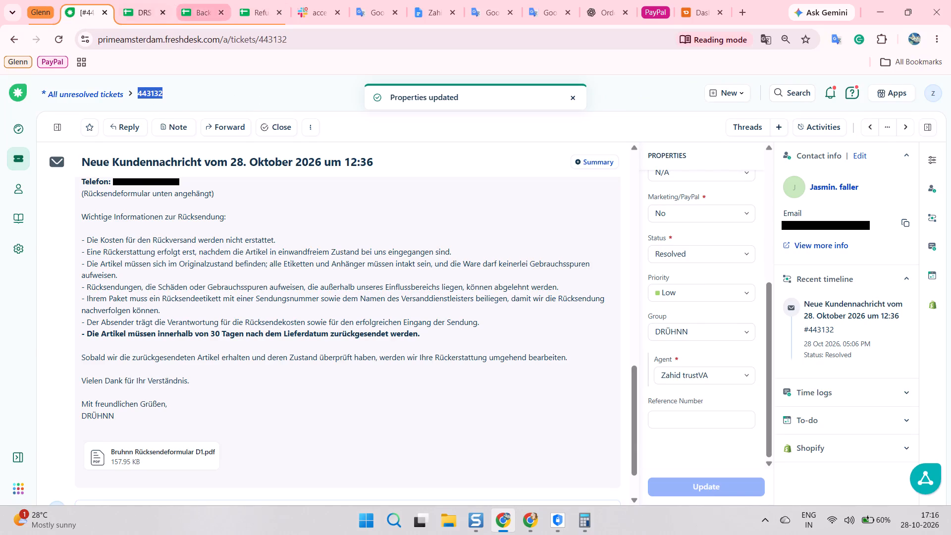
pyautogui.click(145, 0)
pyautogui.scroll(4, 420, 304)
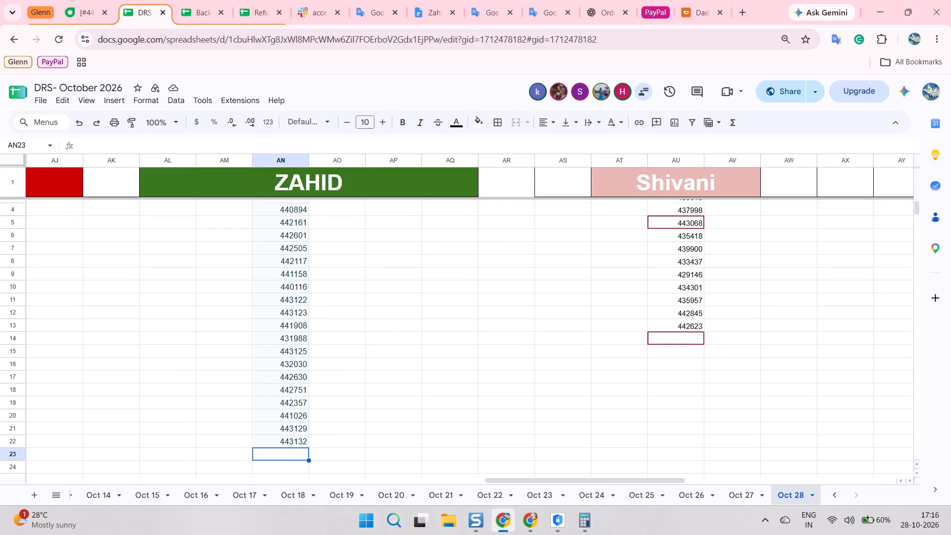
pyautogui.scroll(-2, 317, 237)
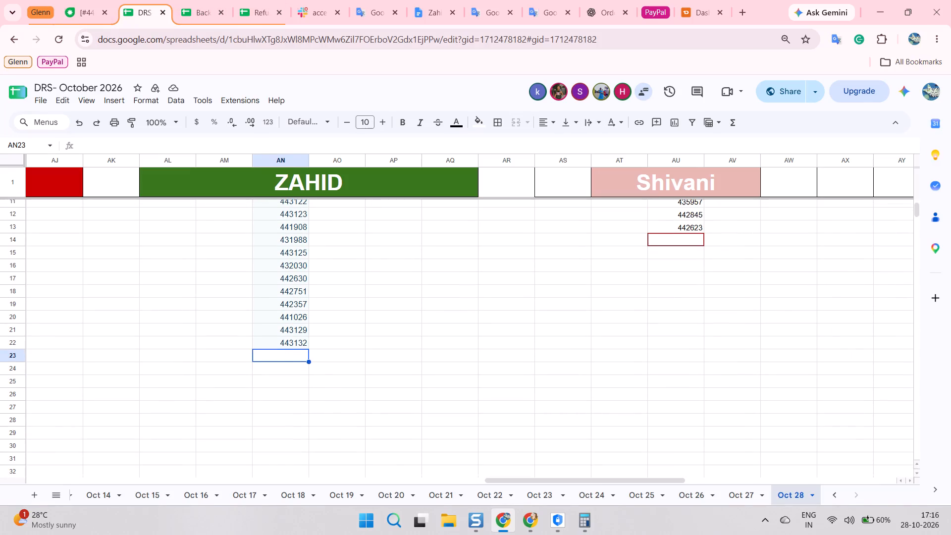
pyautogui.scroll(1, 318, 239)
pyautogui.hscroll(5, 319, 256)
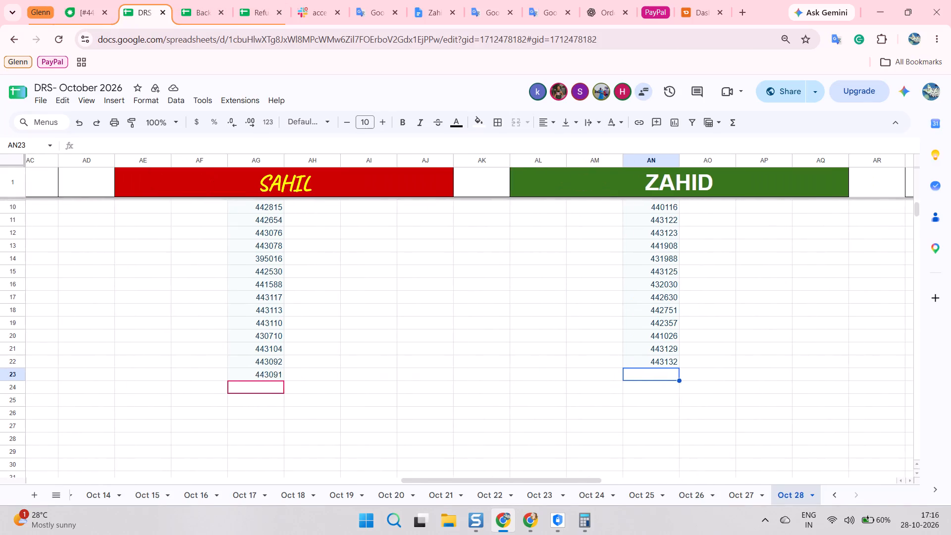
pyautogui.scroll(5, 319, 256)
pyautogui.scroll(3, 396, 261)
pyautogui.click(468, 204)
pyautogui.hscroll(-4, 476, 215)
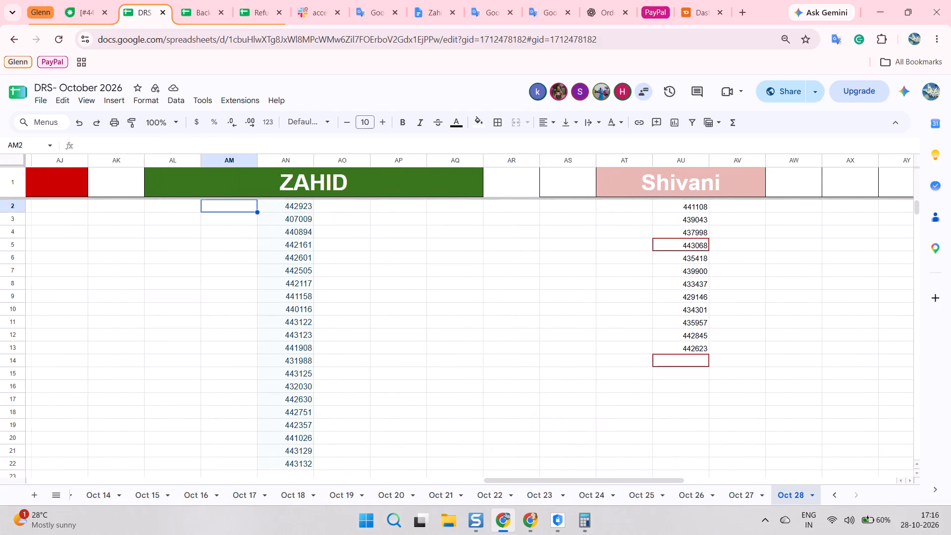
# Return to the unresolved tickets list in Freshdesk and open the Shop Quality report ticket 443133.
pyautogui.click(95, 0)
pyautogui.click(369, 314)
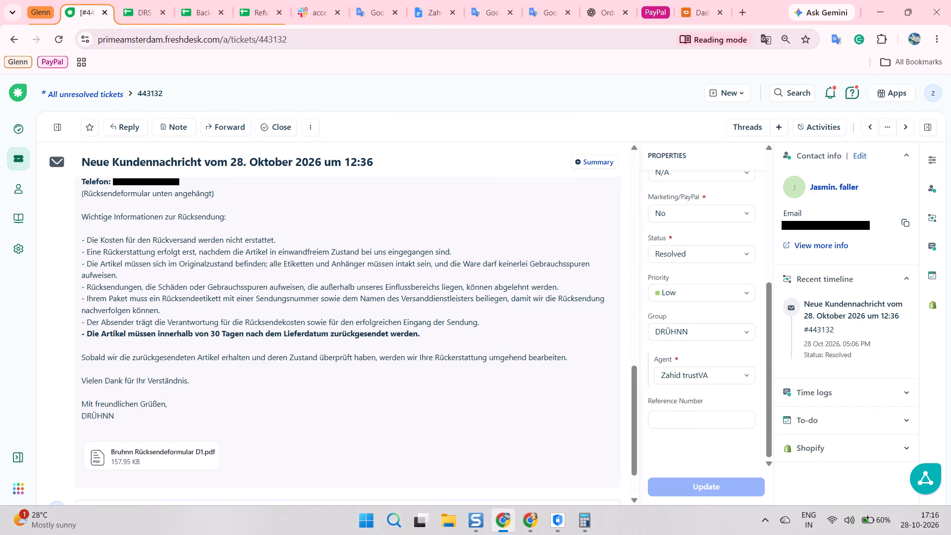
pyautogui.click(17, 157)
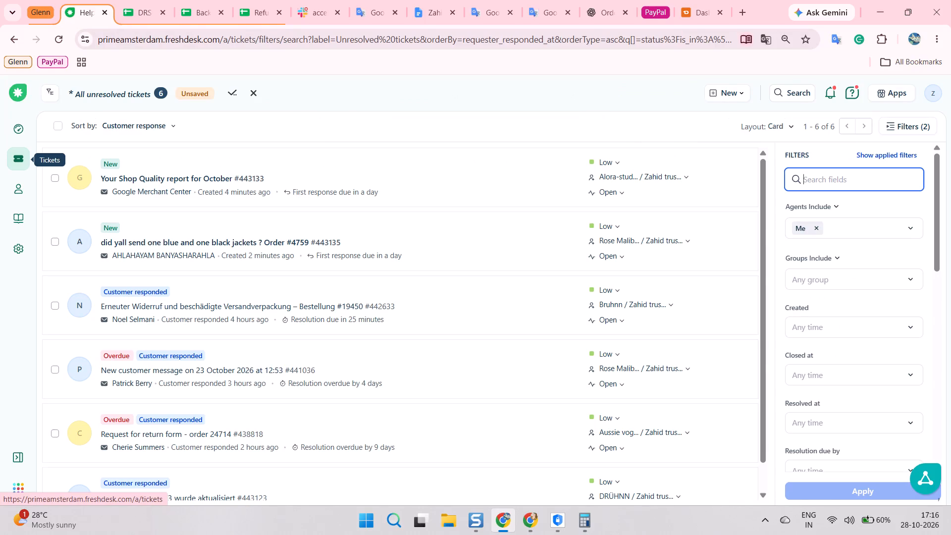
pyautogui.click(208, 178)
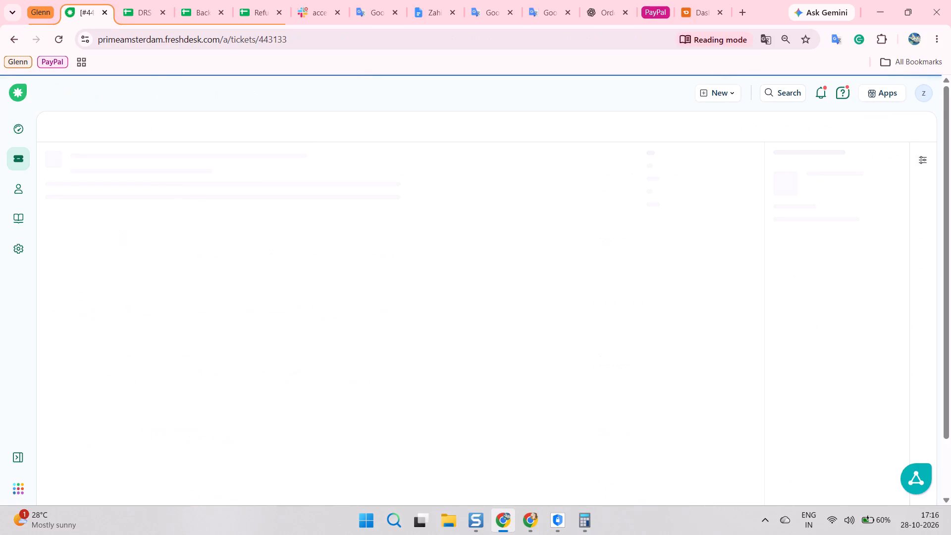
# On ticket 443133, set type, payment method and shipping address validation to NA, waiting for response to N/A and Marketing/PayPal to No.
pyautogui.scroll(-2, 275, 247)
pyautogui.scroll(2, 293, 239)
pyautogui.click(686, 340)
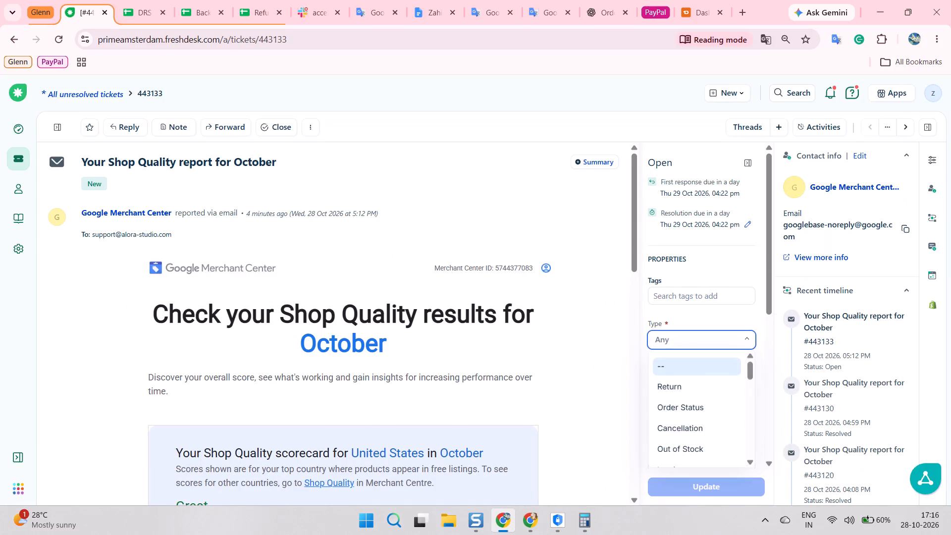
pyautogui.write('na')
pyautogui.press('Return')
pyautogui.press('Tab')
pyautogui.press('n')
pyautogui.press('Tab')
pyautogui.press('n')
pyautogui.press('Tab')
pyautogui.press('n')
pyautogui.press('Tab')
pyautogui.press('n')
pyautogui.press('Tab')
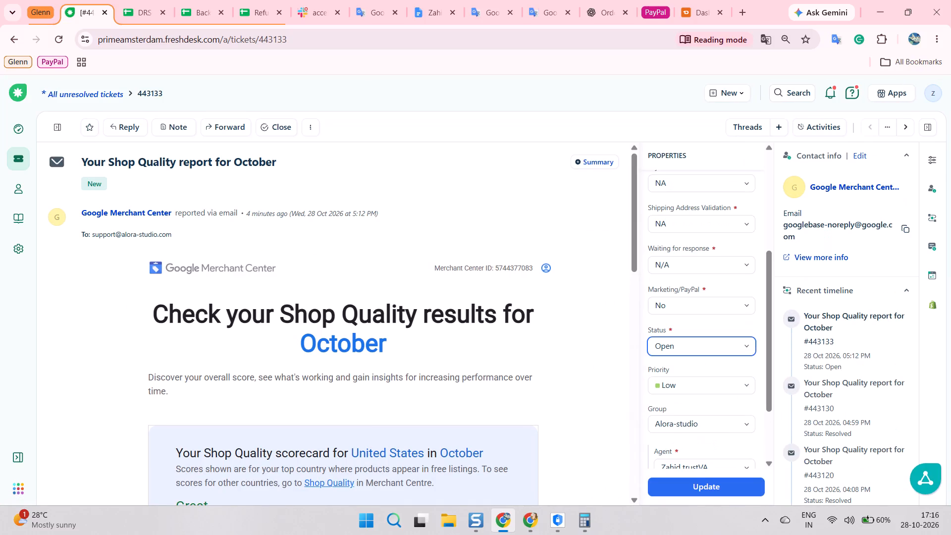
# Set the status of ticket 443133 to Resolved, assign it to the Zahid agent, and update the ticket.
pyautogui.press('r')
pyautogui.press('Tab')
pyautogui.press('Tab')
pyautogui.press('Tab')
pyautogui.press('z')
pyautogui.scroll(-4, 728, 442)
pyautogui.click(696, 480)
pyautogui.scroll(7, 615, 436)
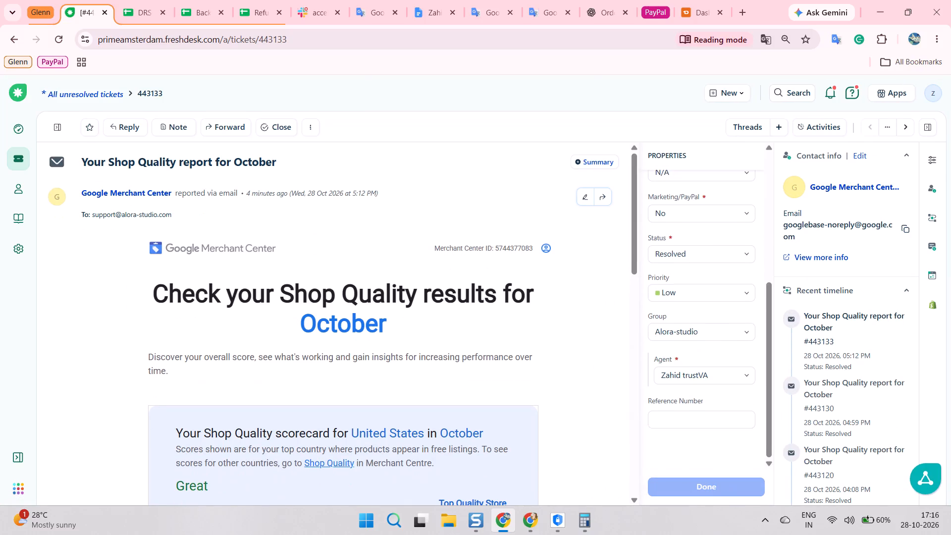
pyautogui.click(435, 218)
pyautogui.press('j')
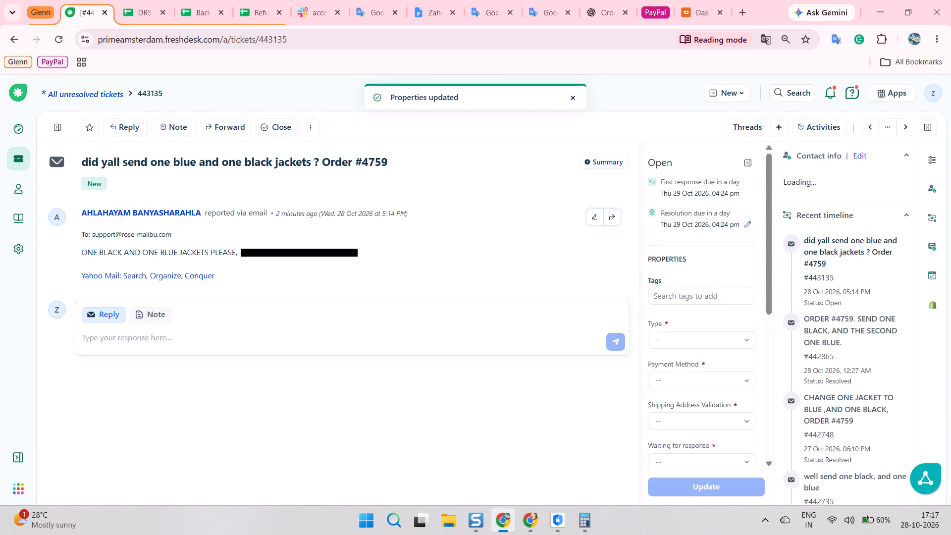
pyautogui.click(390, 254)
pyautogui.rightClick(438, 219)
pyautogui.scroll(-2, 410, 288)
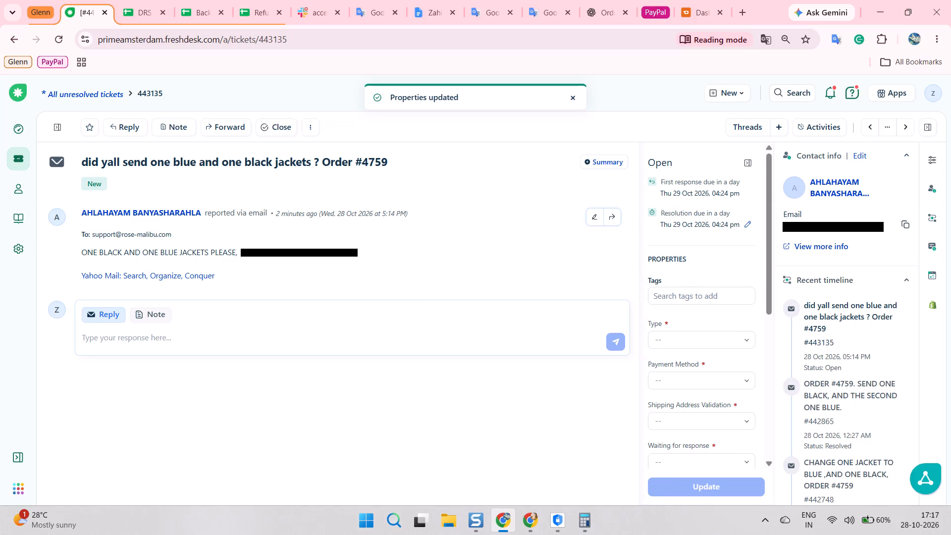
pyautogui.scroll(-2, 888, 344)
pyautogui.click(849, 219)
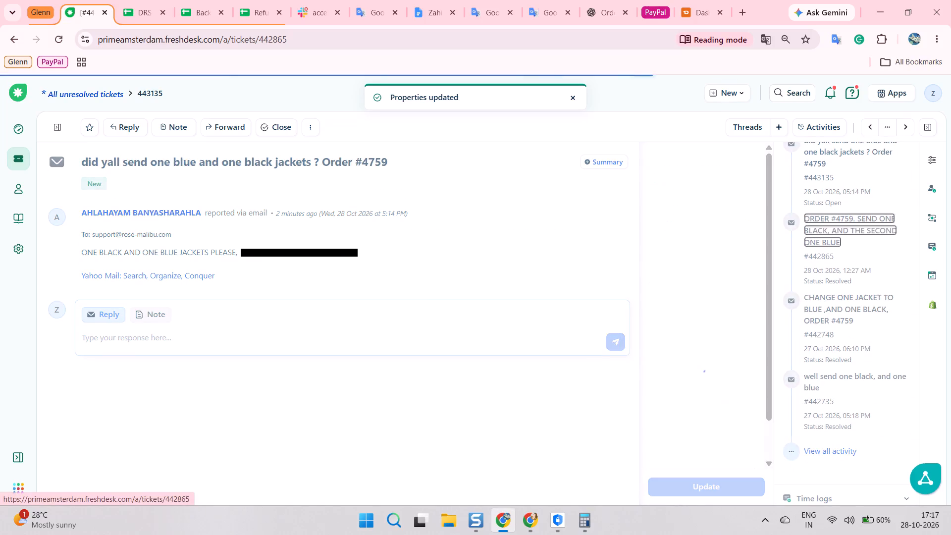
pyautogui.scroll(-2, 449, 250)
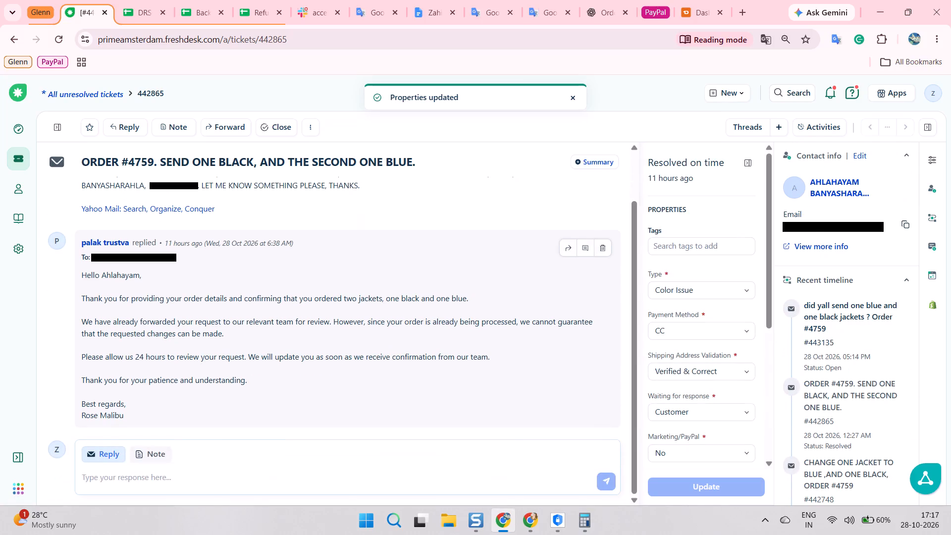
pyautogui.click(860, 385)
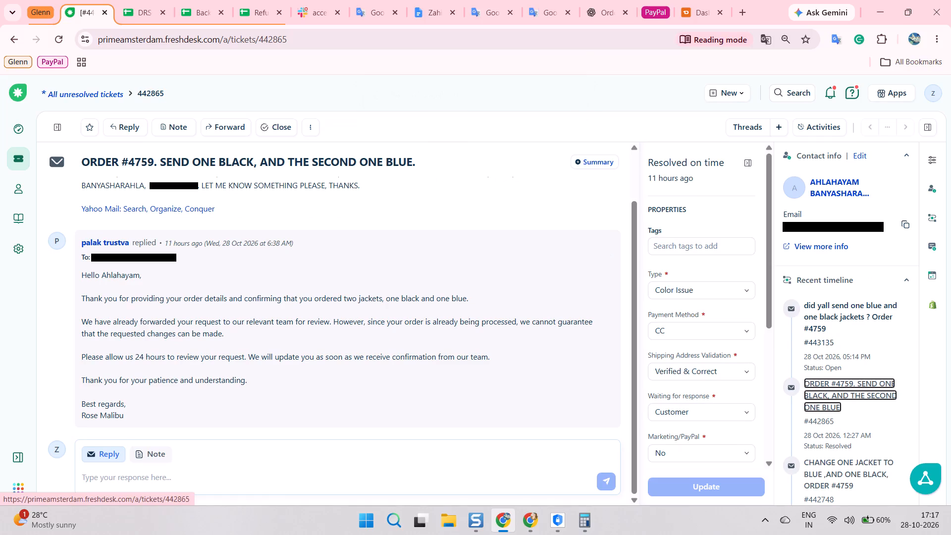
pyautogui.scroll(-2, 851, 369)
pyautogui.click(838, 305)
pyautogui.scroll(-3, 421, 286)
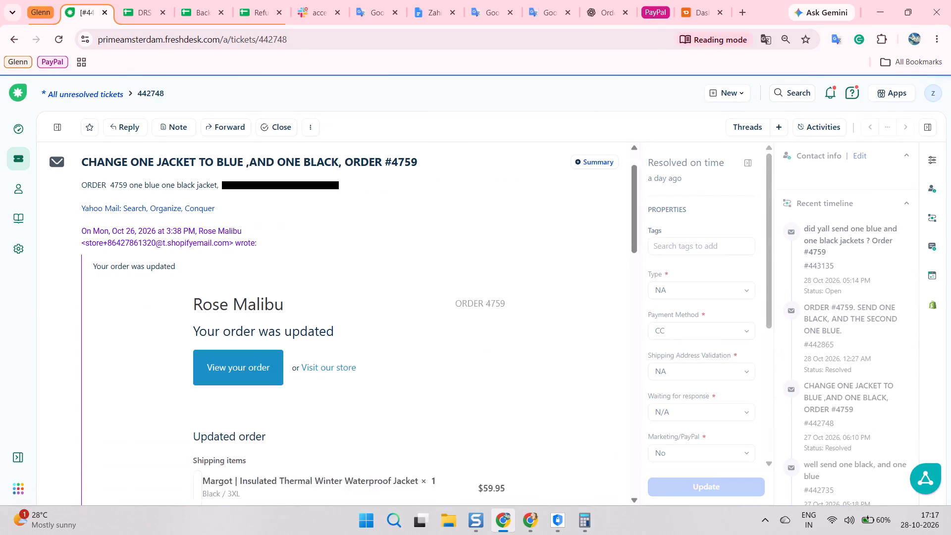
pyautogui.scroll(-12, 411, 286)
pyautogui.scroll(-2, 803, 334)
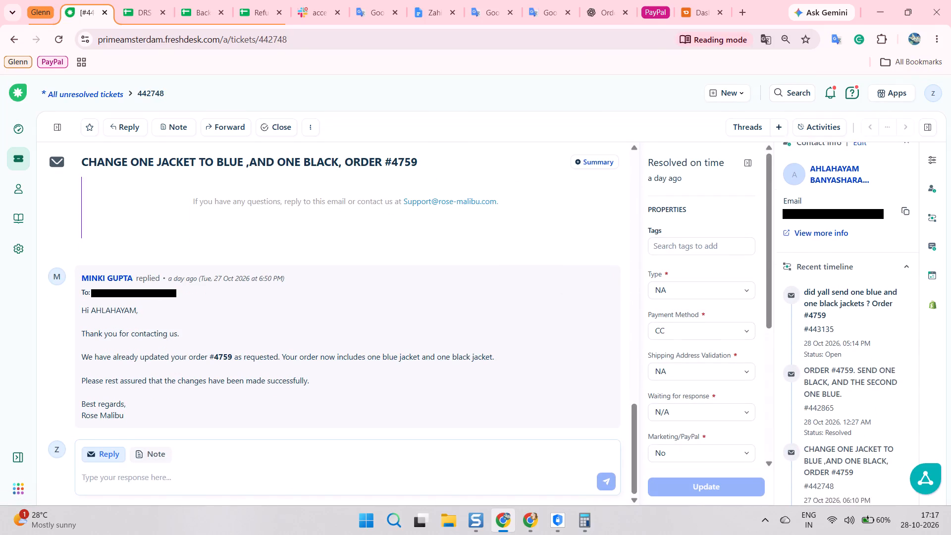
pyautogui.scroll(-5, 803, 334)
pyautogui.click(850, 309)
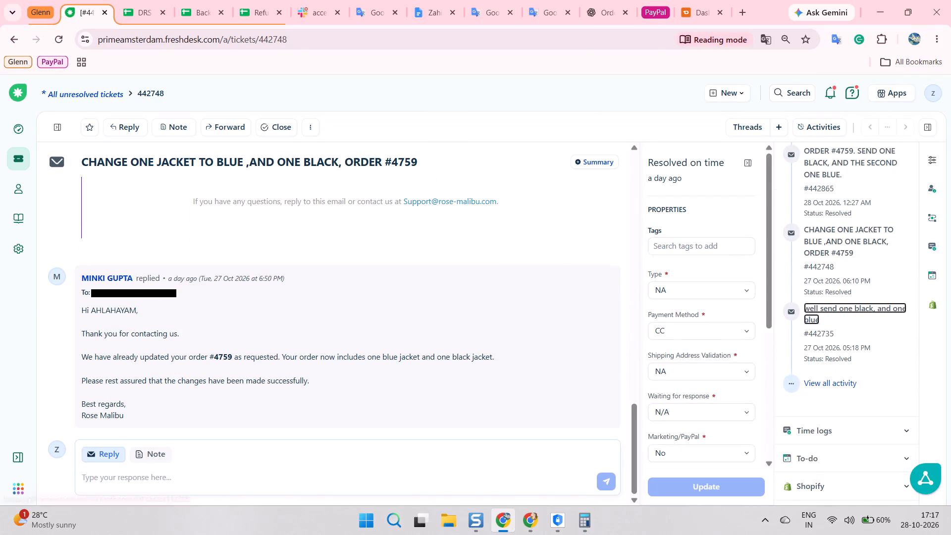
pyautogui.scroll(-13, 457, 312)
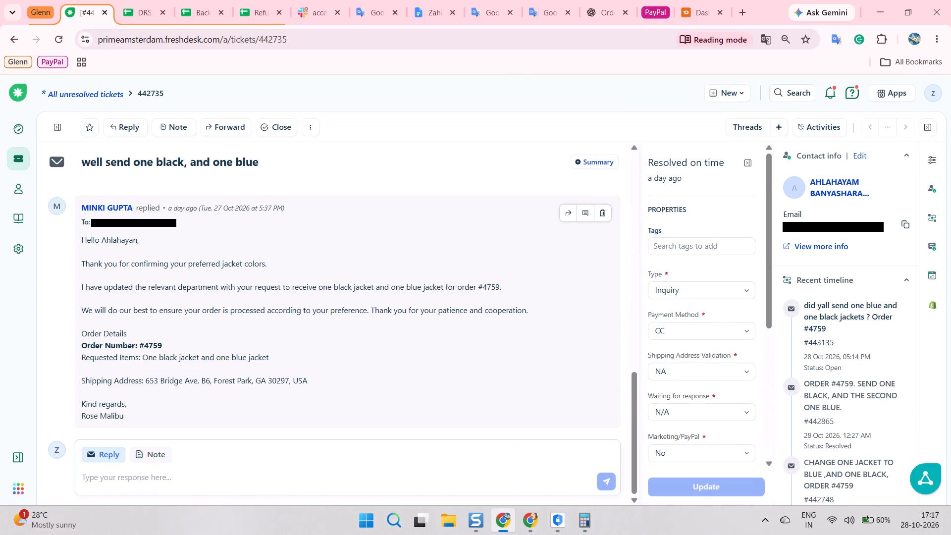
pyautogui.scroll(2, 828, 315)
# Return to ticket 443135 and copy the customer's email address from the contact details.
pyautogui.click(836, 310)
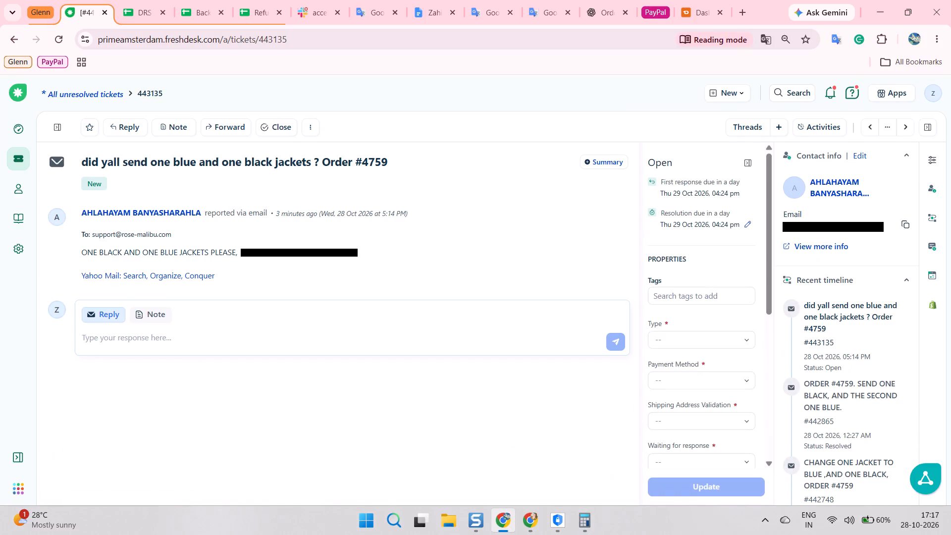
pyautogui.scroll(2, 950, 223)
pyautogui.click(906, 221)
pyautogui.scroll(4, 702, 247)
pyautogui.click(444, 234)
# Switch to the Shopify window and load the Rose Malibu store admin in place of the Sophia Fashion order.
pyautogui.hotkey('alt', 'Tab')
pyautogui.click(245, 0)
pyautogui.click(391, 0)
pyautogui.click(280, 34)
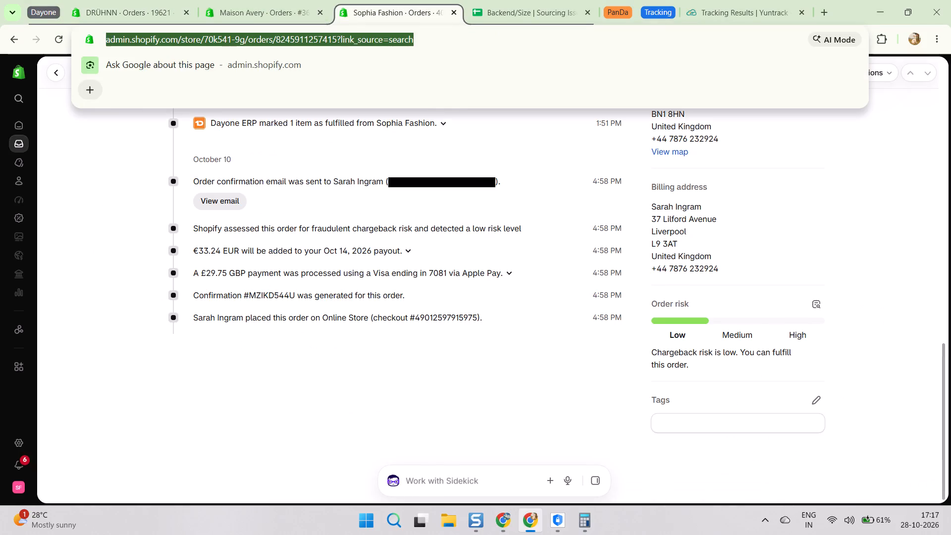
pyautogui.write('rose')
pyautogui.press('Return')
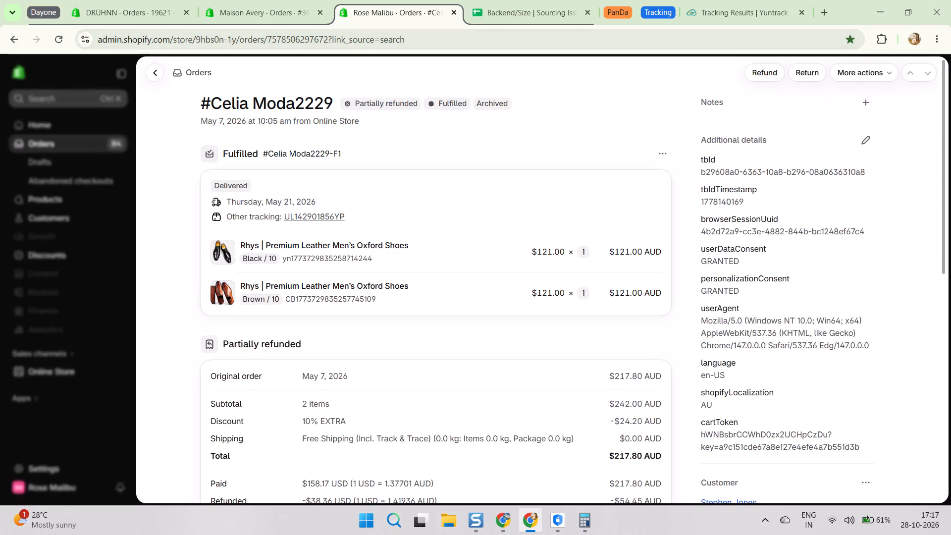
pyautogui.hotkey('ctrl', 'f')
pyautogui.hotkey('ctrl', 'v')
pyautogui.scroll(3, 736, 105)
pyautogui.click(850, 62)
pyautogui.scroll(4, 368, 95)
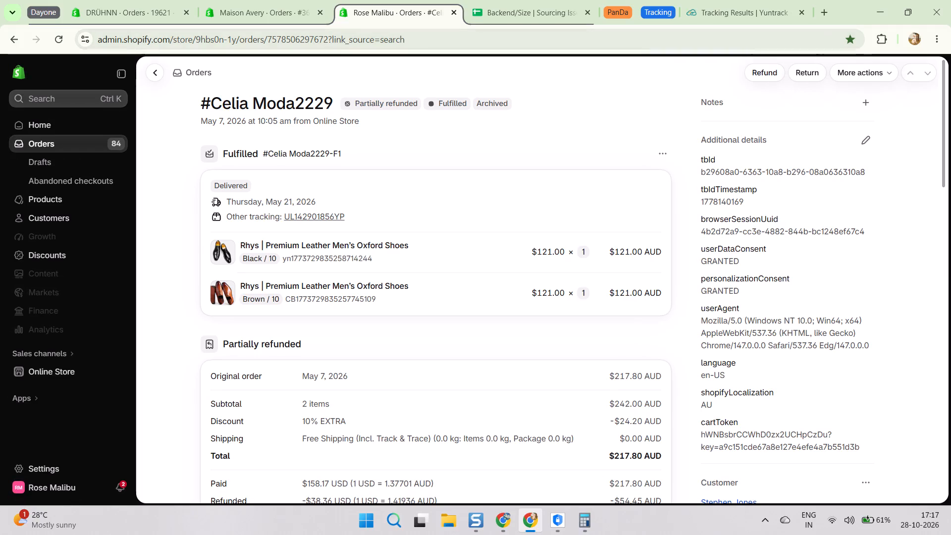
pyautogui.click(77, 104)
pyautogui.hotkey('ctrl', 'c')
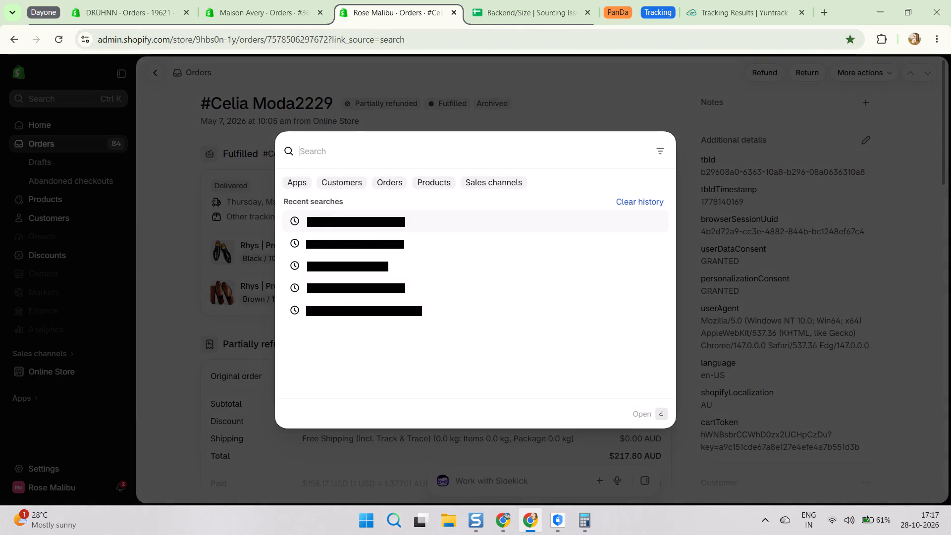
pyautogui.hotkey('ctrl', 'v')
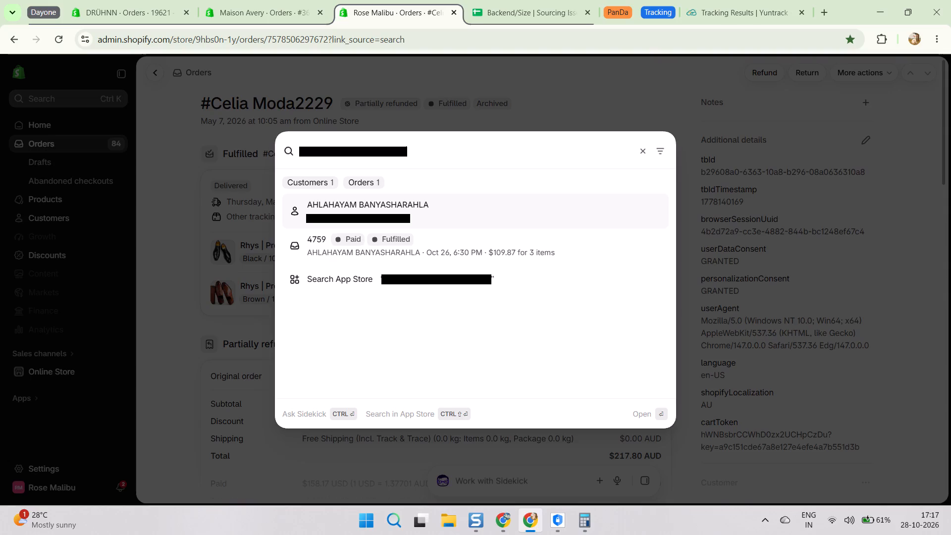
pyautogui.click(316, 239)
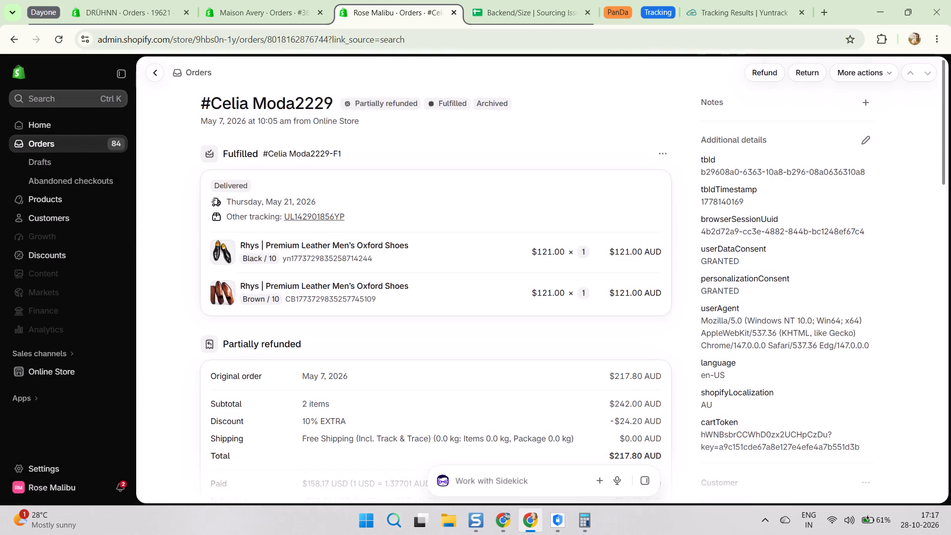
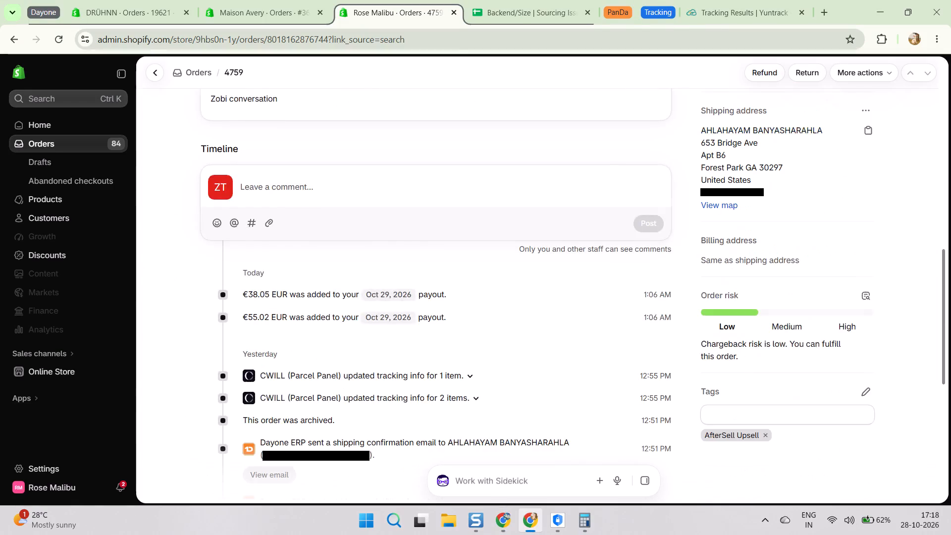
pyautogui.scroll(-2, 713, 268)
pyautogui.scroll(8, 636, 302)
pyautogui.hotkey('alt', 'Tab')
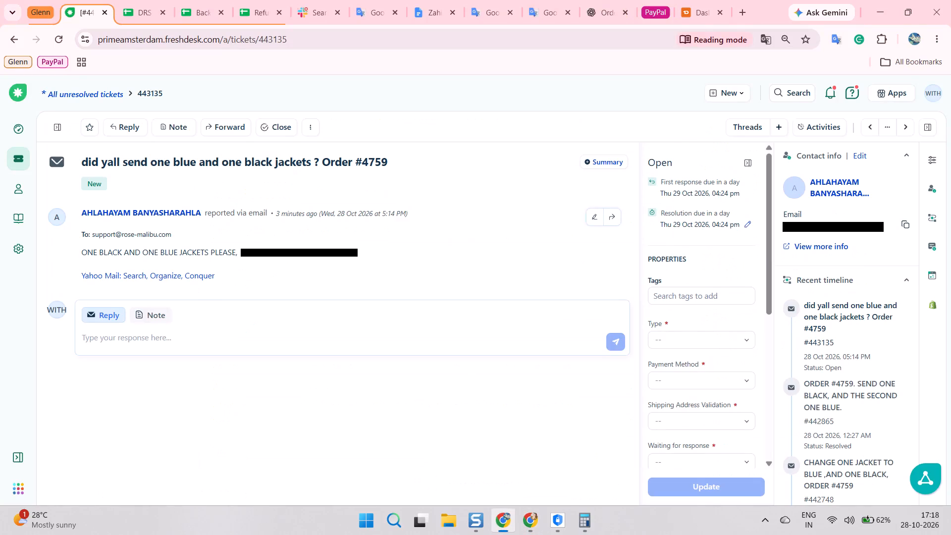
pyautogui.scroll(3, 546, 182)
pyautogui.click(449, 230)
pyautogui.rightClick(453, 167)
pyautogui.scroll(-4, 508, 378)
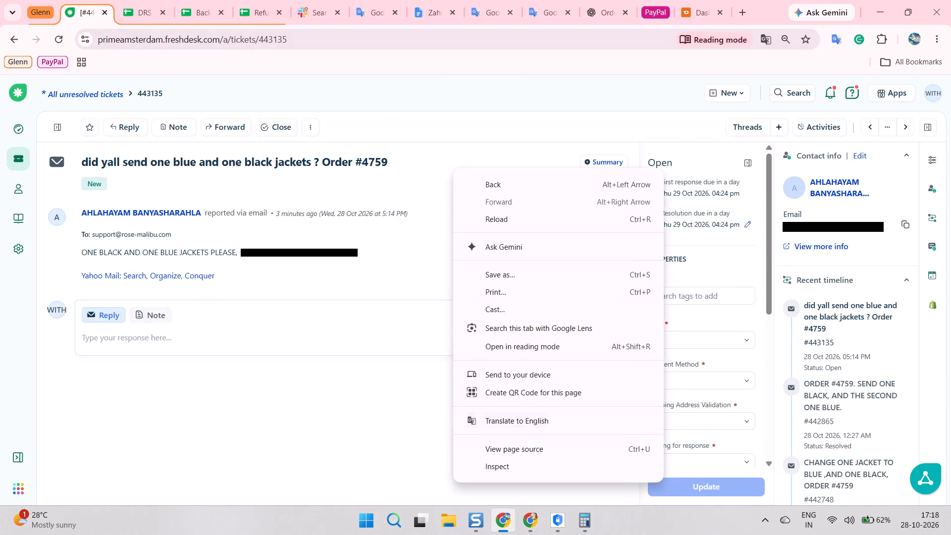
pyautogui.click(514, 429)
pyautogui.click(528, 416)
pyautogui.click(650, 70)
pyautogui.tripleClick(650, 70)
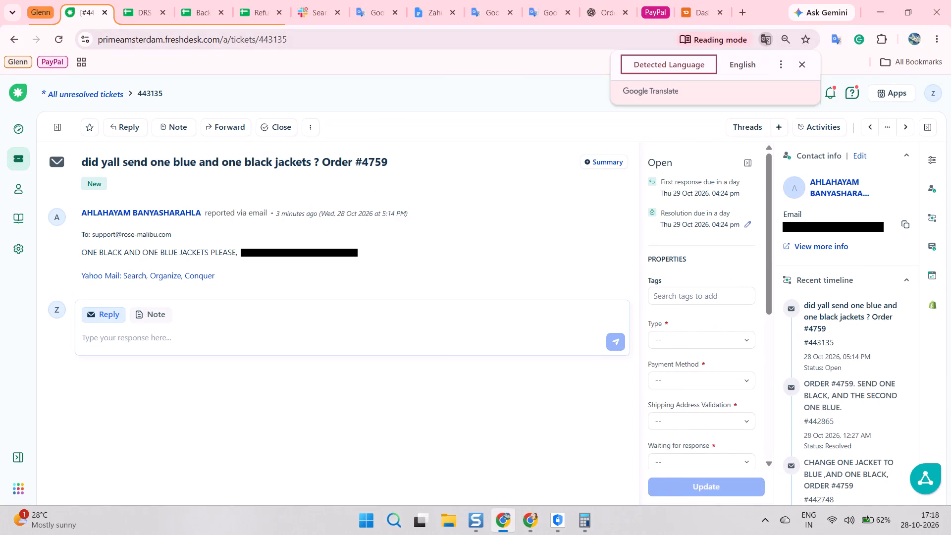
pyautogui.doubleClick(492, 206)
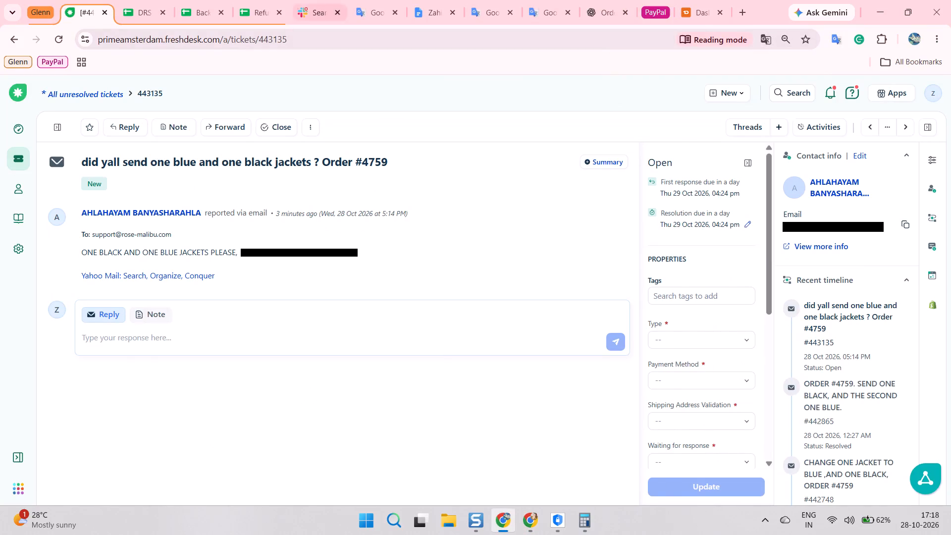
# In the "Zahid temp." document's SIZE ISSUE section, copy the body of the template confirming a successful size update.
pyautogui.click(390, 0)
pyautogui.click(424, 0)
pyautogui.scroll(3, 82, 180)
pyautogui.click(79, 215)
pyautogui.click(91, 238)
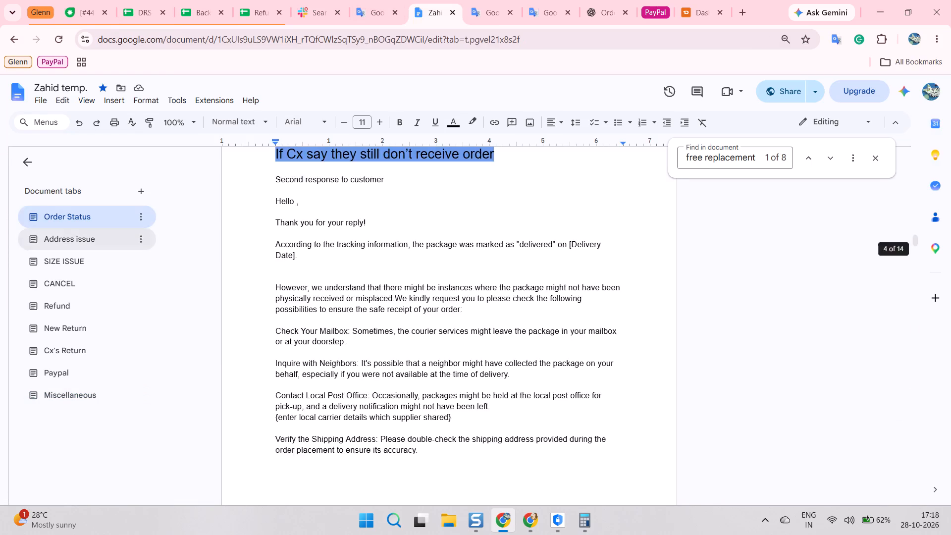
pyautogui.click(82, 255)
pyautogui.scroll(4, 336, 262)
pyautogui.click(883, 157)
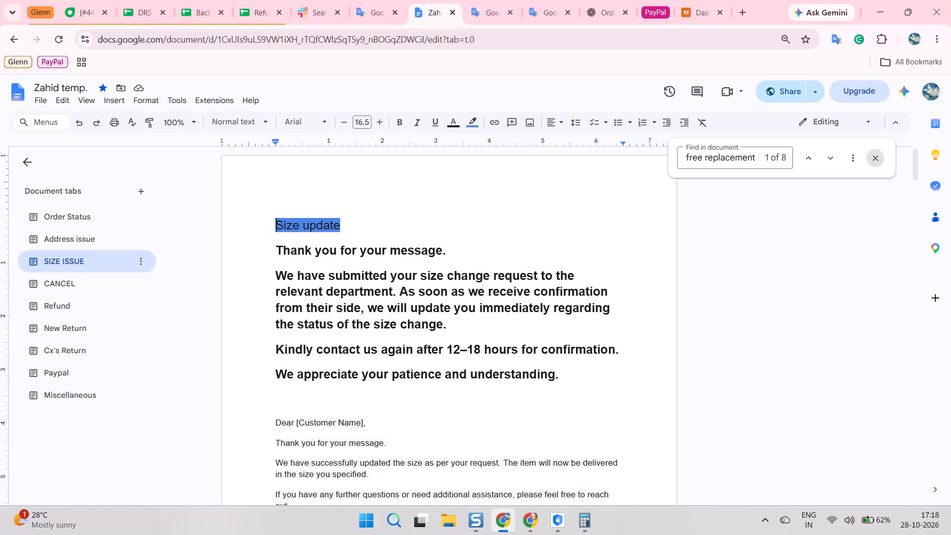
pyautogui.scroll(-1, 563, 255)
pyautogui.scroll(-2, 404, 248)
pyautogui.scroll(2, 406, 247)
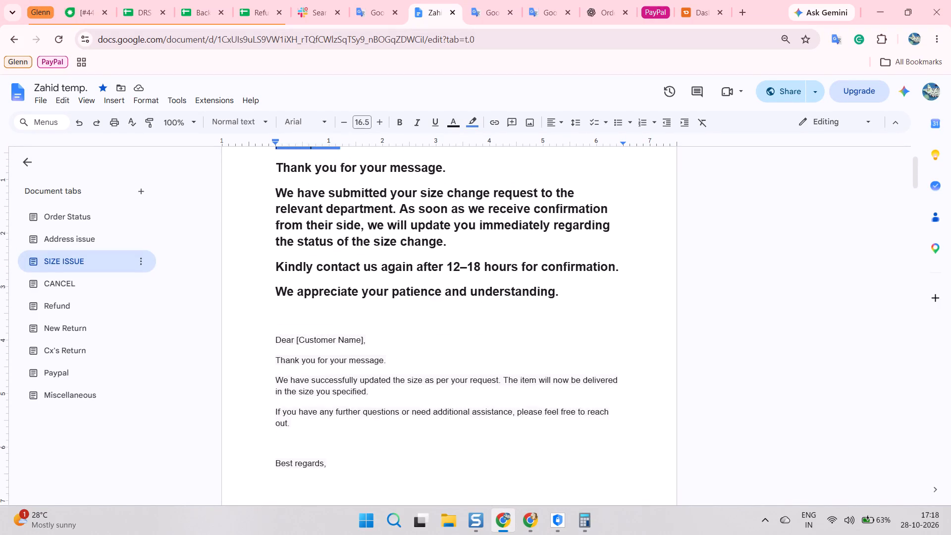
pyautogui.scroll(1, 409, 241)
pyautogui.scroll(-2, 372, 261)
pyautogui.moveTo(272, 281); pyautogui.dragTo(325, 347)
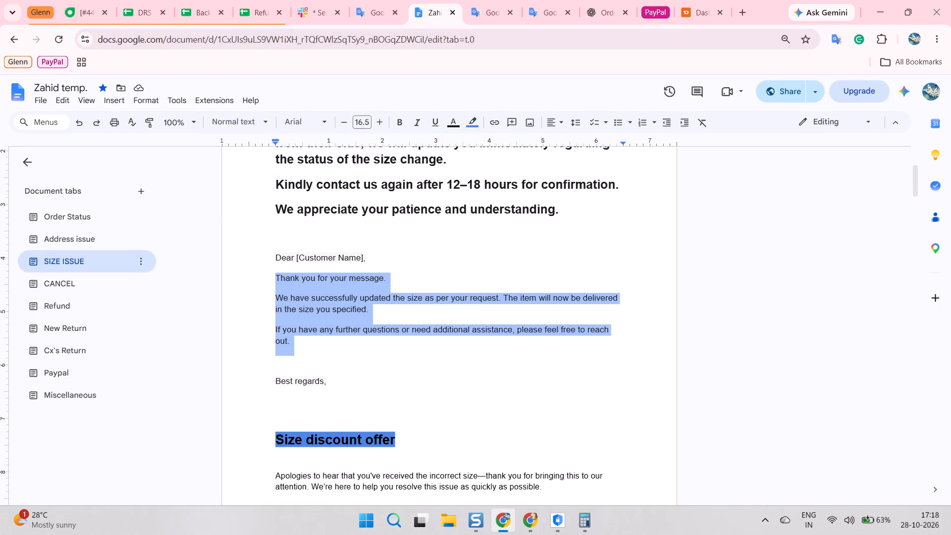
pyautogui.moveTo(325, 347); pyautogui.dragTo(292, 345)
pyautogui.hotkey('ctrl', 'c')
pyautogui.hotkey('ctrl', 'c')
pyautogui.hotkey('ctrl', 'c')
# Replace the Google Translate source text with the copied template and separate its three paragraphs with blank lines.
pyautogui.click(556, 0)
pyautogui.scroll(7, 426, 159)
pyautogui.click(443, 193)
pyautogui.hotkey('ctrl', 'v')
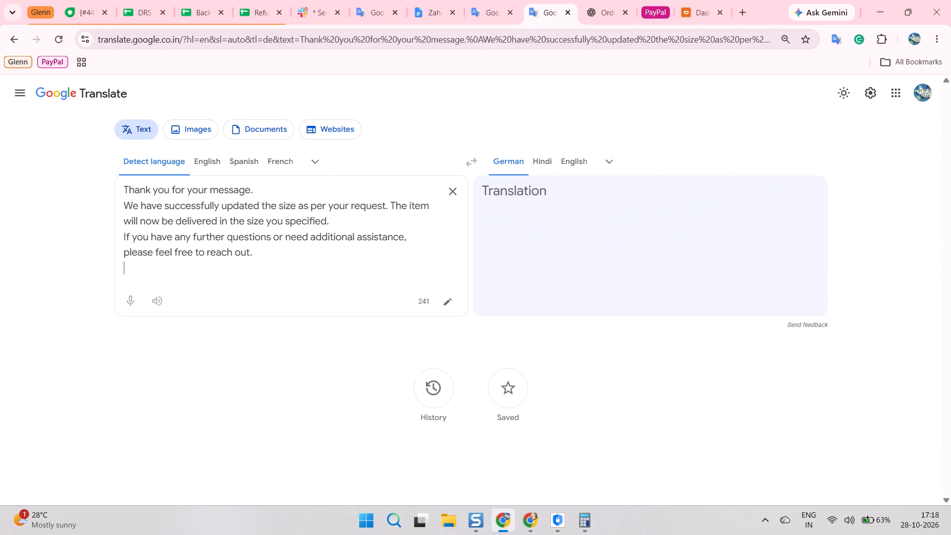
pyautogui.hotkey('alt', 'Tab')
pyautogui.scroll(-4, 464, 240)
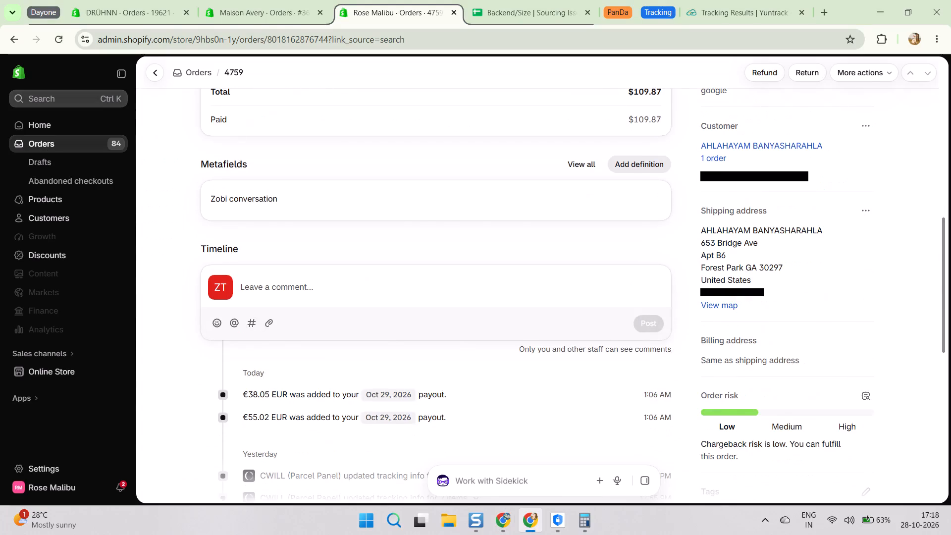
pyautogui.hotkey('alt', 'Tab')
pyautogui.press('BackSpace')
pyautogui.click(268, 196)
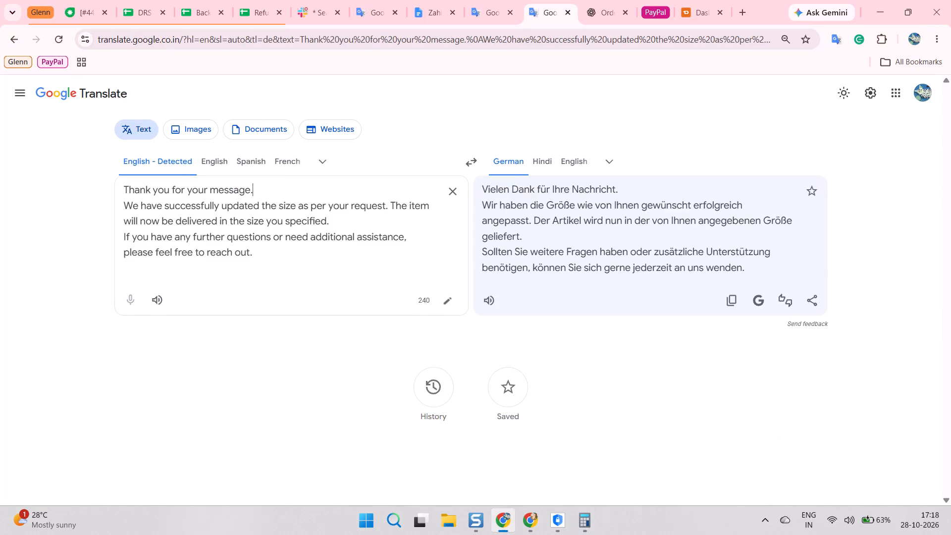
pyautogui.press('Return')
pyautogui.click(339, 235)
pyautogui.press('Return')
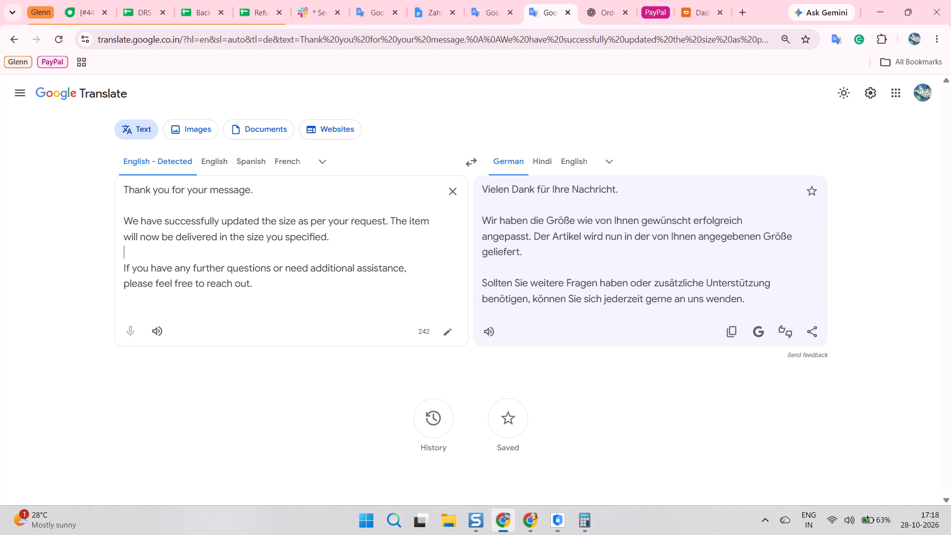
# Change "size" to "color" in both sentences of the message's second paragraph.
pyautogui.doubleClick(286, 219)
pyautogui.write('color')
pyautogui.press('space')
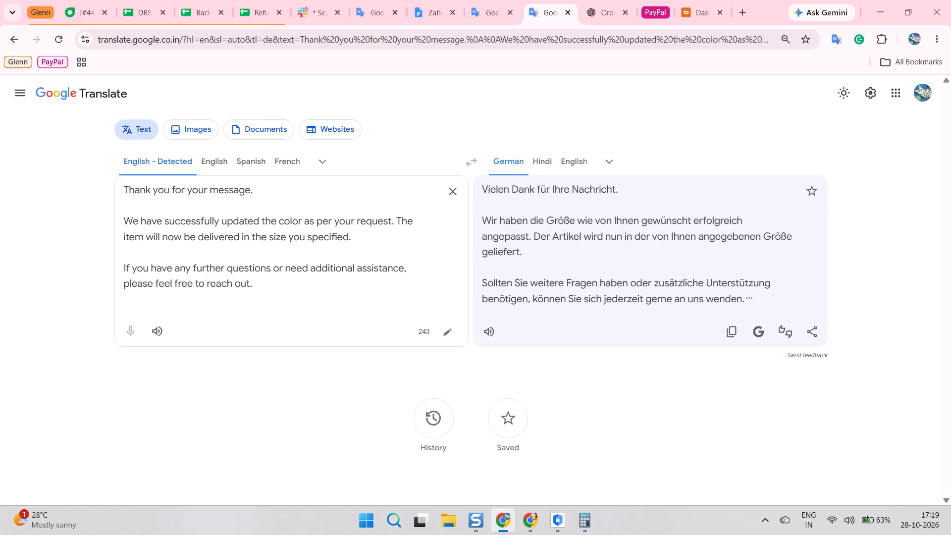
pyautogui.doubleClick(273, 239)
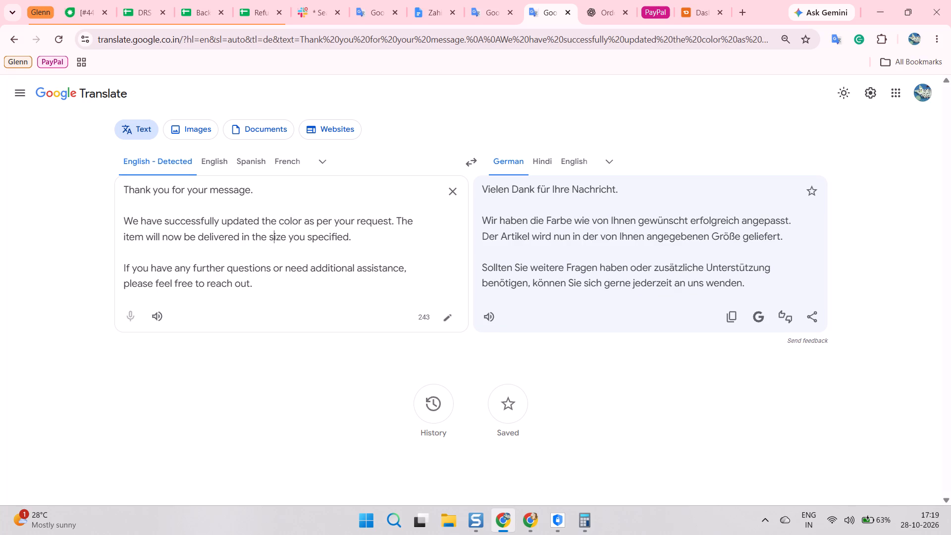
pyautogui.write('color')
pyautogui.press('space')
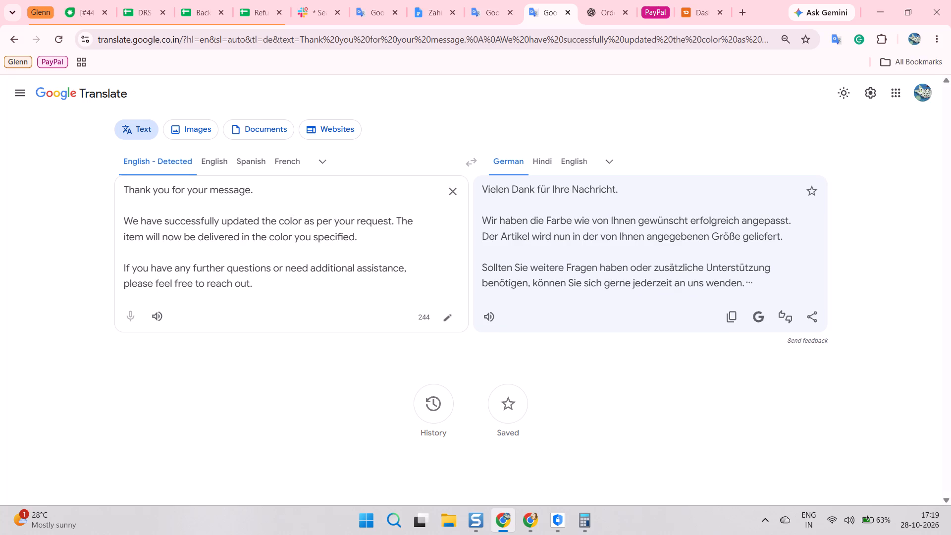
# Copy the entire edited English message from Google Translate.
pyautogui.hotkey('alt', 'Tab')
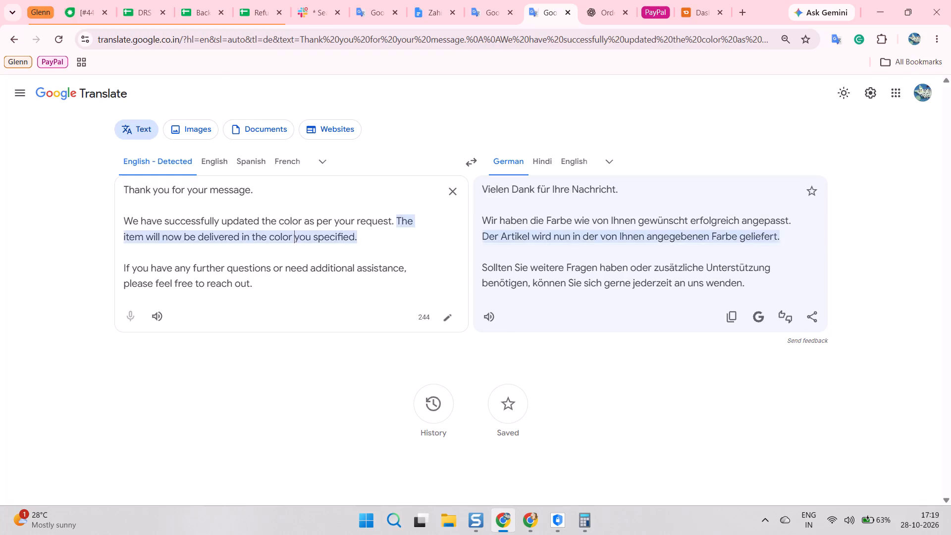
pyautogui.scroll(-4, 494, 144)
pyautogui.scroll(3, 605, 182)
pyautogui.hotkey('alt', 'Tab')
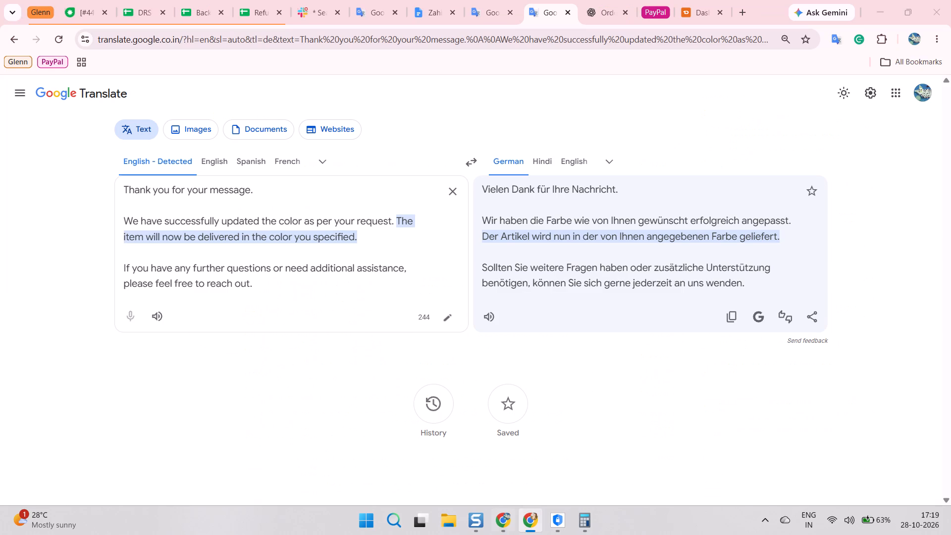
pyautogui.click(370, 236)
pyautogui.hotkey('ctrl', 'a')
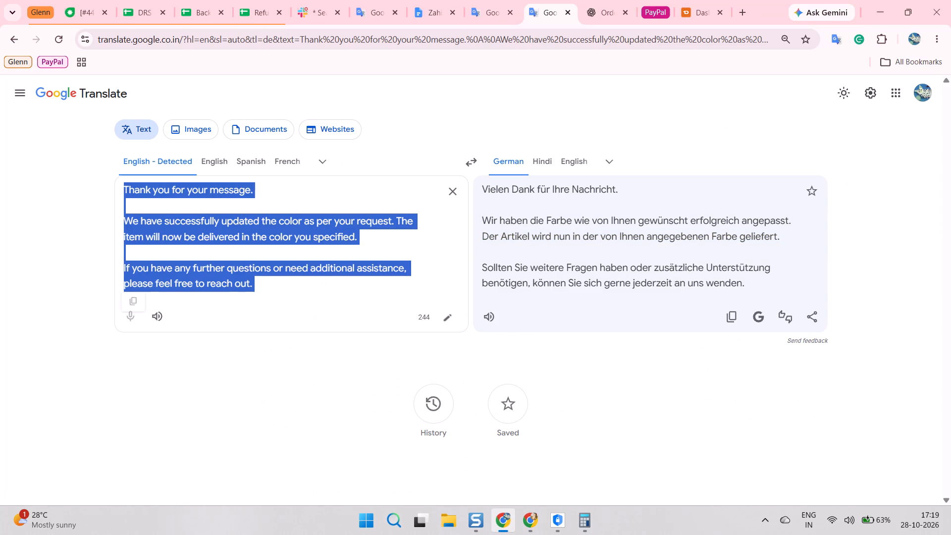
pyautogui.hotkey('ctrl', 'c')
pyautogui.hotkey('ctrl', 'c')
pyautogui.hotkey('ctrl', 'c')
pyautogui.hotkey('ctrl', 'c')
pyautogui.hotkey('ctrl', 'c')
pyautogui.click(78, 0)
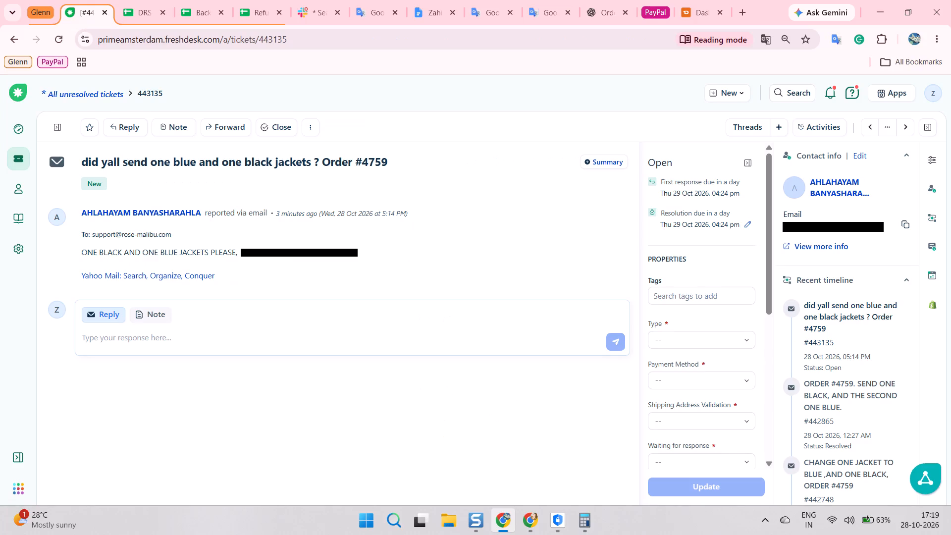
pyautogui.click(335, 266)
pyautogui.press('r')
pyautogui.scroll(-10, 122, 268)
pyautogui.click(106, 429)
pyautogui.moveTo(110, 422); pyautogui.dragTo(116, 419)
pyautogui.hotkey('ctrl', 'a')
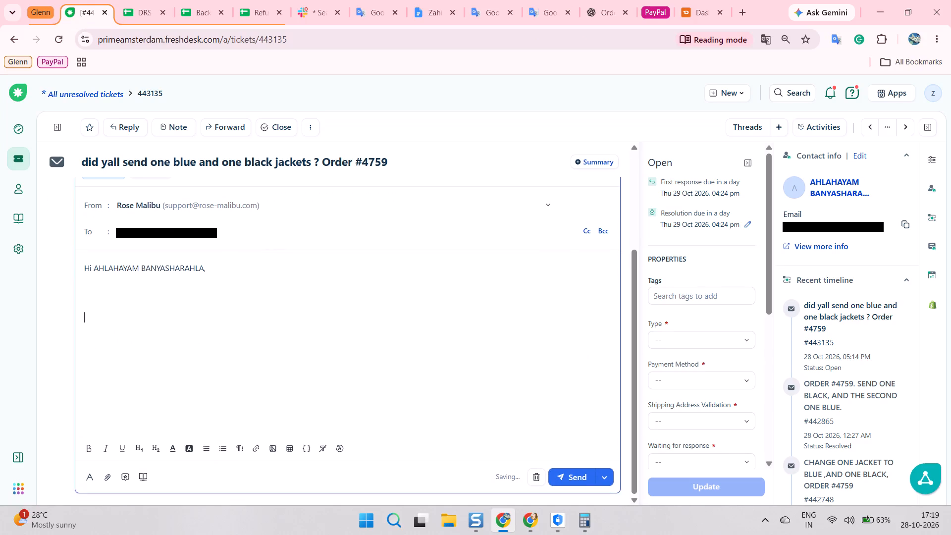
pyautogui.write('/c')
pyautogui.press('Return')
pyautogui.write('aun')
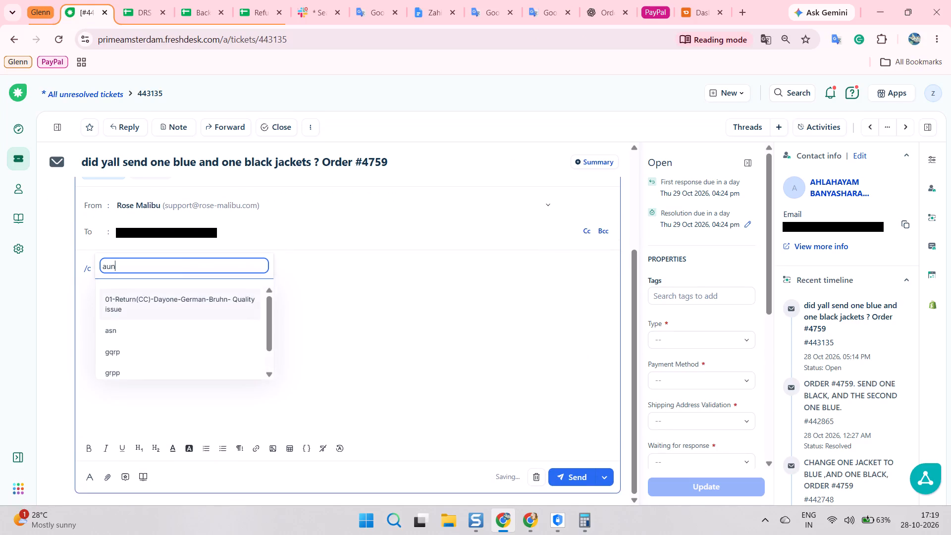
pyautogui.click(134, 301)
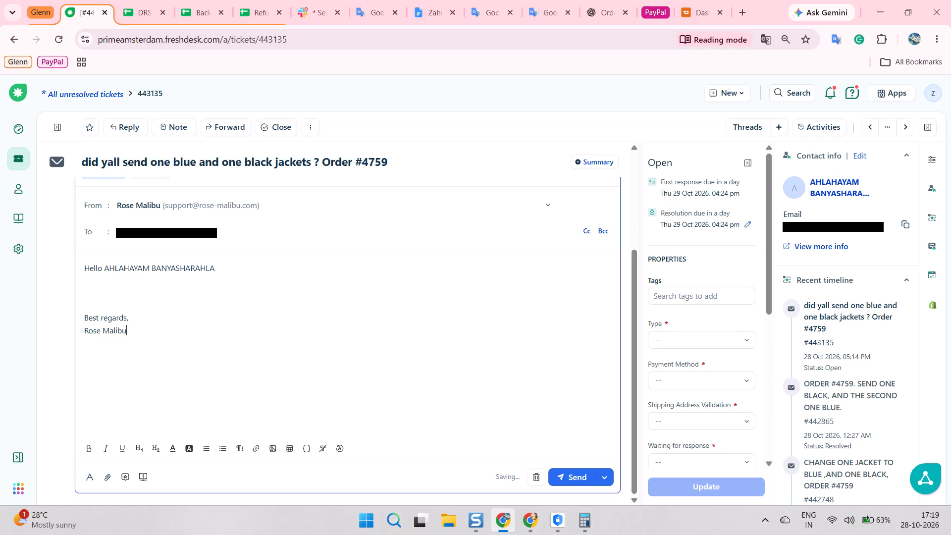
pyautogui.click(115, 298)
pyautogui.hotkey('ctrl', 'v')
pyautogui.scroll(-2, 123, 292)
pyautogui.click(101, 360)
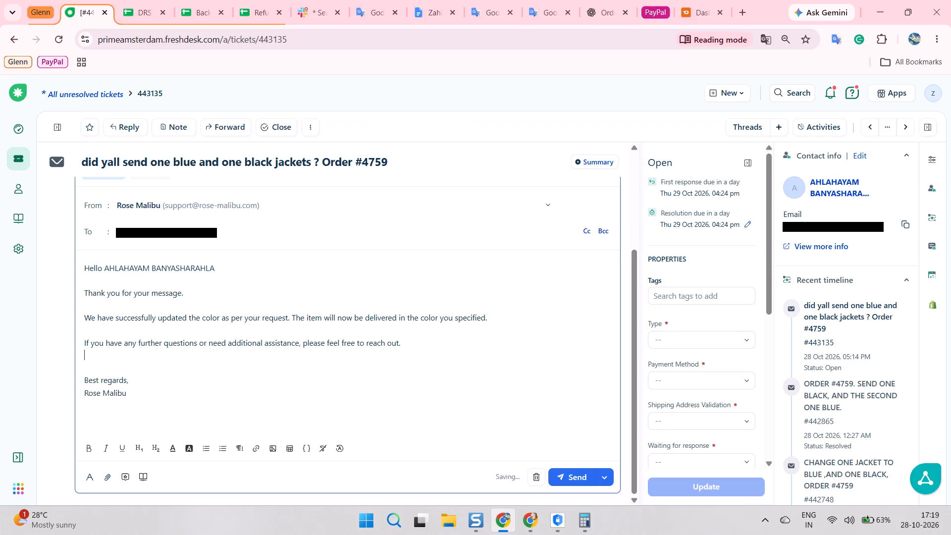
pyautogui.press('BackSpace')
pyautogui.scroll(1, 204, 313)
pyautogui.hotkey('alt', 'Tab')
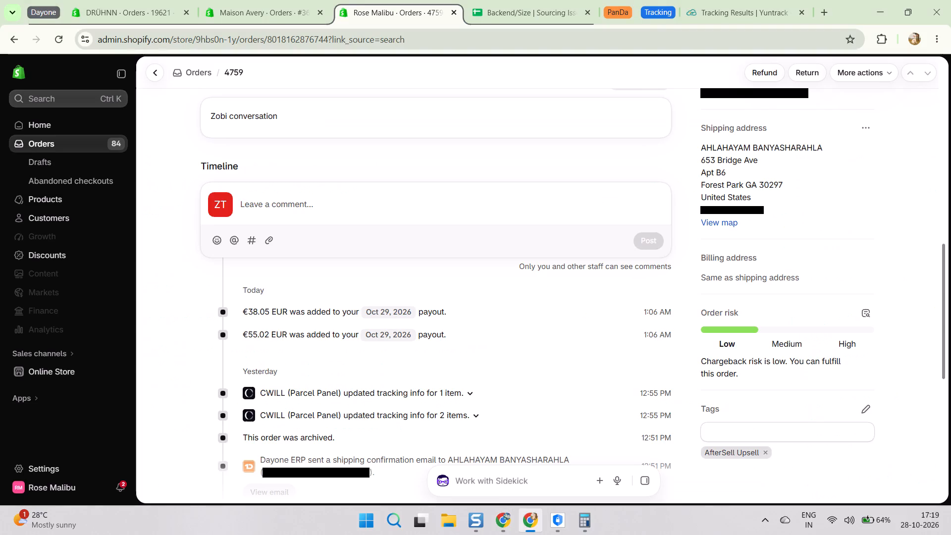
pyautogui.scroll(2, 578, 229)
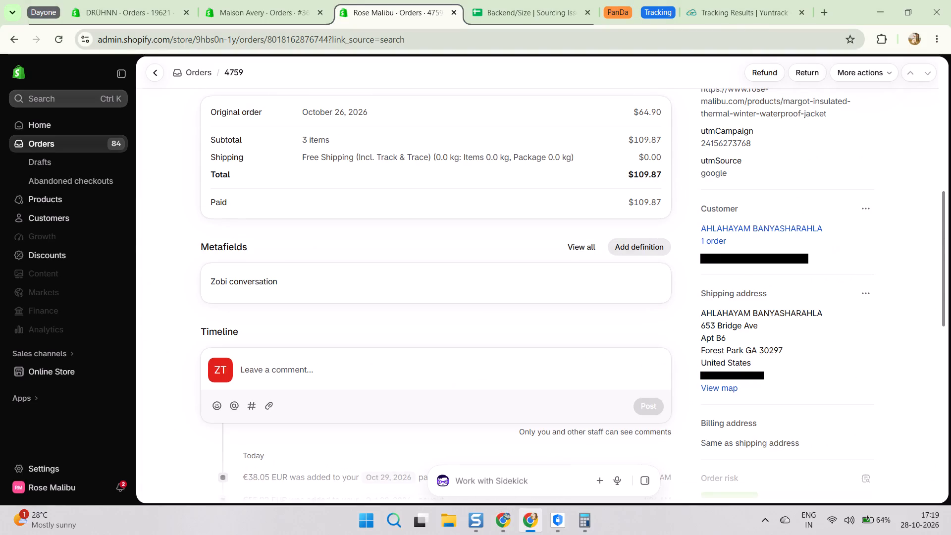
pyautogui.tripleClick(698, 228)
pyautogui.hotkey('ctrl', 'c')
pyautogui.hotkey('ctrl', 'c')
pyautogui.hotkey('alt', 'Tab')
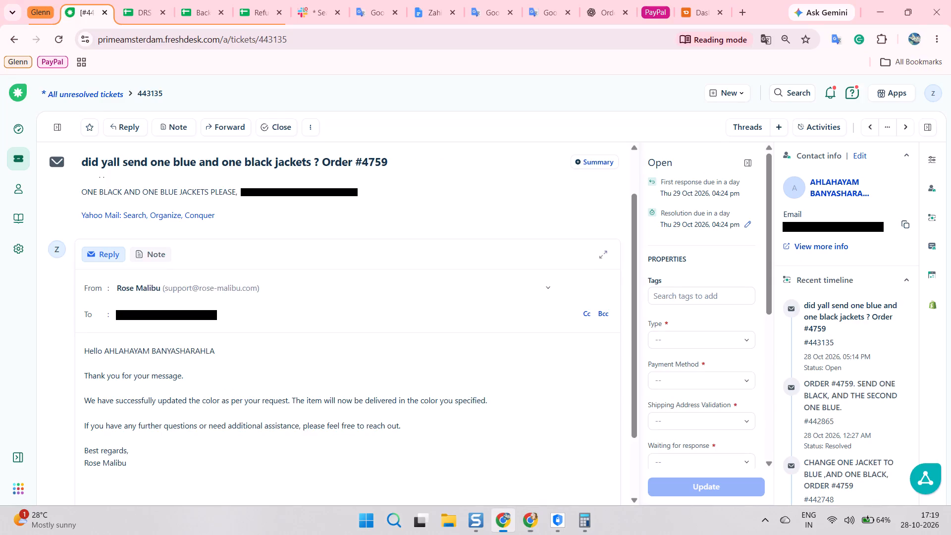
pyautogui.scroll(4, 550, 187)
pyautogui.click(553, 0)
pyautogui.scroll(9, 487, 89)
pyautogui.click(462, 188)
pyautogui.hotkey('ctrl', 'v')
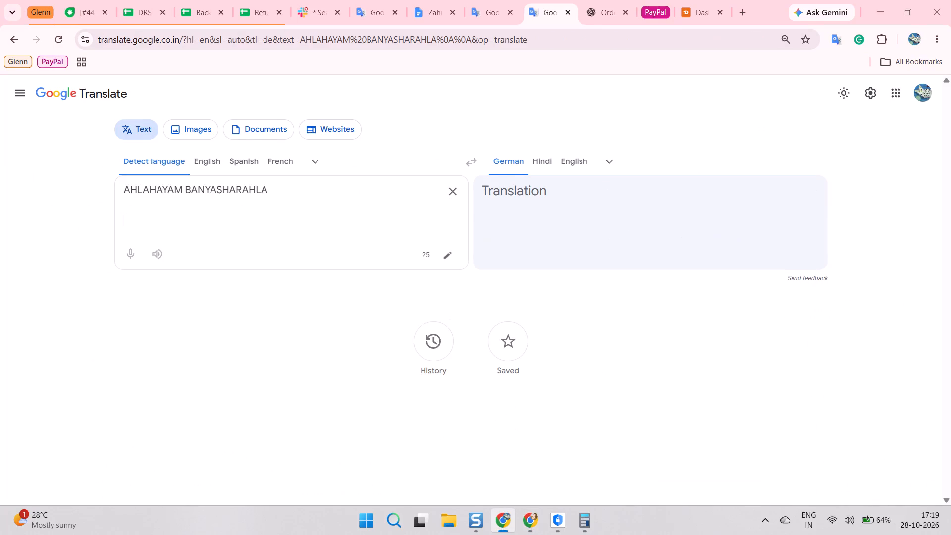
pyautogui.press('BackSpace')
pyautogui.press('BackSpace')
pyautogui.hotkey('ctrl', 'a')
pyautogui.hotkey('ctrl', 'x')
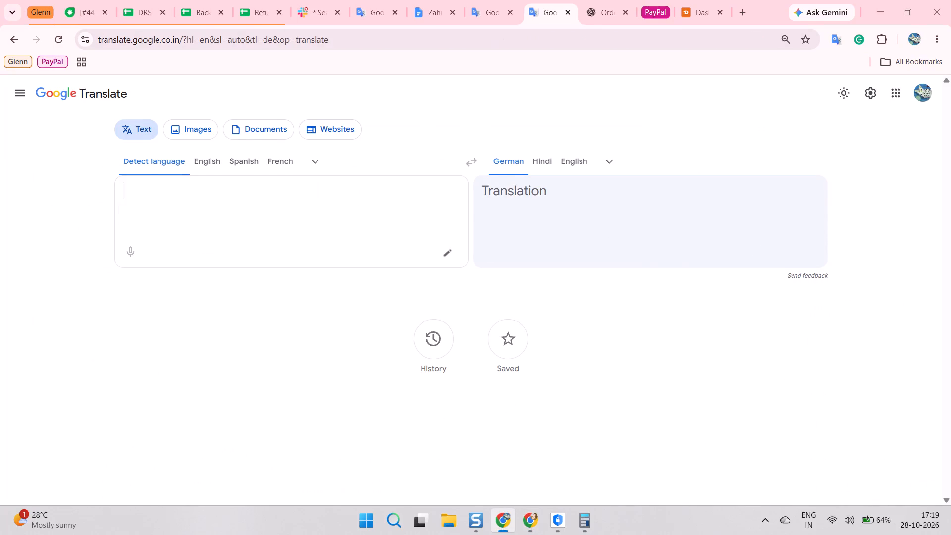
# Return to the Freshdesk ticket and send the color update reply to the customer.
pyautogui.click(87, 0)
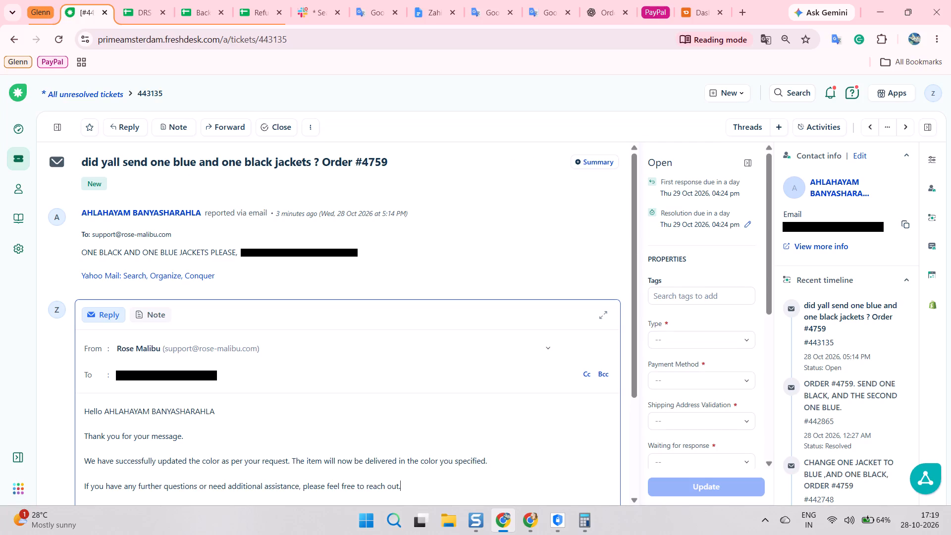
pyautogui.scroll(-13, 288, 380)
pyautogui.click(132, 409)
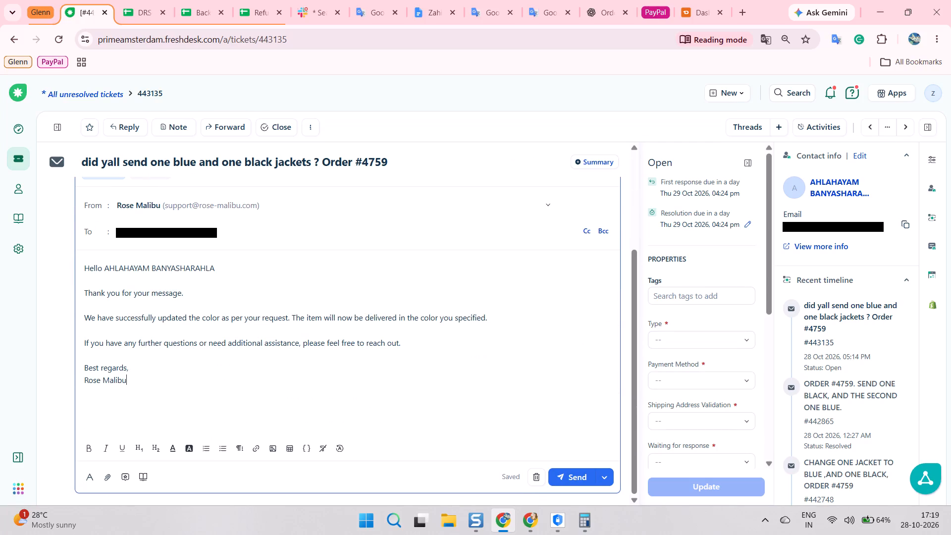
pyautogui.click(567, 481)
pyautogui.scroll(-3, 528, 380)
pyautogui.scroll(2, 388, 336)
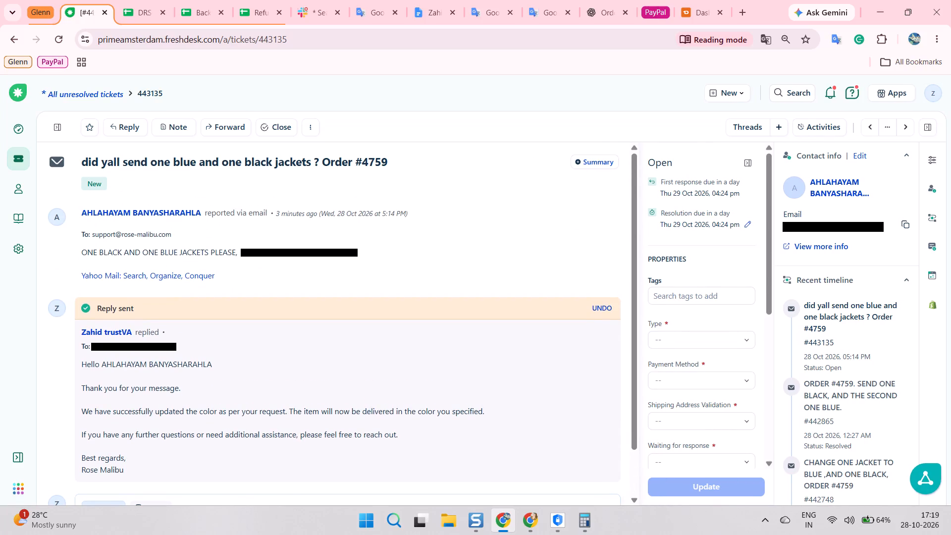
pyautogui.scroll(-2, 656, 316)
pyautogui.scroll(2, 665, 293)
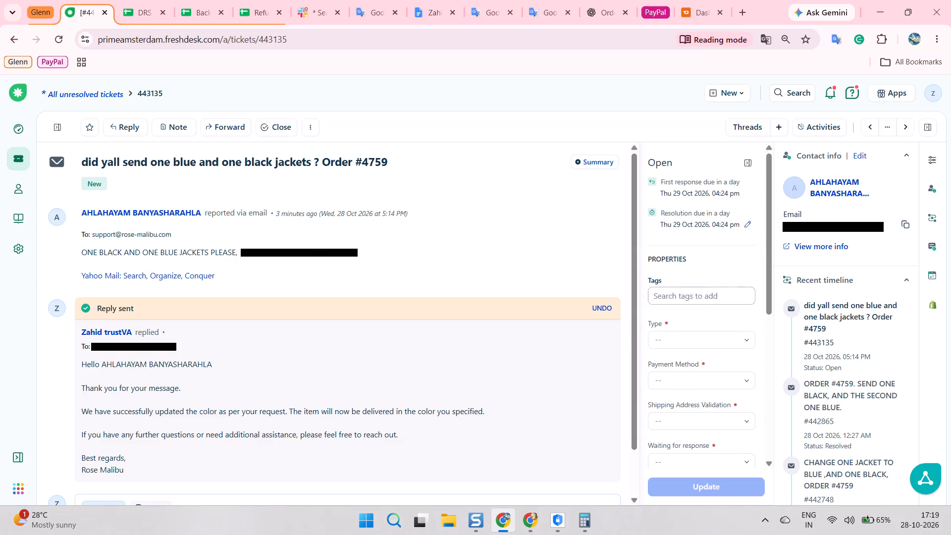
pyautogui.click(699, 331)
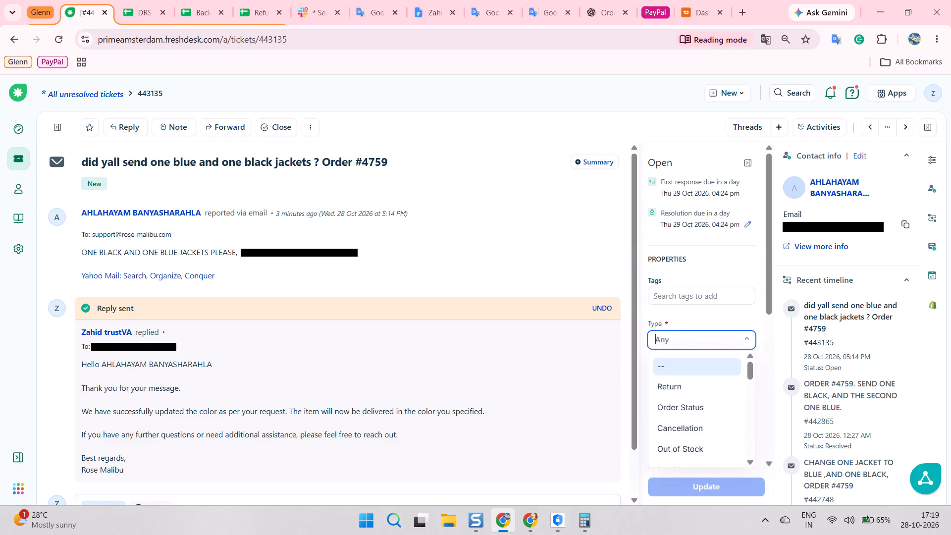
pyautogui.write('color')
pyautogui.press('space')
pyautogui.press('Return')
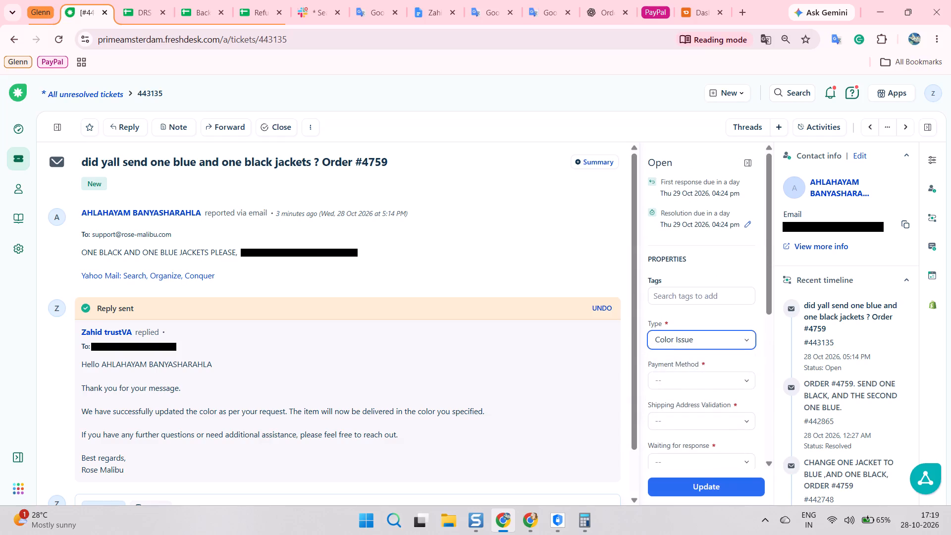
pyautogui.press('Tab')
pyautogui.hotkey('alt', 'Tab')
pyautogui.scroll(-6, 696, 298)
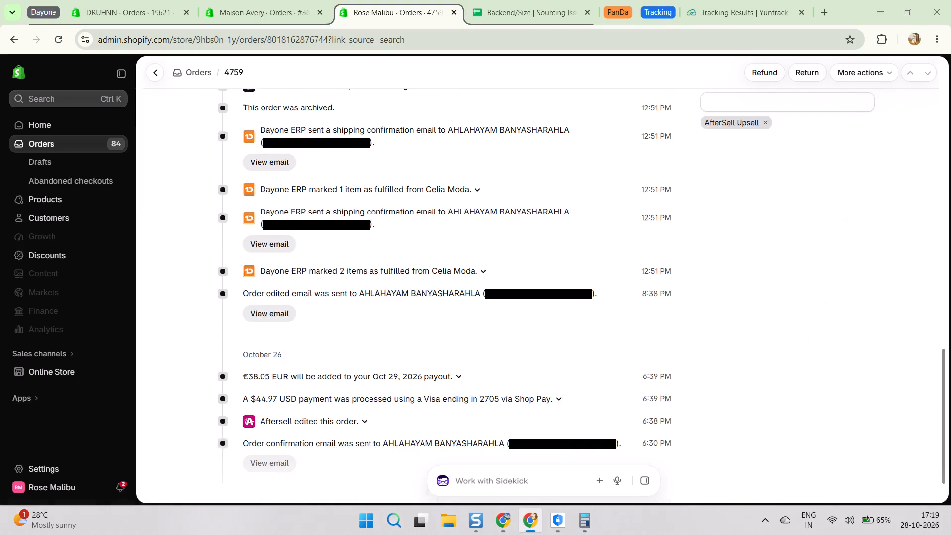
pyautogui.hotkey('alt', 'Tab')
pyautogui.press('c')
pyautogui.press('Tab')
# Set address validation to Verified & Correct, waiting for response N/A, Marketing/PayPal No, status Resolved, assign yourself as agent, and update the ticket.
pyautogui.press('v')
pyautogui.press('Tab')
pyautogui.write('nn')
pyautogui.press('Tab')
pyautogui.press('n')
pyautogui.press('Tab')
pyautogui.press('r')
pyautogui.press('Tab')
pyautogui.press('Tab')
pyautogui.press('Tab')
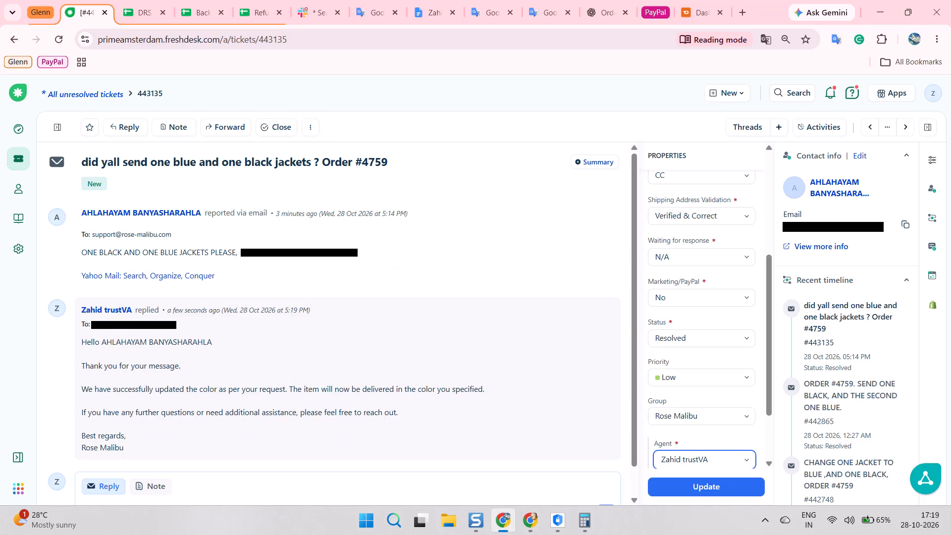
pyautogui.press('z')
pyautogui.scroll(-4, 769, 361)
pyautogui.click(700, 486)
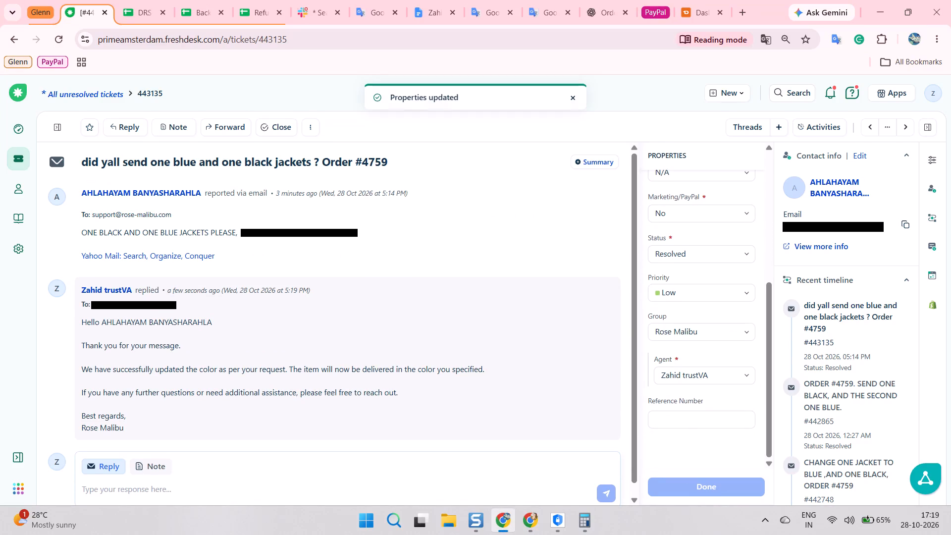
pyautogui.scroll(3, 746, 387)
pyautogui.scroll(-3, 716, 305)
pyautogui.scroll(-3, 638, 324)
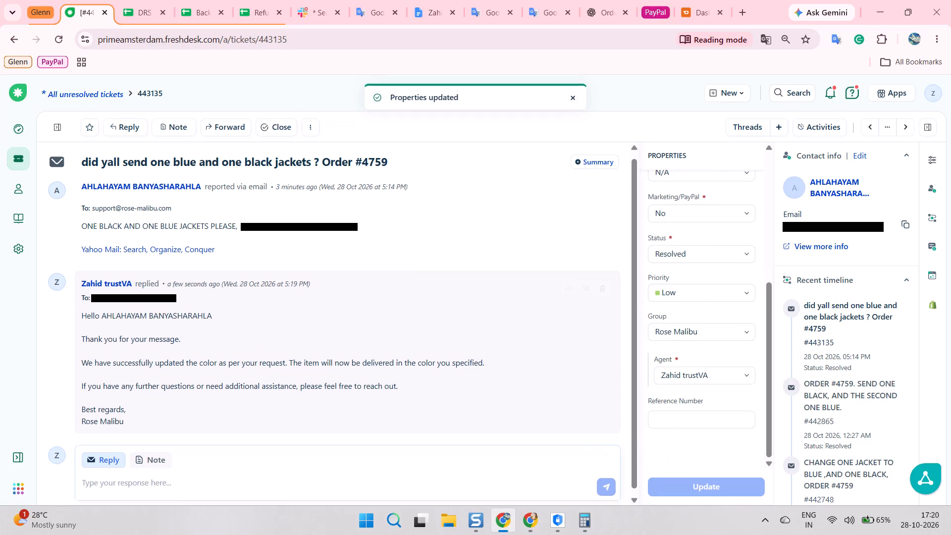
pyautogui.scroll(-4, 329, 278)
pyautogui.doubleClick(147, 93)
pyautogui.hotkey('ctrl', 'c')
pyautogui.hotkey('ctrl', 'c')
pyautogui.click(135, 4)
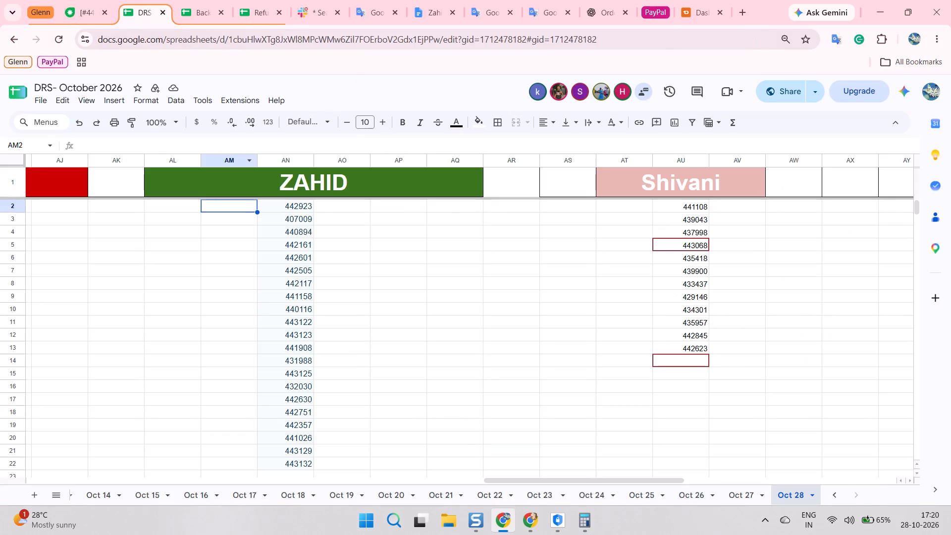
pyautogui.hotkey('ctrl', 'v')
pyautogui.scroll(-4, 286, 290)
pyautogui.scroll(1, 293, 247)
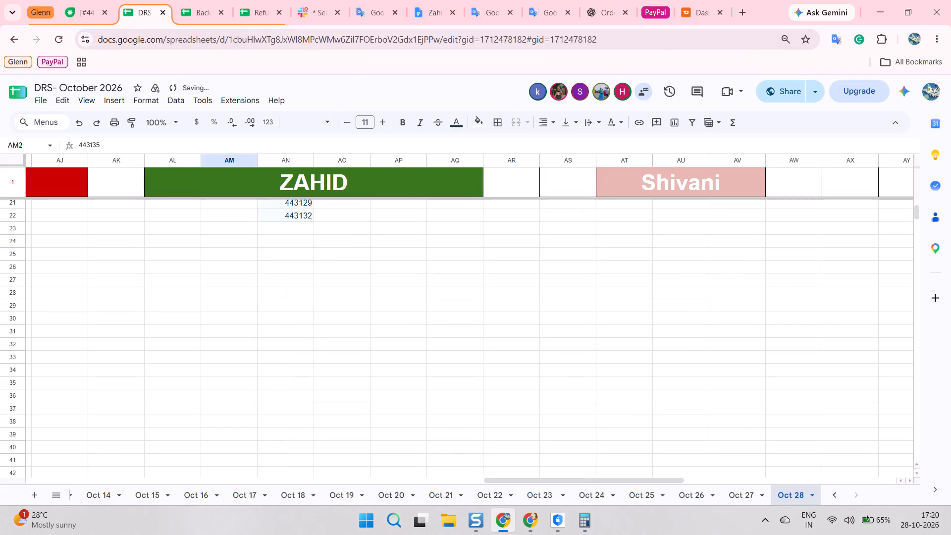
pyautogui.click(290, 223)
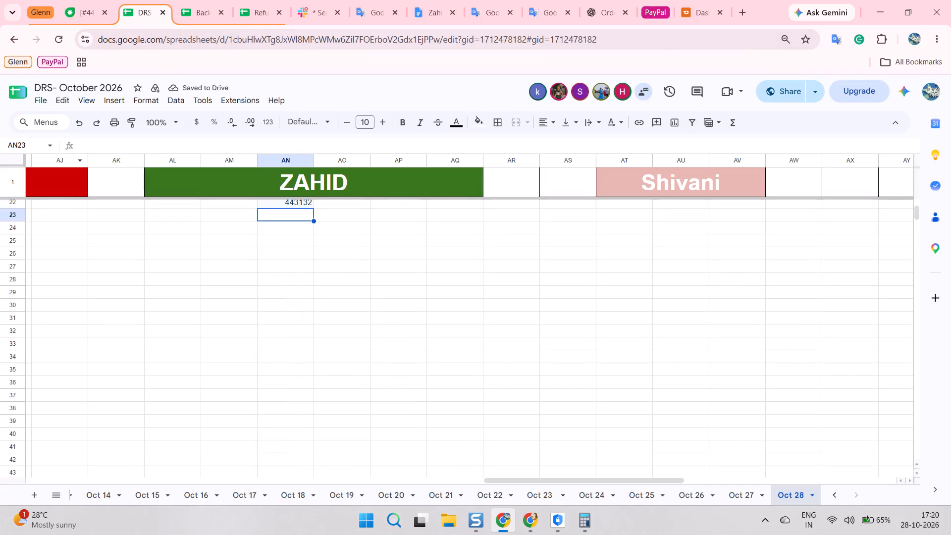
pyautogui.click(105, 0)
pyautogui.click(18, 162)
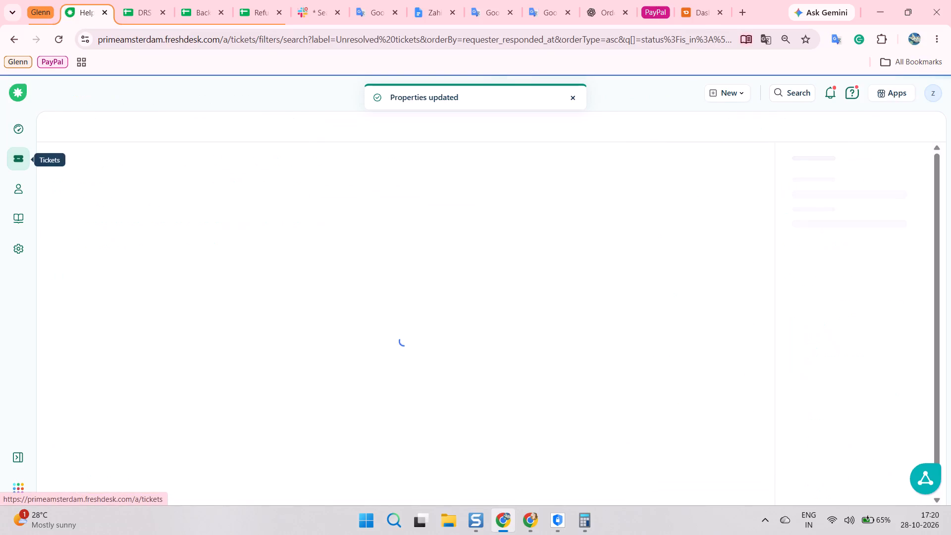
pyautogui.scroll(5, 240, 245)
pyautogui.scroll(-4, 345, 237)
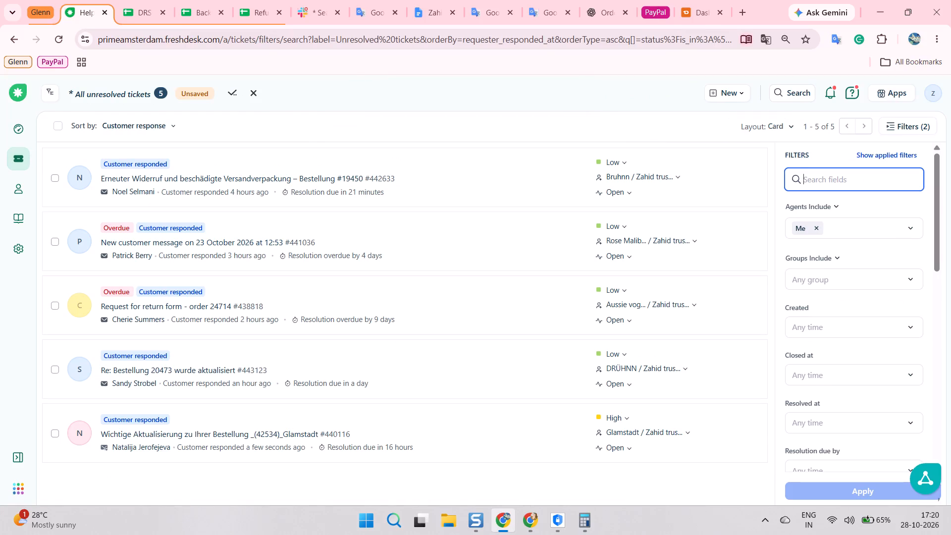
pyautogui.scroll(-2, 374, 250)
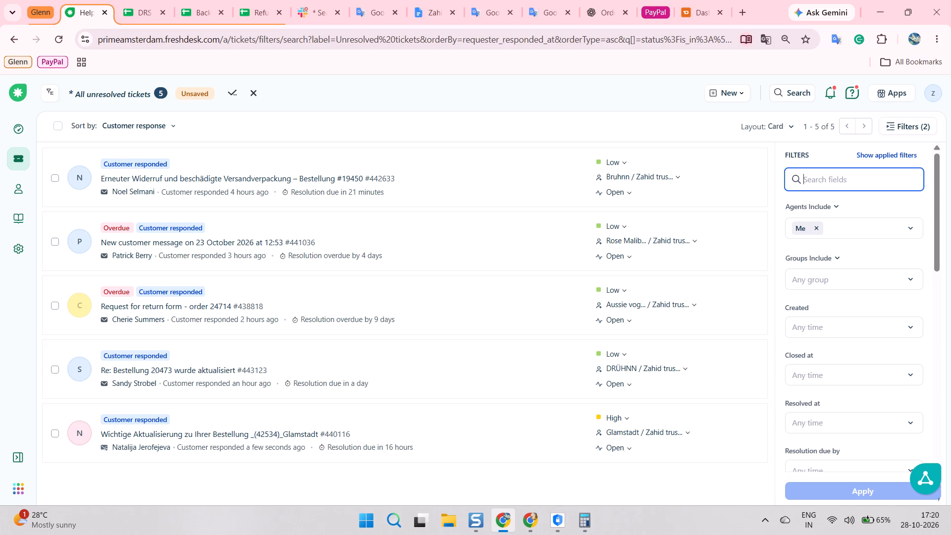
pyautogui.scroll(-3, 373, 247)
pyautogui.scroll(-10, 248, 288)
pyautogui.scroll(-3, 266, 371)
pyautogui.scroll(2, 253, 346)
pyautogui.click(186, 300)
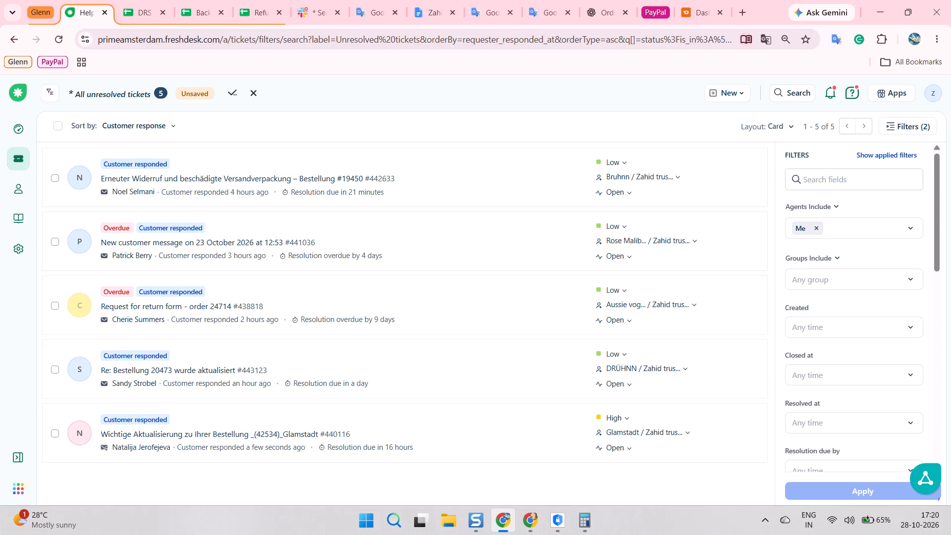
pyautogui.scroll(-10, 256, 282)
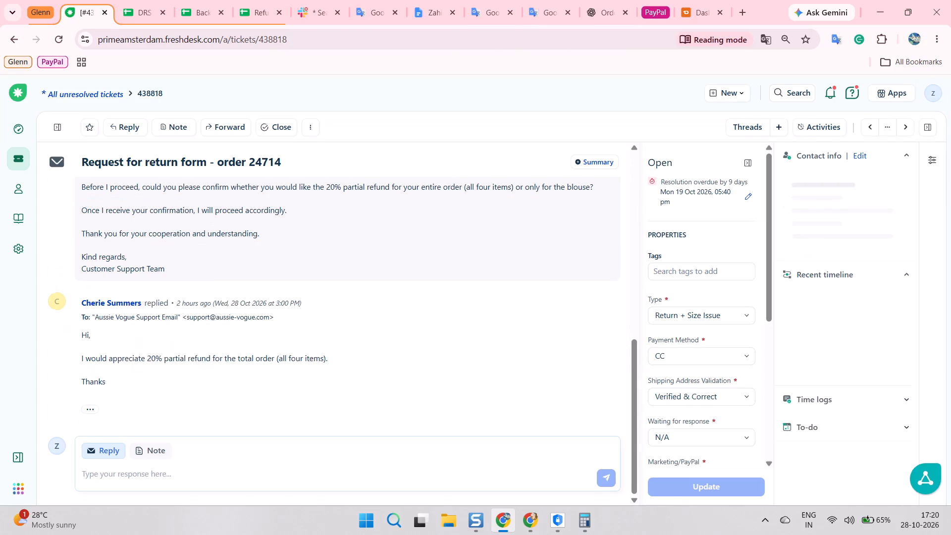
pyautogui.click(342, 309)
pyautogui.click(375, 310)
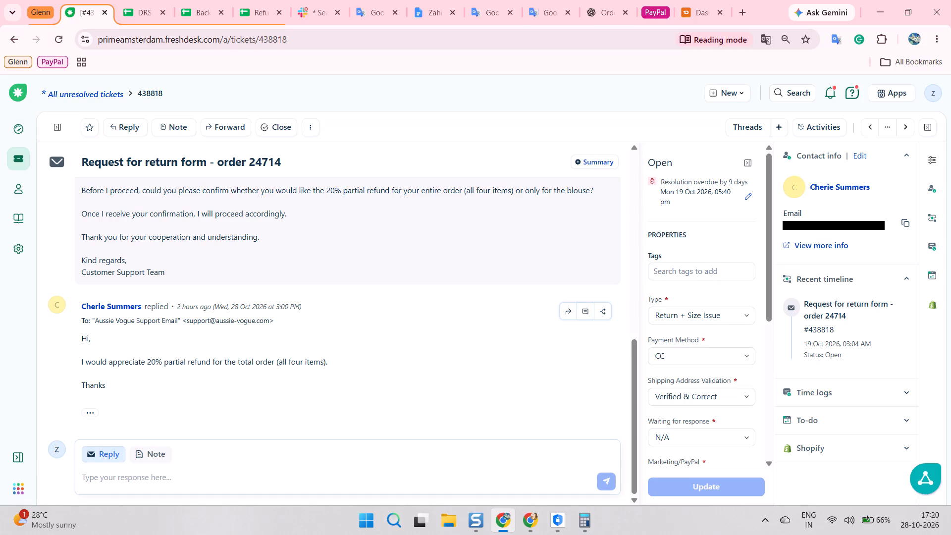
pyautogui.press('space')
# Copy the customer's email from the ticket and load the Aussie Fashion Shopify admin in place of the Maison Avery order.
pyautogui.scroll(7, 340, 290)
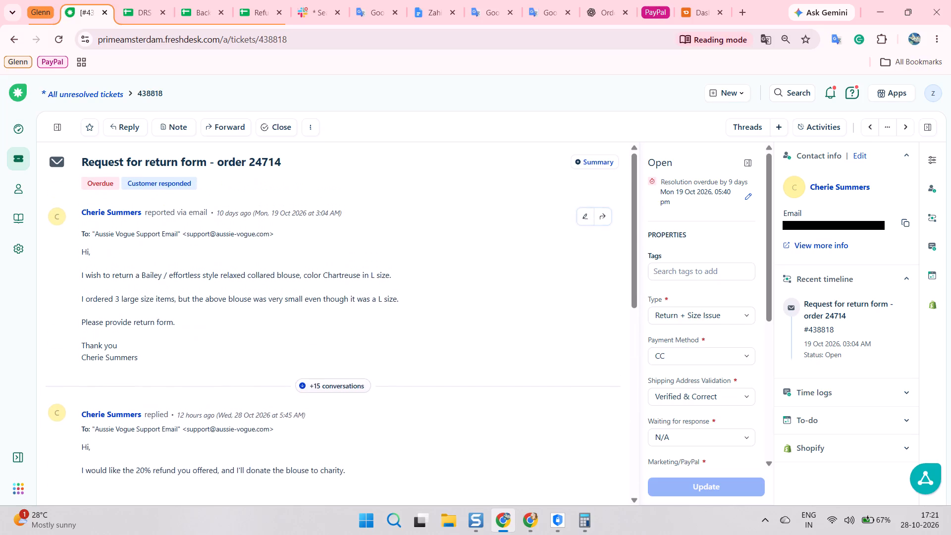
pyautogui.click(907, 223)
pyautogui.hotkey('alt', 'Tab')
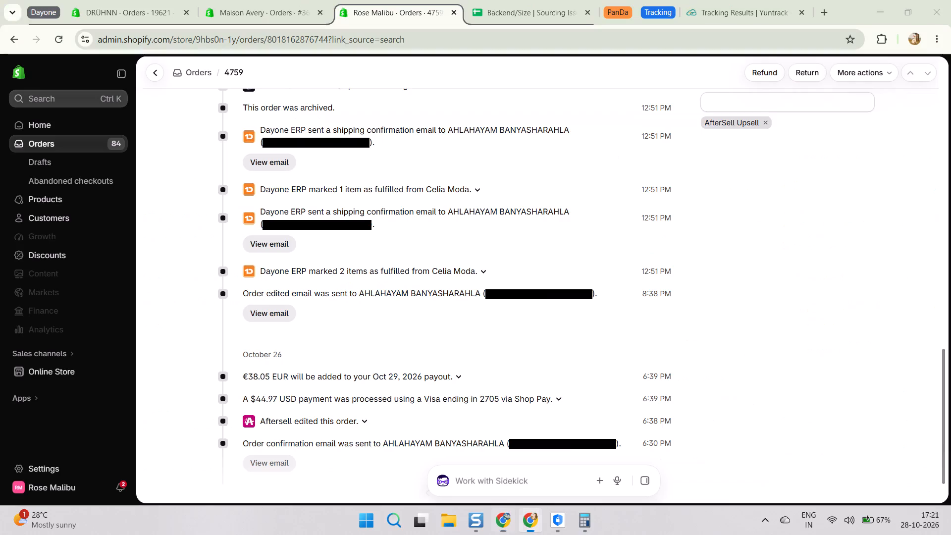
pyautogui.click(281, 10)
pyautogui.click(390, 0)
pyautogui.click(261, 16)
pyautogui.click(224, 49)
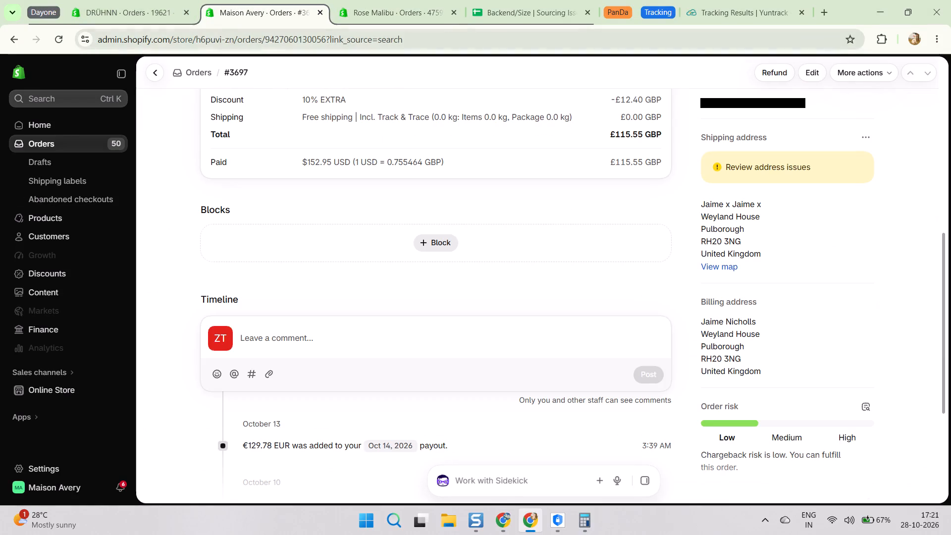
pyautogui.write('su')
pyautogui.press('BackSpace')
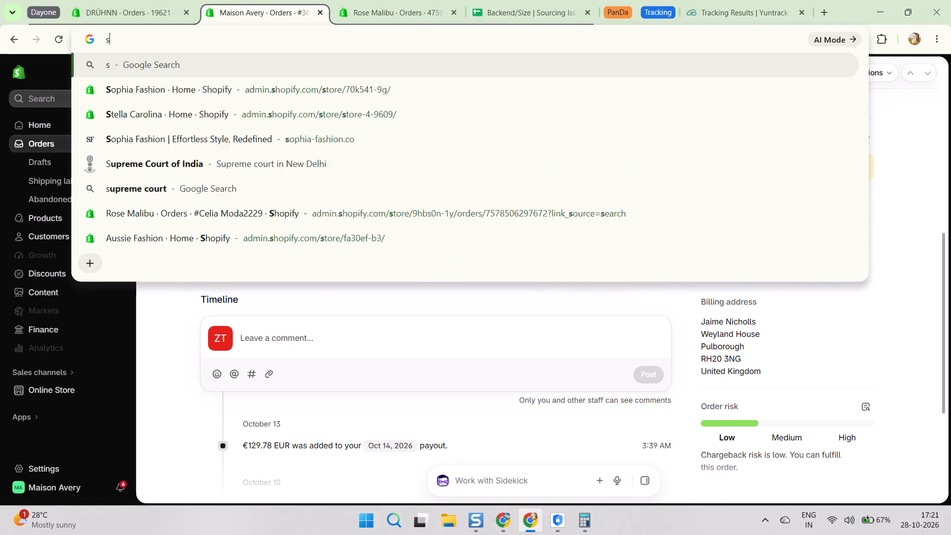
pyautogui.press('BackSpace')
pyautogui.press('BackSpace')
pyautogui.write('auss')
pyautogui.press('Return')
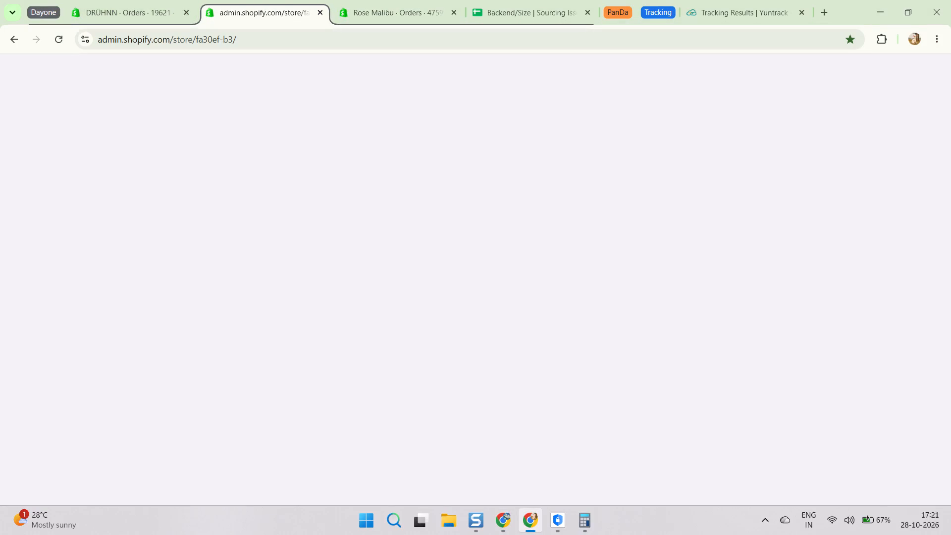
pyautogui.hotkey('alt', 'Tab')
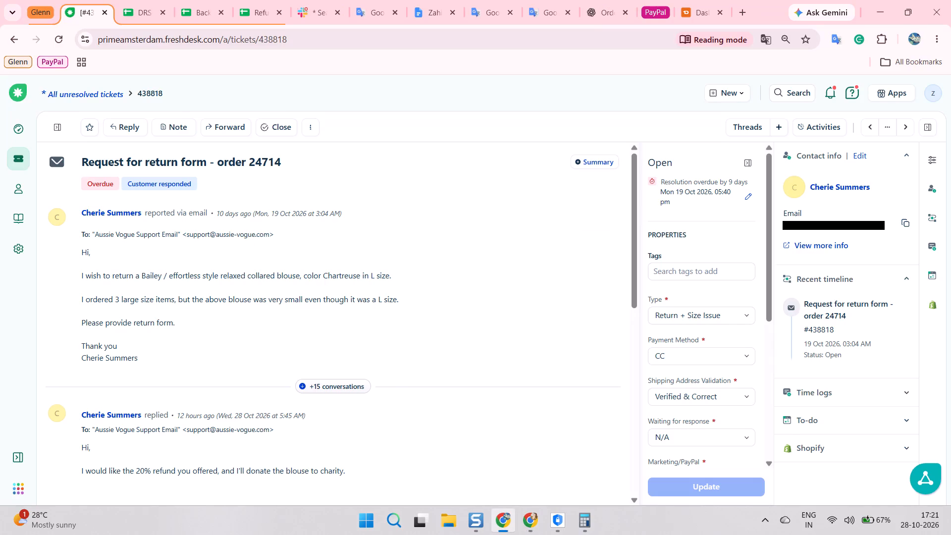
pyautogui.click(905, 226)
pyautogui.hotkey('alt', 'Tab')
pyautogui.click(400, 254)
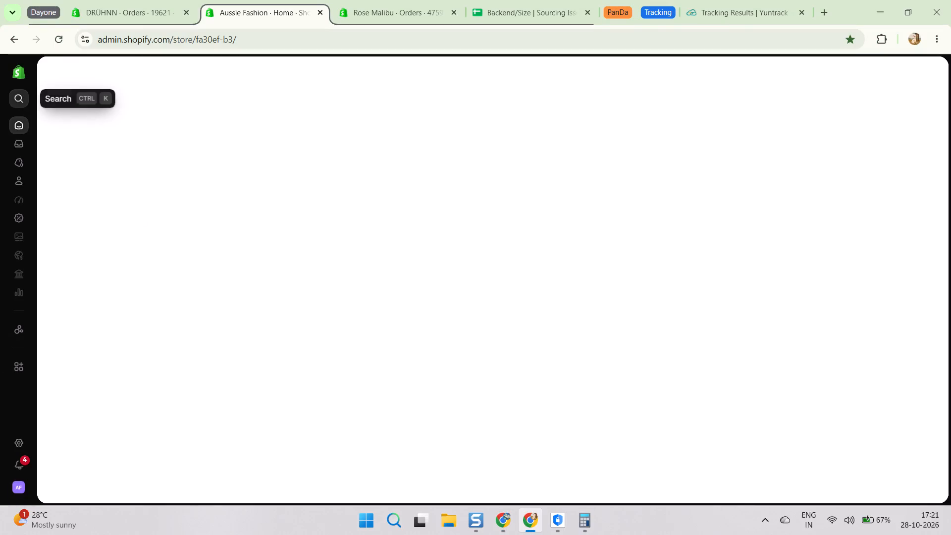
pyautogui.click(17, 95)
pyautogui.hotkey('ctrl', 'v')
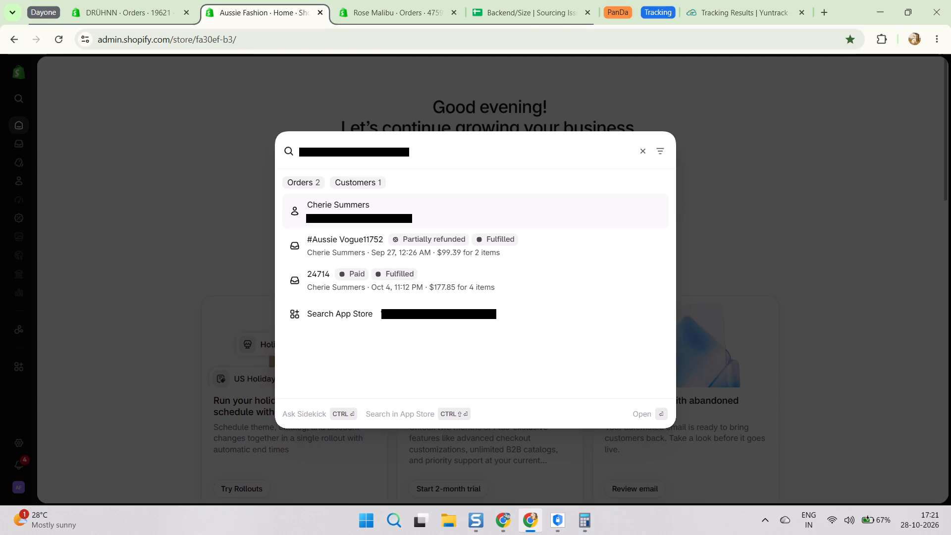
pyautogui.hotkey('alt', 'Tab')
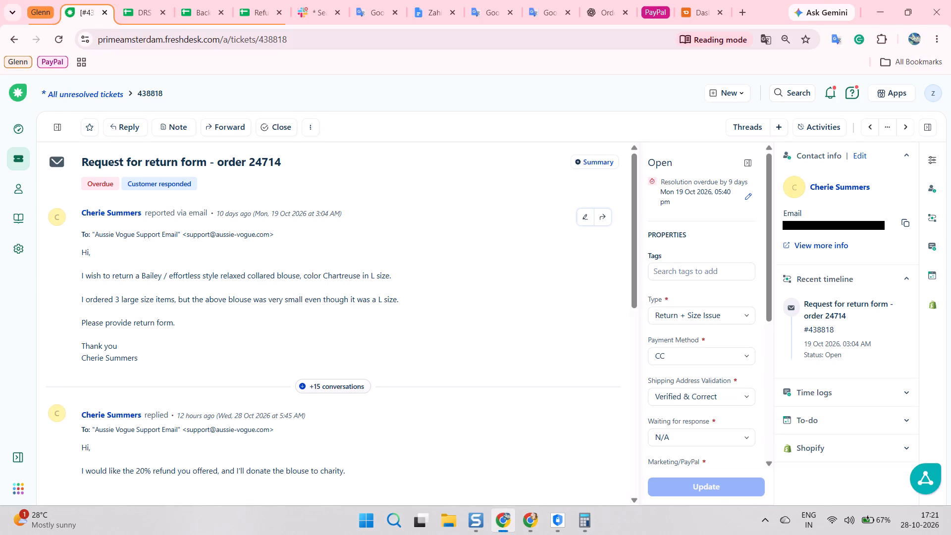
pyautogui.click(326, 390)
pyautogui.hotkey('alt', 'Tab')
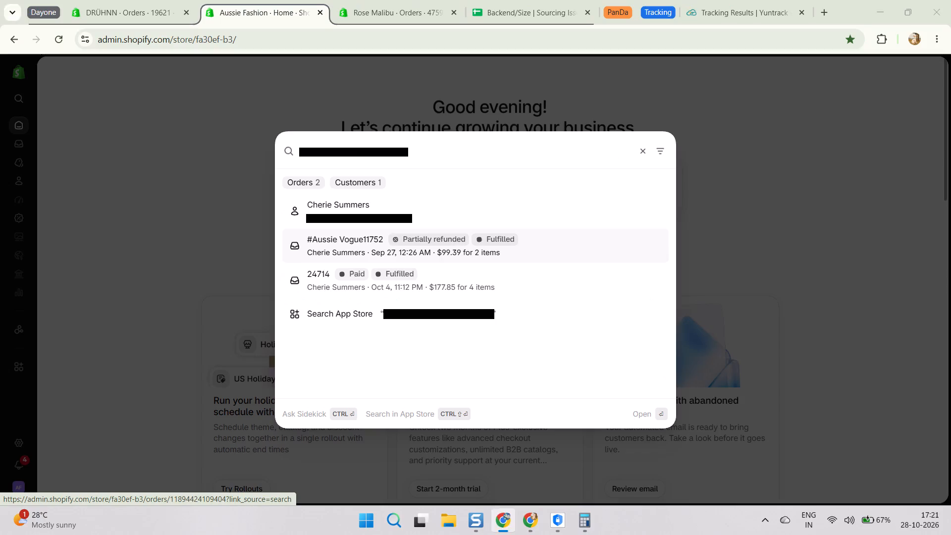
pyautogui.click(320, 275)
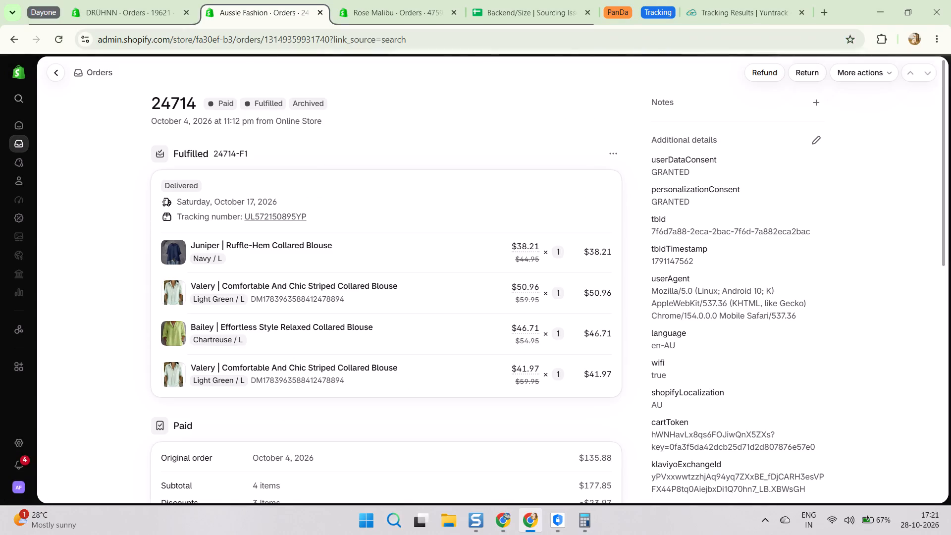
pyautogui.hotkey('alt', 'Tab')
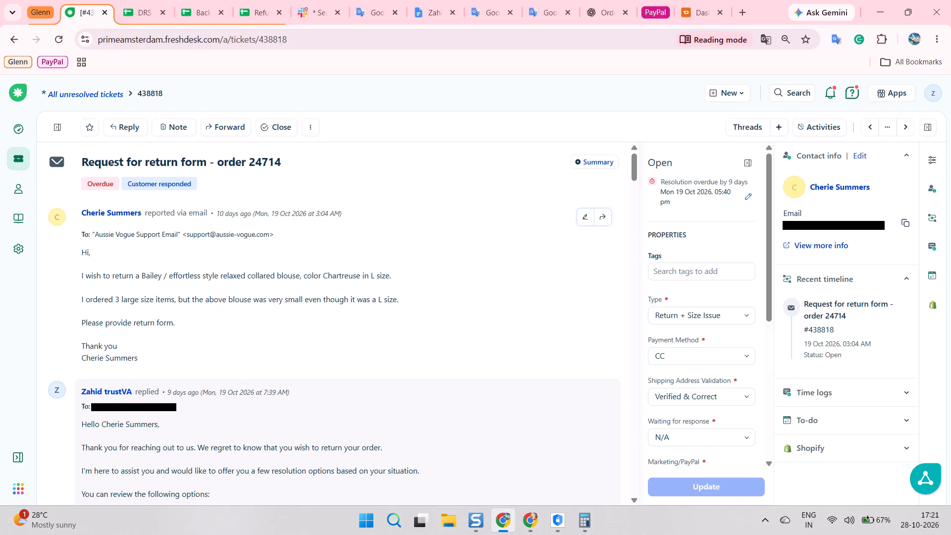
pyautogui.hotkey('alt', 'Tab')
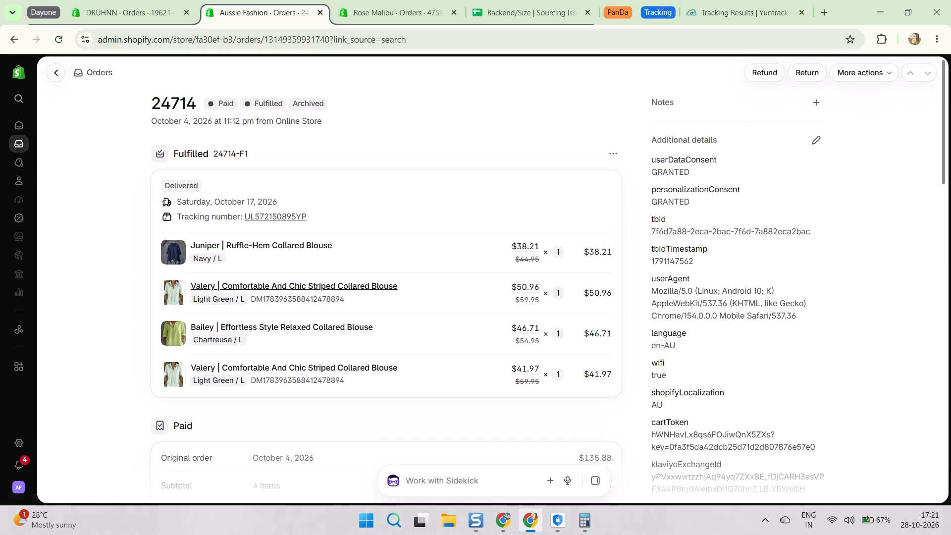
pyautogui.hotkey('alt', 'Tab')
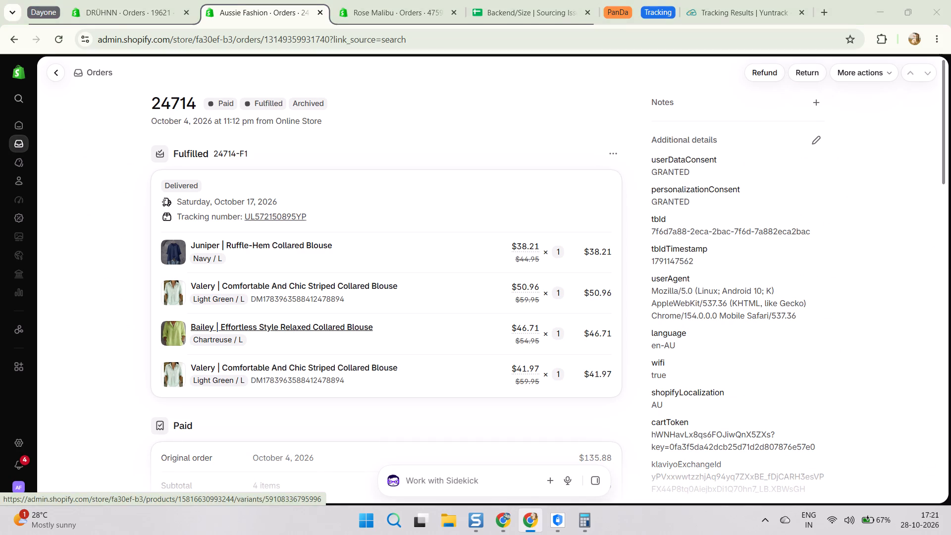
pyautogui.scroll(-2, 314, 295)
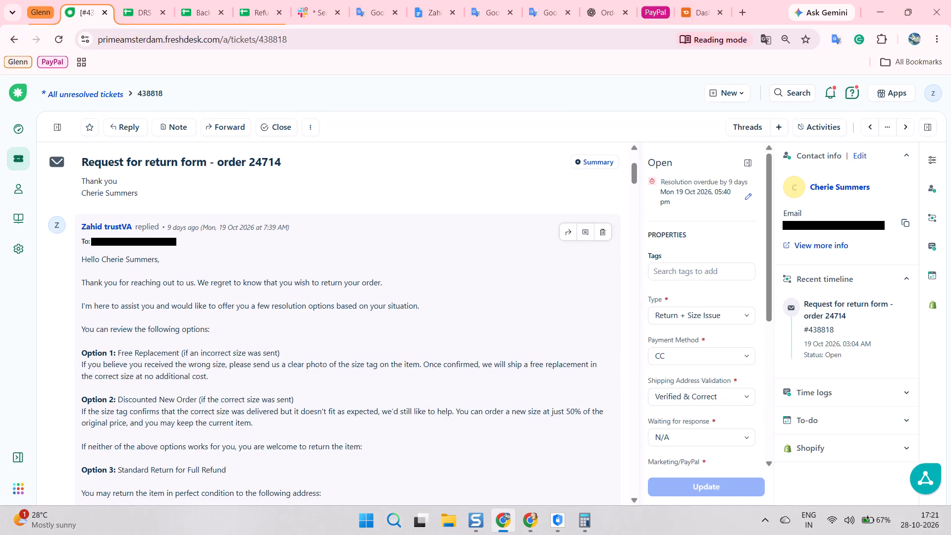
pyautogui.scroll(-10, 305, 291)
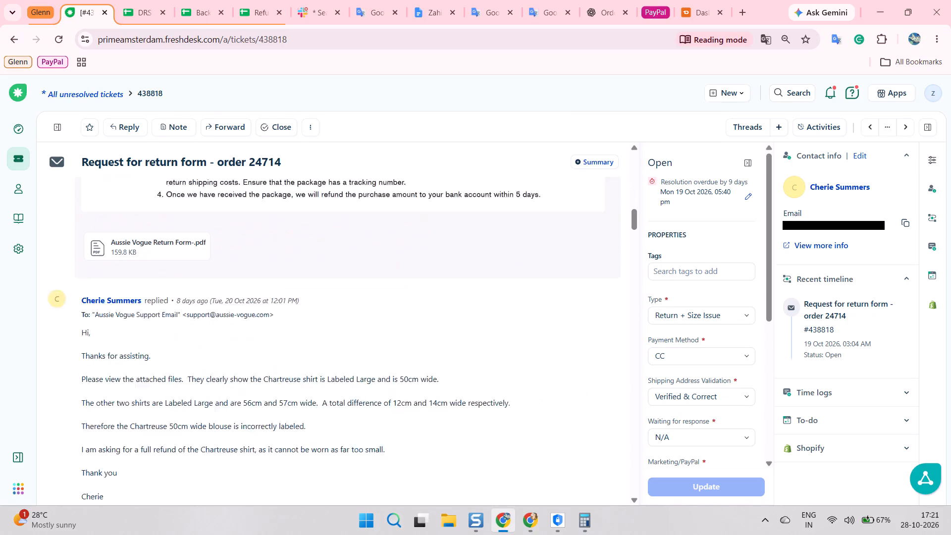
pyautogui.scroll(-3, 314, 285)
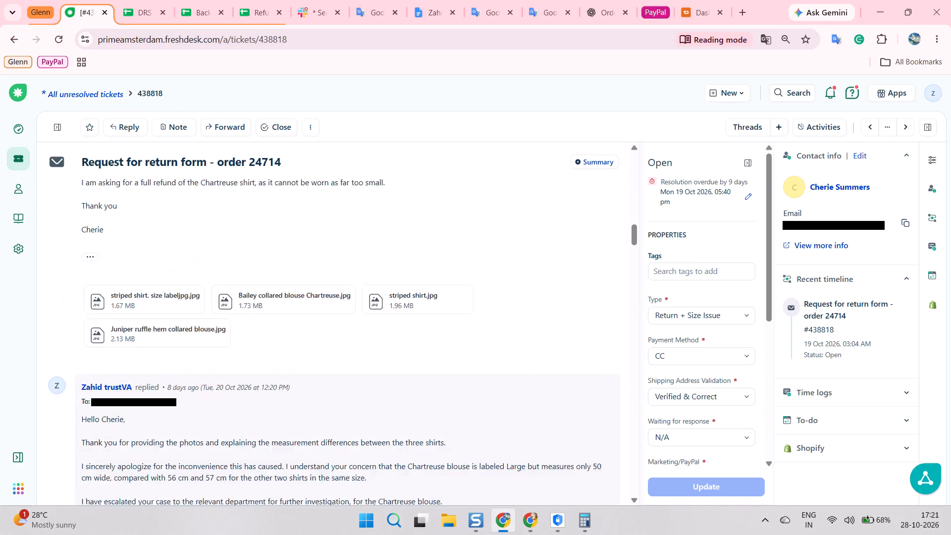
pyautogui.scroll(-6, 314, 286)
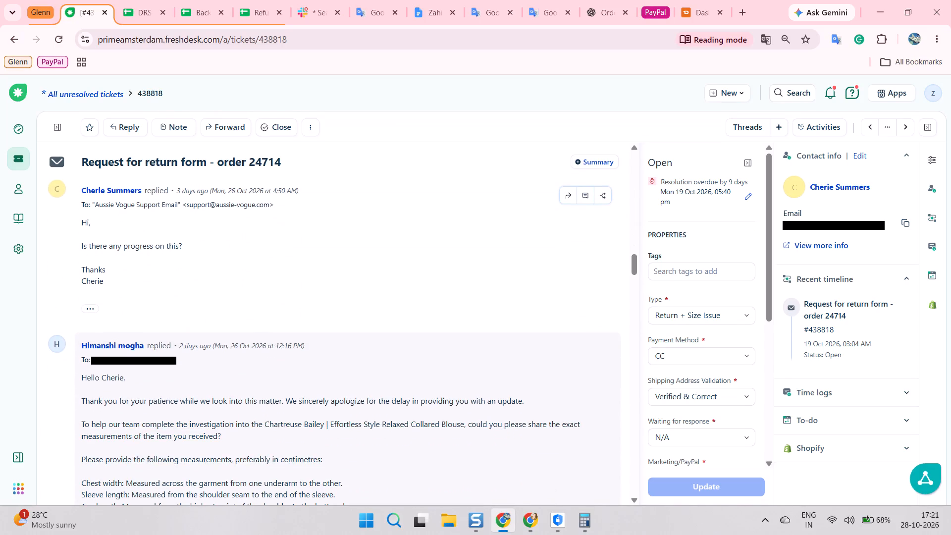
pyautogui.scroll(-9, 313, 291)
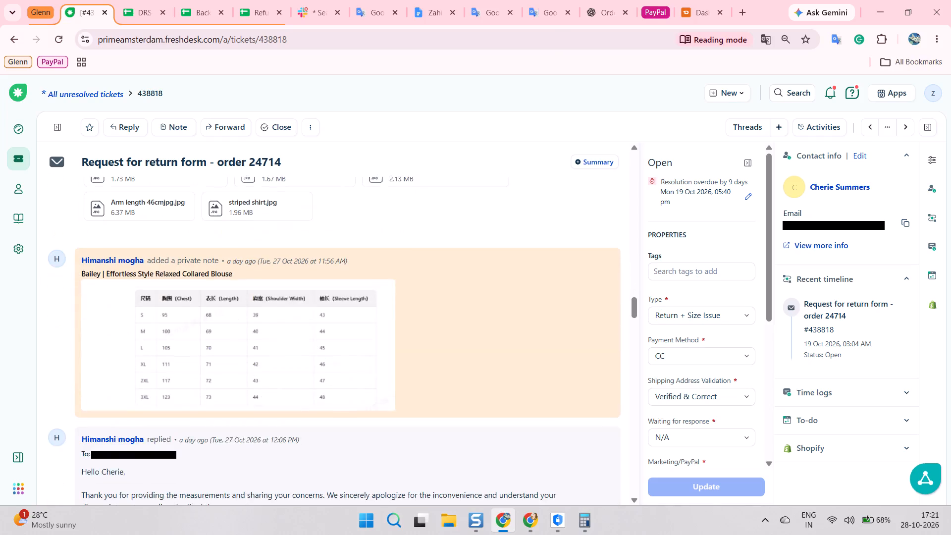
pyautogui.scroll(-7, 216, 293)
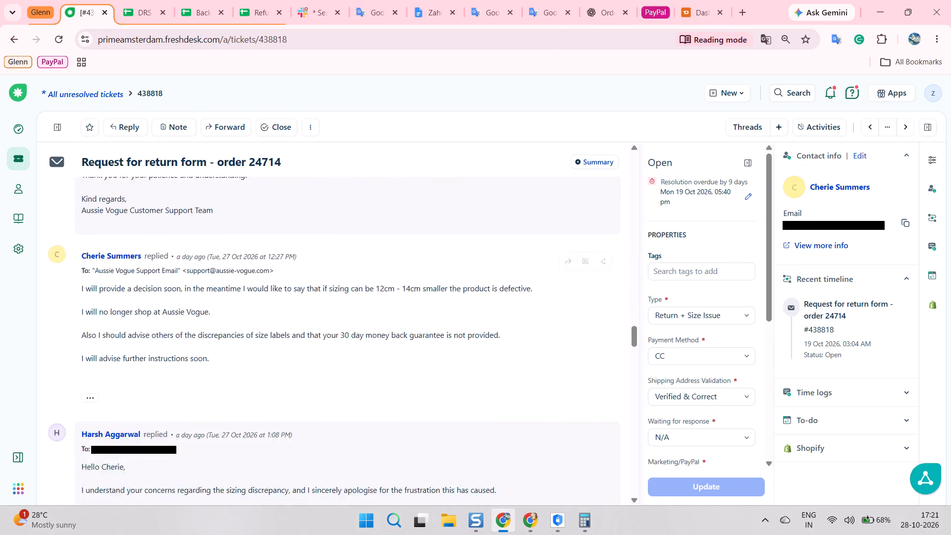
pyautogui.scroll(-9, 212, 283)
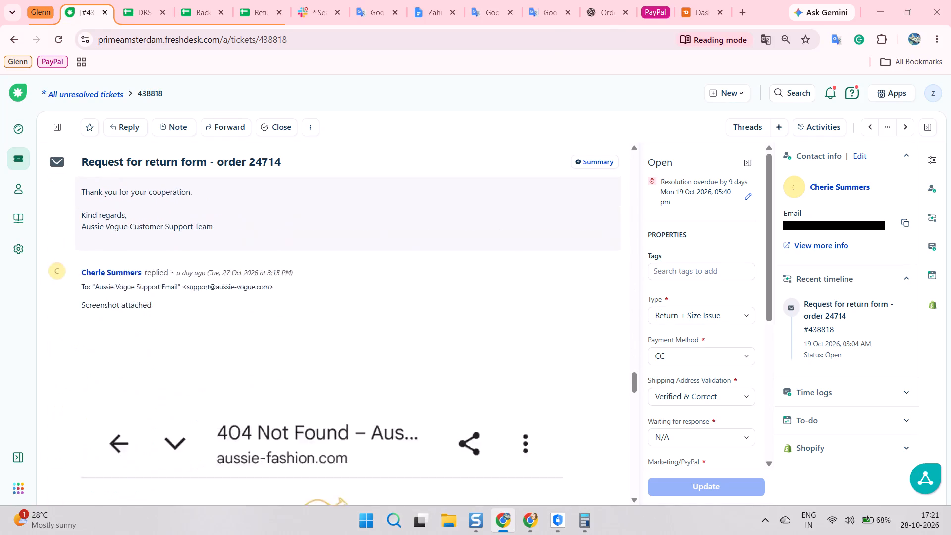
pyautogui.scroll(-7, 216, 279)
pyautogui.scroll(-14, 222, 283)
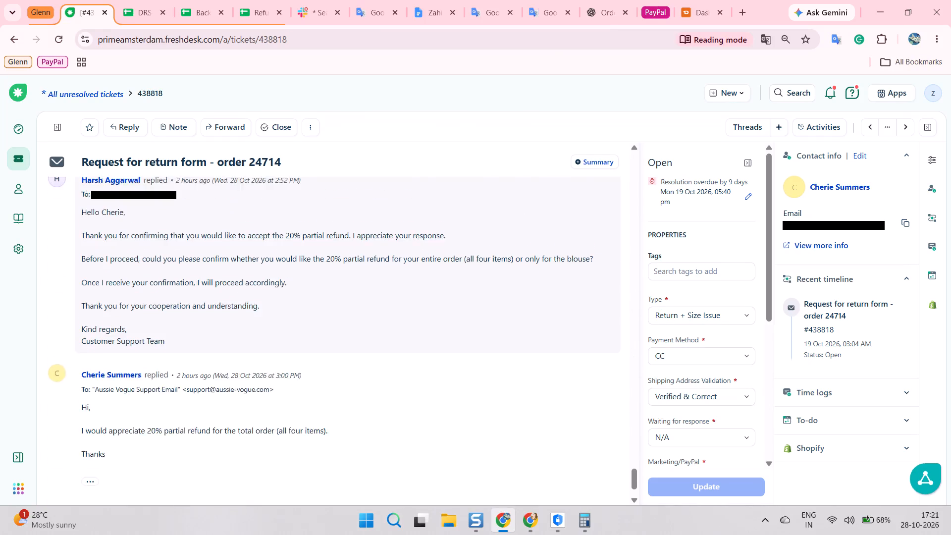
pyautogui.scroll(-7, 227, 288)
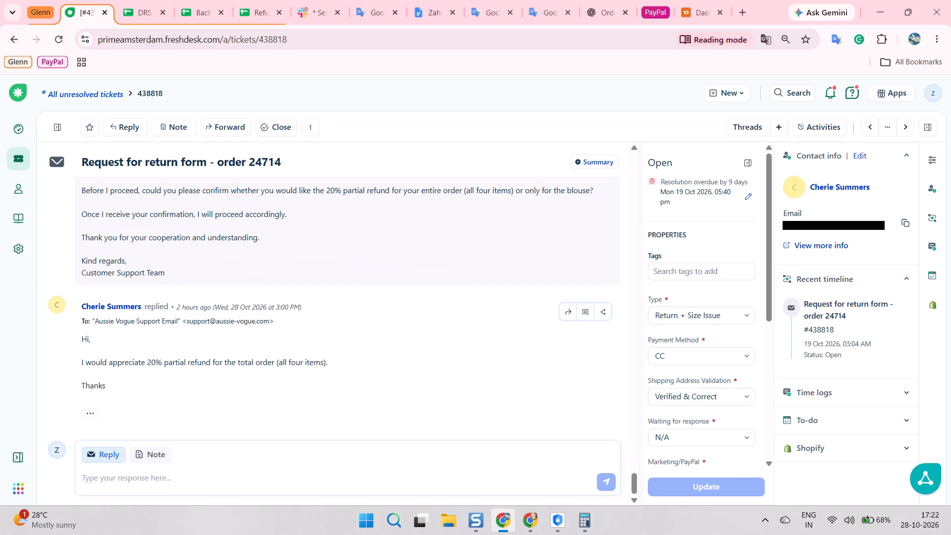
pyautogui.click(382, 302)
pyautogui.scroll(3, 354, 305)
pyautogui.scroll(-2, 351, 302)
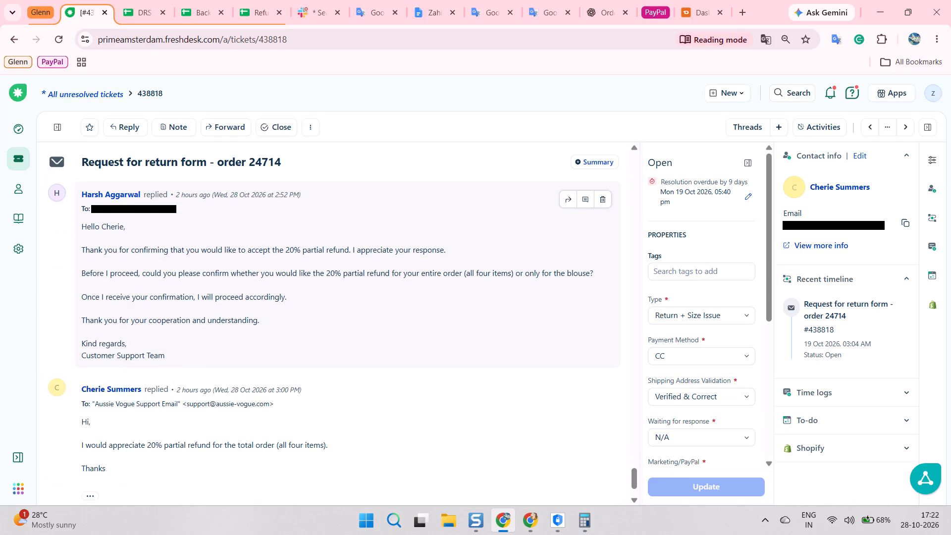
pyautogui.click(360, 293)
pyautogui.click(386, 276)
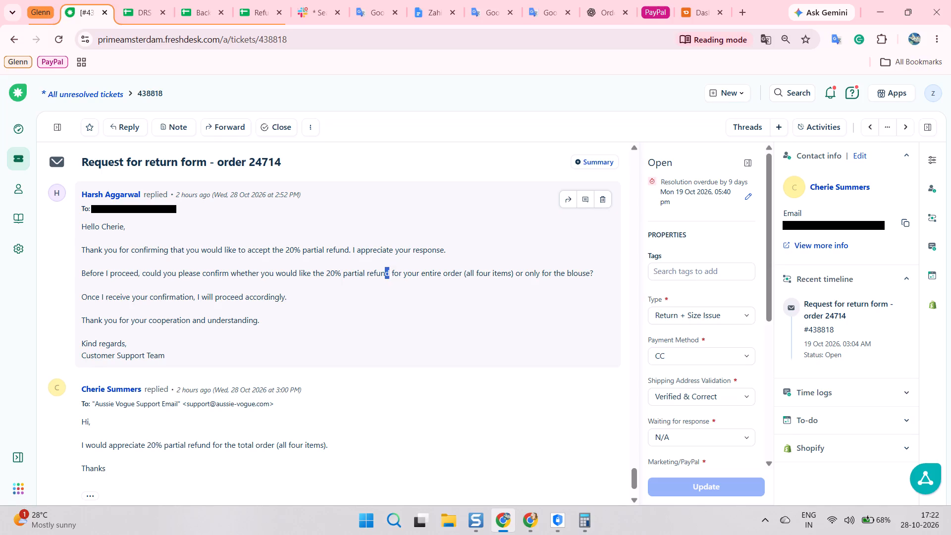
pyautogui.scroll(20, 297, 300)
pyautogui.scroll(1, 297, 300)
pyautogui.scroll(20, 301, 273)
pyautogui.scroll(5, 301, 273)
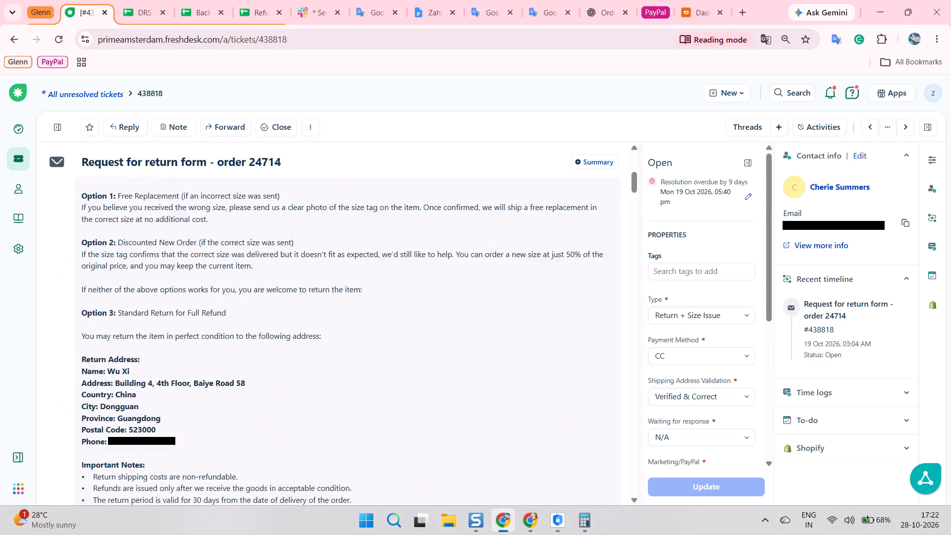
pyautogui.scroll(6, 283, 281)
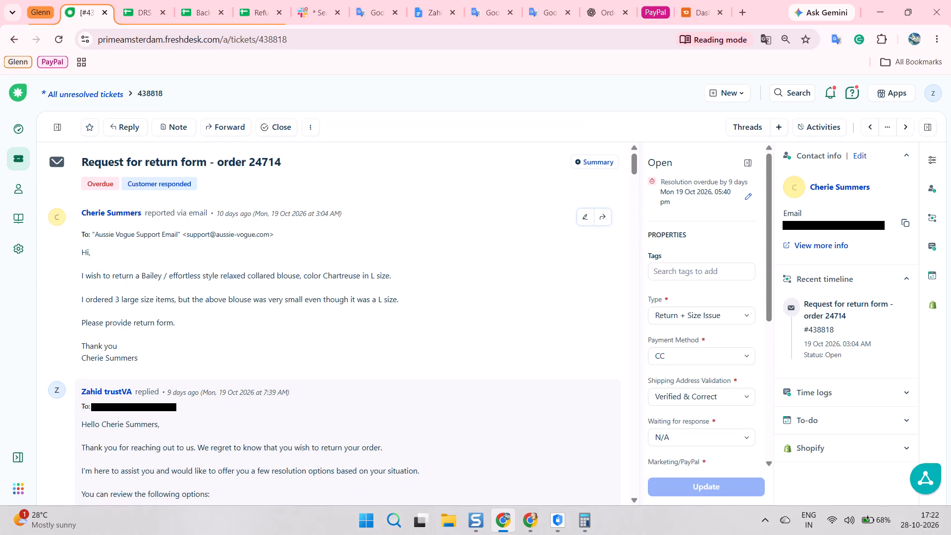
pyautogui.scroll(1, 215, 320)
pyautogui.scroll(-20, 358, 306)
pyautogui.scroll(-13, 358, 306)
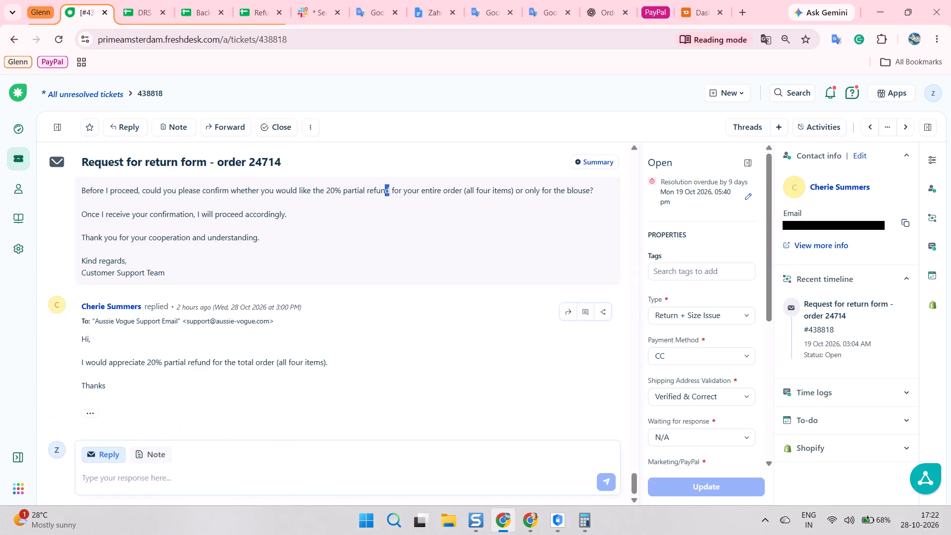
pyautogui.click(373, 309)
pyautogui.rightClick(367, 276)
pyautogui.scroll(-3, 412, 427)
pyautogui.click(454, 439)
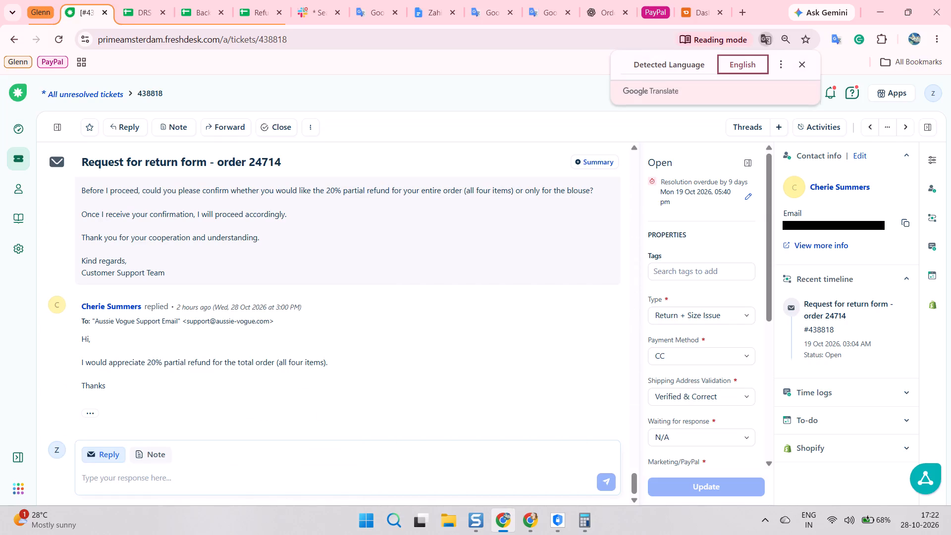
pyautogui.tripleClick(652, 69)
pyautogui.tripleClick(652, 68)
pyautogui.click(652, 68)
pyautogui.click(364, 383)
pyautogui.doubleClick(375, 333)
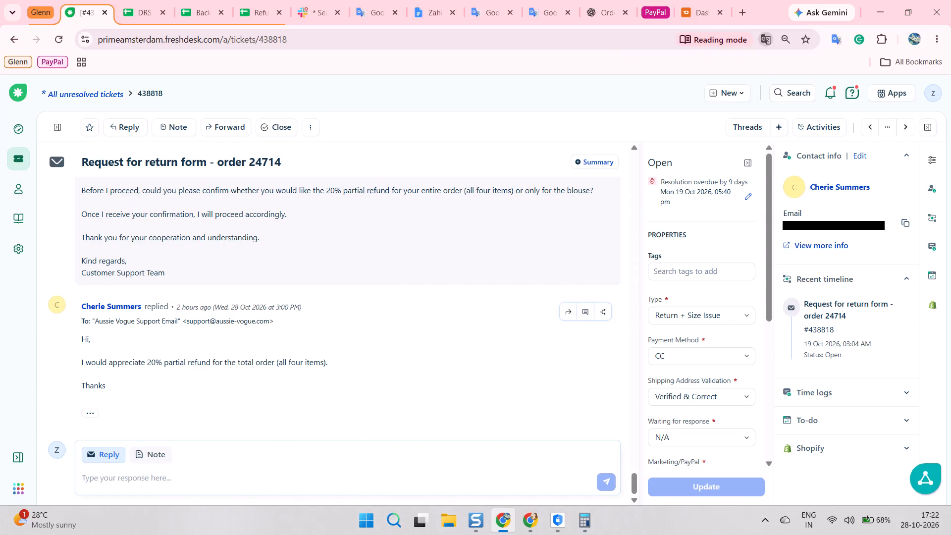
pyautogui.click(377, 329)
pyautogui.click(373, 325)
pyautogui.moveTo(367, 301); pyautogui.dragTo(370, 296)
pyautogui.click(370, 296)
# Start a reply to the customer, clear its default text and insert the canned response pr1.
pyautogui.press('r')
pyautogui.scroll(-8, 210, 316)
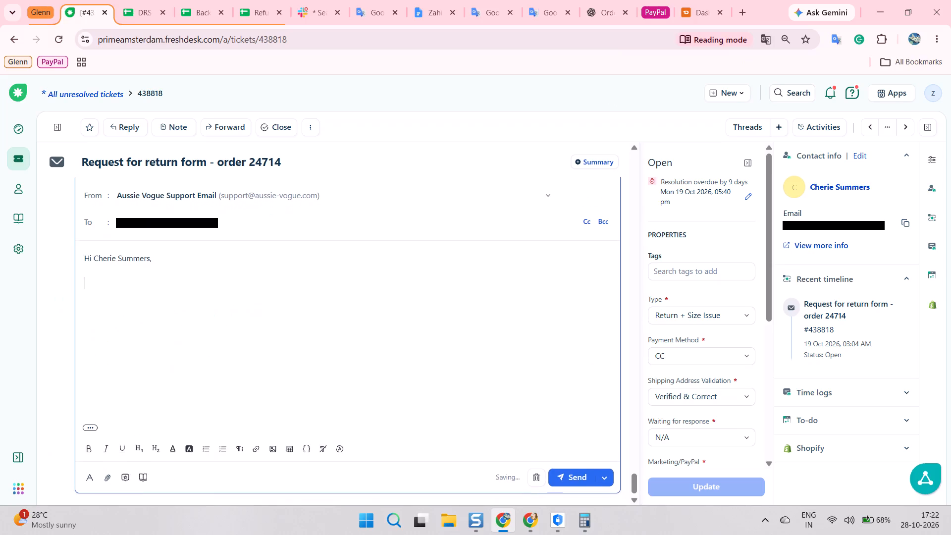
pyautogui.click(104, 427)
pyautogui.keyDown('ctrl'); pyautogui.click(123, 406); pyautogui.keyUp('ctrl')
pyautogui.hotkey('ctrl', 'a')
pyautogui.press('BackSpace')
pyautogui.press('BackSpace')
pyautogui.press('BackSpace')
pyautogui.press('BackSpace')
pyautogui.press('BackSpace')
pyautogui.press('BackSpace')
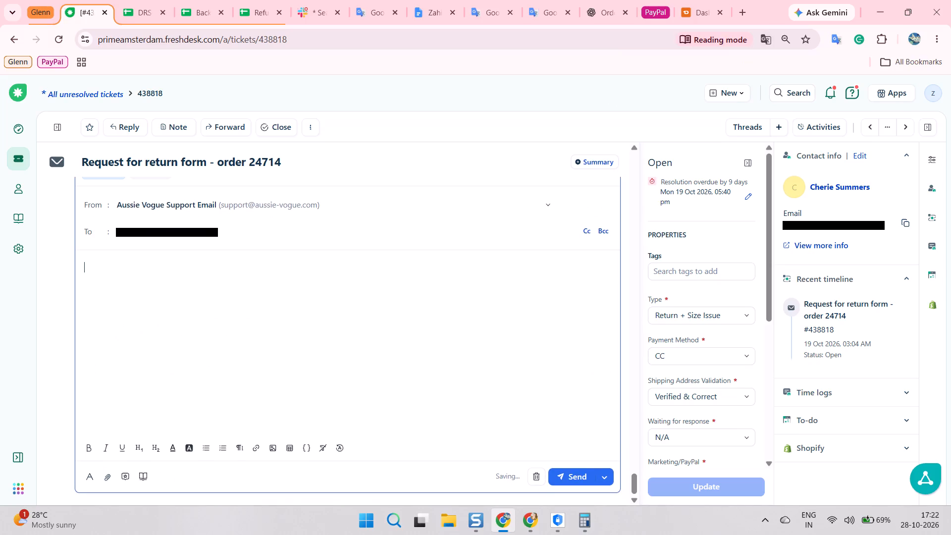
pyautogui.write('/c')
pyautogui.press('Return')
pyautogui.write('pr')
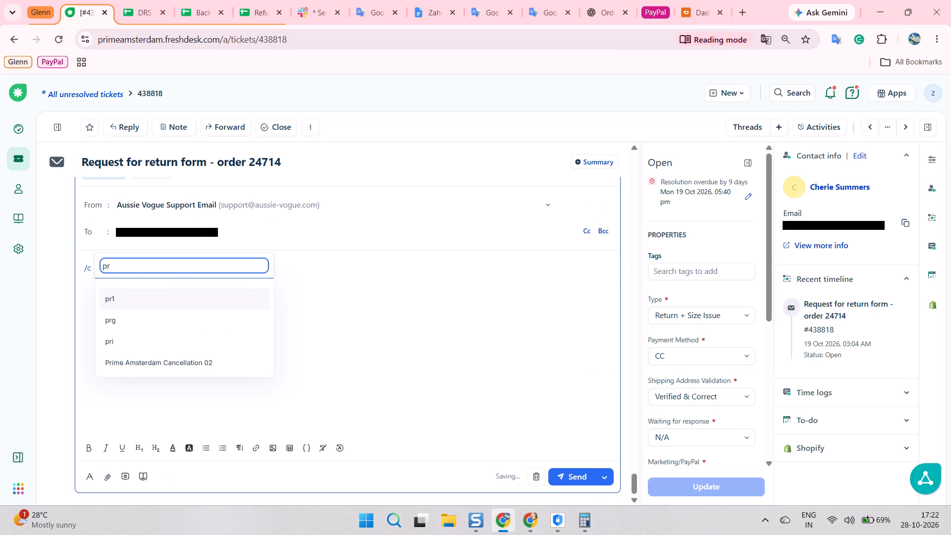
pyautogui.press('1')
pyautogui.click(137, 297)
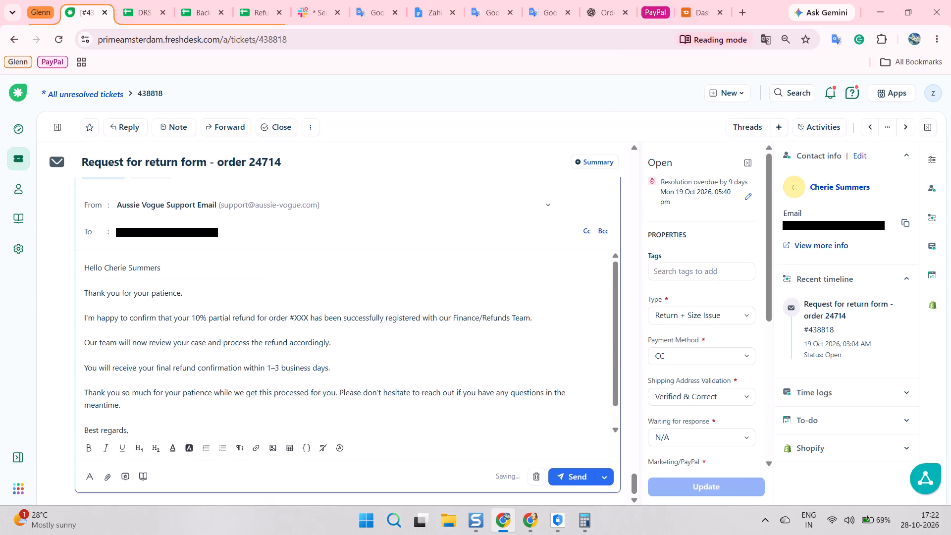
pyautogui.hotkey('alt', 'Tab')
pyautogui.scroll(7, 281, 254)
pyautogui.doubleClick(171, 104)
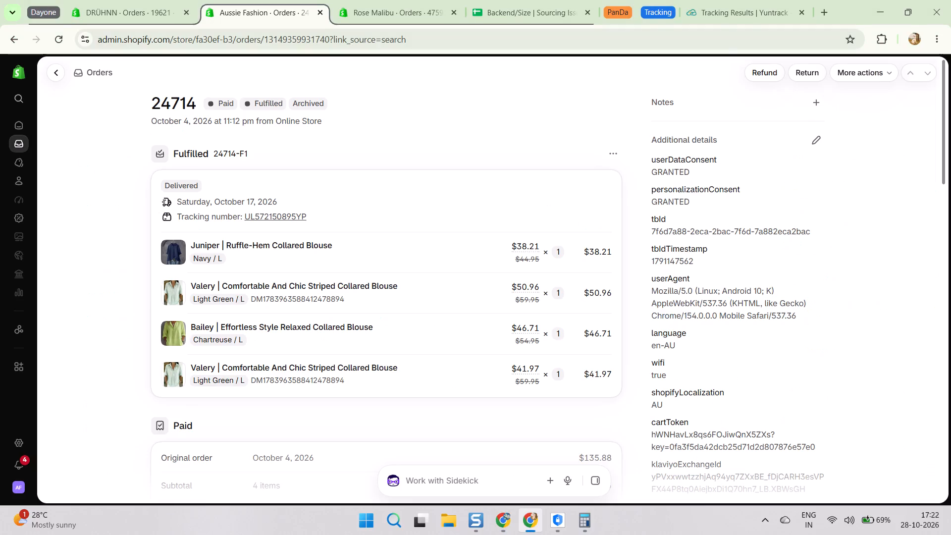
pyautogui.click(393, 196)
pyautogui.hotkey('alt', 'Tab')
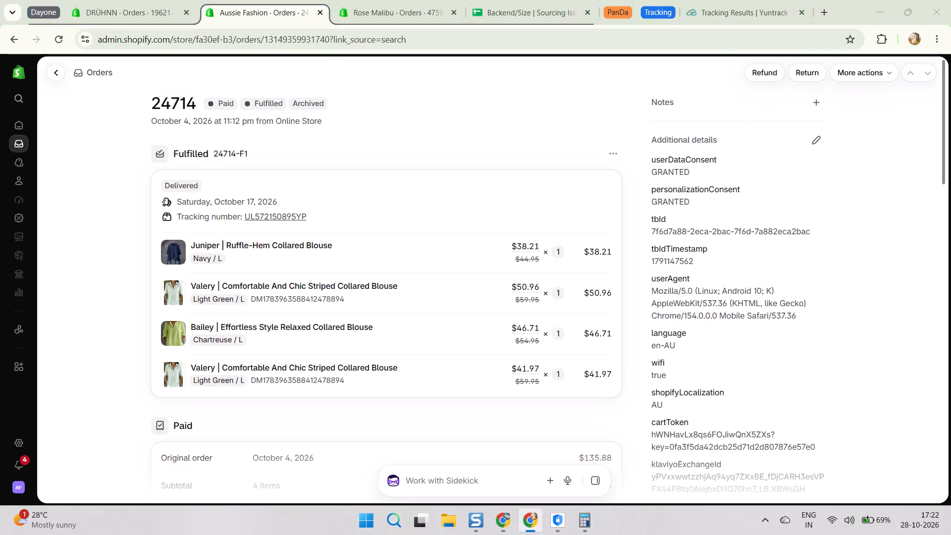
pyautogui.doubleClick(301, 317)
pyautogui.write('24')
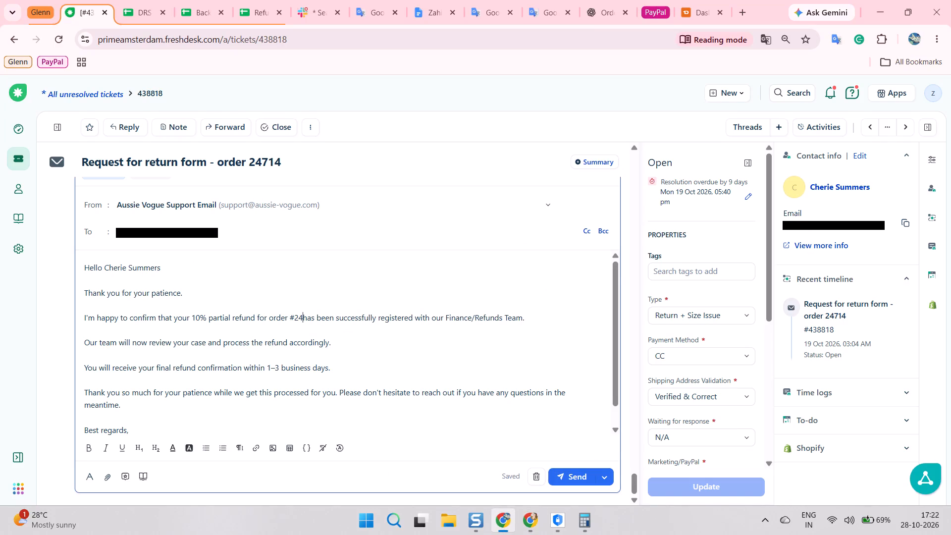
pyautogui.hotkey('alt', 'Tab')
pyautogui.hotkey('alt', 'Tab')
pyautogui.write('714')
pyautogui.press('space')
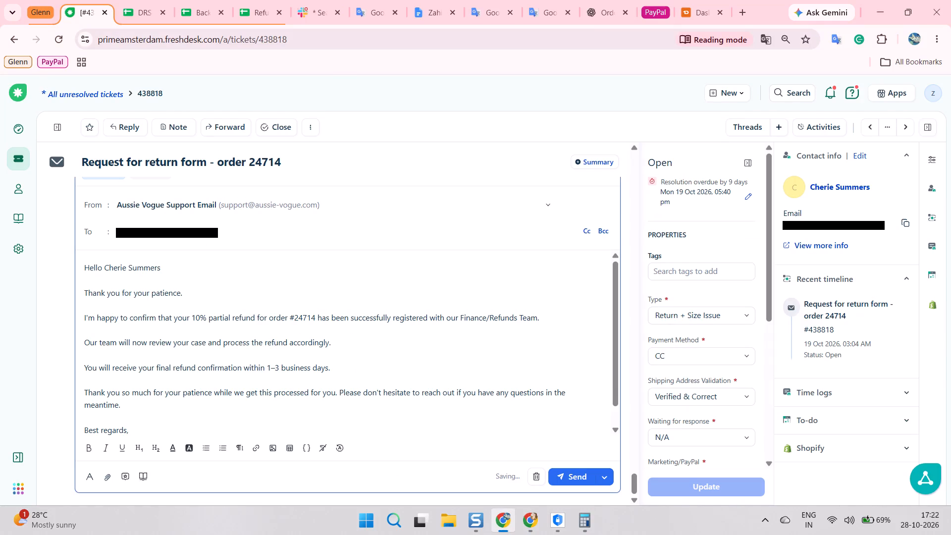
# Change the partial refund percentage in the reply to 20% and send it to the customer.
pyautogui.click(195, 319)
pyautogui.press('BackSpace')
pyautogui.press('2')
pyautogui.scroll(-5, 351, 414)
pyautogui.click(575, 477)
# Set the ticket's status to Resolved and go to its empty Reference Number field.
pyautogui.scroll(-4, 722, 399)
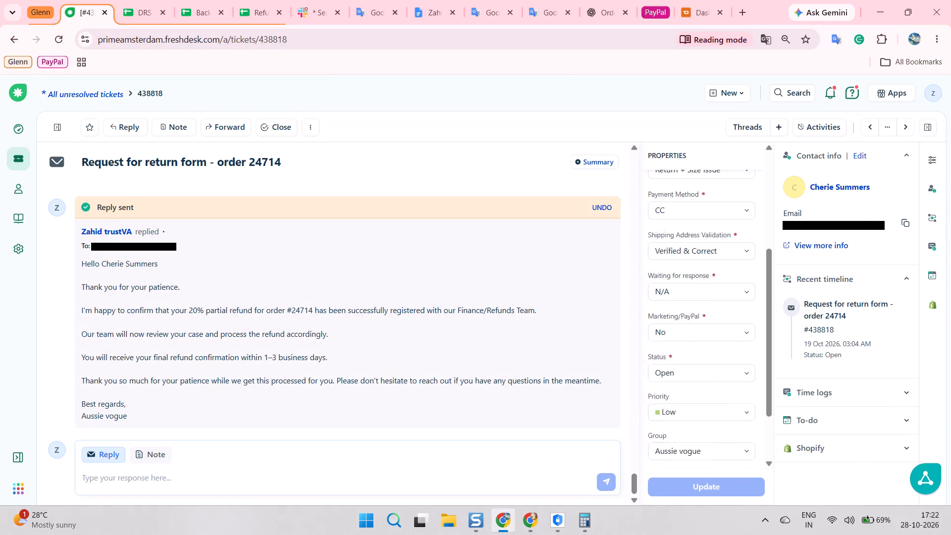
pyautogui.click(690, 256)
pyautogui.click(685, 322)
pyautogui.press('Tab')
pyautogui.press('Tab')
pyautogui.press('Tab')
pyautogui.press('Tab')
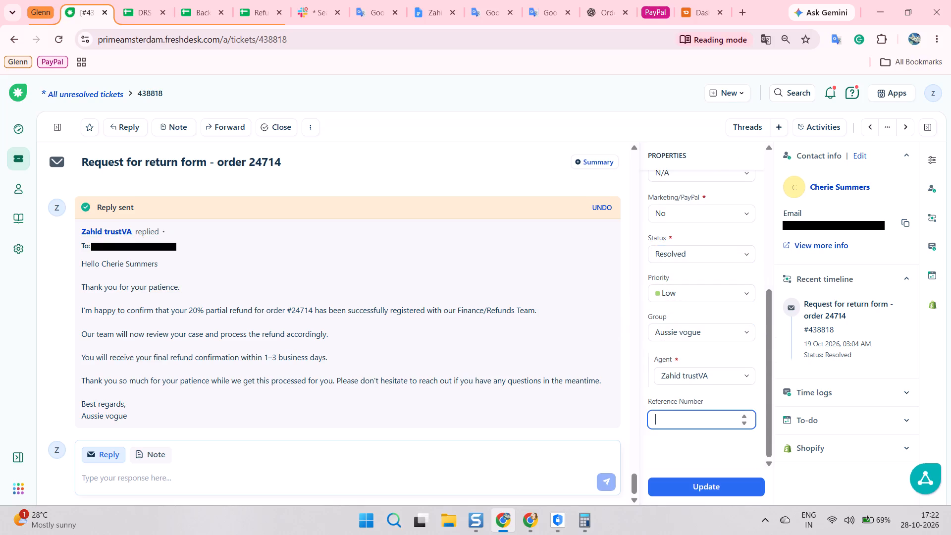
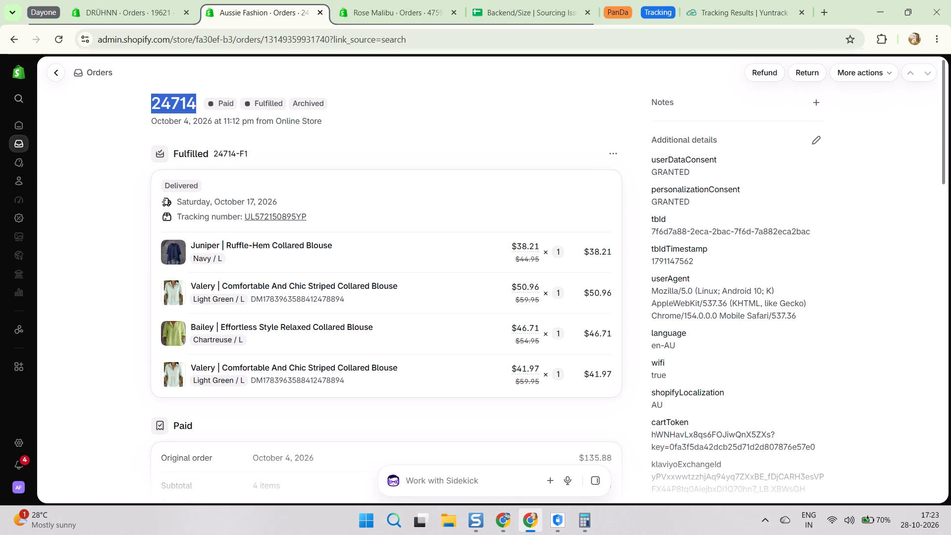
pyautogui.hotkey('alt', 'Tab')
pyautogui.click(267, 0)
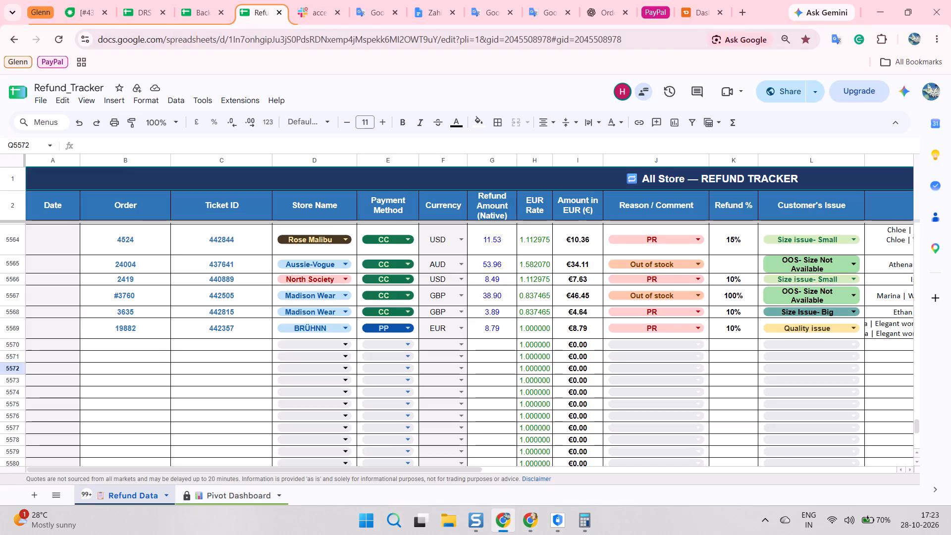
pyautogui.doubleClick(139, 347)
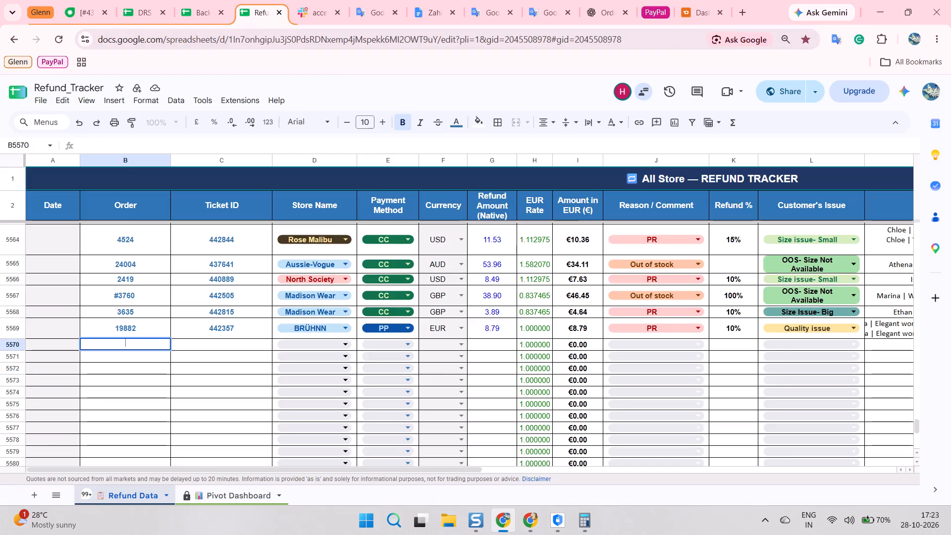
pyautogui.hotkey('ctrl', 'v')
pyautogui.click(188, 350)
pyautogui.click(100, 0)
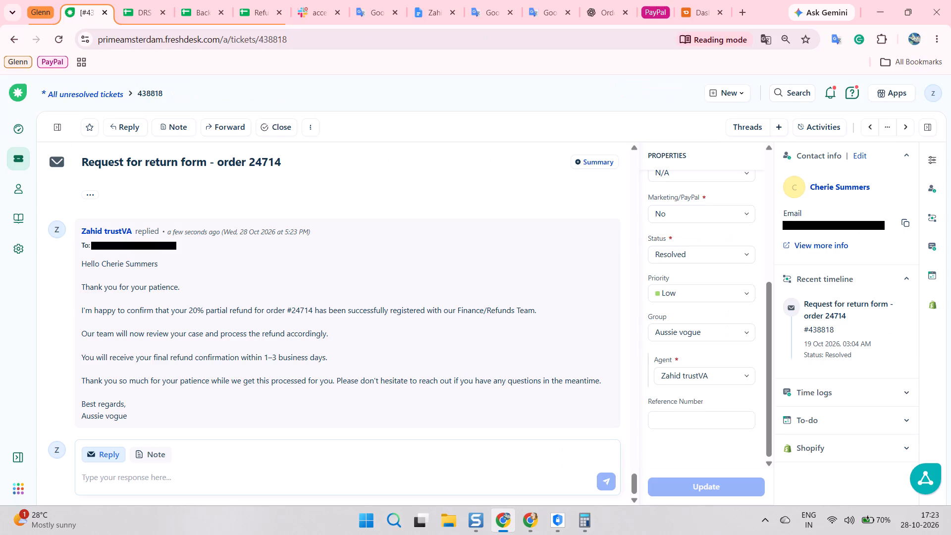
pyautogui.doubleClick(139, 90)
pyautogui.hotkey('ctrl', 'c')
pyautogui.hotkey('ctrl', 'c')
pyautogui.click(263, 0)
pyautogui.click(223, 359)
pyautogui.doubleClick(229, 348)
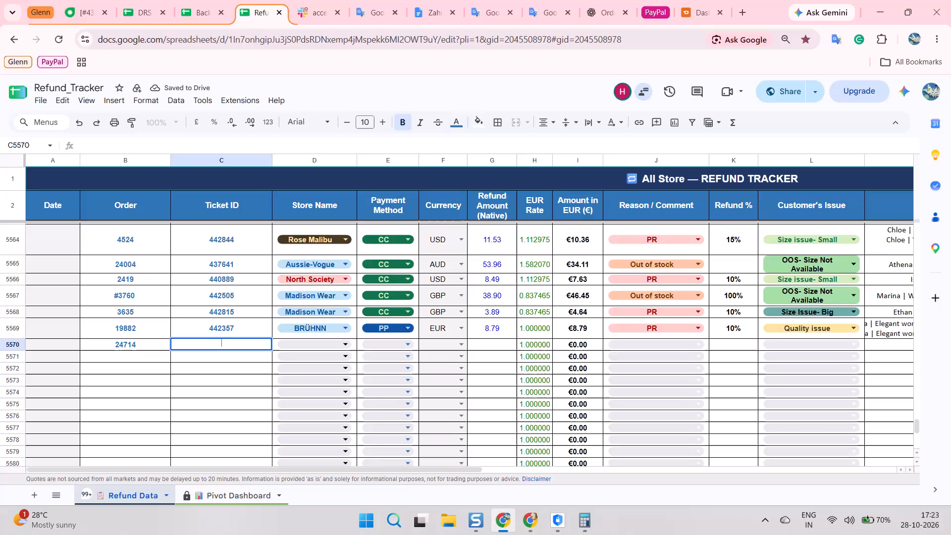
pyautogui.hotkey('ctrl', 'v')
# Set row 5570's store to Aussie-Vogue and its payment method to CC, consulting the Shopify order for the payment method.
pyautogui.click(297, 341)
pyautogui.click(308, 379)
pyautogui.click(387, 350)
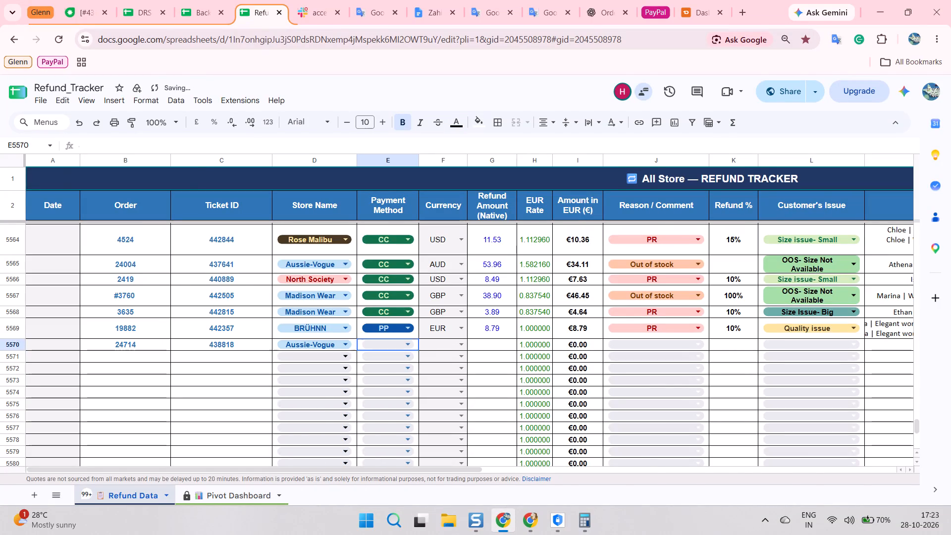
pyautogui.hotkey('alt', 'Tab')
pyautogui.scroll(-12, 480, 325)
pyautogui.hotkey('alt', 'Tab')
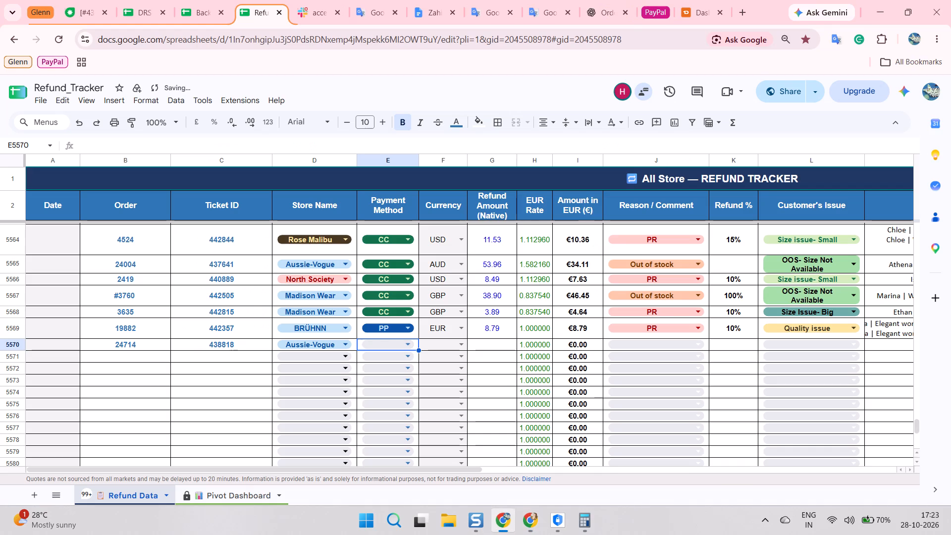
pyautogui.click(397, 343)
pyautogui.click(377, 380)
# Check the order's payment details in Shopify and set row 5570's currency to AUD.
pyautogui.click(450, 344)
pyautogui.hotkey('alt', 'Tab')
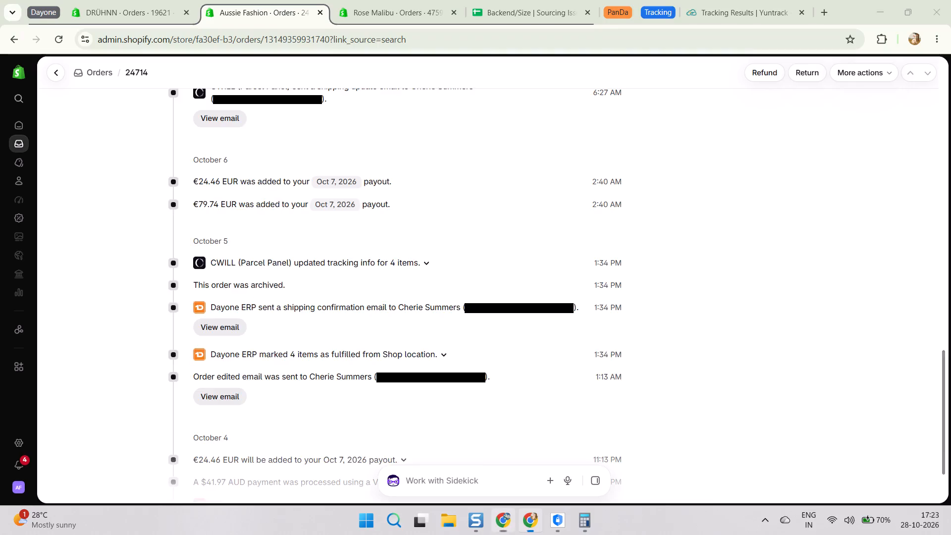
pyautogui.scroll(9, 521, 245)
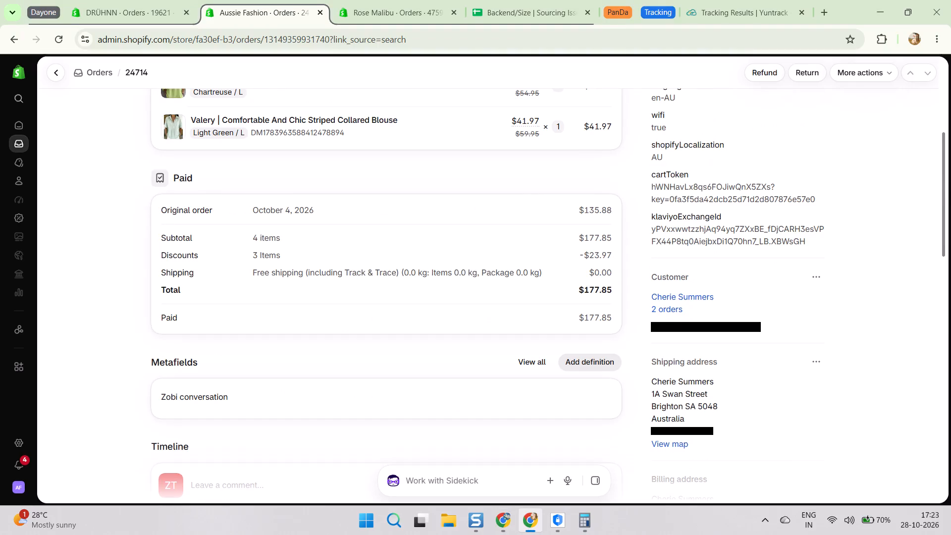
pyautogui.hotkey('alt', 'Tab')
pyautogui.click(425, 287)
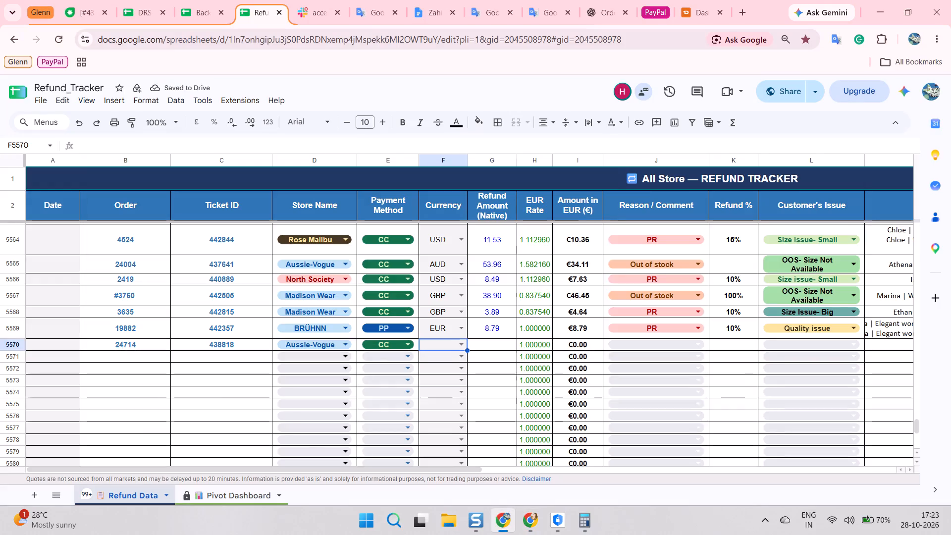
pyautogui.click(468, 350)
pyautogui.click(461, 348)
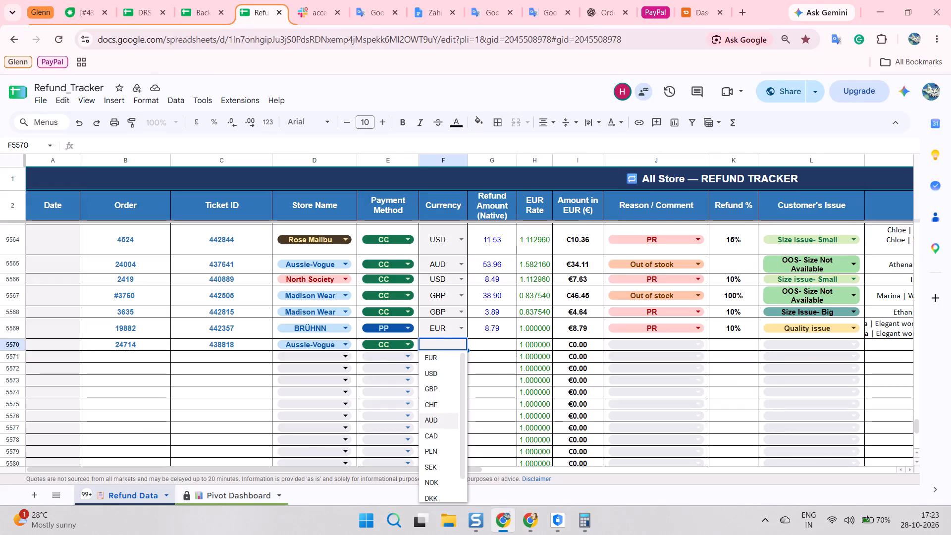
pyautogui.click(437, 427)
# Copy the paid amount 177.85 from the Shopify order into Calculator and compute 20% of it.
pyautogui.click(496, 342)
pyautogui.hotkey('alt', 'Tab')
pyautogui.scroll(1, 515, 223)
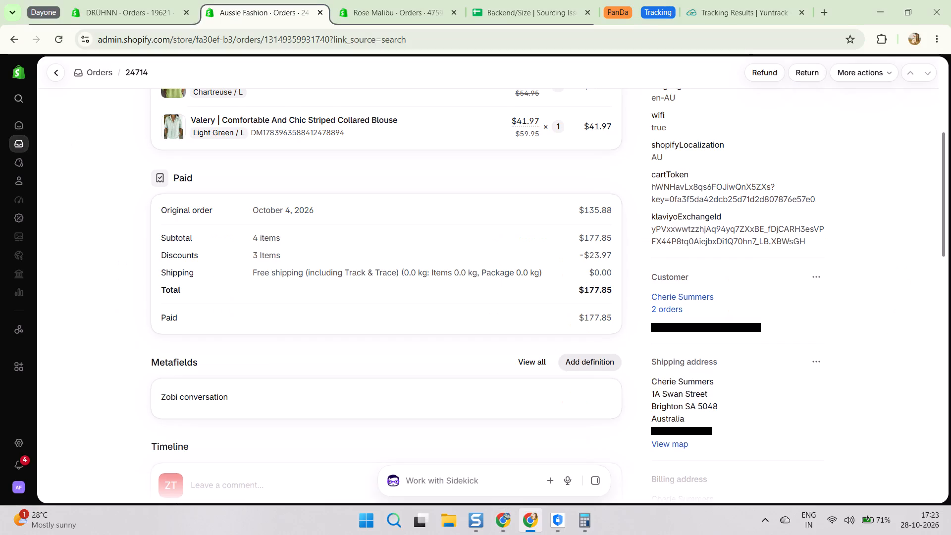
pyautogui.scroll(-3, 548, 229)
pyautogui.doubleClick(594, 155)
pyautogui.hotkey('ctrl', 'c')
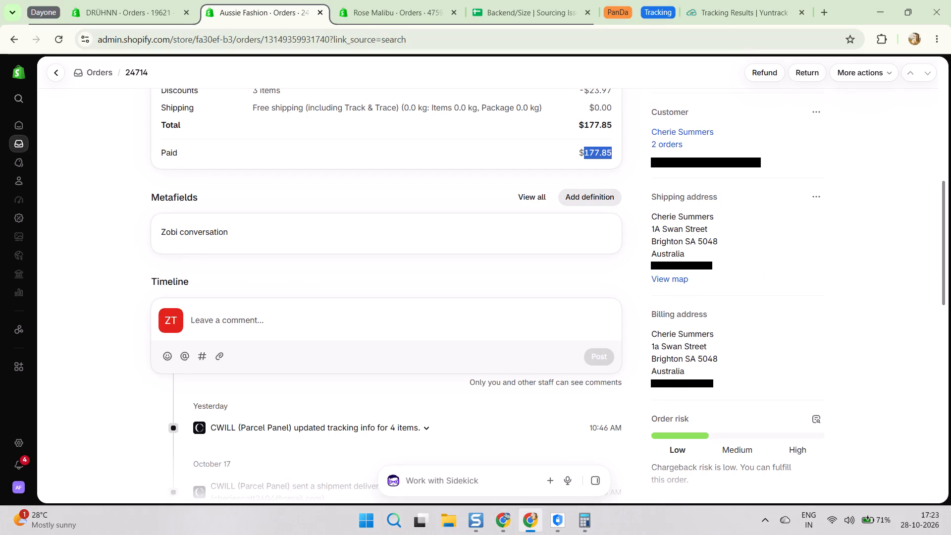
pyautogui.hotkey('ctrl', 'c')
pyautogui.hotkey('ctrl', 'c')
pyautogui.click(588, 523)
pyautogui.click(840, 234)
pyautogui.hotkey('ctrl', 'v')
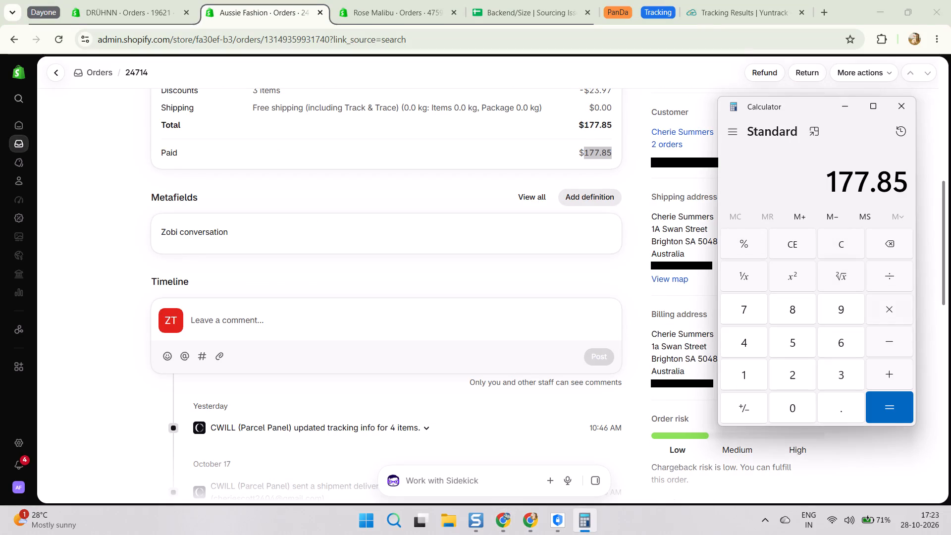
pyautogui.click(895, 312)
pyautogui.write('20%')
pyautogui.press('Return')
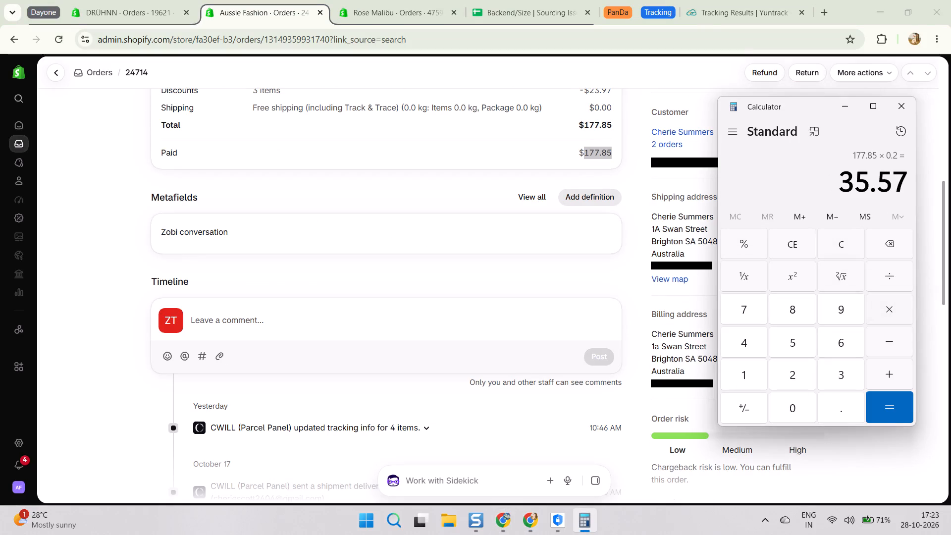
# Copy the calculated 35.57 into the Refund Amount (Native) cell of row 5570.
pyautogui.moveTo(844, 184); pyautogui.dragTo(913, 184)
pyautogui.hotkey('ctrl', 'c')
pyautogui.hotkey('ctrl', 'c')
pyautogui.hotkey('ctrl', 'c')
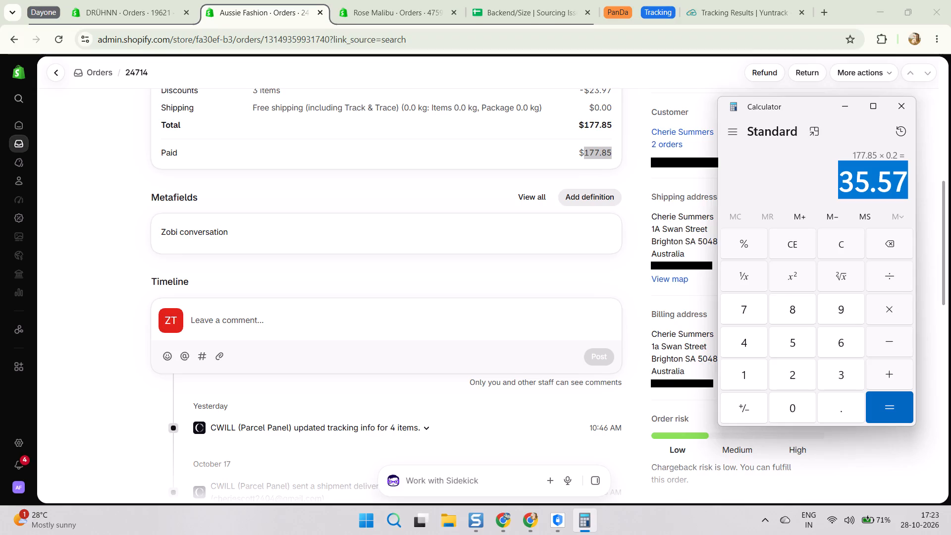
pyautogui.hotkey('ctrl', 'c')
pyautogui.hotkey('ctrl', 'c')
pyautogui.hotkey('ctrl', 'c')
pyautogui.hotkey('ctrl', 'c')
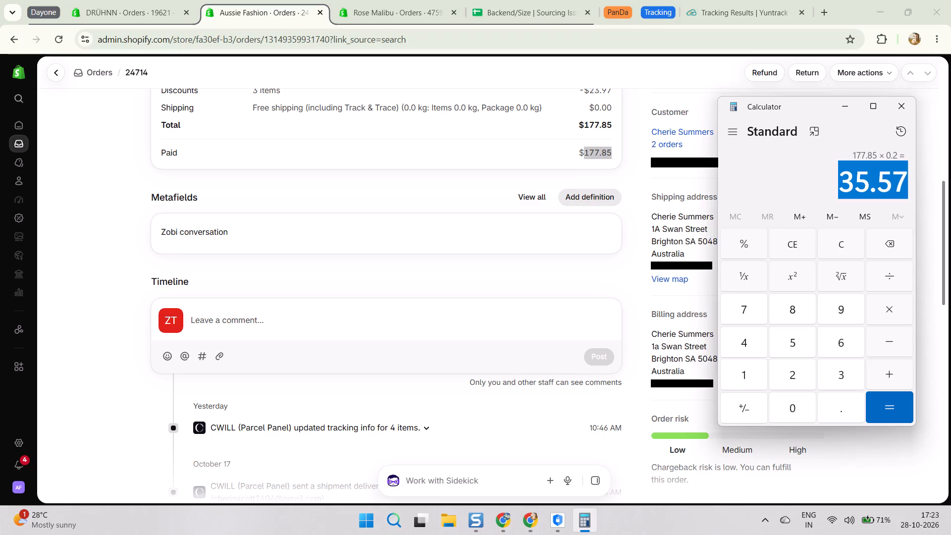
pyautogui.click(405, 200)
pyautogui.scroll(-2, 477, 519)
pyautogui.click(502, 525)
pyautogui.click(490, 359)
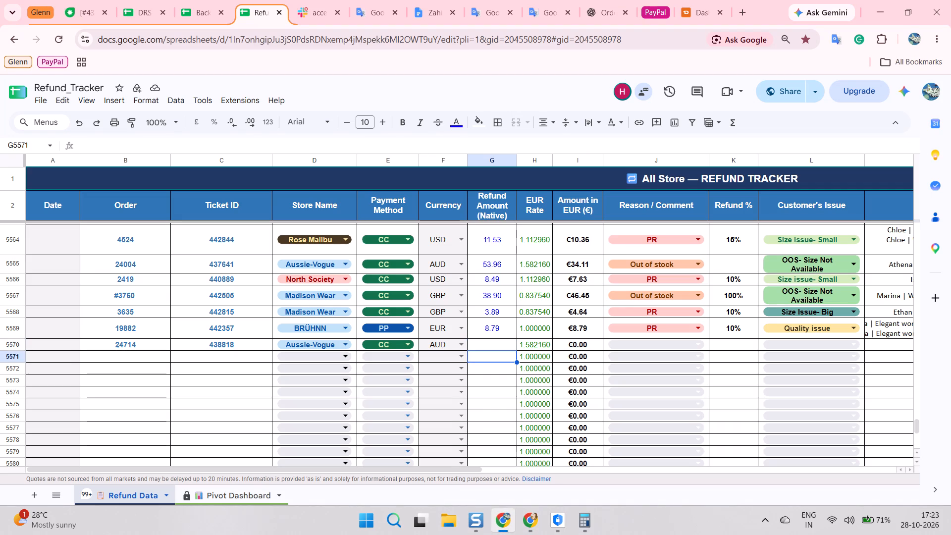
pyautogui.click(492, 342)
pyautogui.hotkey('ctrl', 'd')
pyautogui.tripleClick(492, 342)
pyautogui.hotkey('ctrl', 'v')
pyautogui.click(494, 356)
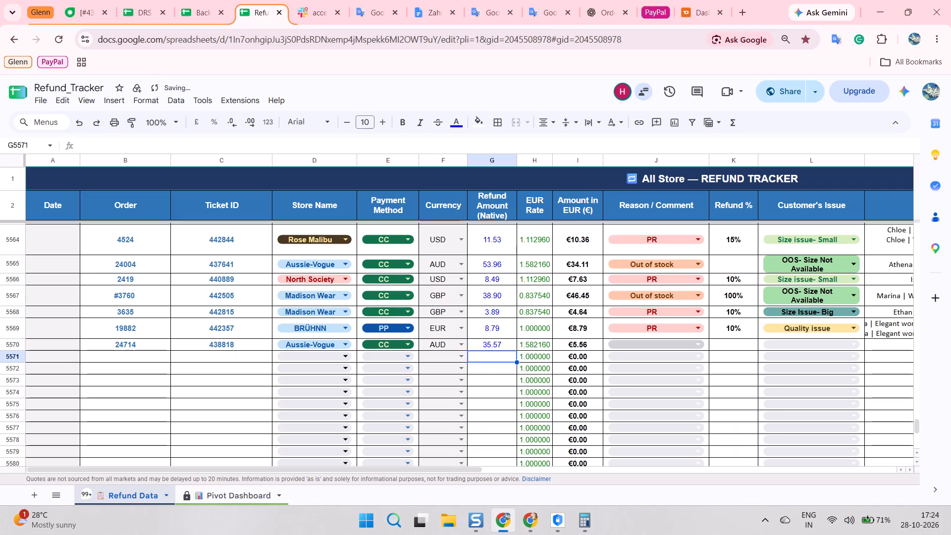
# Set row 5570's refund reason to PR and its refund percentage to 20%.
pyautogui.click(651, 343)
pyautogui.click(626, 363)
pyautogui.doubleClick(731, 344)
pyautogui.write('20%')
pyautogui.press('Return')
# Set the Customer's Issue in row 5570 to Size issue- Small.
pyautogui.hscroll(-5, 731, 344)
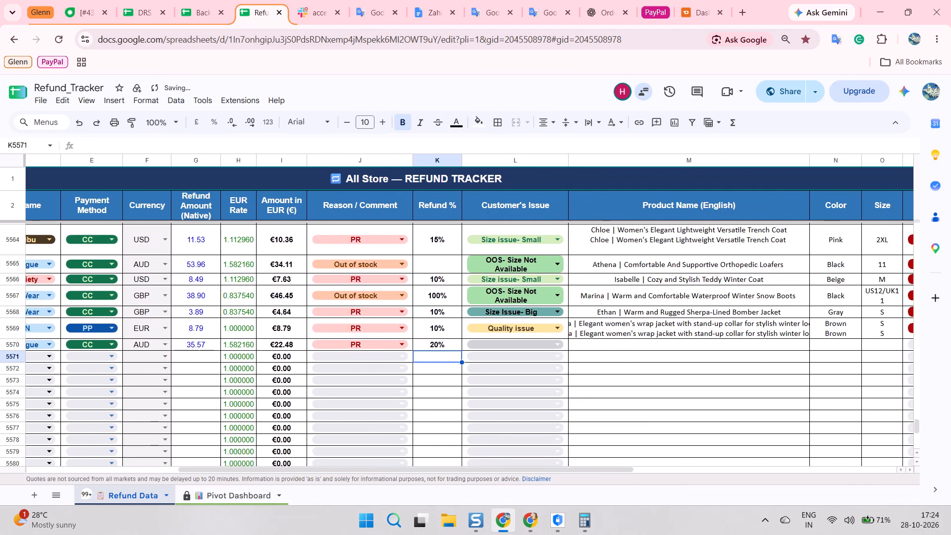
pyautogui.click(535, 347)
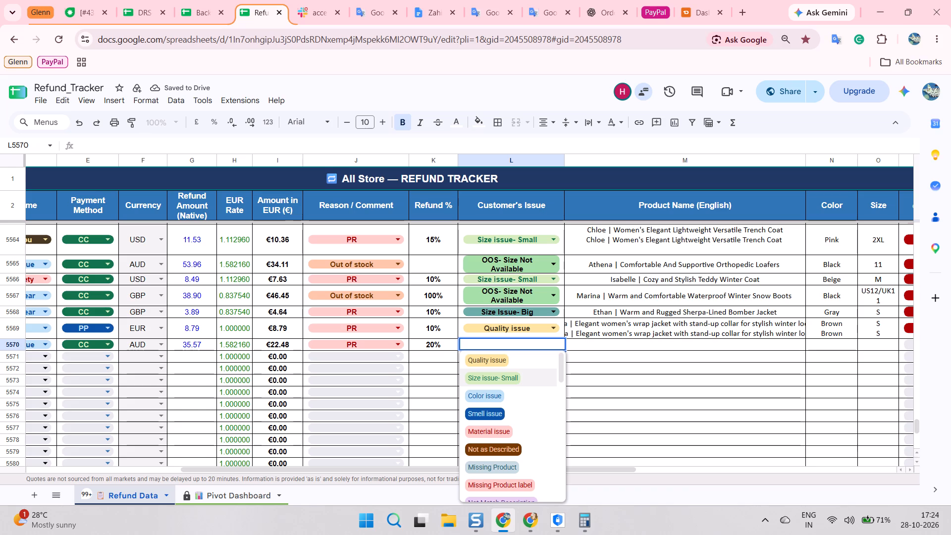
pyautogui.click(499, 383)
# Copy the first product name, Juniper | Ruffle-Hem Collared Blouse, from the Shopify order into row 5570's Product Name cell.
pyautogui.click(611, 344)
pyautogui.hotkey('alt', 'Tab')
pyautogui.scroll(5, 429, 289)
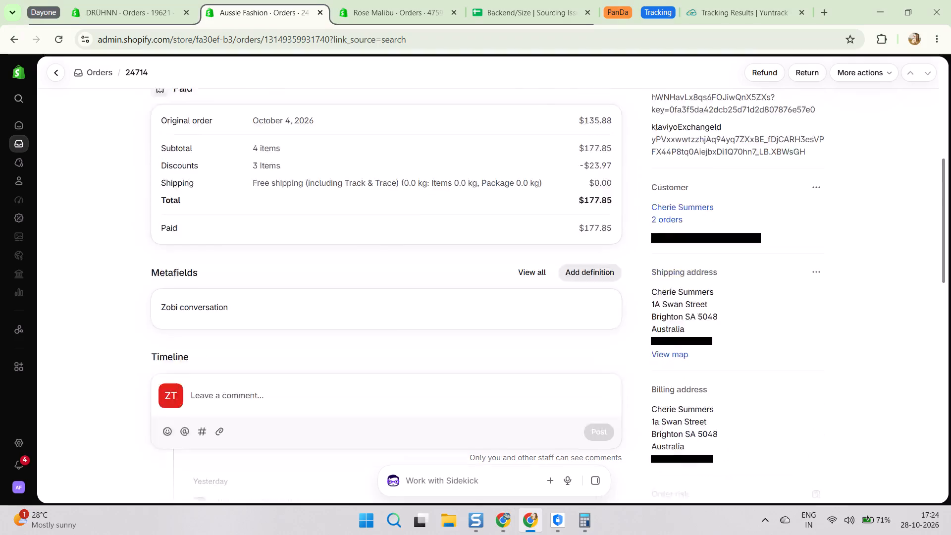
pyautogui.scroll(8, 342, 212)
pyautogui.doubleClick(370, 242)
pyautogui.hotkey('ctrl', 'c')
pyautogui.keyDown('ctrl'); pyautogui.click(370, 242); pyautogui.keyUp('ctrl')
pyautogui.hotkey('ctrl', 'c')
pyautogui.hotkey('ctrl', 'c')
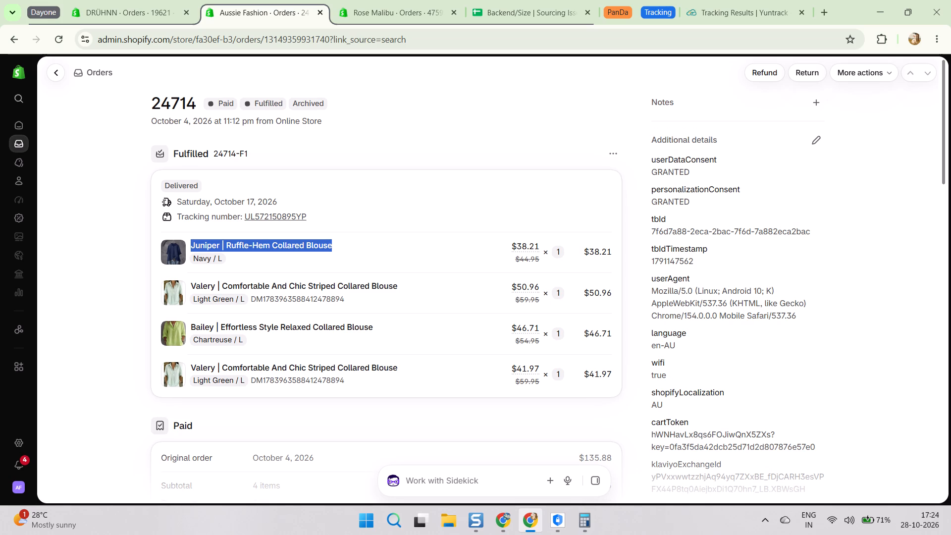
pyautogui.hotkey('ctrl', 'c')
pyautogui.hotkey('ctrl', 'c')
pyautogui.hotkey('alt', 'Tab')
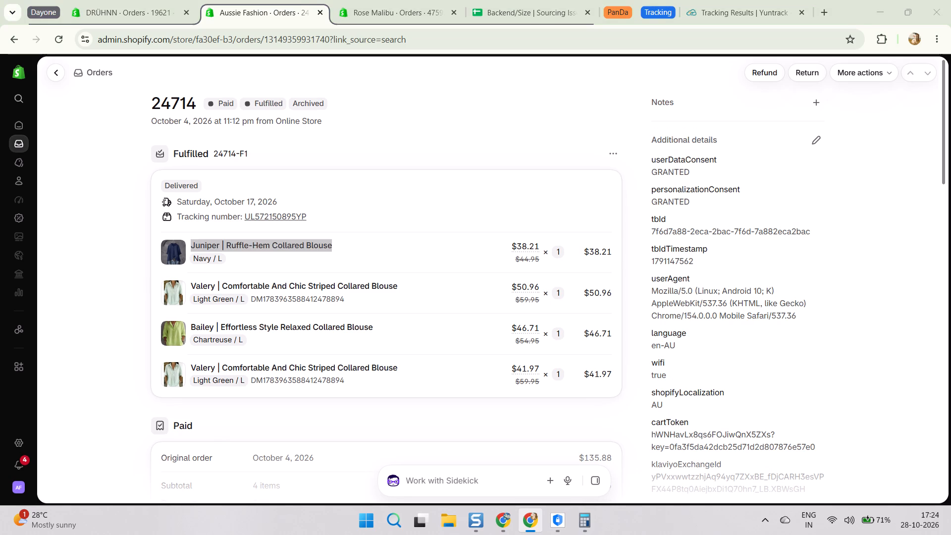
pyautogui.hscroll(-5, 542, 335)
pyautogui.click(393, 364)
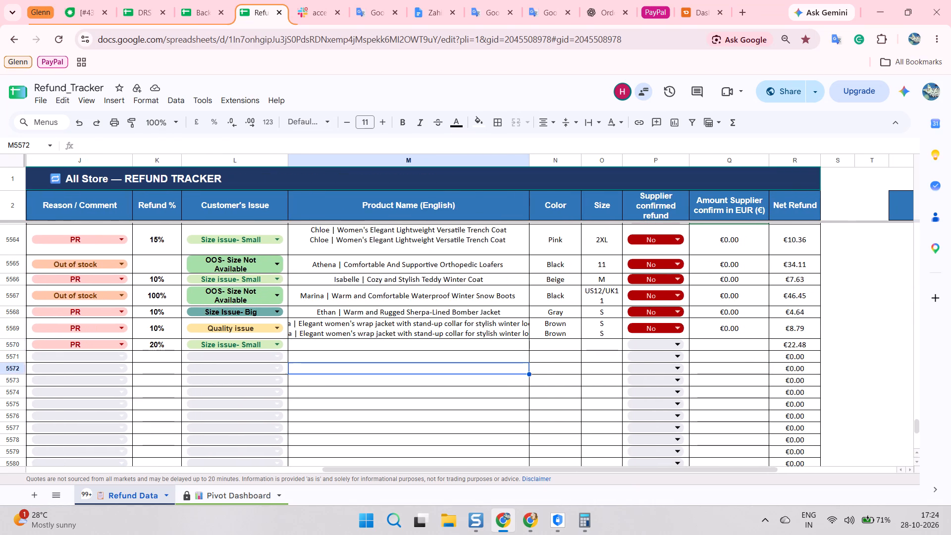
pyautogui.doubleClick(406, 343)
pyautogui.hotkey('ctrl', 'v')
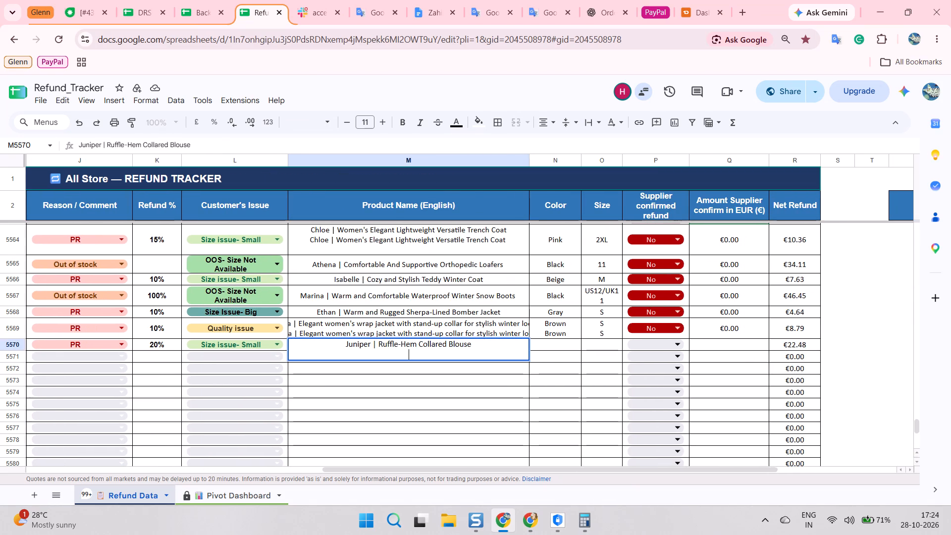
pyautogui.hotkey('ctrl', 'Return')
pyautogui.press('BackSpace')
# Add the order's second product, Valery | Comfortable And Chic Striped Collared Blouse, on a new line in the Product Name cell.
pyautogui.hotkey('alt', 'Tab')
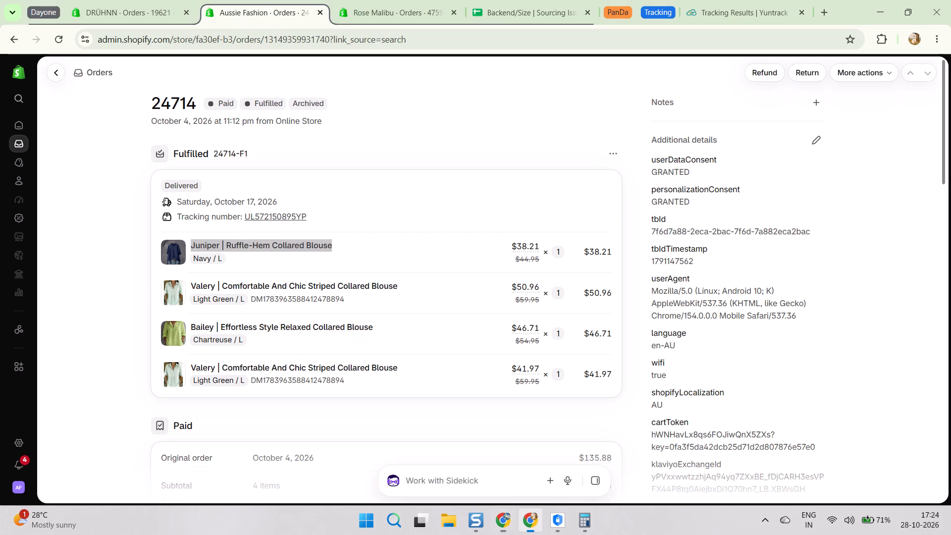
pyautogui.tripleClick(422, 288)
pyautogui.hotkey('ctrl', 'c')
pyautogui.hotkey('ctrl', 'c')
pyautogui.hotkey('alt', 'Tab')
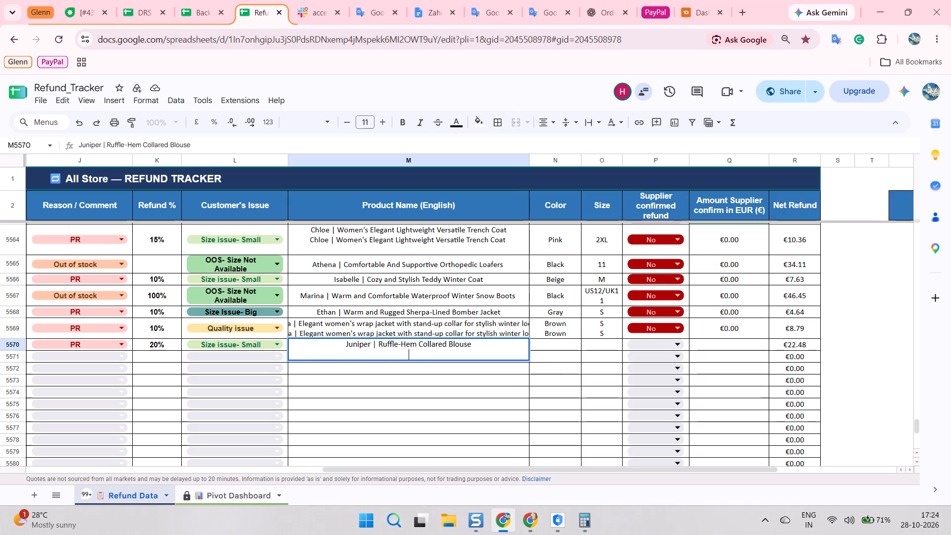
pyautogui.hotkey('ctrl', 'v')
# Add the order's third product, Bailey | Effortless Style Relaxed Collared Blouse, to the same Product Name cell.
pyautogui.hotkey('alt', 'Tab')
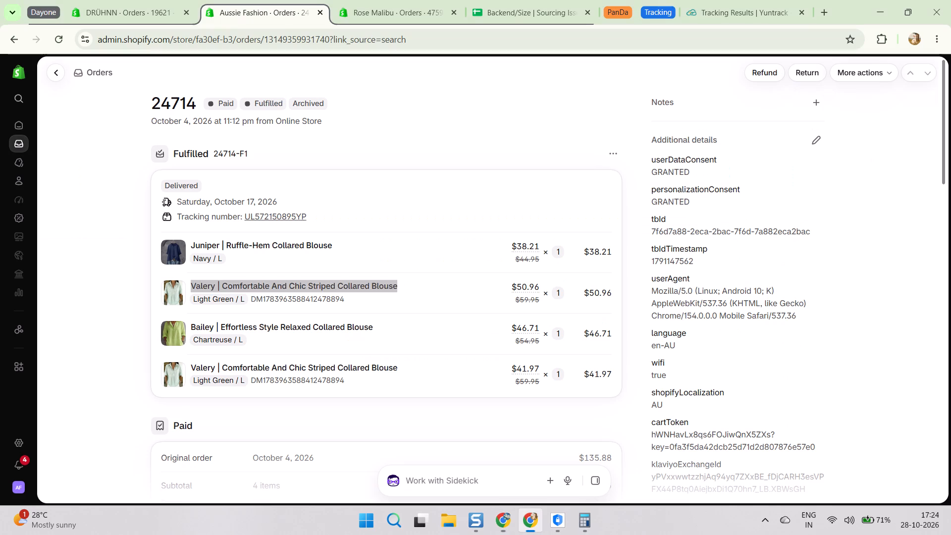
pyautogui.doubleClick(411, 326)
pyautogui.hotkey('ctrl', 'c')
pyautogui.keyDown('ctrl'); pyautogui.click(411, 326); pyautogui.keyUp('ctrl')
pyautogui.hotkey('ctrl', 'c')
pyautogui.hotkey('ctrl', 'c')
pyautogui.hotkey('alt', 'Tab')
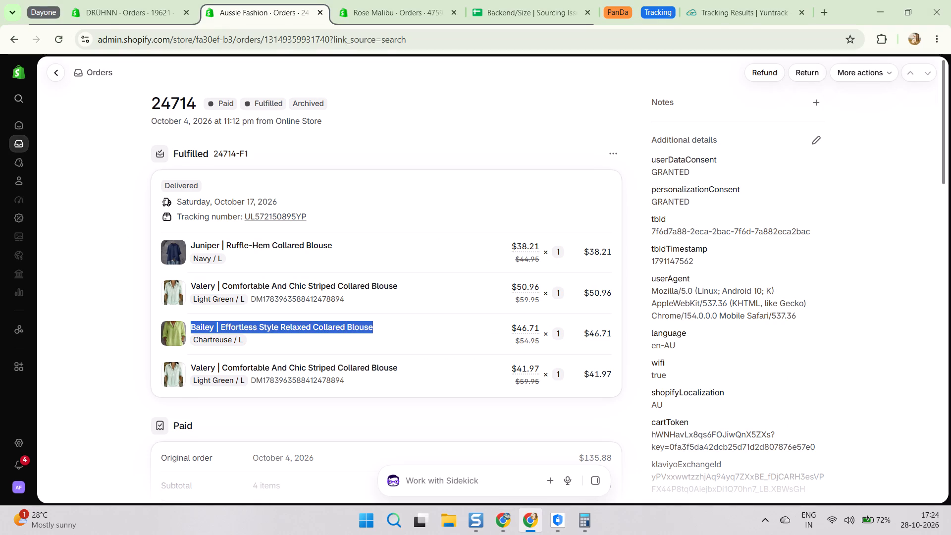
pyautogui.hotkey('ctrl', 'v')
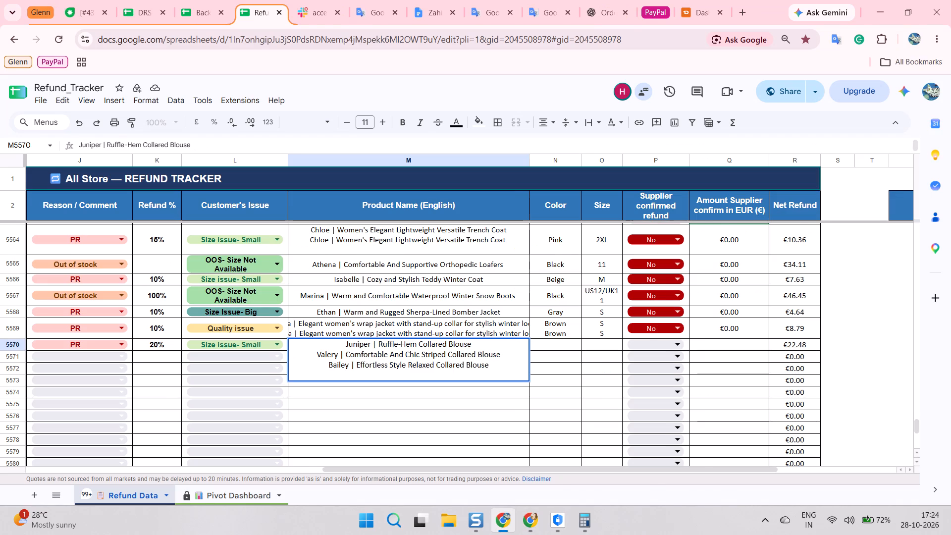
# Add the fourth product, the second Valery | Comfortable And Chic Striped Collared Blouse, and commit the Product Name cell without a trailing line.
pyautogui.hotkey('alt', 'Tab')
pyautogui.tripleClick(413, 370)
pyautogui.hotkey('ctrl', 'c')
pyautogui.hotkey('ctrl', 'c')
pyautogui.hotkey('alt', 'Tab')
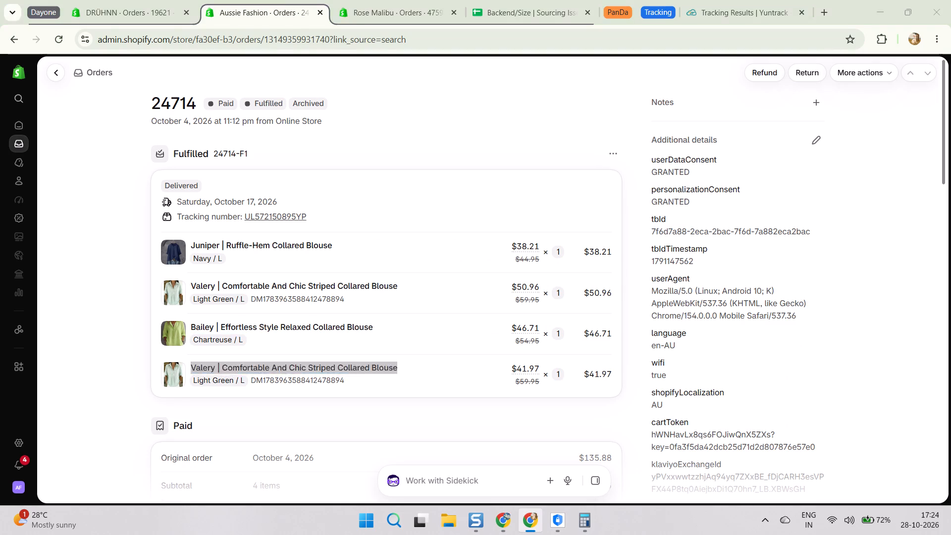
pyautogui.hotkey('ctrl', 'v')
pyautogui.press('BackSpace')
pyautogui.press('Return')
# Enter Navy as the first colour in row 5570's Color cell of the Refund_Tracker and start a second line.
pyautogui.hscroll(-3, 413, 370)
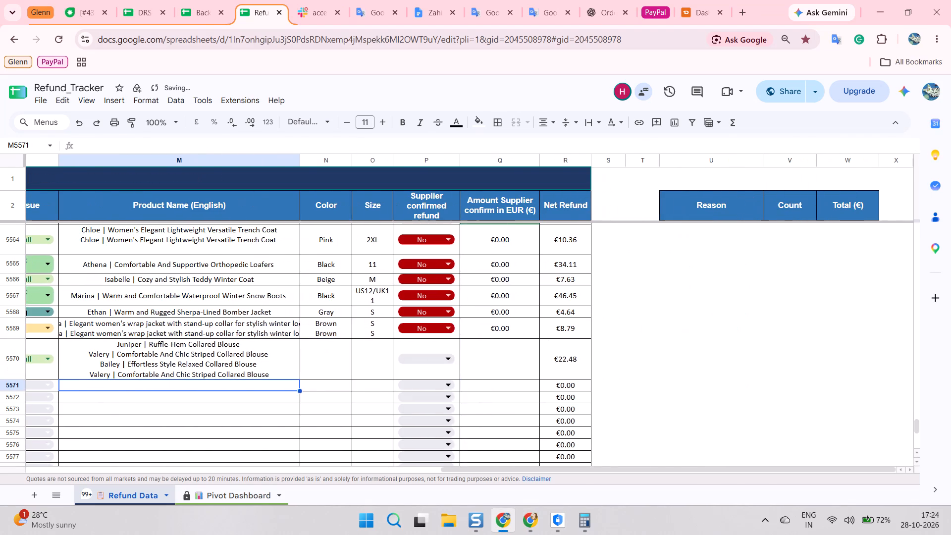
pyautogui.hotkey('alt', 'Tab')
pyautogui.click(345, 213)
pyautogui.hotkey('alt', 'Tab')
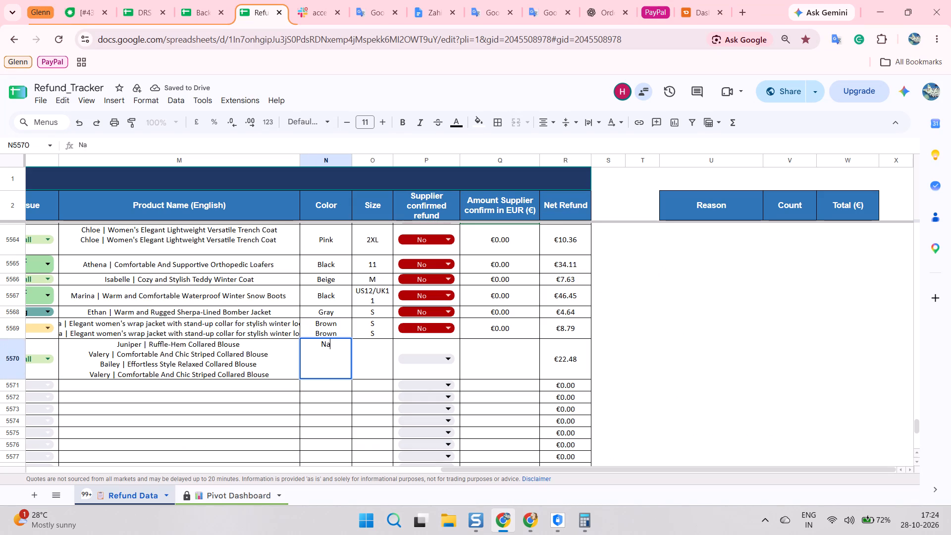
pyautogui.press('BackSpace')
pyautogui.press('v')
pyautogui.press('BackSpace')
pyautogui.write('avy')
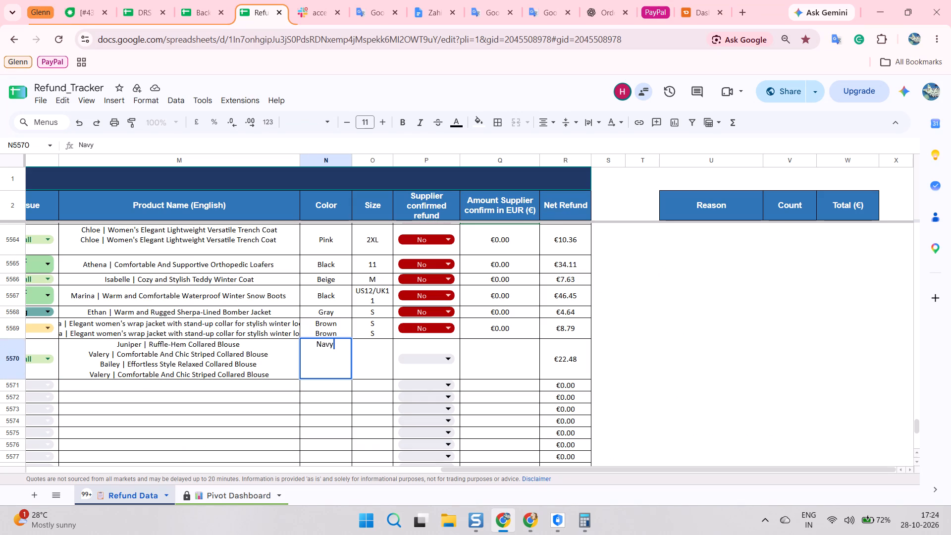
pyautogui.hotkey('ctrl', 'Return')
# Add Light Green as the second product's colour in the Color cell and start a third line.
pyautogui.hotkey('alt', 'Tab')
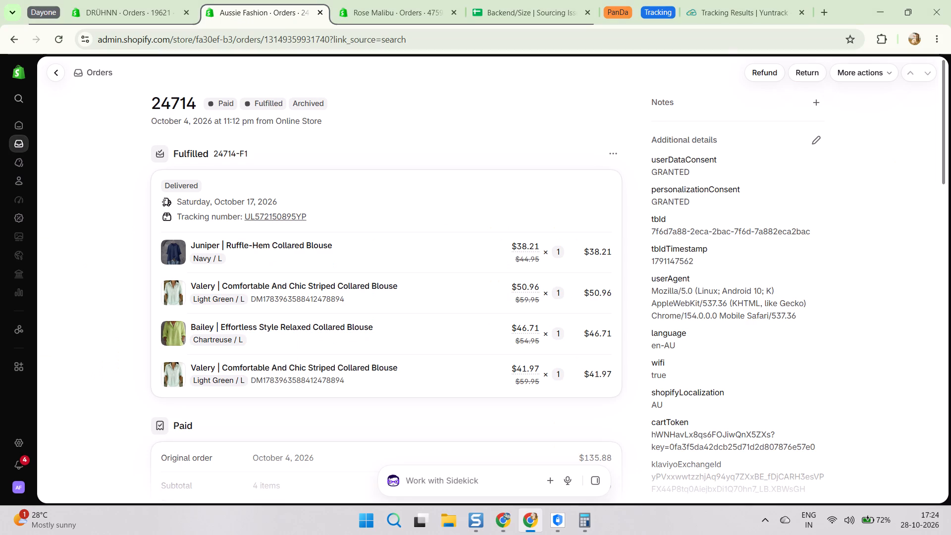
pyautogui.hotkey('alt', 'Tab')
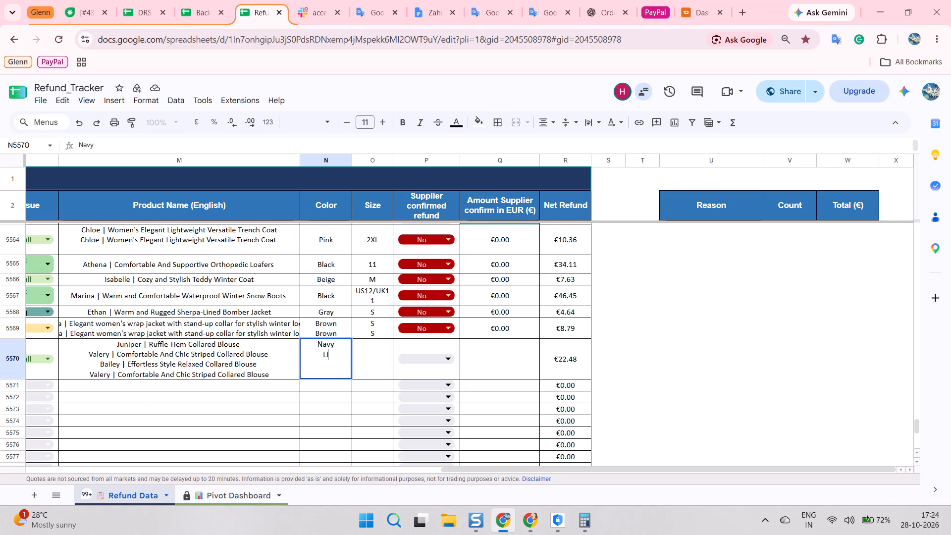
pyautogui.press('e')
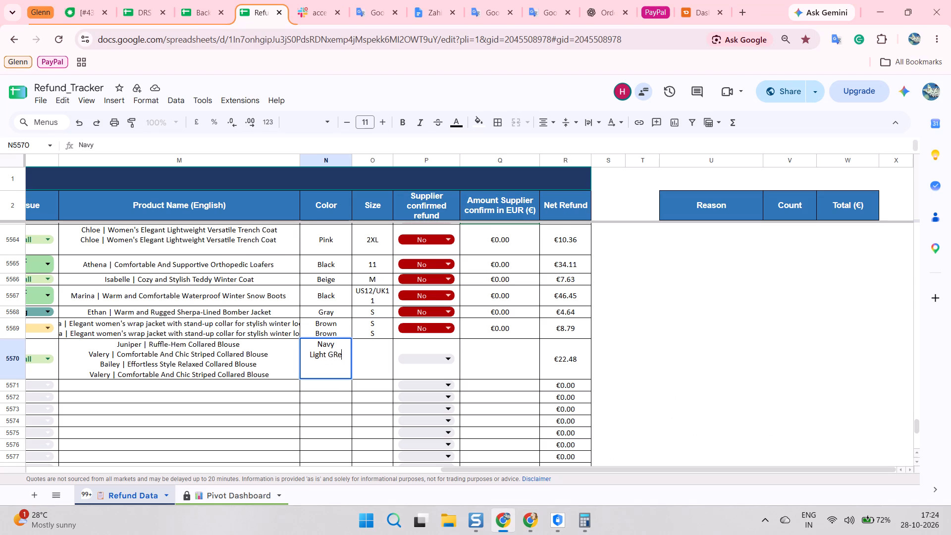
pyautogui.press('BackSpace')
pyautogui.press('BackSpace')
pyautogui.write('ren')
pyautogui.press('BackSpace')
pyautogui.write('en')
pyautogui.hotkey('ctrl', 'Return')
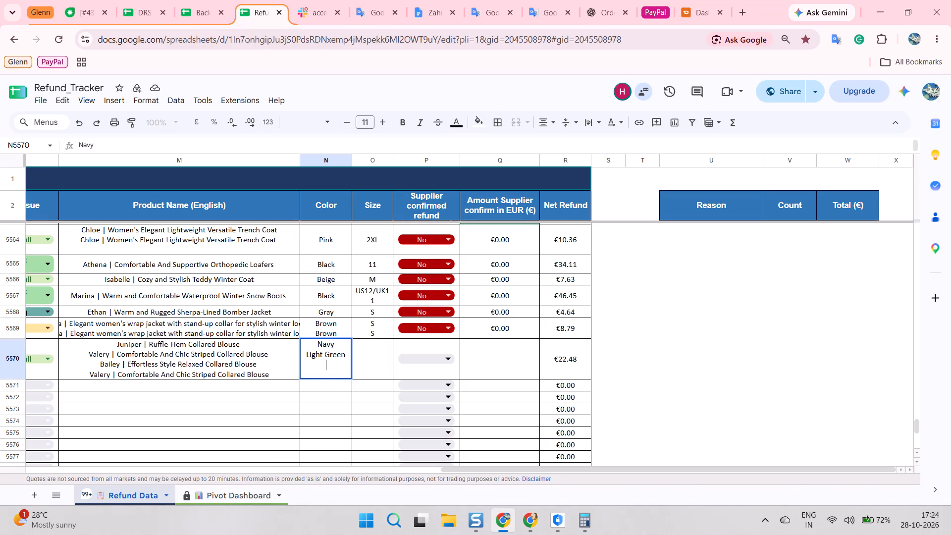
# Copy the third product's colour, Chartreuse, from the Shopify order as plain text into the Color cell and start a fourth line.
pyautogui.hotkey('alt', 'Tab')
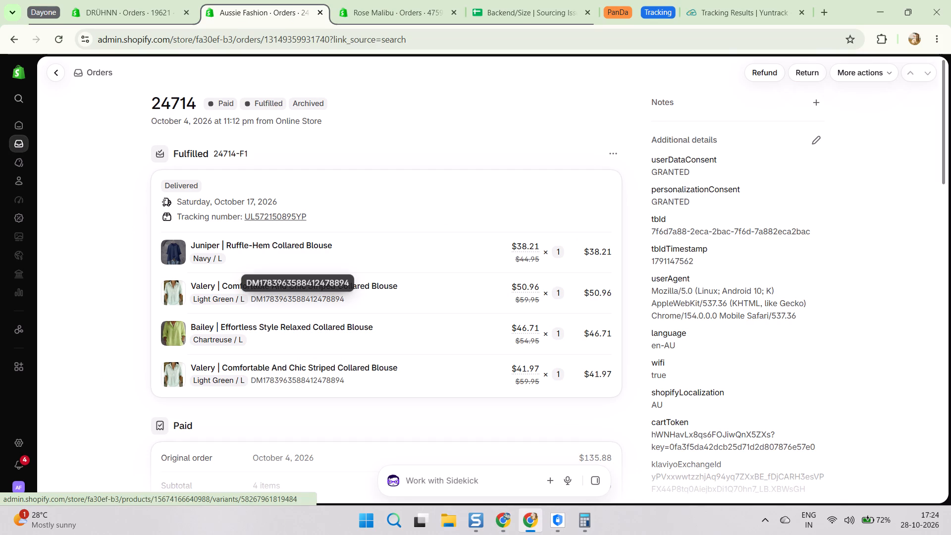
pyautogui.doubleClick(212, 347)
pyautogui.hotkey('ctrl', 'c')
pyautogui.hotkey('ctrl', 'c')
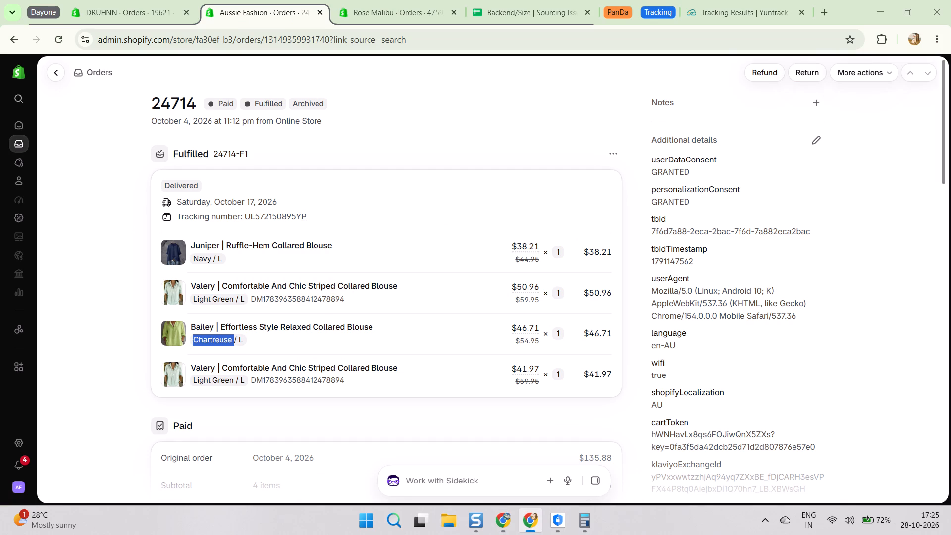
pyautogui.hotkey('alt', 'Tab')
pyautogui.click(551, 0)
pyautogui.scroll(7, 394, 143)
pyautogui.hotkey('ctrl', 'v')
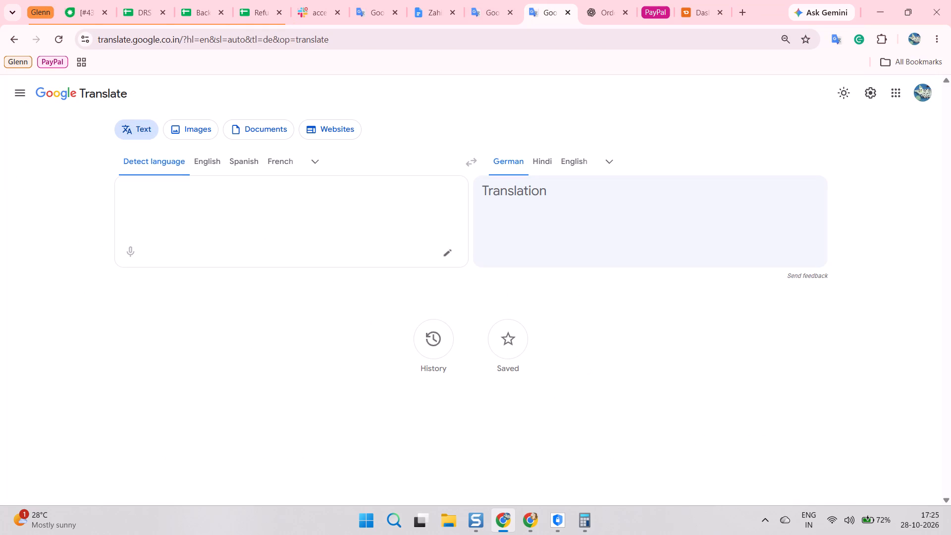
pyautogui.press('BackSpace')
pyautogui.hotkey('ctrl', 'a')
pyautogui.hotkey('ctrl', 'x')
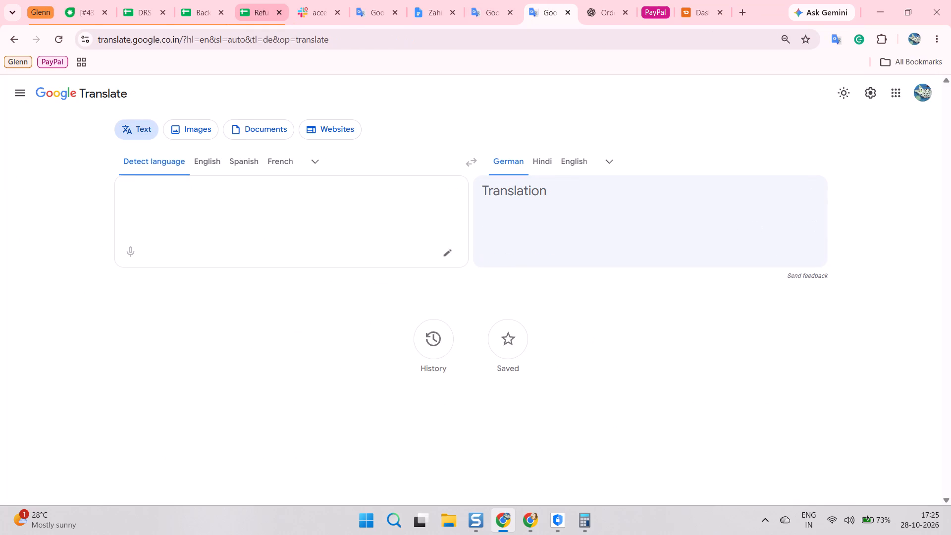
pyautogui.click(242, 0)
pyautogui.hotkey('ctrl', 'v')
pyautogui.hotkey('ctrl', 'Return')
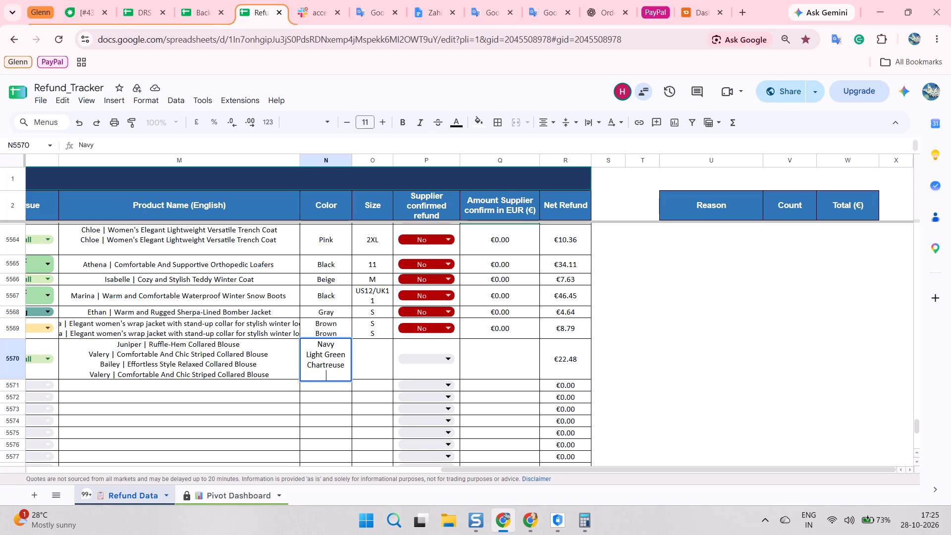
# Add Light green as the fourth product's colour and commit row 5570's Color cell.
pyautogui.hotkey('alt', 'Tab')
pyautogui.hotkey('alt', 'Tab')
pyautogui.press('Return')
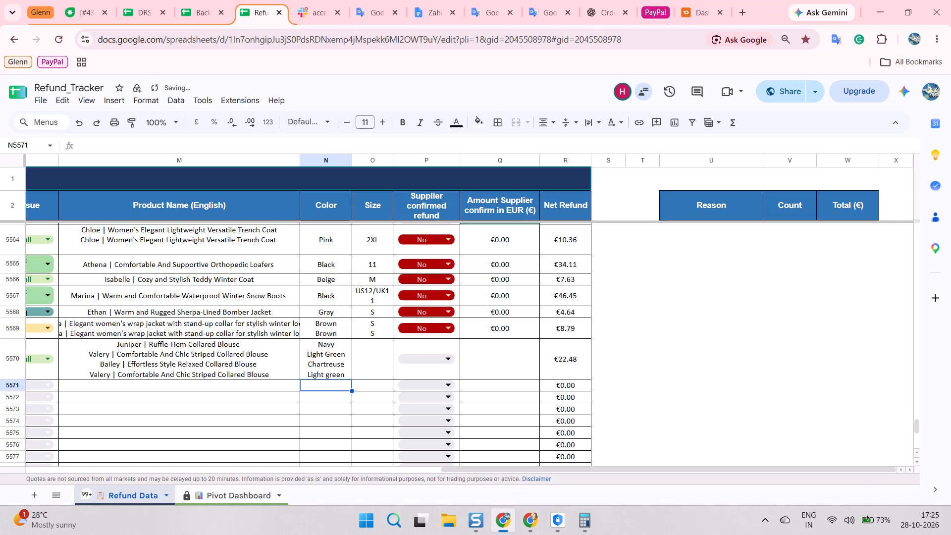
# Enter L as the first product's size in row 5570's Size cell and copy that letter for reuse.
pyautogui.hotkey('alt', 'Tab')
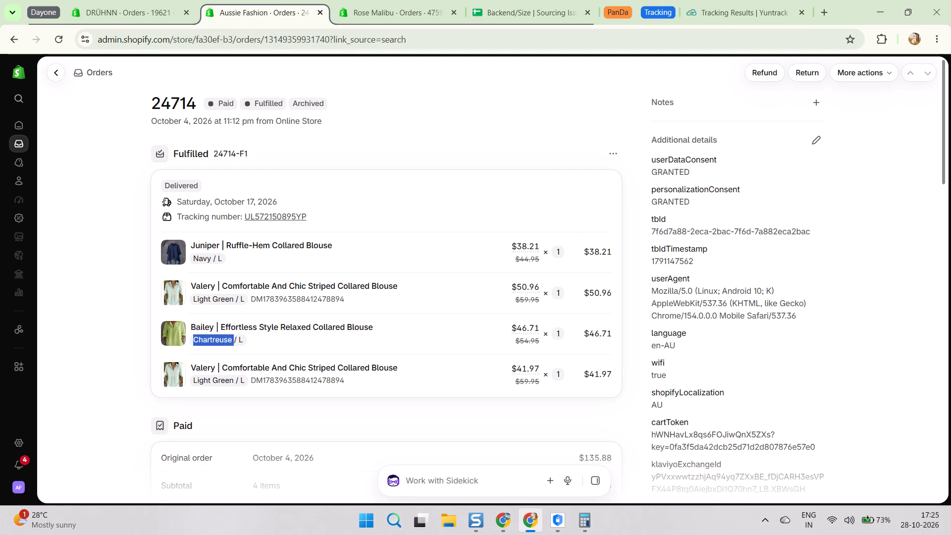
pyautogui.hotkey('alt', 'Tab')
pyautogui.doubleClick(374, 353)
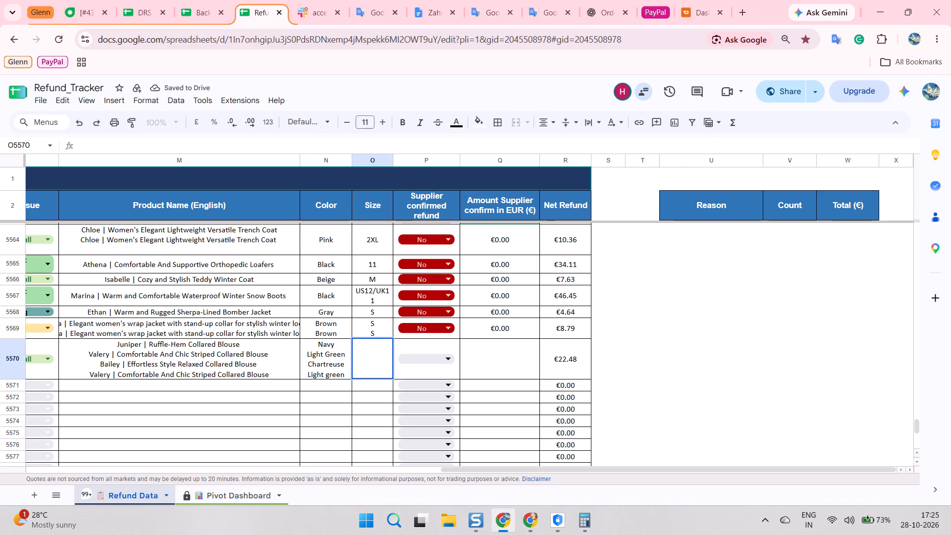
pyautogui.doubleClick(374, 343)
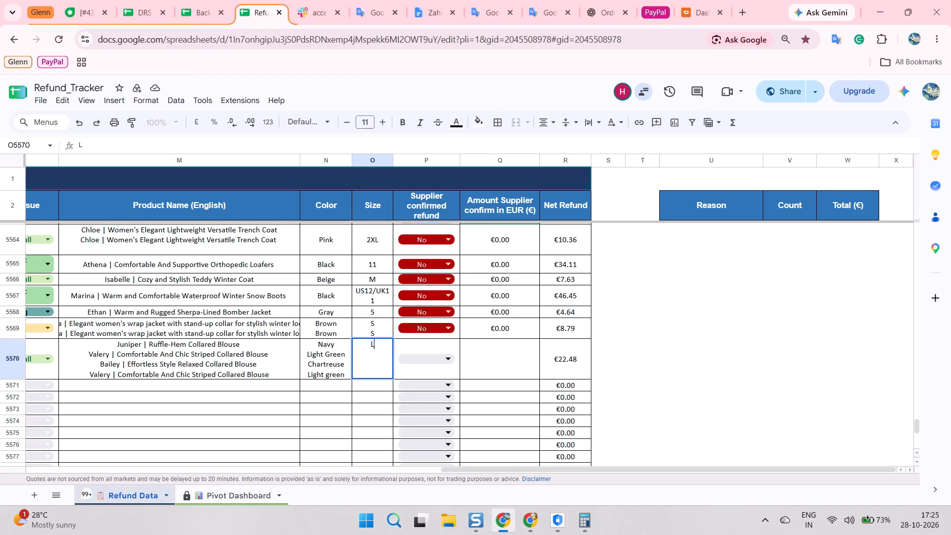
pyautogui.hotkey('ctrl', 'c')
pyautogui.tripleClick(373, 347)
pyautogui.hotkey('ctrl', 'c')
pyautogui.hotkey('ctrl', 'c')
pyautogui.click(358, 350)
pyautogui.click(382, 344)
pyautogui.press('Return')
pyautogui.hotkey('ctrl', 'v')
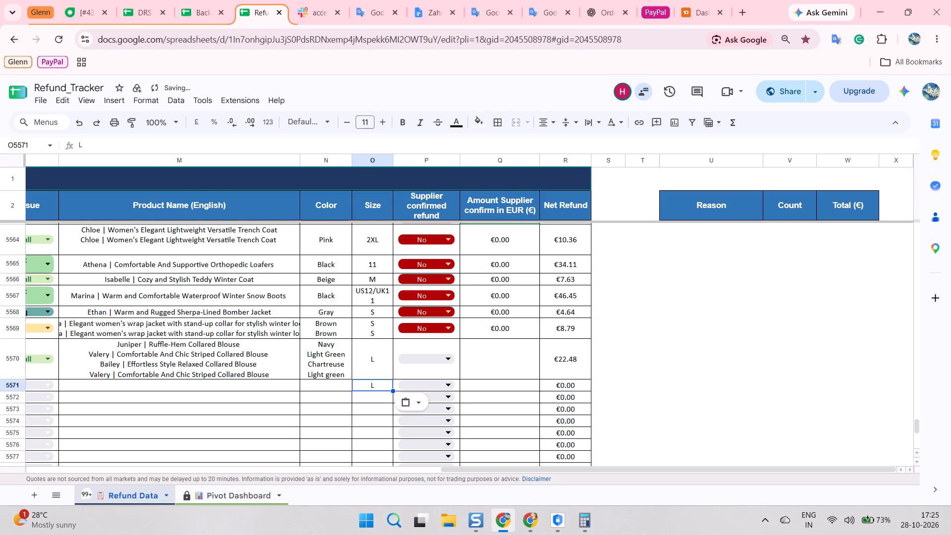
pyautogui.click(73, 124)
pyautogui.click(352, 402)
# Add L on three more lines in row 5570's Size cell, one for each remaining product, and commit it.
pyautogui.doubleClick(370, 359)
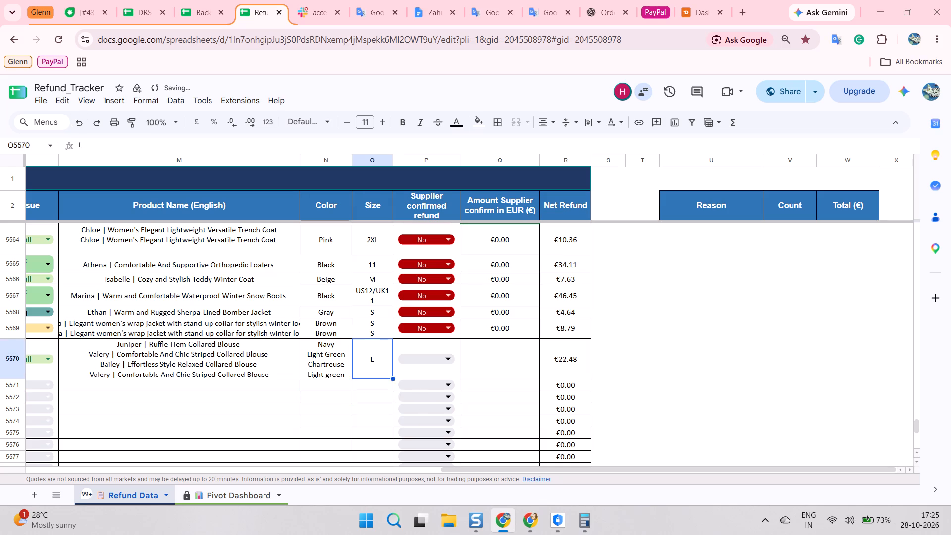
pyautogui.hotkey('ctrl', 'Return')
pyautogui.hotkey('ctrl', 'v')
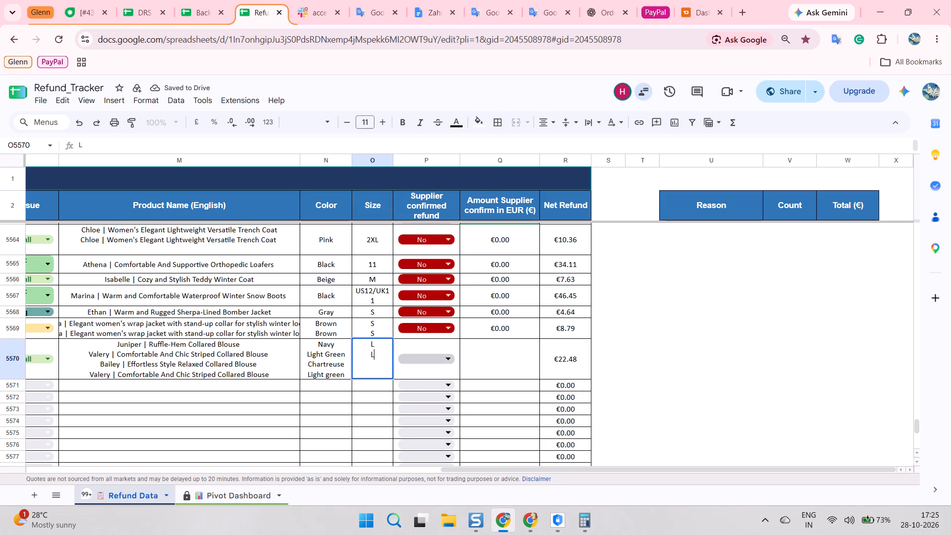
pyautogui.hotkey('ctrl', 'Return')
pyautogui.hotkey('ctrl', 'v')
pyautogui.hotkey('ctrl', 'Return')
pyautogui.hotkey('ctrl', 'v')
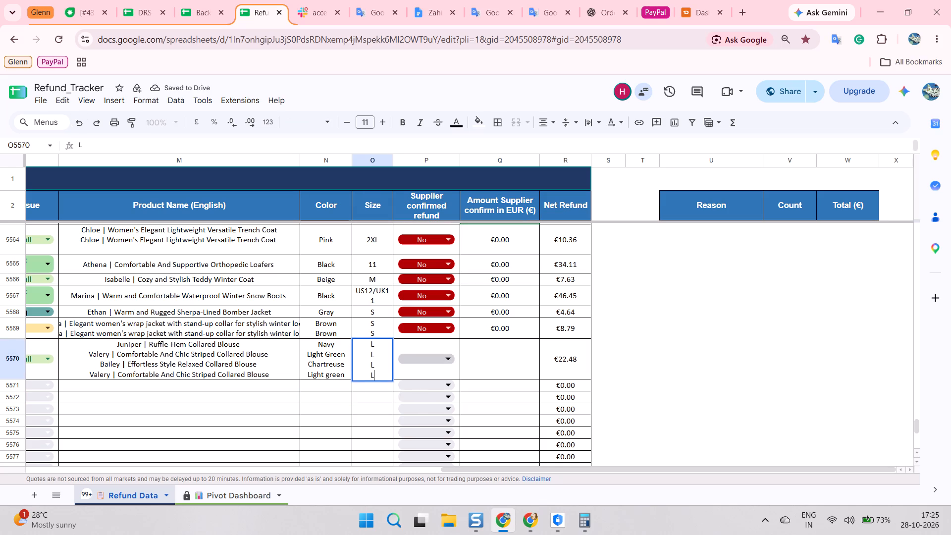
pyautogui.press('Return')
# Set Supplier confirmed refund to No for row 5570.
pyautogui.click(433, 360)
pyautogui.click(410, 386)
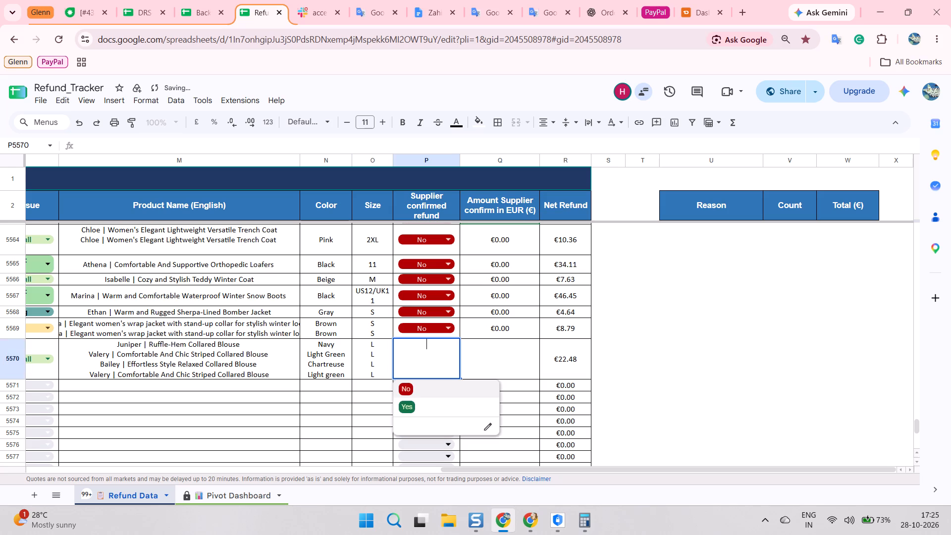
# Fill row 5570's Amount Supplier confirm in EUR with €0.00 from the row above and check over the completed entry.
pyautogui.click(510, 349)
pyautogui.hotkey('ctrl', 'd')
pyautogui.click(494, 389)
pyautogui.hscroll(4, 498, 391)
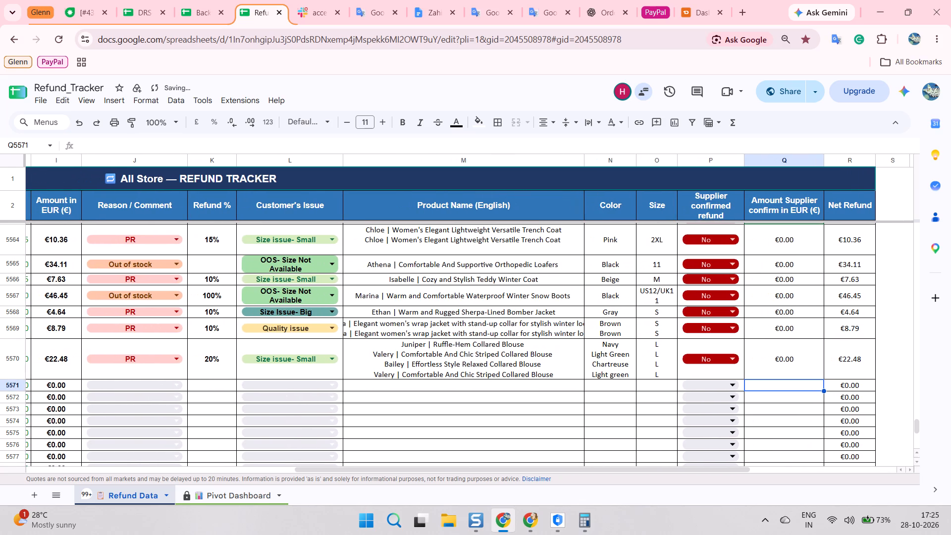
pyautogui.hscroll(4, 384, 354)
pyautogui.scroll(-1, 347, 342)
pyautogui.hscroll(3, 345, 334)
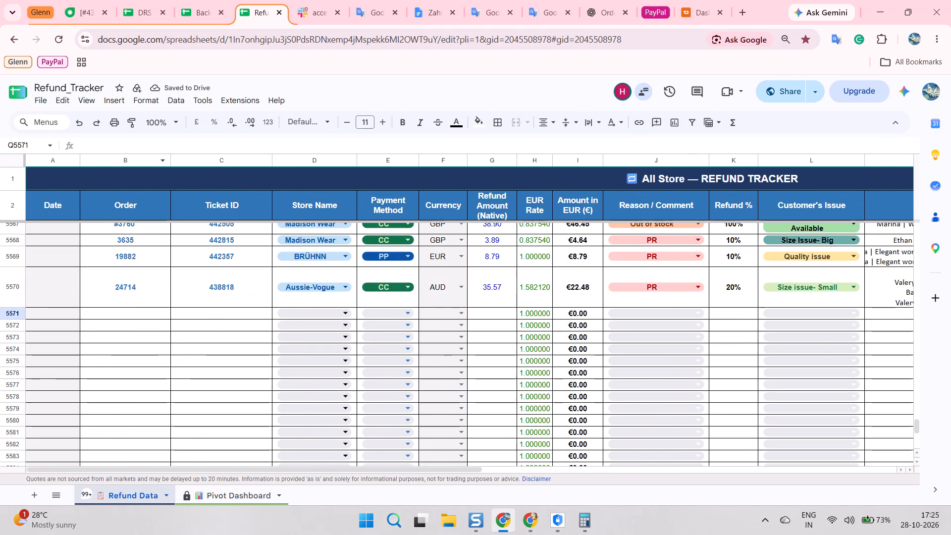
# Copy ticket number 438818 from Freshdesk into the DRS- October 2026 sheet's Oct 28 tab, below 443132 in column AN.
pyautogui.click(80, 0)
pyautogui.click(316, 312)
pyautogui.scroll(-2, 391, 231)
pyautogui.scroll(2, 260, 111)
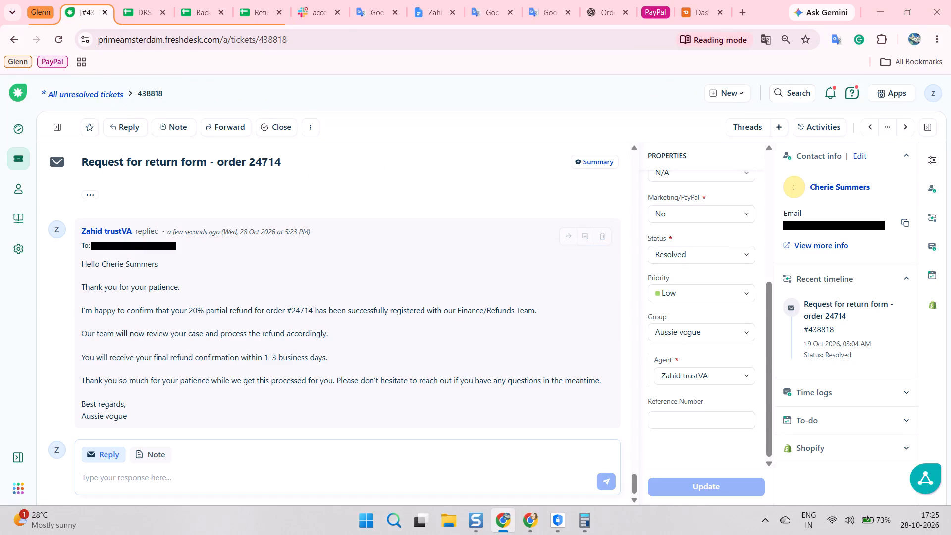
pyautogui.doubleClick(144, 94)
pyautogui.hotkey('ctrl', 'c')
pyautogui.hotkey('ctrl', 'c')
pyautogui.click(137, 12)
pyautogui.hotkey('ctrl', 'v')
pyautogui.click(290, 226)
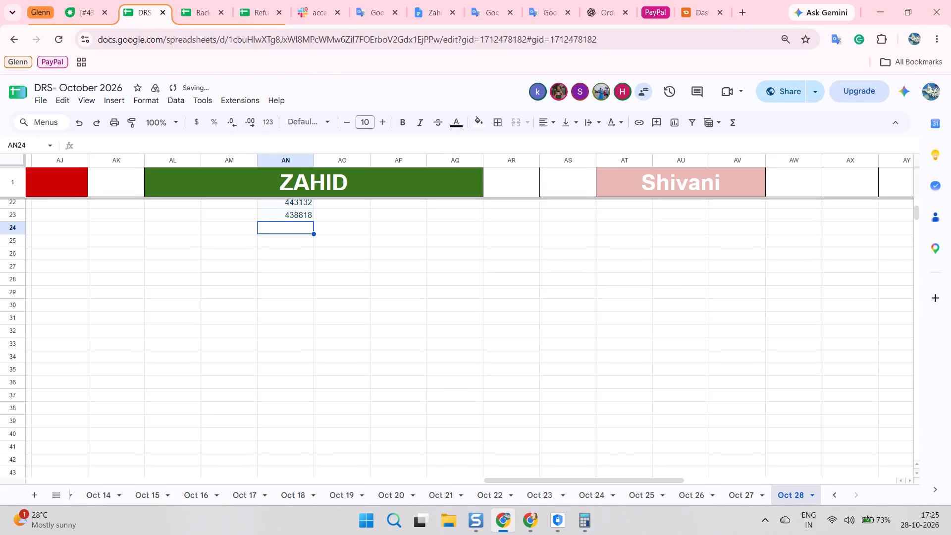
pyautogui.click(75, 0)
pyautogui.click(344, 277)
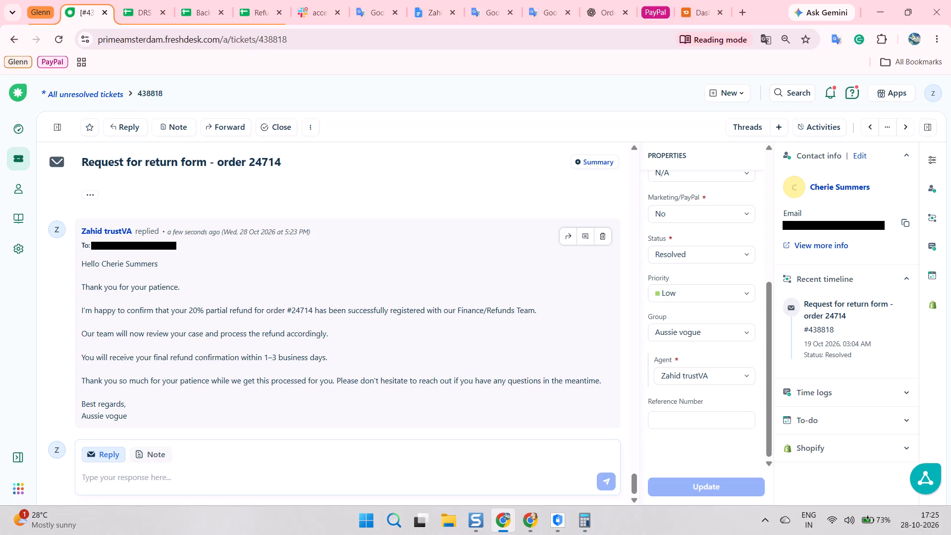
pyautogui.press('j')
pyautogui.scroll(-6, 357, 261)
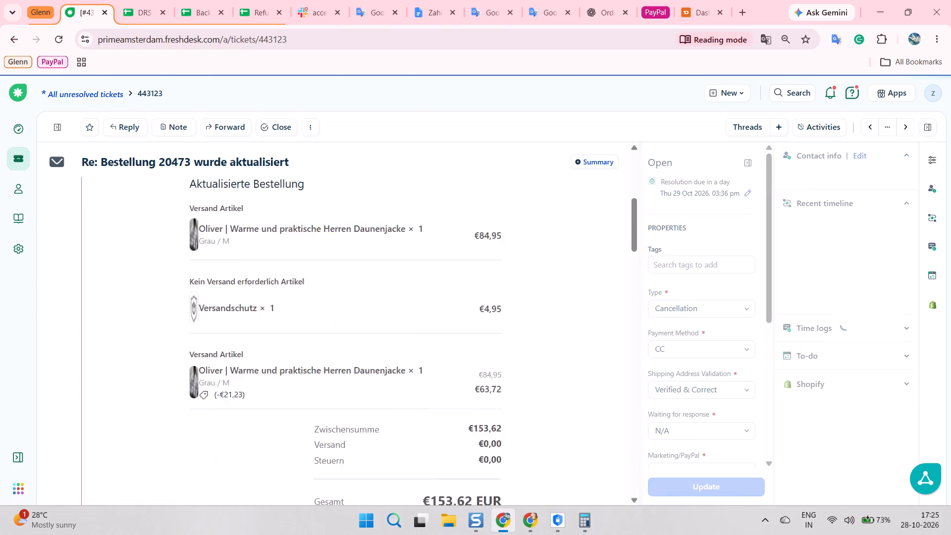
pyautogui.scroll(-11, 360, 260)
pyautogui.scroll(13, 342, 284)
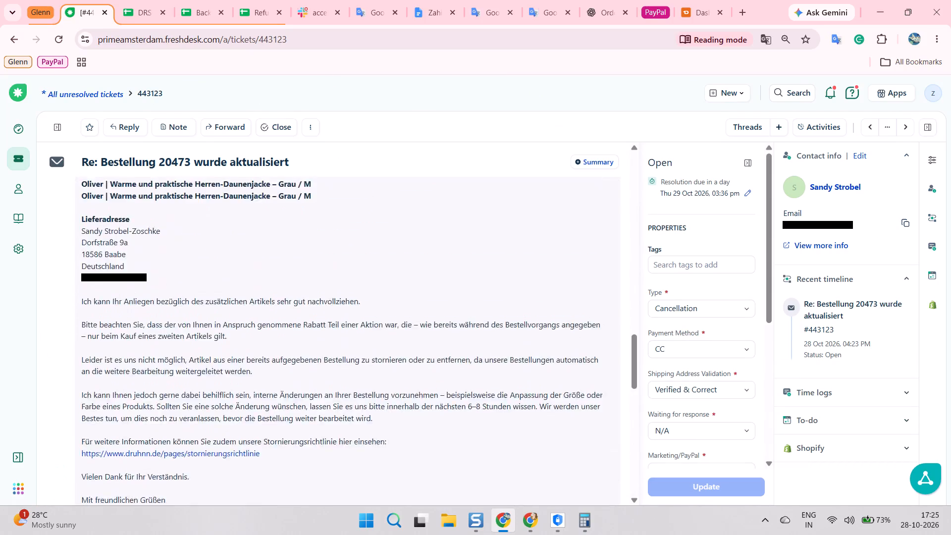
pyautogui.scroll(7, 324, 287)
pyautogui.scroll(-12, 324, 287)
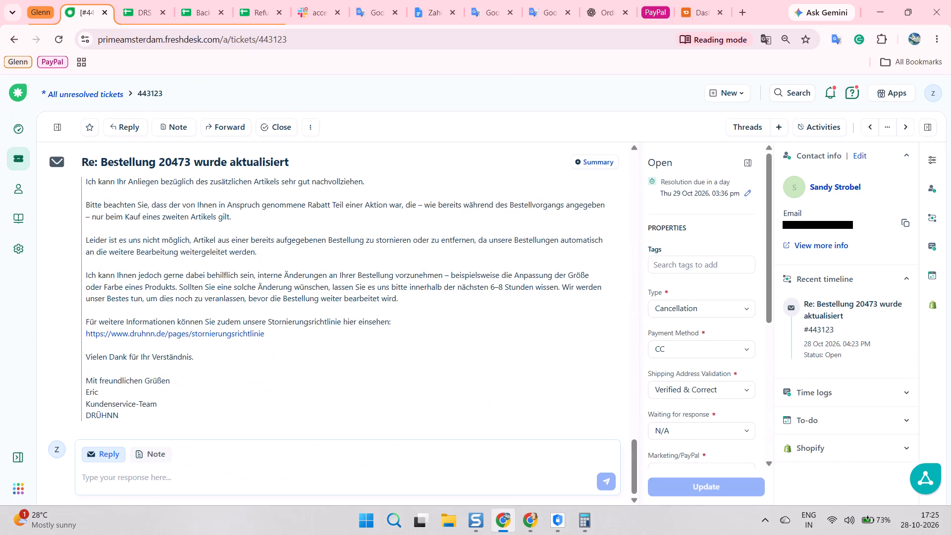
pyautogui.click(908, 223)
pyautogui.scroll(6, 404, 281)
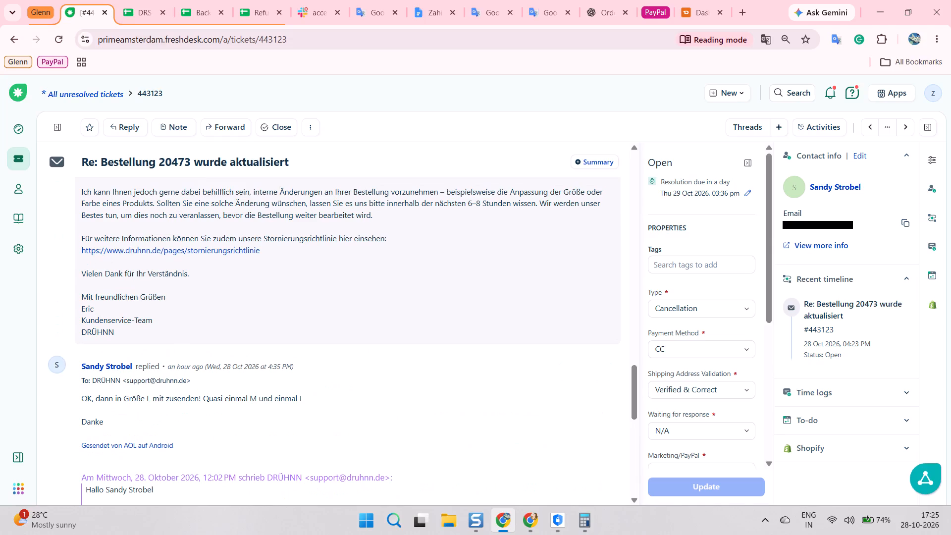
pyautogui.hotkey('alt', 'Tab')
pyautogui.click(107, 5)
pyautogui.click(17, 98)
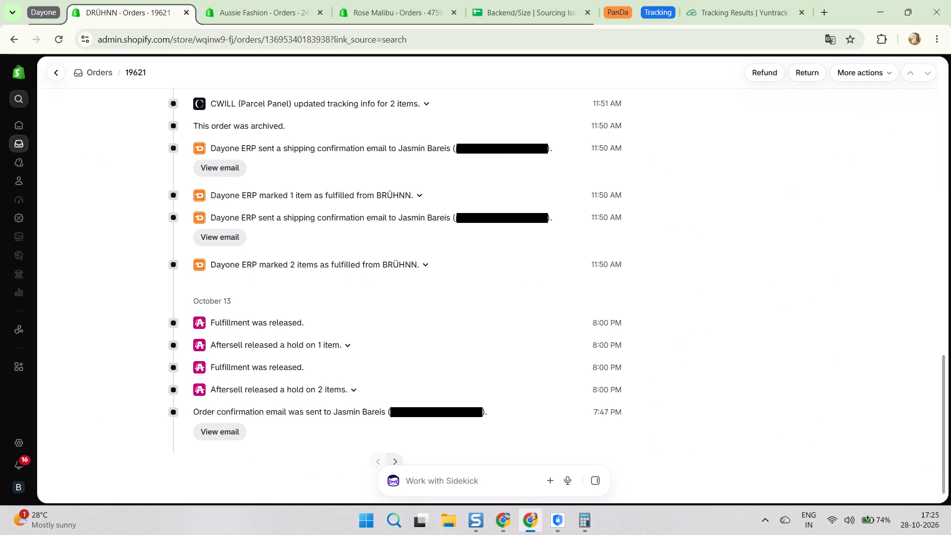
pyautogui.hotkey('ctrl', 'v')
pyautogui.hotkey('ctrl', 'v')
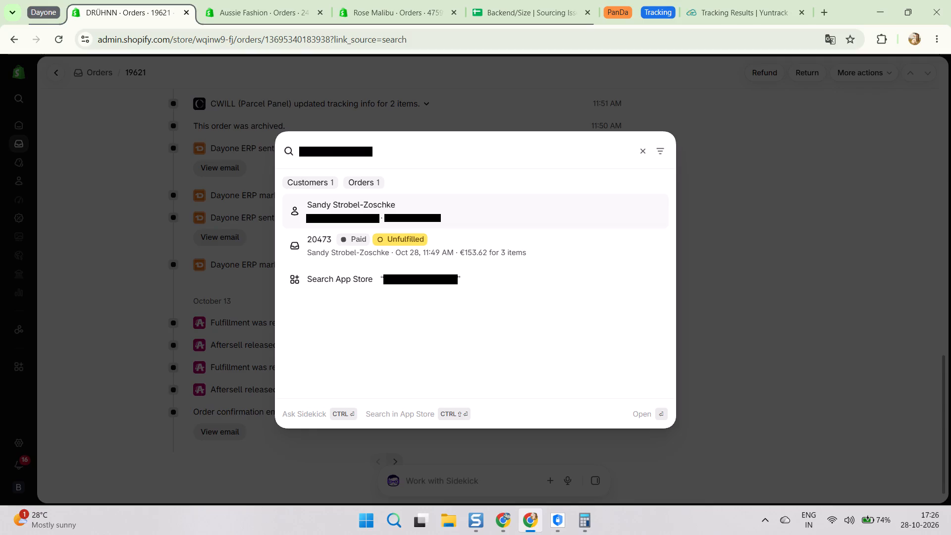
pyautogui.click(321, 241)
pyautogui.hotkey('alt', 'Tab')
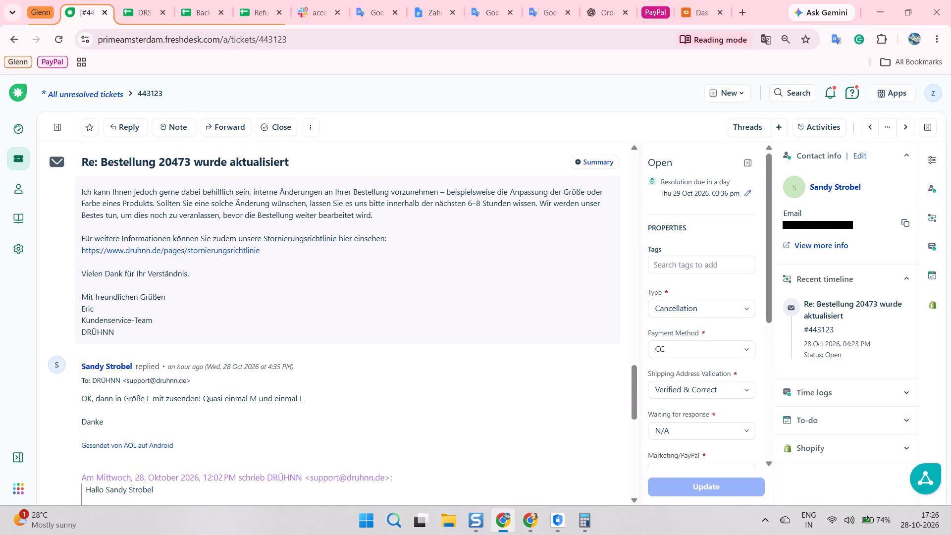
pyautogui.scroll(-2, 311, 272)
pyautogui.rightClick(351, 212)
pyautogui.scroll(-3, 351, 316)
pyautogui.moveTo(414, 438); pyautogui.dragTo(414, 443)
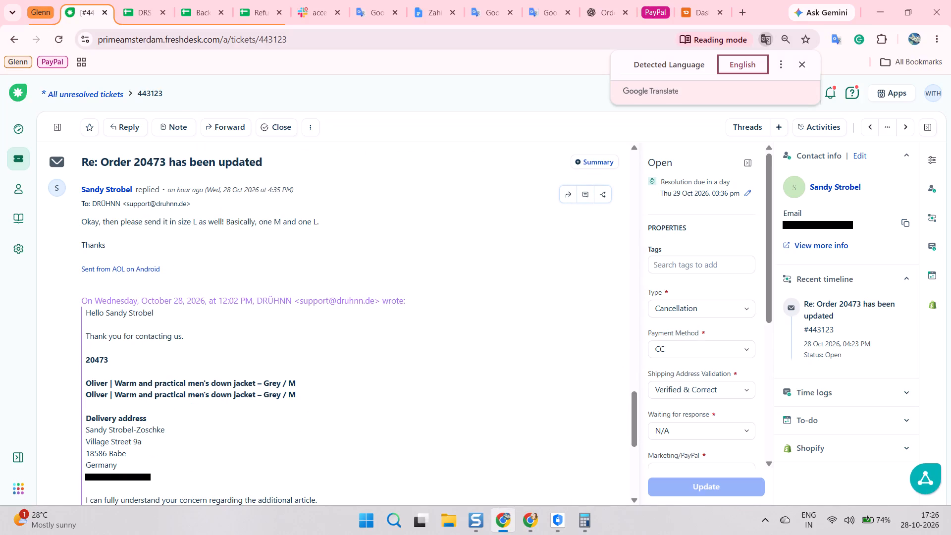
pyautogui.hotkey('alt', 'Tab')
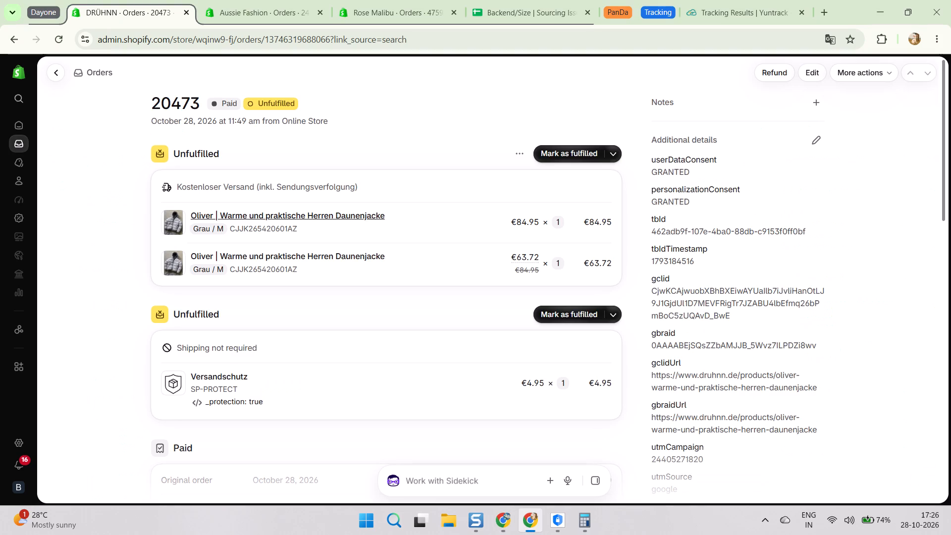
pyautogui.click(372, 176)
pyautogui.tripleClick(414, 260)
pyautogui.hotkey('ctrl', 'c')
pyautogui.hotkey('ctrl', 'c')
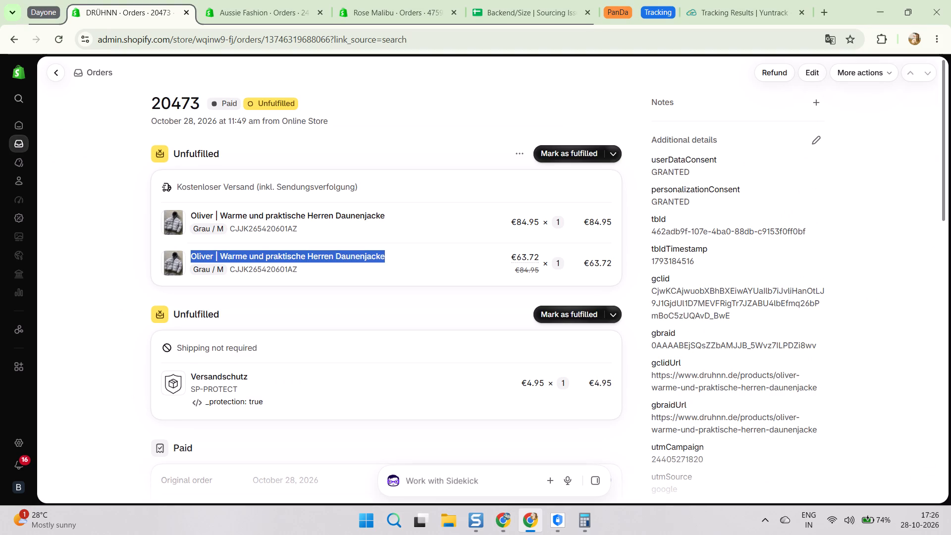
pyautogui.click(819, 74)
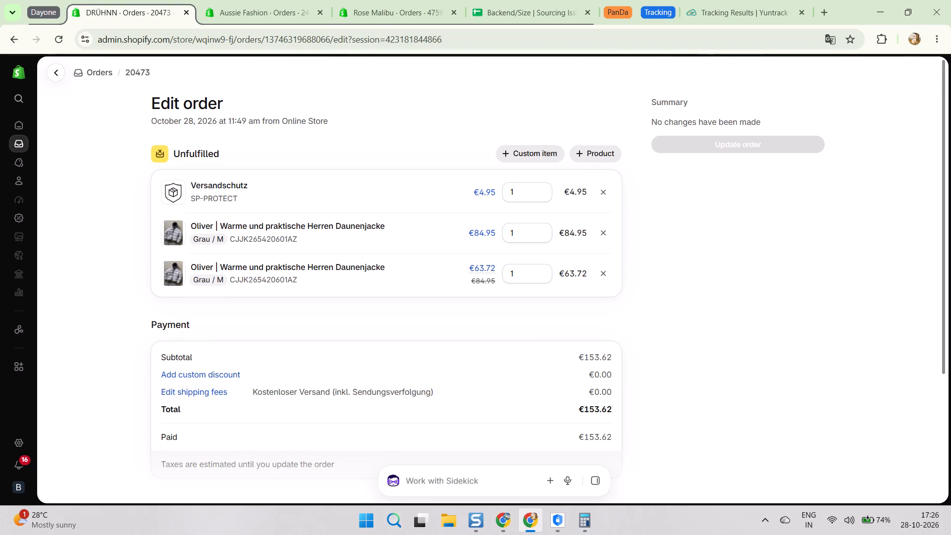
pyautogui.click(580, 155)
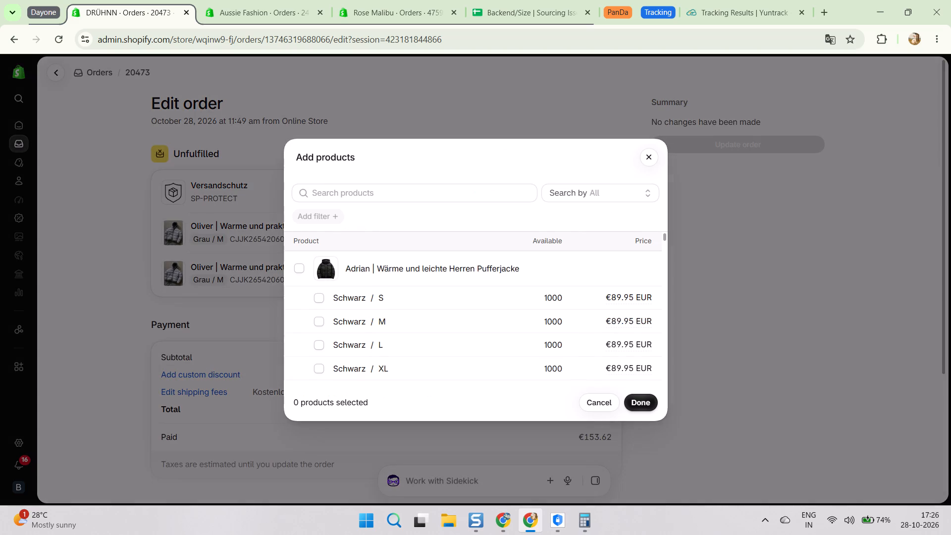
pyautogui.hotkey('ctrl', 'v')
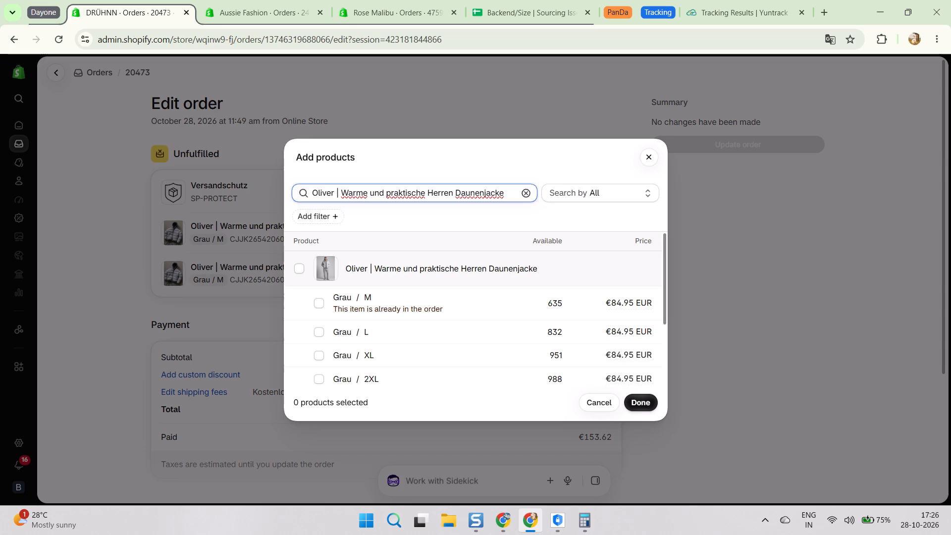
pyautogui.click(319, 332)
pyautogui.click(644, 408)
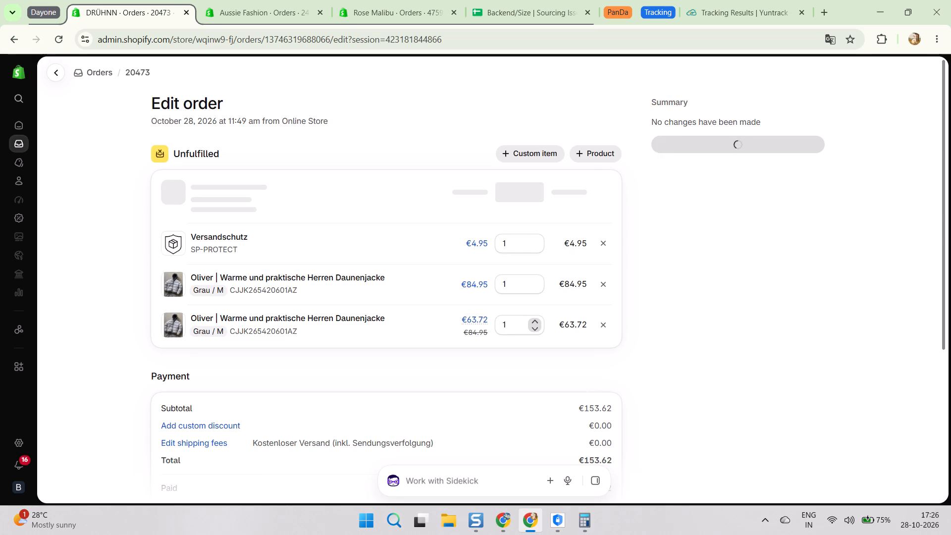
# Reduce the quantity of the discounted €63.72 Grau / M jacket to 0.
pyautogui.click(535, 329)
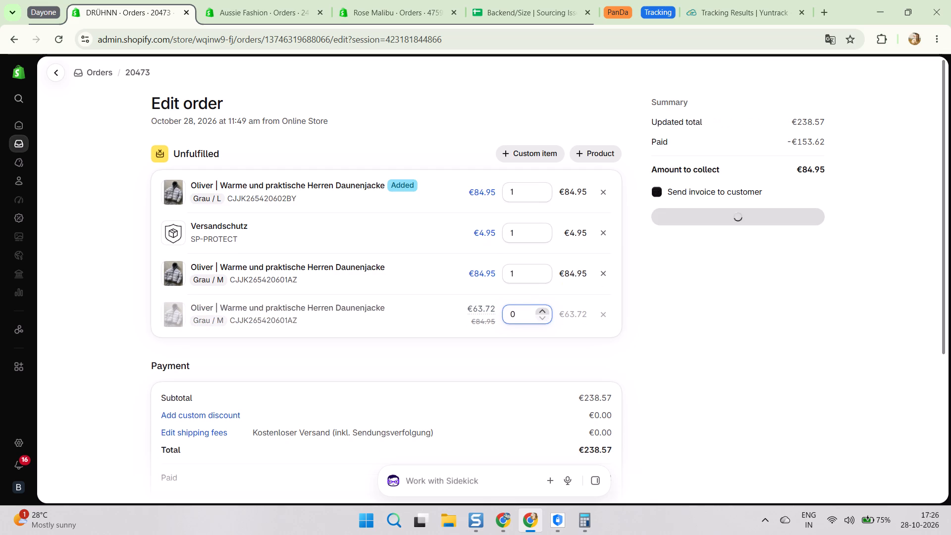
# Apply a custom amount discount of €21.23 per unit to the added Grau / L jacket.
pyautogui.click(483, 193)
pyautogui.click(514, 303)
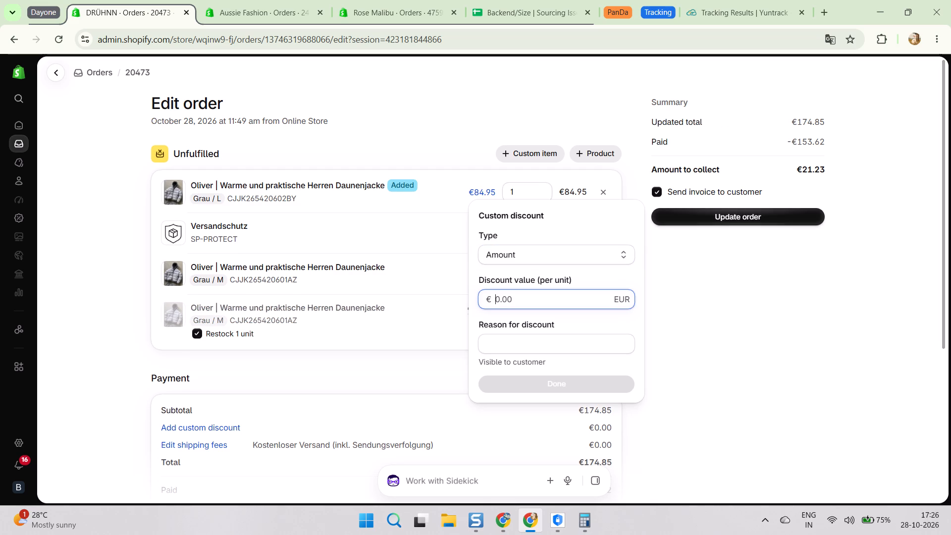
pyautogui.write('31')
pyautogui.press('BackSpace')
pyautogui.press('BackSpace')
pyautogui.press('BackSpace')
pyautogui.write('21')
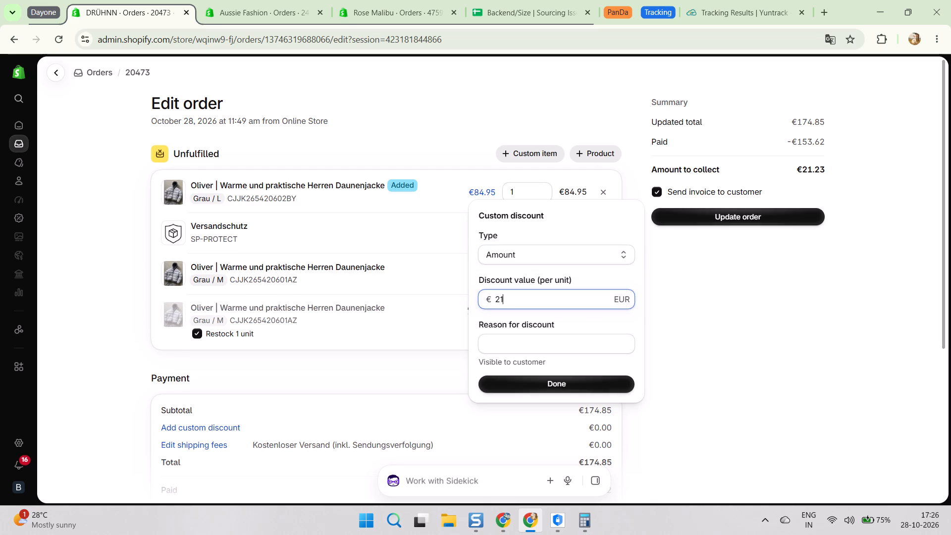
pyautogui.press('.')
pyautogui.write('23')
pyautogui.click(580, 391)
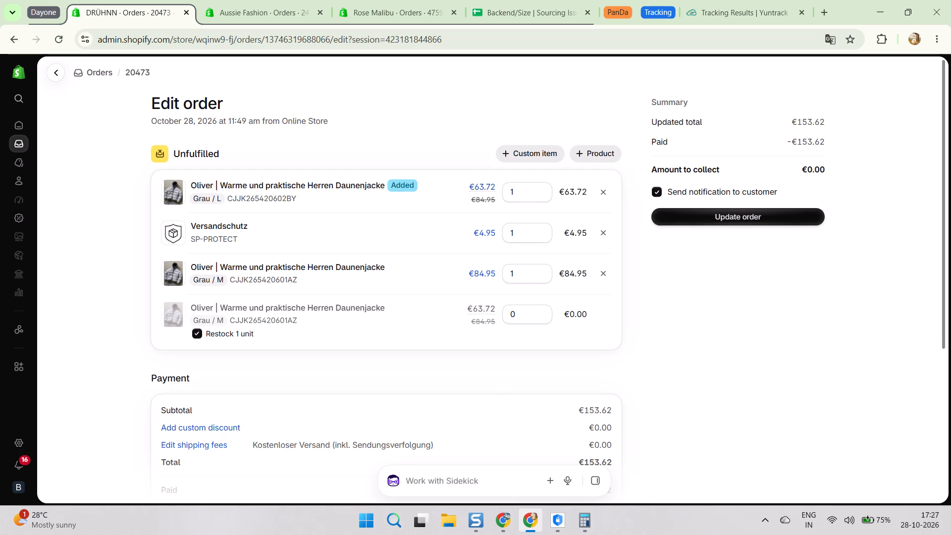
pyautogui.click(704, 216)
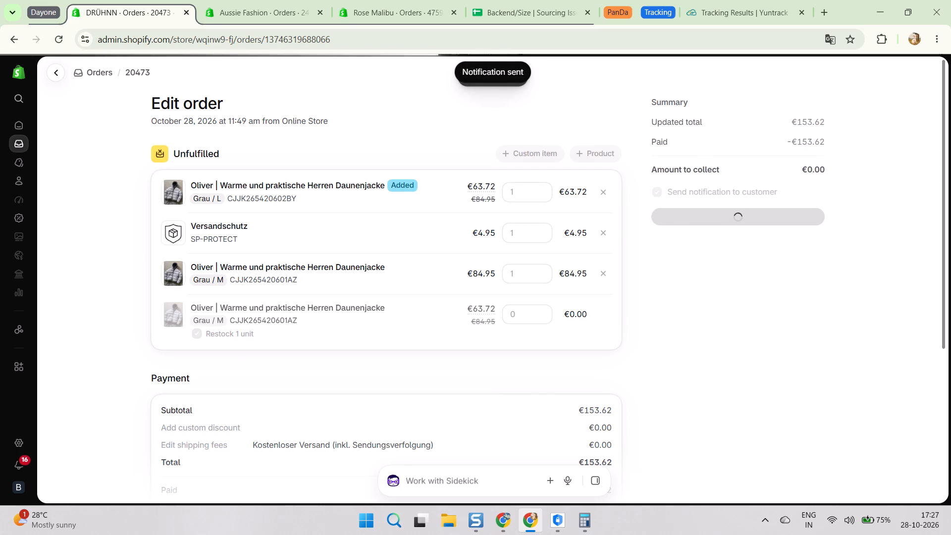
pyautogui.tripleClick(168, 100)
pyautogui.hotkey('ctrl', 'c')
pyautogui.hotkey('ctrl', 'c')
pyautogui.hotkey('ctrl', 'c')
pyautogui.click(377, 130)
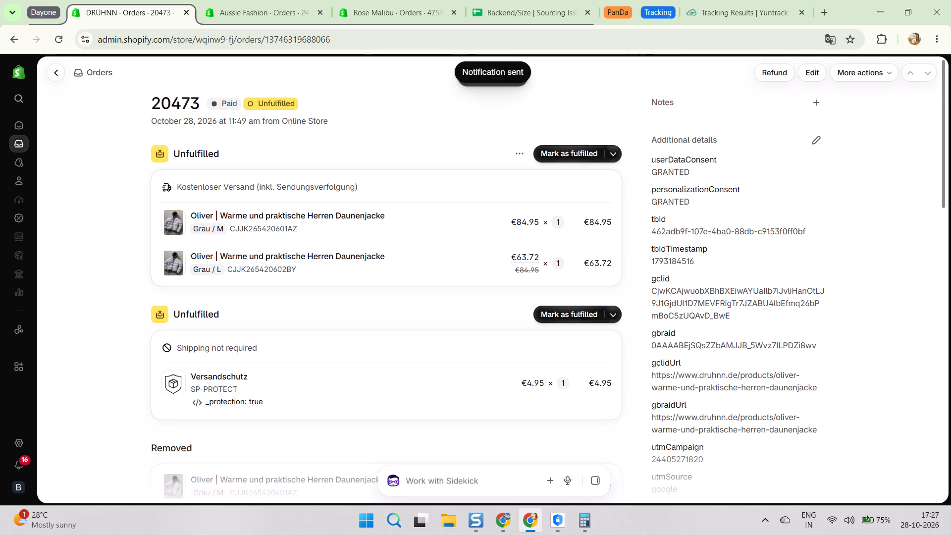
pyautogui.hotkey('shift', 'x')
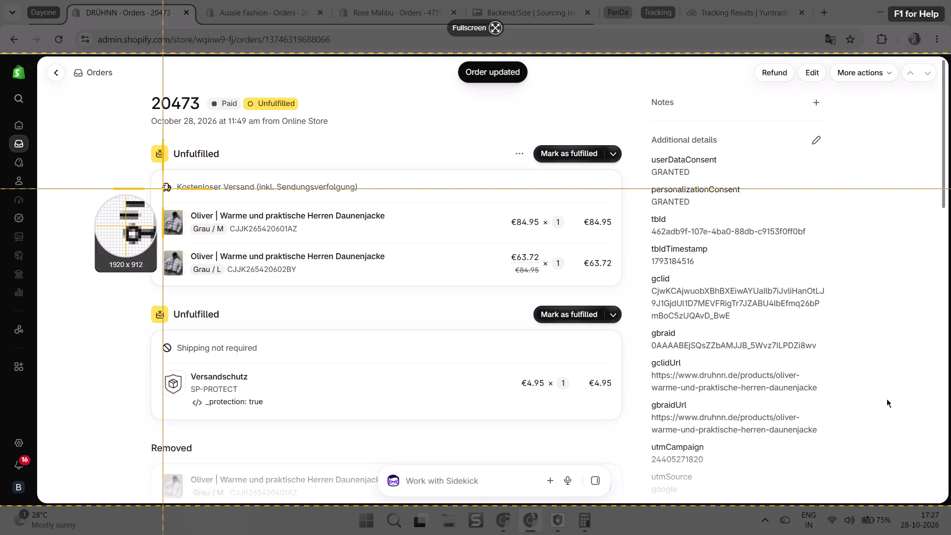
pyautogui.moveTo(143, 88); pyautogui.dragTo(656, 299)
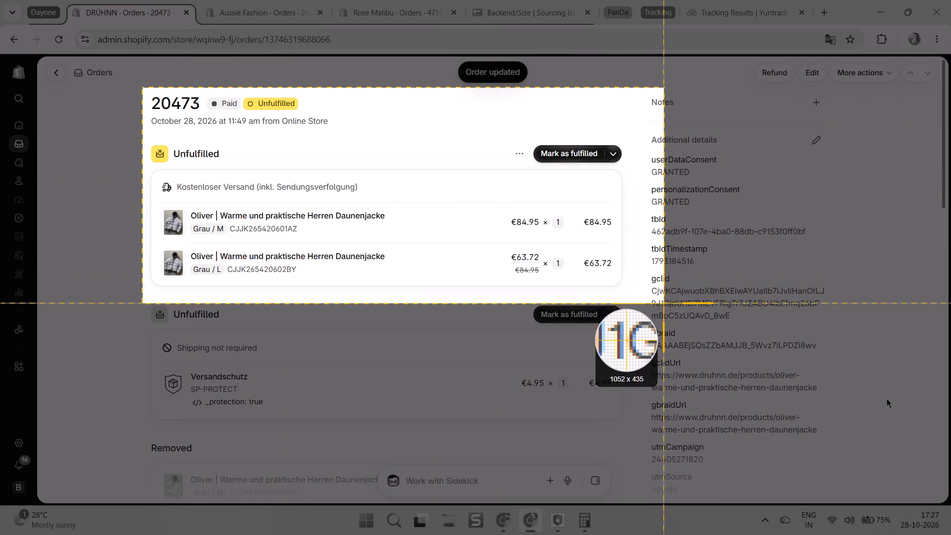
pyautogui.moveTo(656, 299); pyautogui.dragTo(629, 292)
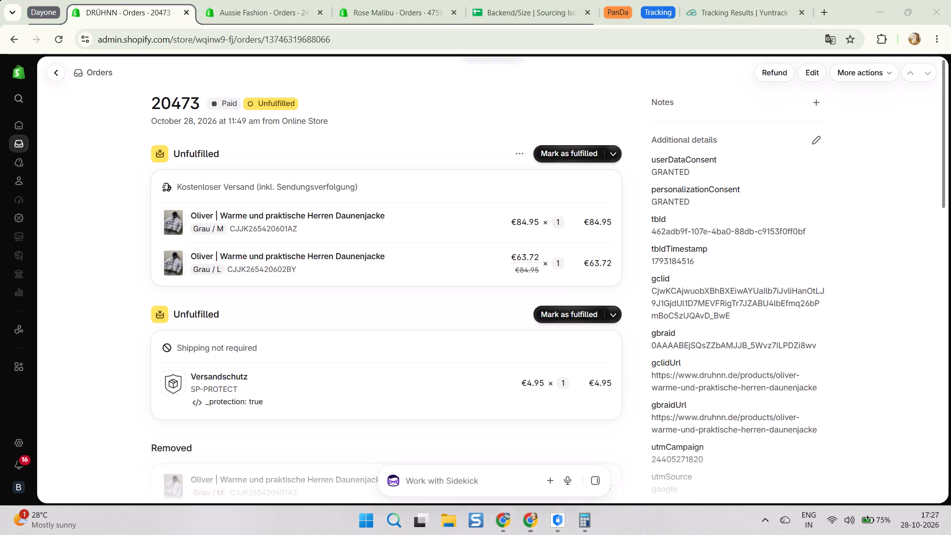
pyautogui.click(236, 321)
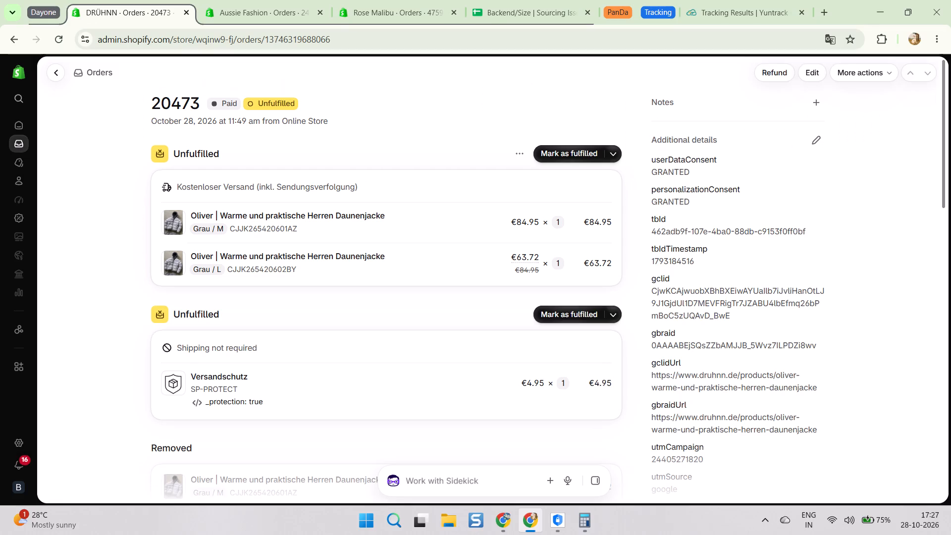
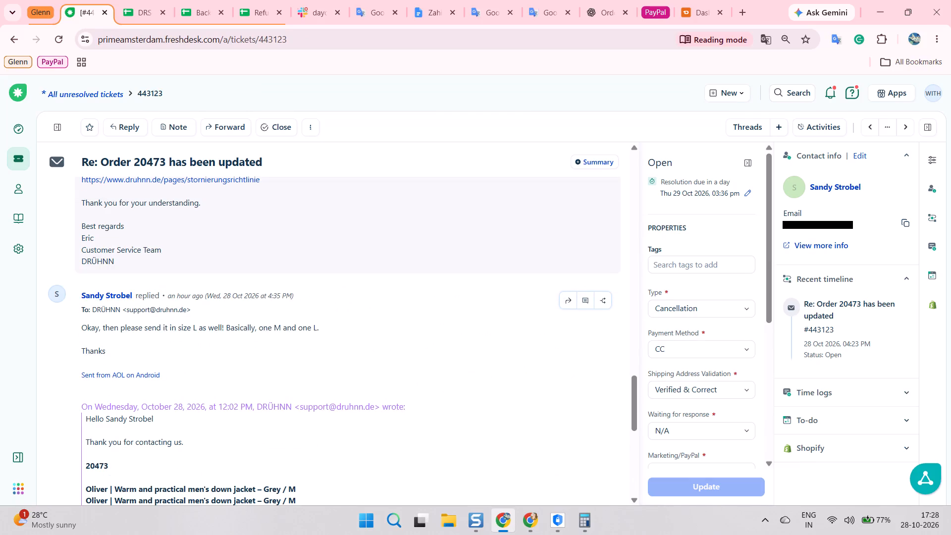
# Turn off the English translation of ticket 443123 so the page shows its original German text.
pyautogui.rightClick(366, 255)
pyautogui.scroll(-3, 424, 416)
pyautogui.click(452, 453)
pyautogui.click(468, 452)
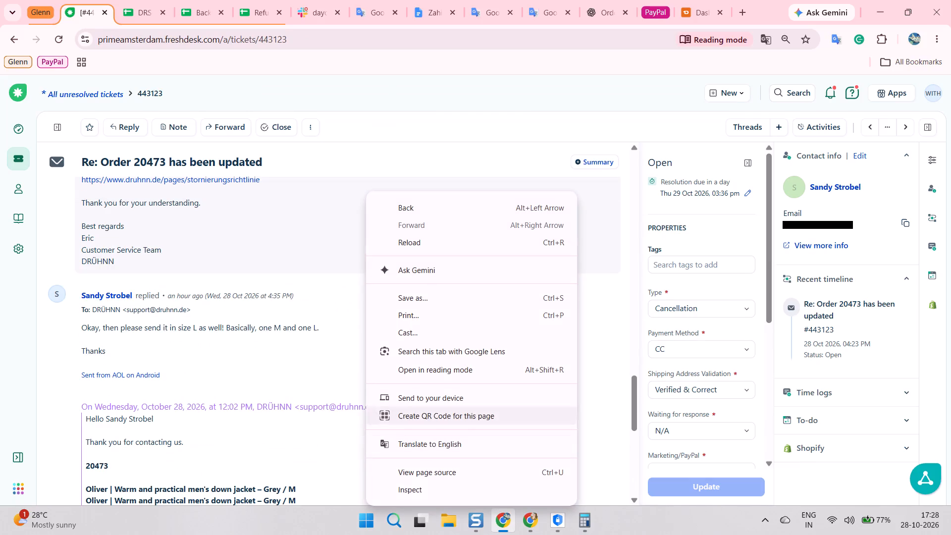
pyautogui.click(465, 441)
pyautogui.tripleClick(674, 66)
pyautogui.click(440, 249)
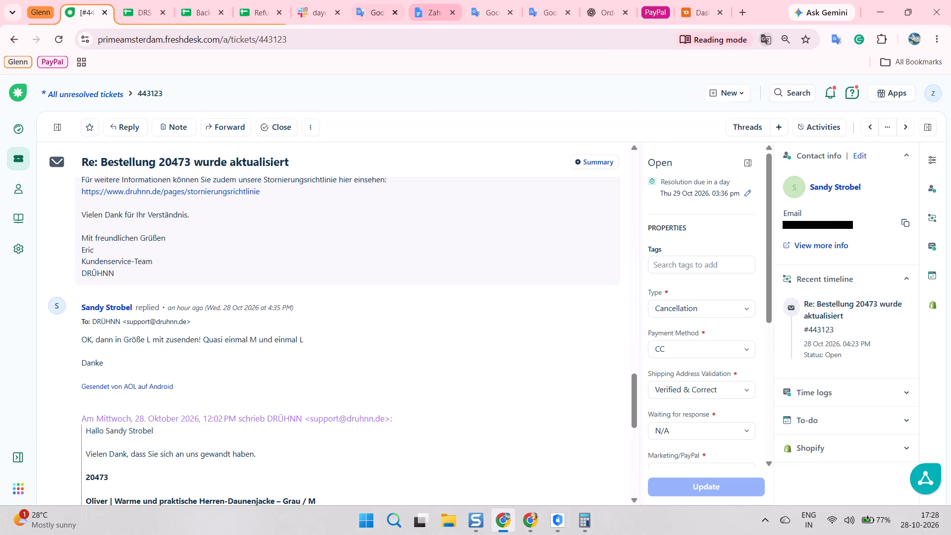
# Copy the size-successfully-updated message from the SIZE ISSUE section of the Zahid temp. document.
pyautogui.click(383, 0)
pyautogui.click(432, 0)
pyautogui.scroll(1, 85, 192)
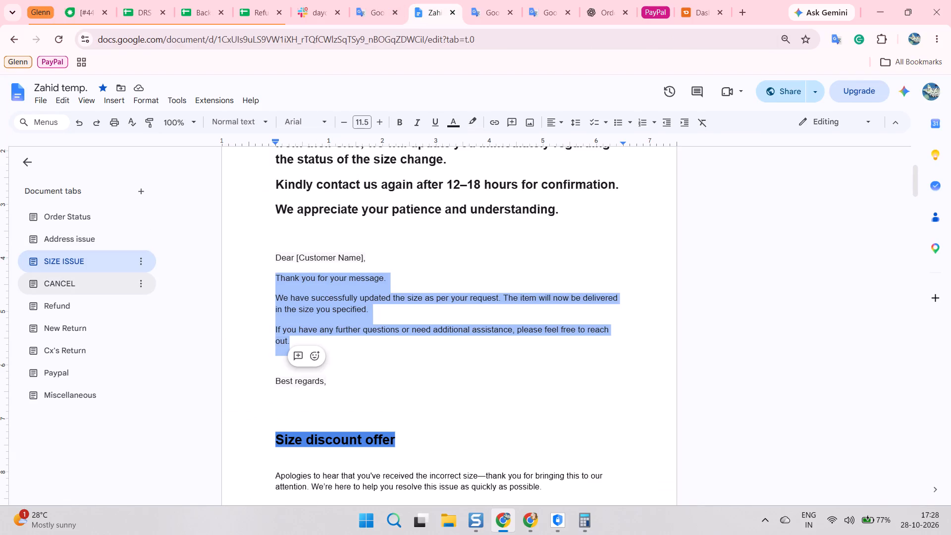
pyautogui.click(81, 260)
pyautogui.scroll(9, 318, 275)
pyautogui.scroll(-5, 397, 282)
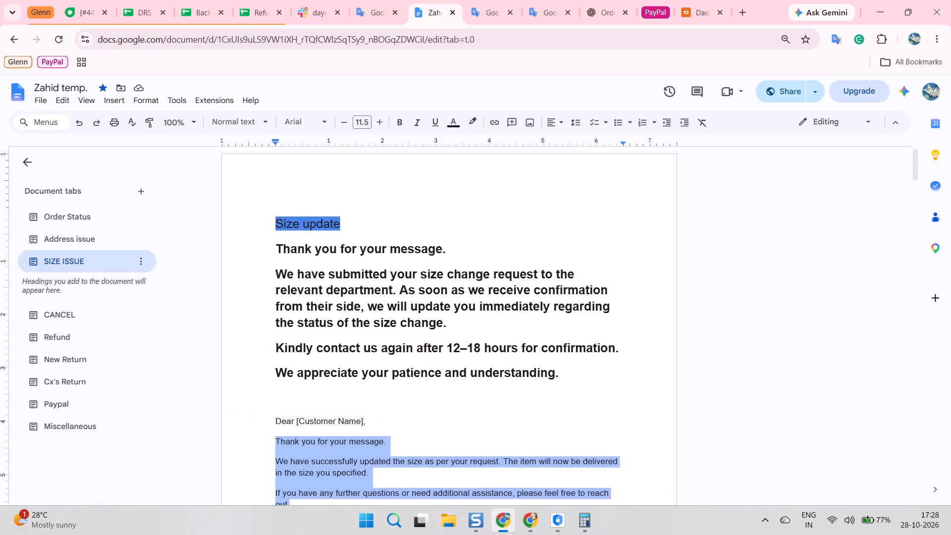
pyautogui.hotkey('ctrl', 'c')
pyautogui.hotkey('ctrl', 'c')
# Translate the copied message into German in Google Translate, separating its three paragraphs with blank lines.
pyautogui.keyDown('ctrl'); pyautogui.click(554, 0); pyautogui.keyUp('ctrl')
pyautogui.scroll(7, 423, 170)
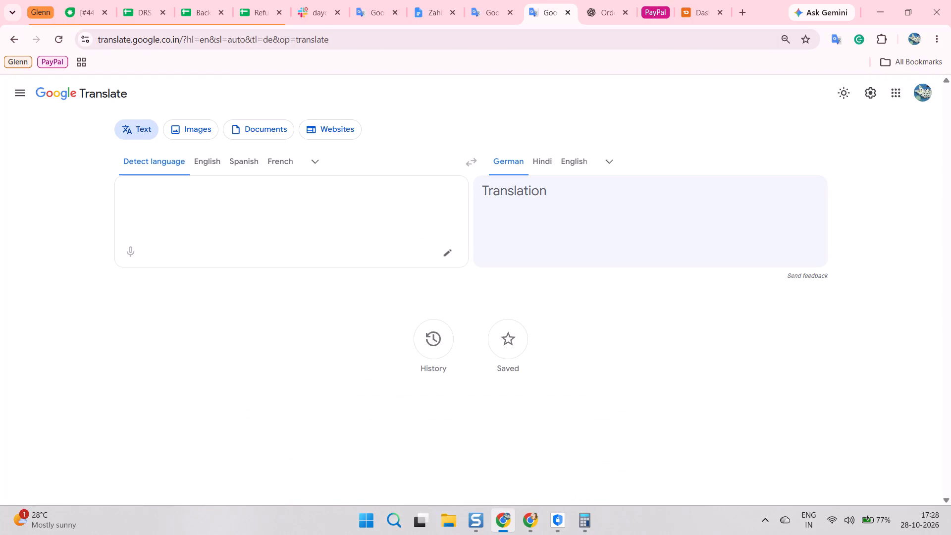
pyautogui.hotkey('ctrl', 'v')
pyautogui.press('BackSpace')
pyautogui.click(259, 191)
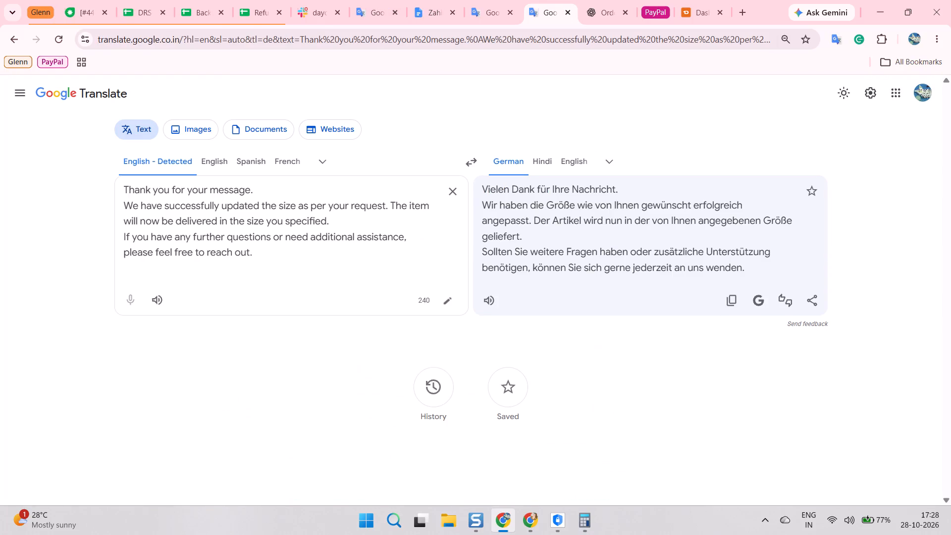
pyautogui.press('Return')
pyautogui.click(343, 233)
pyautogui.press('Return')
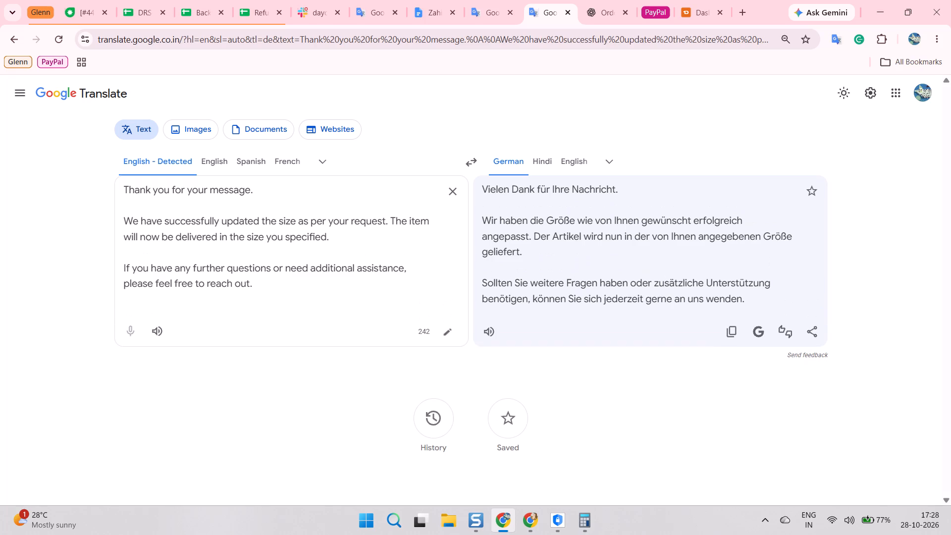
pyautogui.hotkey('alt', 'Tab')
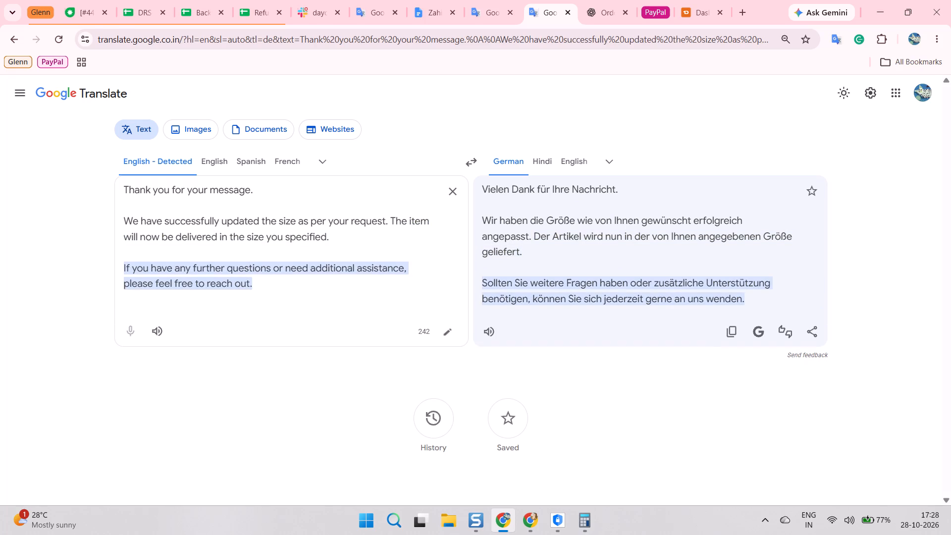
pyautogui.scroll(-1, 624, 301)
pyautogui.hotkey('alt', 'Tab')
pyautogui.click(533, 518)
pyautogui.scroll(-1, 563, 281)
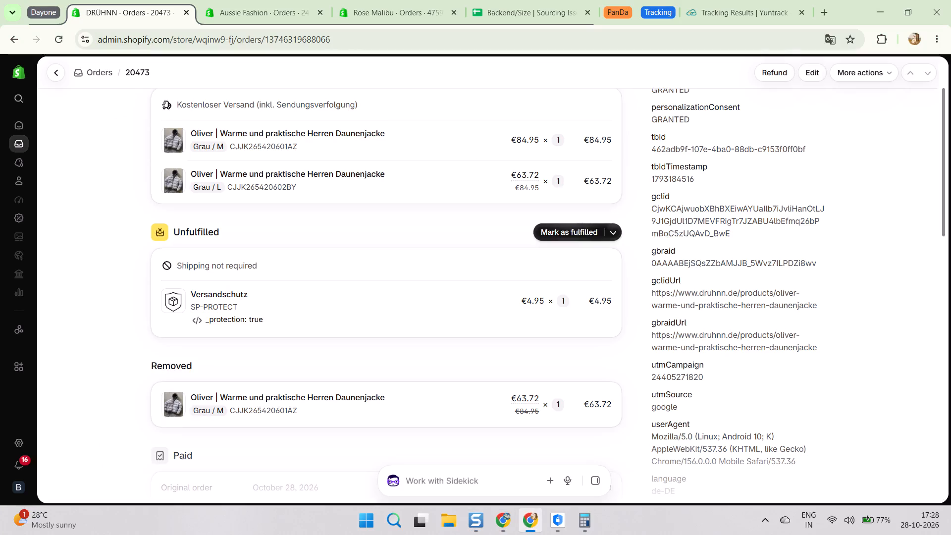
pyautogui.scroll(-5, 577, 275)
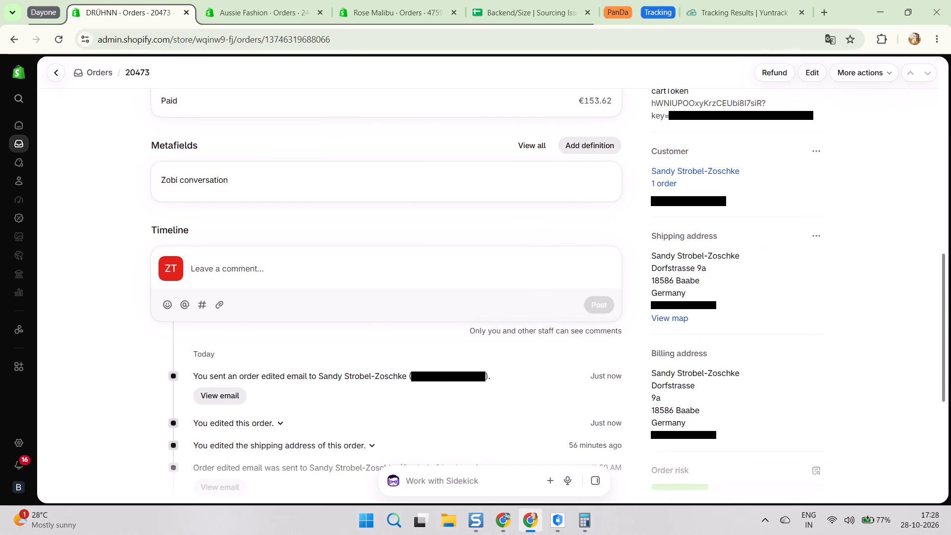
pyautogui.hotkey('alt', 'Tab')
pyautogui.hotkey('alt', 'Tab')
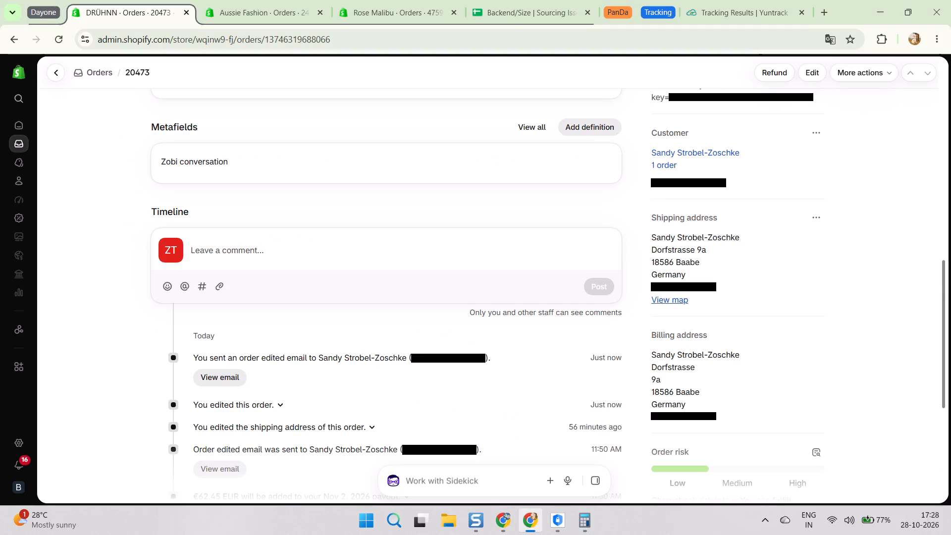
pyautogui.hotkey('alt', 'Tab')
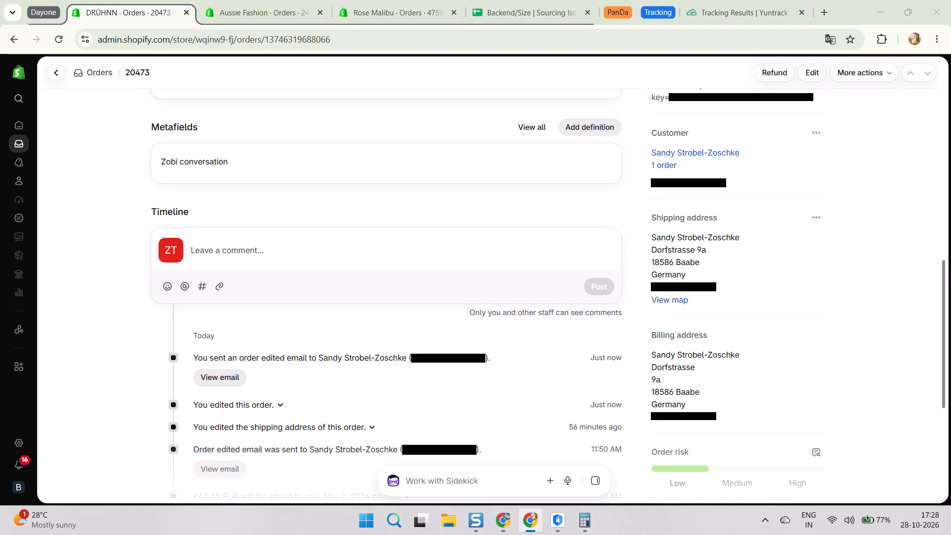
pyautogui.scroll(2, 471, 270)
pyautogui.hotkey('alt', 'Tab')
pyautogui.scroll(-1, 638, 284)
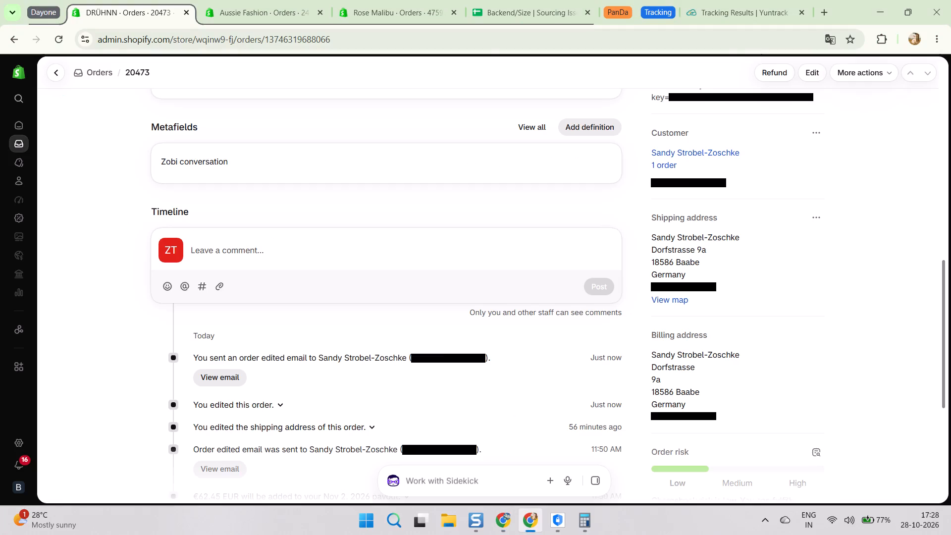
pyautogui.scroll(-1, 639, 284)
pyautogui.scroll(2, 614, 288)
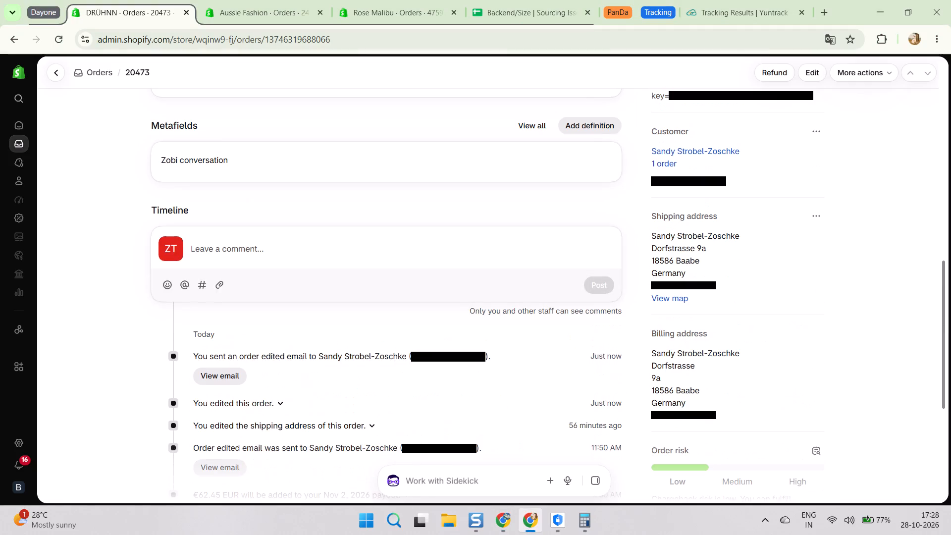
pyautogui.hotkey('alt', 'Tab')
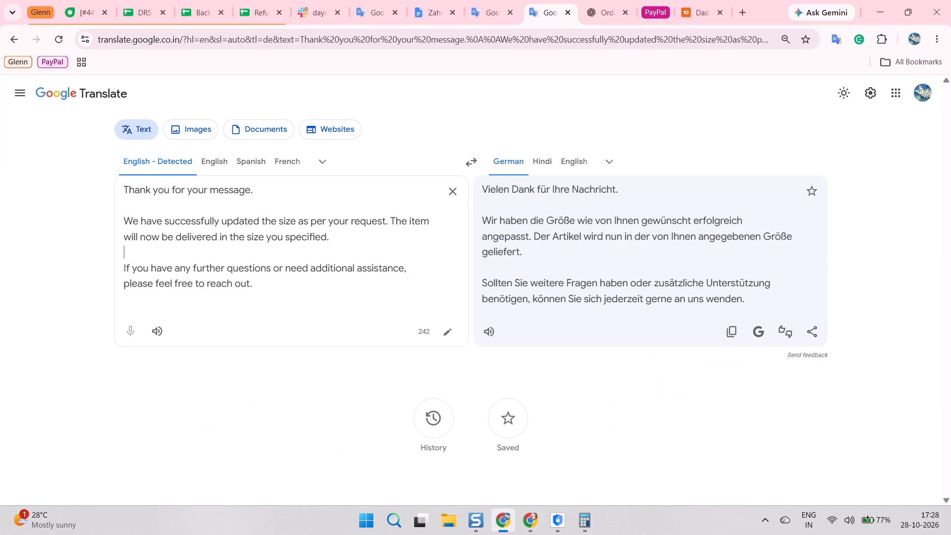
pyautogui.hotkey('alt', 'Tab')
pyautogui.scroll(-3, 595, 276)
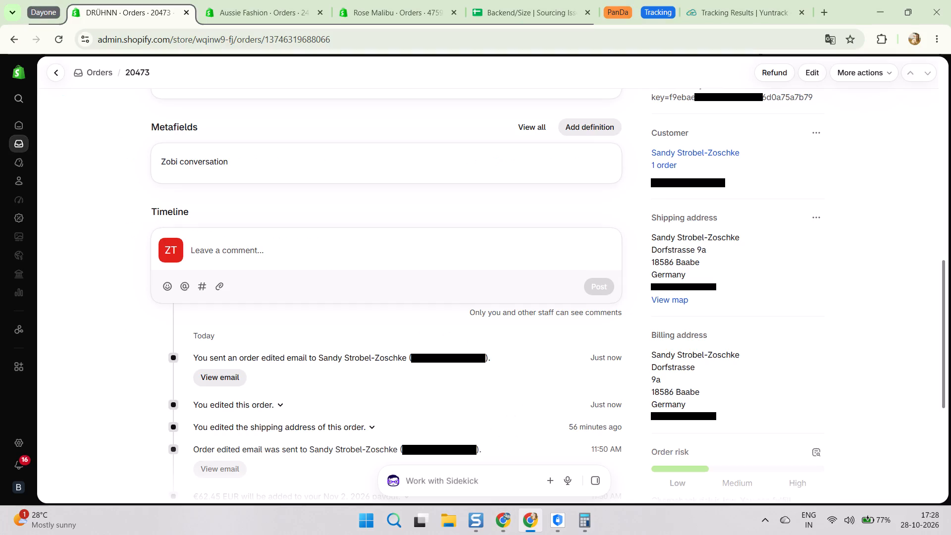
pyautogui.scroll(2, 576, 261)
pyautogui.hotkey('alt', 'Tab')
pyautogui.scroll(1, 422, 255)
pyautogui.scroll(-2, 659, 284)
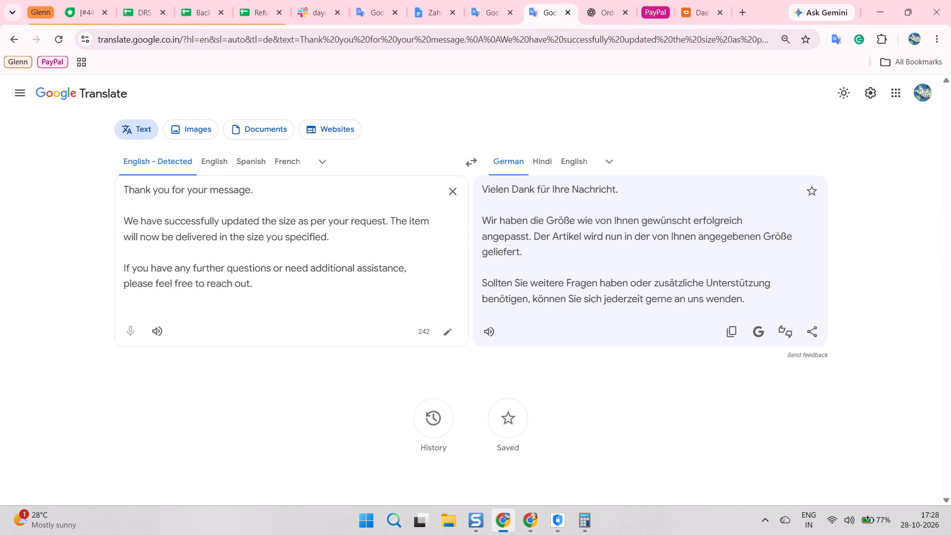
# Copy the German translation of the size-update message.
pyautogui.click(730, 335)
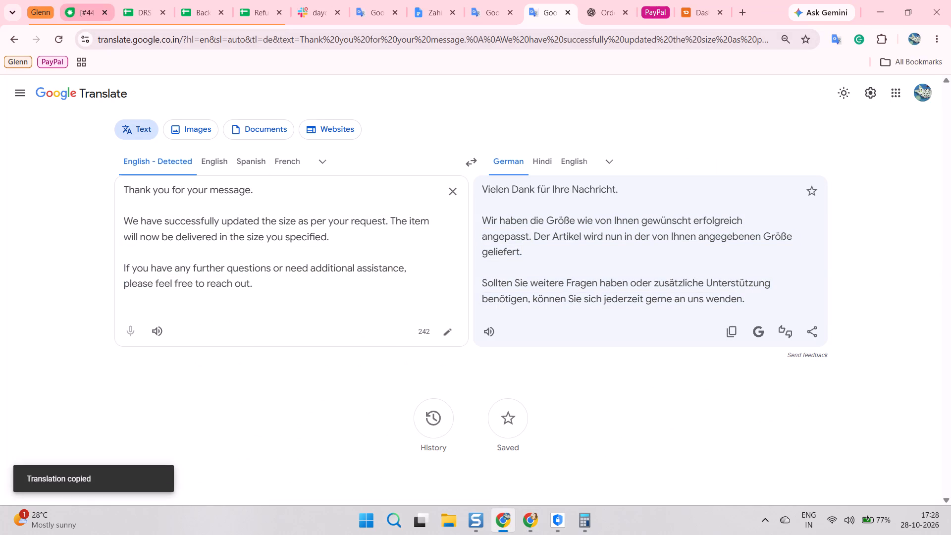
# Start a reply on ticket 443123 and replace the default greeting with the canned response "asn".
pyautogui.click(91, 1)
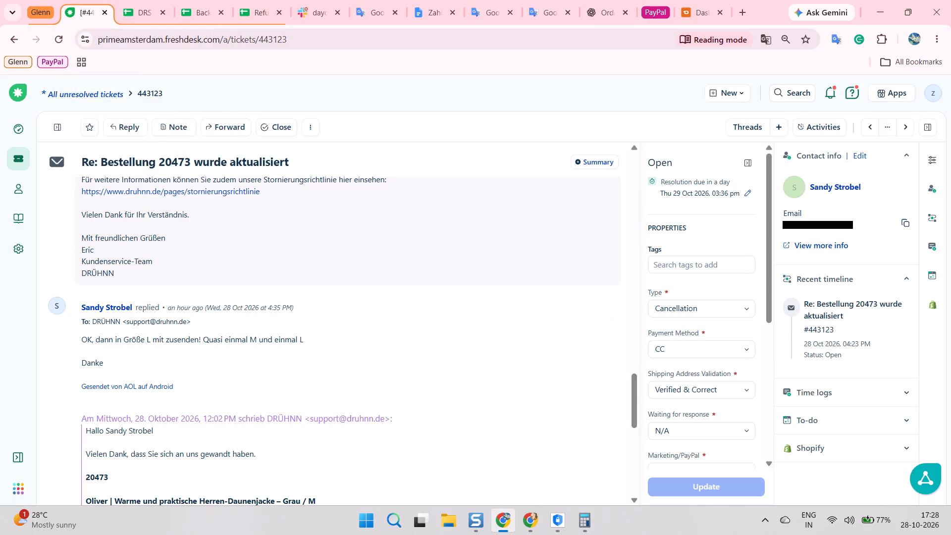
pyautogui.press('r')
pyautogui.scroll(-6, 164, 287)
pyautogui.click(106, 426)
pyautogui.keyDown('ctrl'); pyautogui.moveTo(109, 422); pyautogui.dragTo(111, 421); pyautogui.keyUp('ctrl')
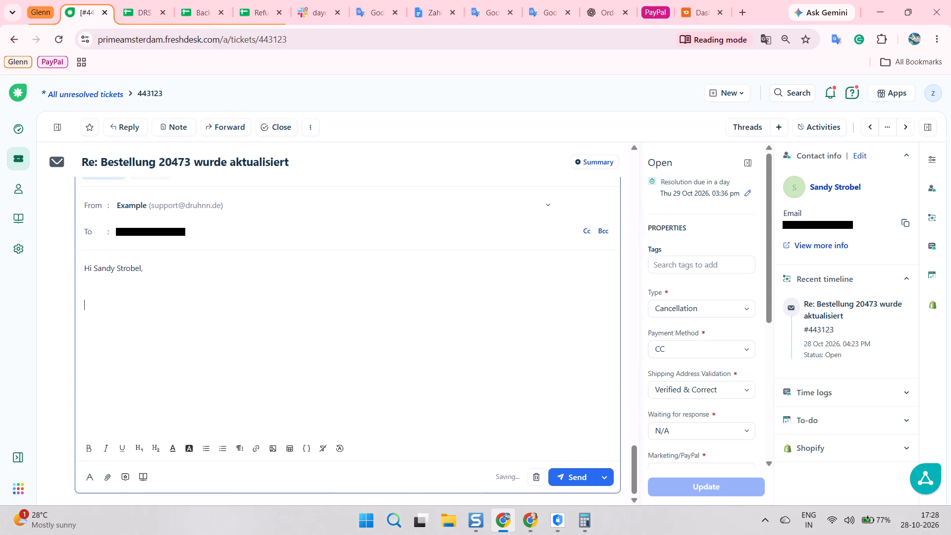
pyautogui.keyDown('ctrl'); pyautogui.moveTo(111, 421); pyautogui.dragTo(114, 420); pyautogui.keyUp('ctrl')
pyautogui.hotkey('ctrl', 'a')
pyautogui.press('BackSpace')
pyautogui.press('BackSpace')
pyautogui.press('BackSpace')
pyautogui.press('BackSpace')
pyautogui.press('BackSpace')
pyautogui.press('BackSpace')
pyautogui.press('BackSpace')
pyautogui.press('BackSpace')
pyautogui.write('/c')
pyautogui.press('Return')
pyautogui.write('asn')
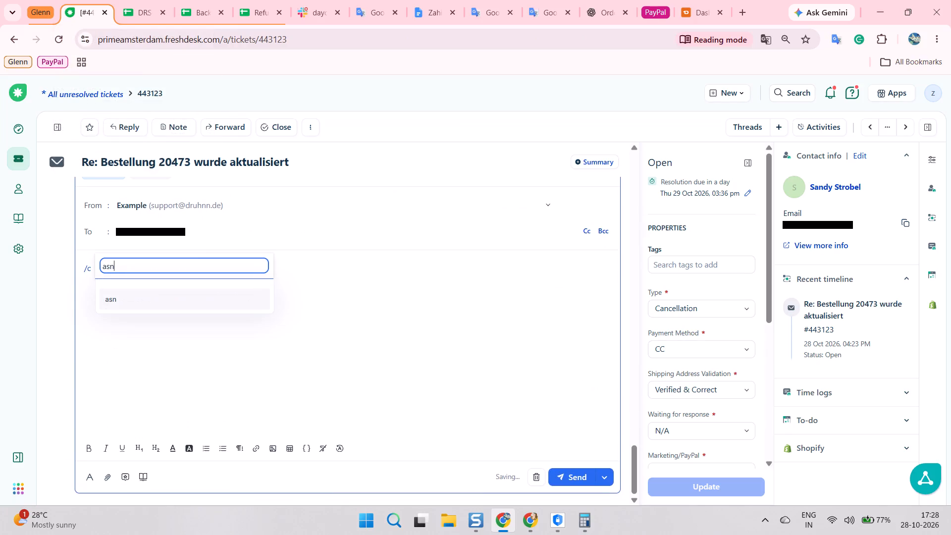
pyautogui.click(162, 299)
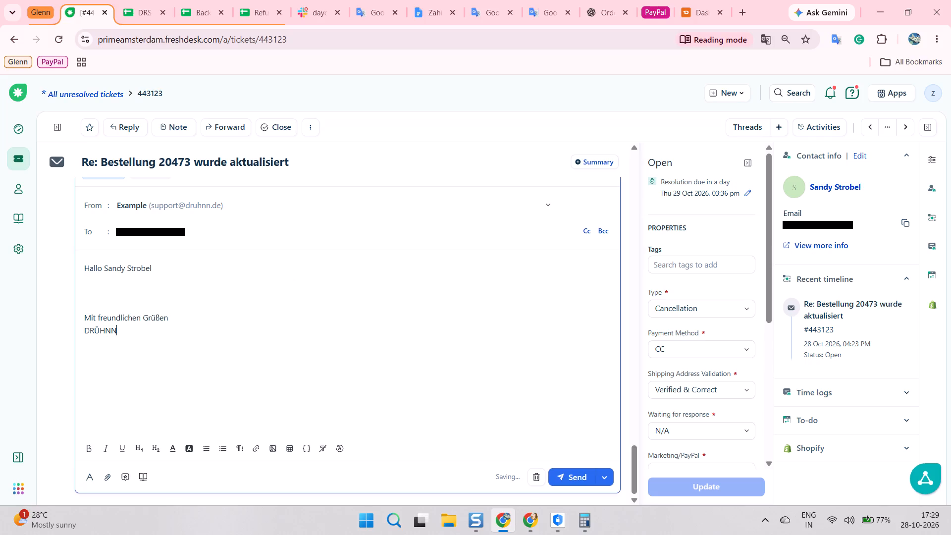
# Paste the German size-update message between the greeting and sign-off, removing the extra blank line before the sign-off.
pyautogui.click(162, 299)
pyautogui.hotkey('ctrl', 'v')
pyautogui.scroll(-2, 159, 300)
pyautogui.click(115, 361)
pyautogui.press('BackSpace')
pyautogui.scroll(-14, 145, 349)
pyautogui.click(543, 0)
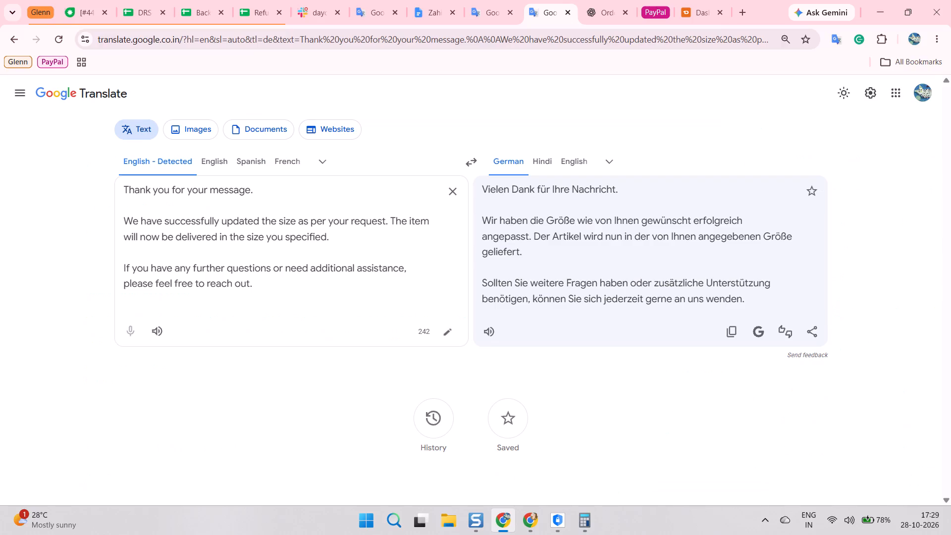
pyautogui.click(81, 0)
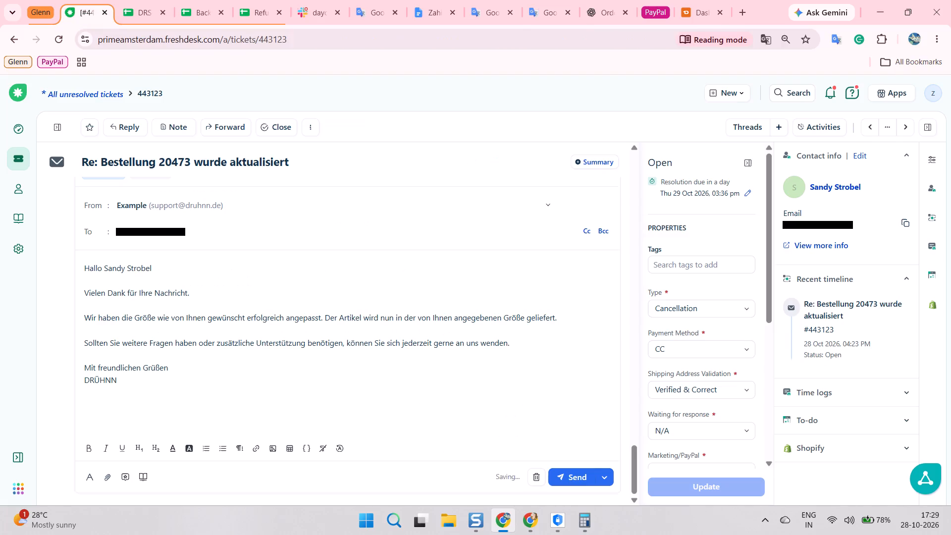
pyautogui.click(573, 480)
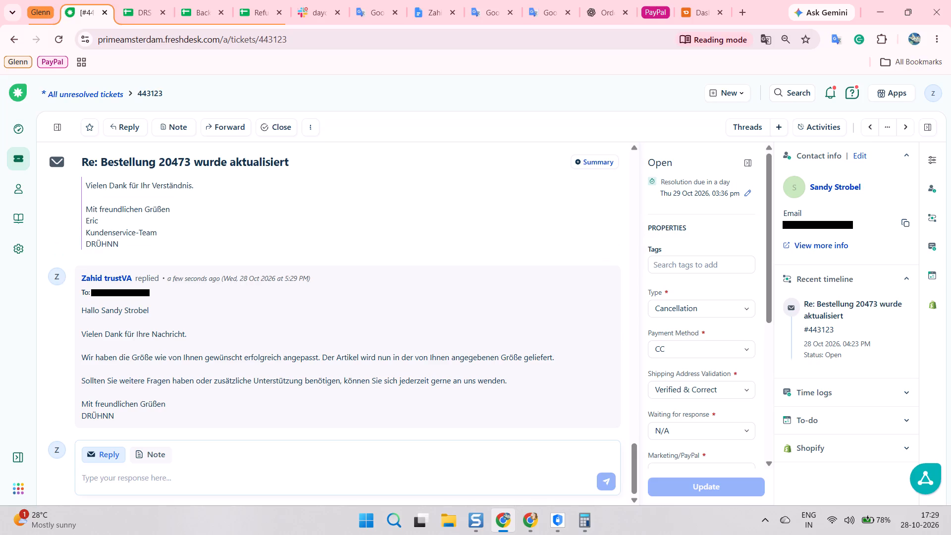
# Set ticket 443123's status to Resolved and update its properties.
pyautogui.scroll(-1, 698, 436)
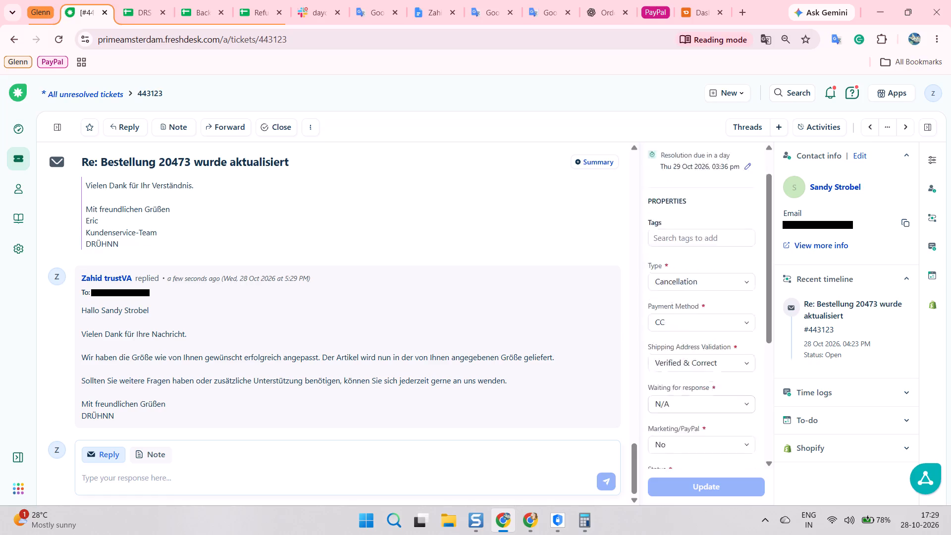
pyautogui.scroll(-3, 699, 275)
pyautogui.click(670, 249)
pyautogui.click(691, 321)
pyautogui.press('Tab')
pyautogui.press('Tab')
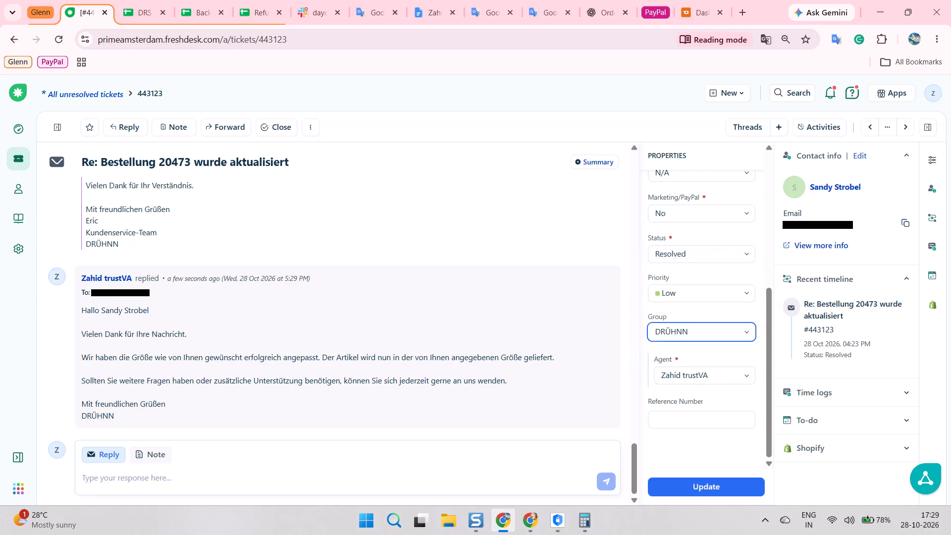
pyautogui.press('Tab')
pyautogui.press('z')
pyautogui.scroll(-4, 691, 321)
pyautogui.moveTo(721, 467); pyautogui.dragTo(721, 472)
pyautogui.click(714, 484)
pyautogui.scroll(-5, 559, 426)
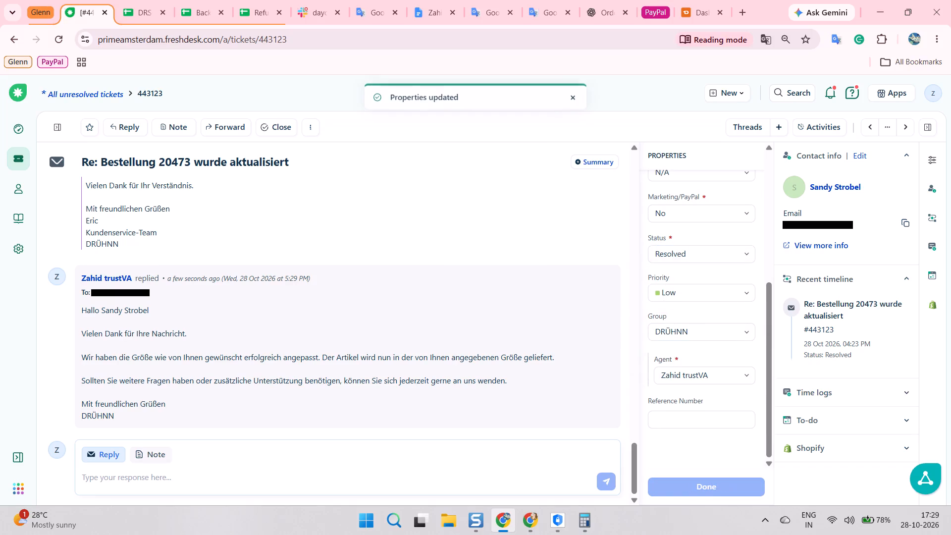
pyautogui.doubleClick(152, 94)
pyautogui.hotkey('ctrl', 'c')
pyautogui.hotkey('ctrl', 'c')
pyautogui.click(127, 0)
pyautogui.hotkey('ctrl', 'v')
pyautogui.click(286, 233)
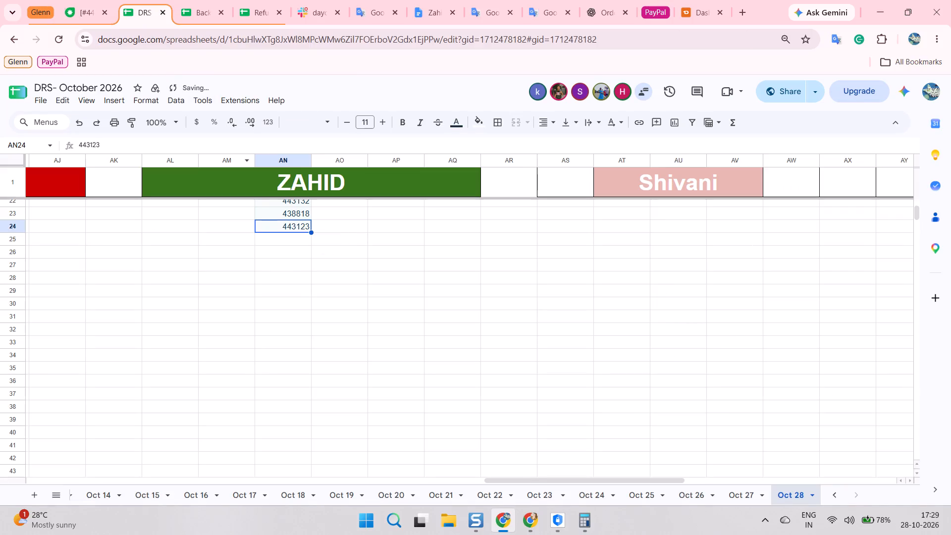
pyautogui.click(286, 240)
pyautogui.scroll(-1, 281, 240)
# Return to Freshdesk and open the next unresolved ticket, 440116.
pyautogui.click(79, 0)
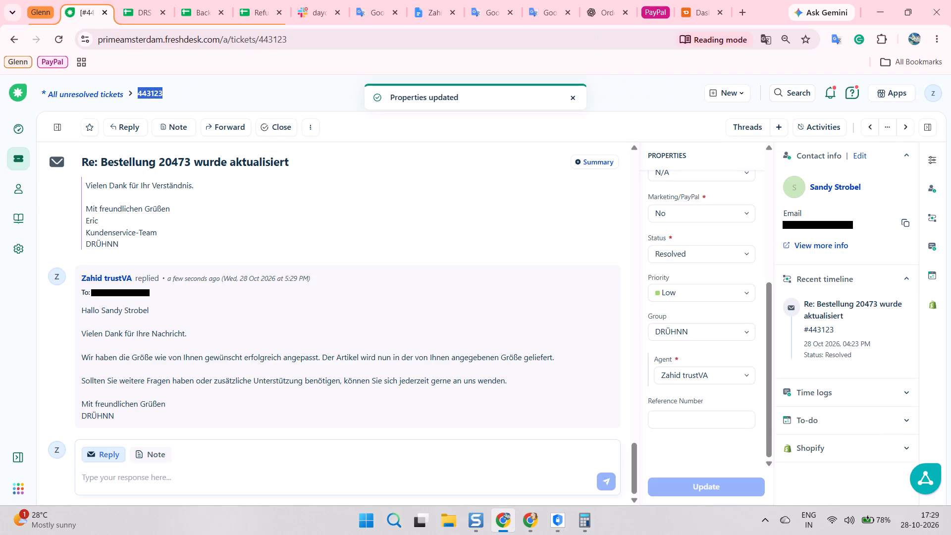
pyautogui.click(354, 293)
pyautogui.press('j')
pyautogui.scroll(-7, 348, 269)
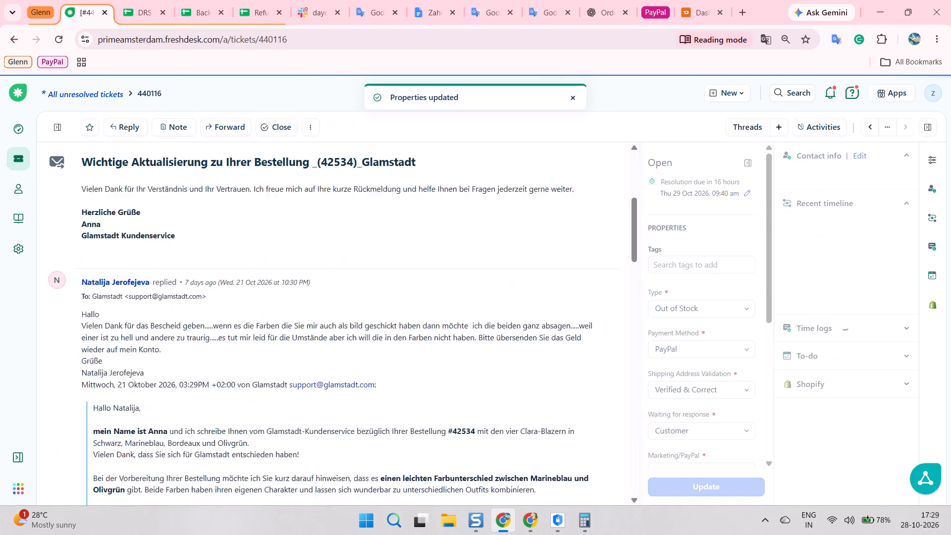
pyautogui.scroll(-14, 353, 284)
pyautogui.scroll(5, 366, 284)
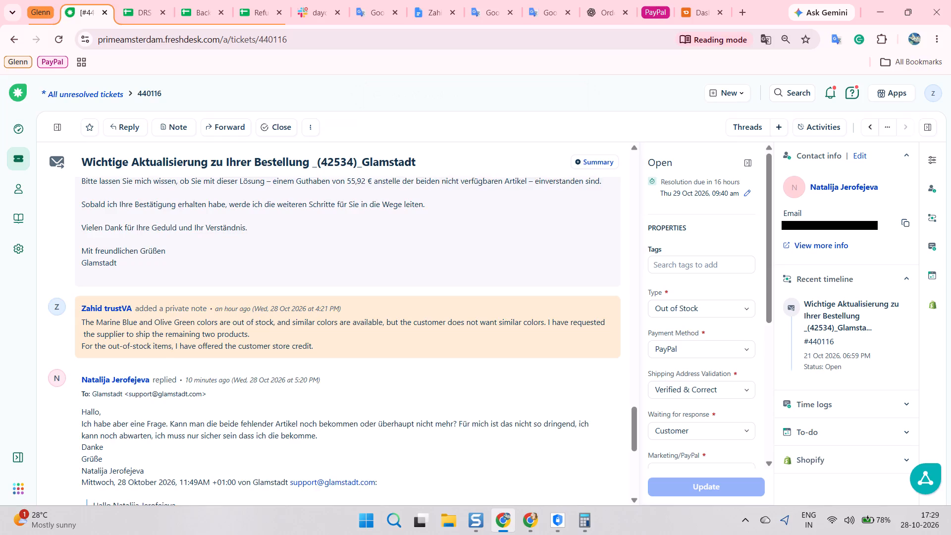
pyautogui.scroll(-2, 341, 287)
pyautogui.rightClick(350, 234)
pyautogui.scroll(-3, 409, 396)
pyautogui.click(443, 451)
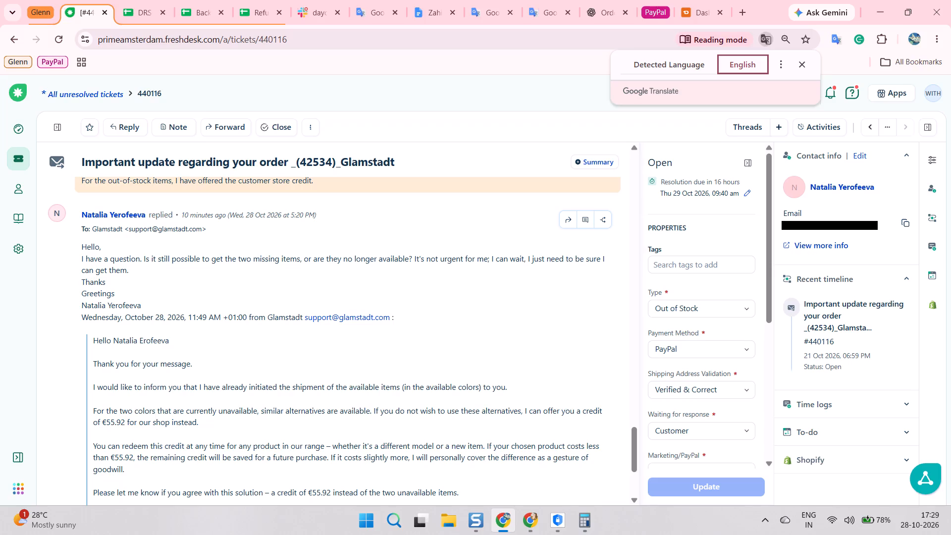
# Copy the customer's question about the two missing items into Google Translate and translate it into Hindi.
pyautogui.tripleClick(142, 257)
pyautogui.hotkey('ctrl', 'c')
pyautogui.hotkey('ctrl', 'c')
pyautogui.click(541, 0)
pyautogui.scroll(2, 450, 128)
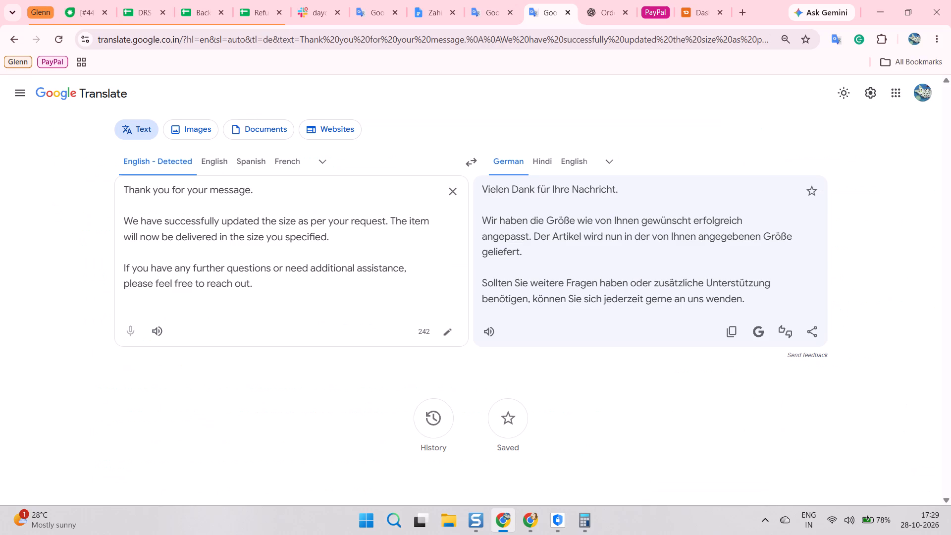
pyautogui.scroll(5, 447, 135)
pyautogui.click(447, 187)
pyautogui.hotkey('ctrl', 'v')
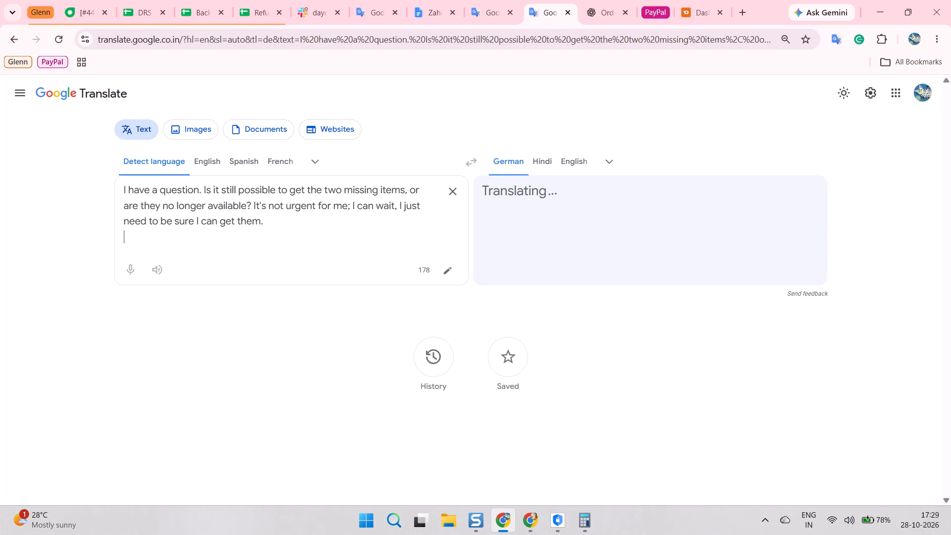
pyautogui.press('BackSpace')
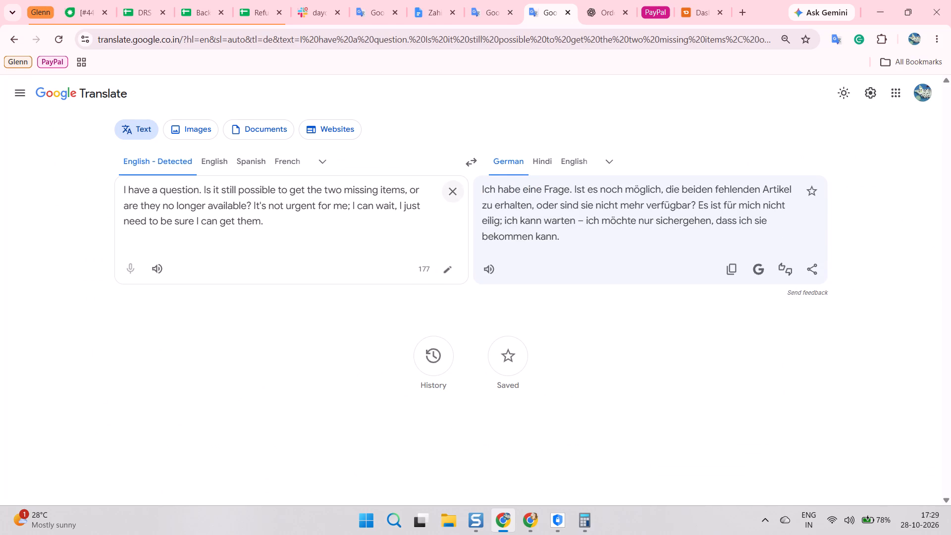
pyautogui.click(548, 157)
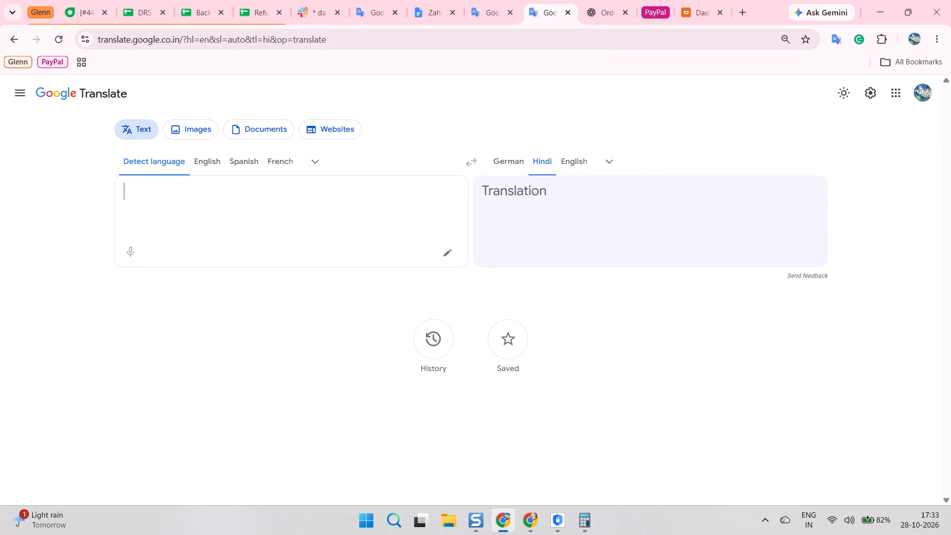
pyautogui.click(505, 152)
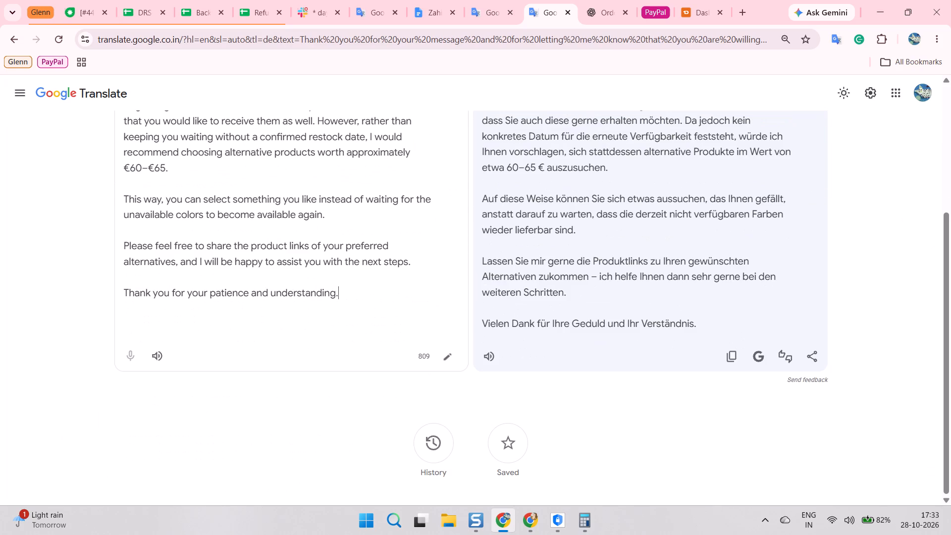
pyautogui.scroll(-8, 522, 167)
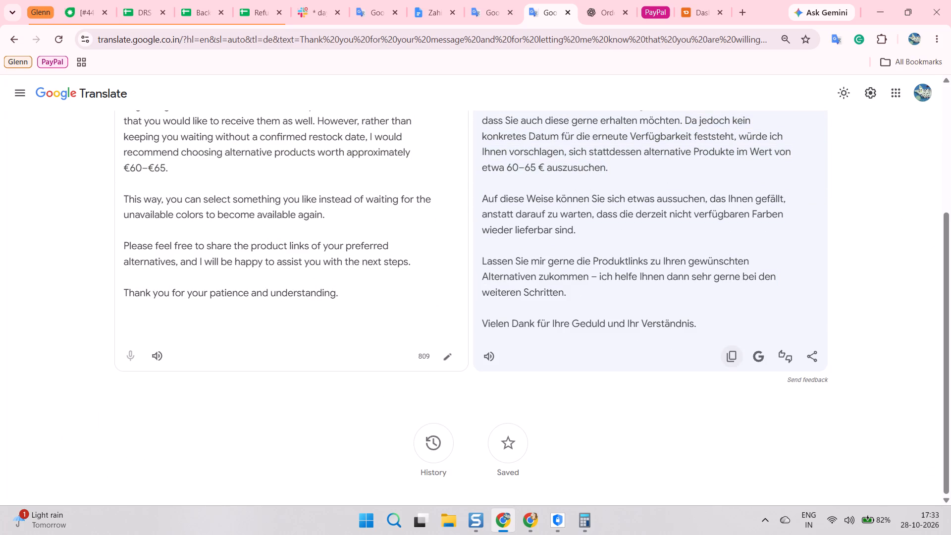
pyautogui.click(728, 364)
# Start a reply on ticket 440116, replace its default content with the "asn" canned response, and paste the German text into it.
pyautogui.click(88, 0)
pyautogui.click(389, 293)
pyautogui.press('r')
pyautogui.scroll(-4, 329, 318)
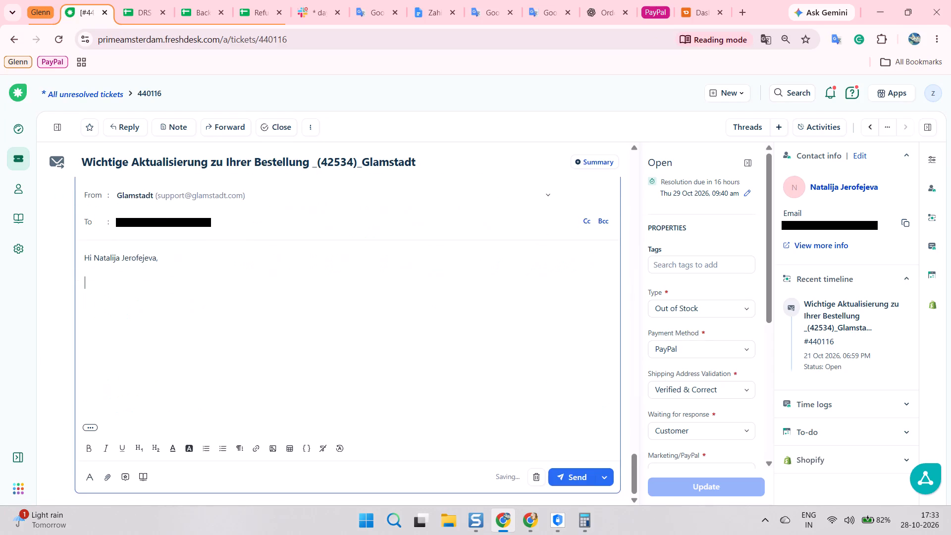
pyautogui.scroll(-5, 255, 307)
pyautogui.click(105, 424)
pyautogui.keyDown('ctrl'); pyautogui.click(106, 420); pyautogui.keyUp('ctrl')
pyautogui.hotkey('ctrl', 'a')
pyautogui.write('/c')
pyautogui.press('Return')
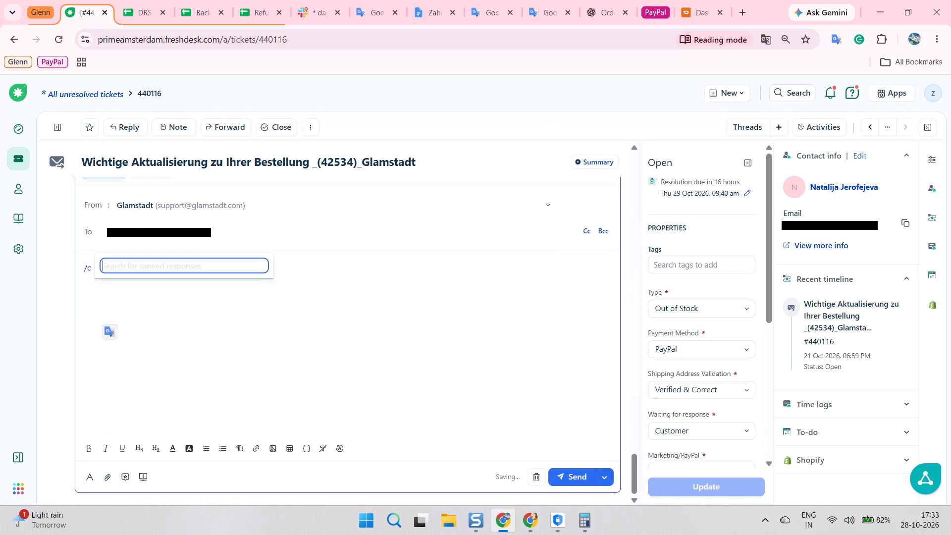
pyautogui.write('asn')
pyautogui.click(140, 302)
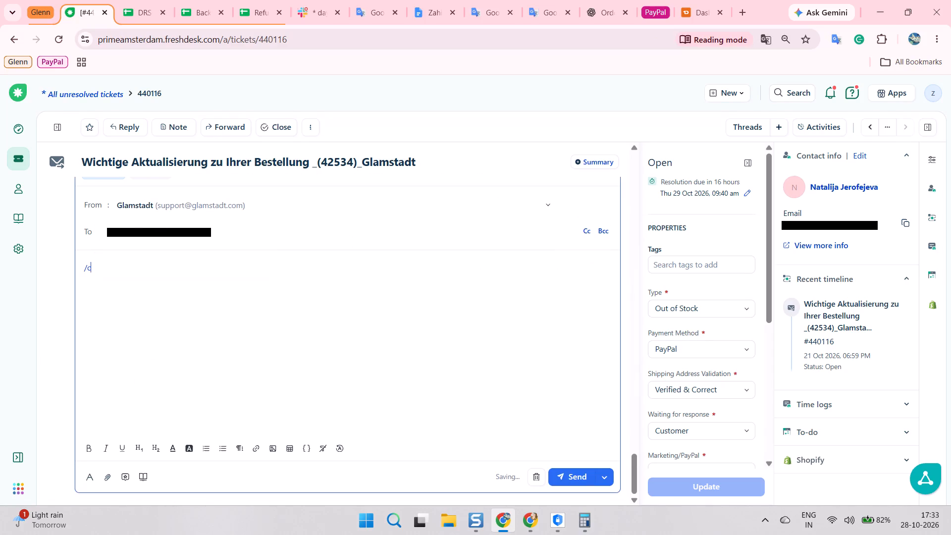
pyautogui.click(116, 292)
pyautogui.hotkey('ctrl', 'v')
pyautogui.scroll(-7, 119, 298)
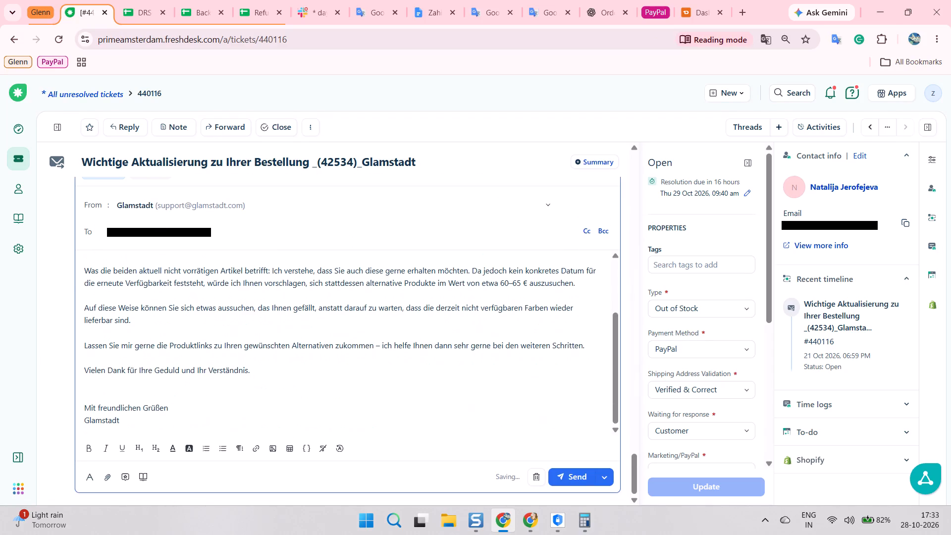
# Remove the extra blank line above the sign-off and send the German reply to the customer.
pyautogui.click(128, 382)
pyautogui.press('BackSpace')
pyautogui.scroll(-8, 154, 379)
pyautogui.click(565, 477)
pyautogui.scroll(-4, 519, 427)
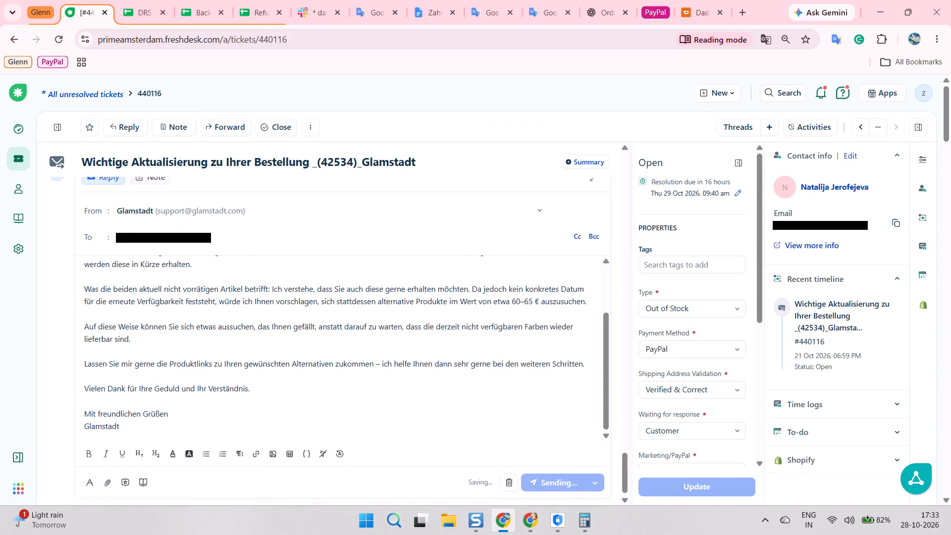
pyautogui.scroll(-16, 391, 359)
pyautogui.click(575, 475)
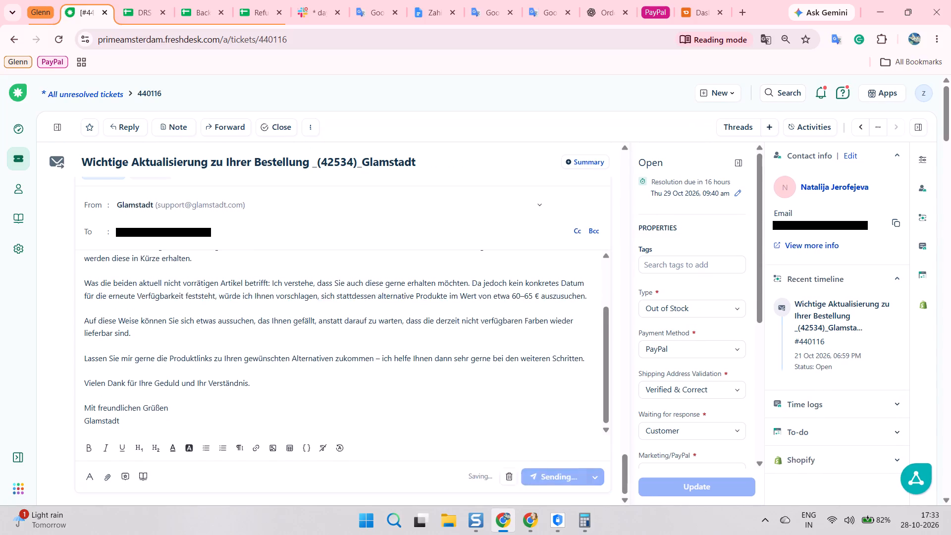
# Set ticket 440116's status to Resolved with your own agent assigned, and update the ticket properties.
pyautogui.scroll(-14, 403, 324)
pyautogui.click(683, 255)
pyautogui.click(684, 324)
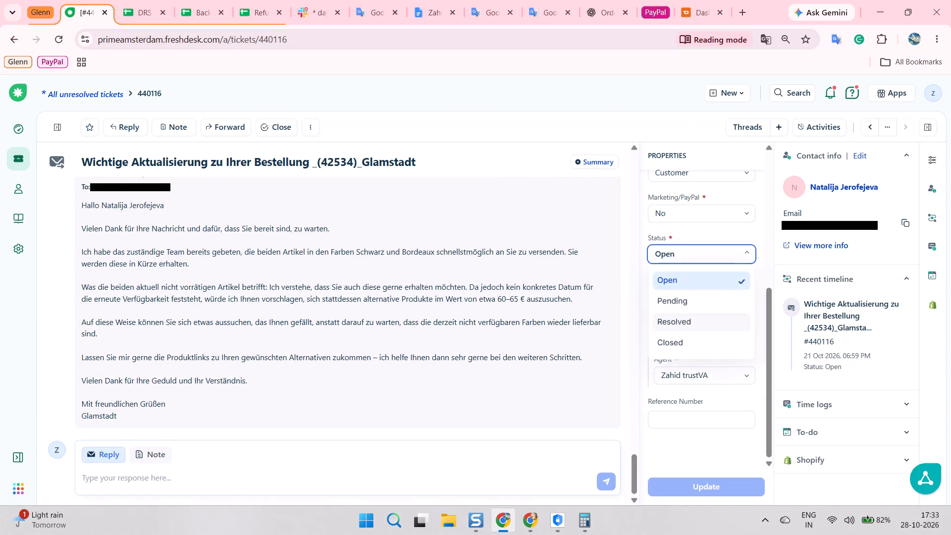
pyautogui.press('Tab')
pyautogui.press('Tab')
pyautogui.press('Tab')
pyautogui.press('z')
pyautogui.scroll(-5, 684, 340)
pyautogui.click(703, 486)
pyautogui.scroll(-11, 701, 480)
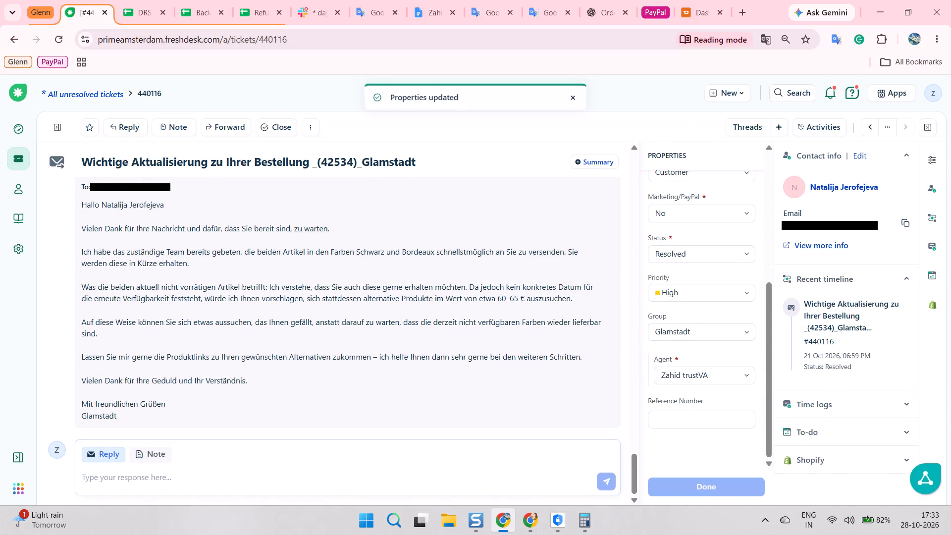
# Copy ticket number 440116 and go to the Oct 28 sheet of DRS- October 2026 to log it.
pyautogui.doubleClick(144, 90)
pyautogui.hotkey('ctrl', 'c')
pyautogui.hotkey('ctrl', 'c')
pyautogui.click(145, 22)
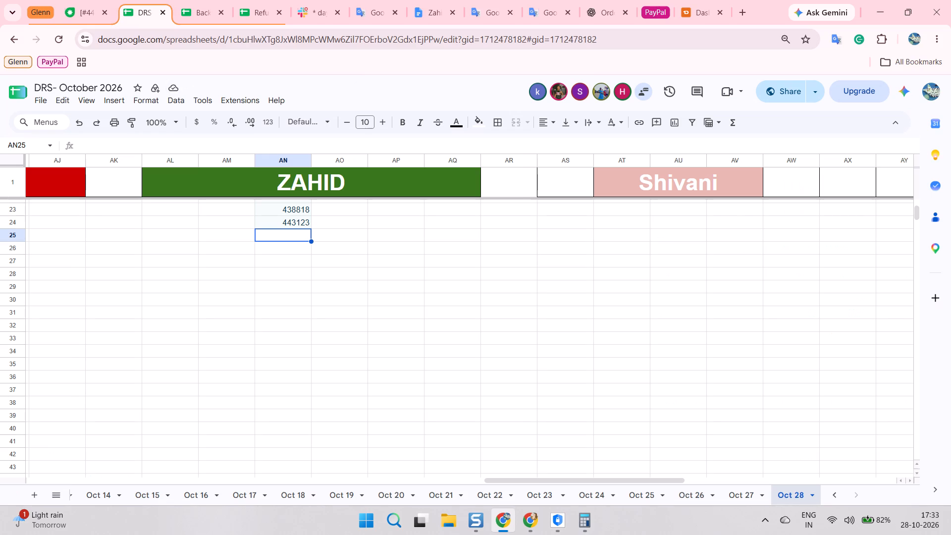
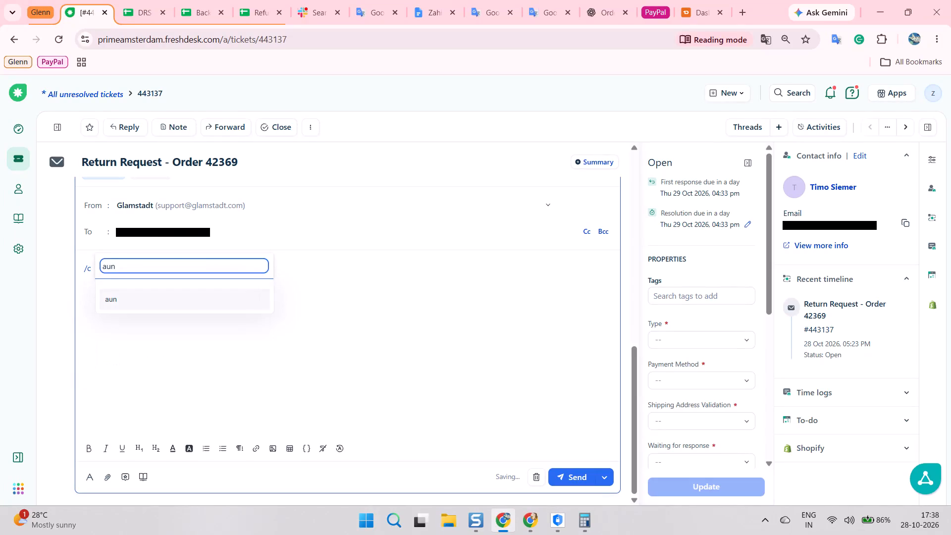
# Insert the "aun" canned response in ticket 443137's reply and paste in the English text asking whether the jacket is too small or too large.
pyautogui.click(138, 303)
pyautogui.click(115, 293)
pyautogui.hotkey('ctrl', 'v')
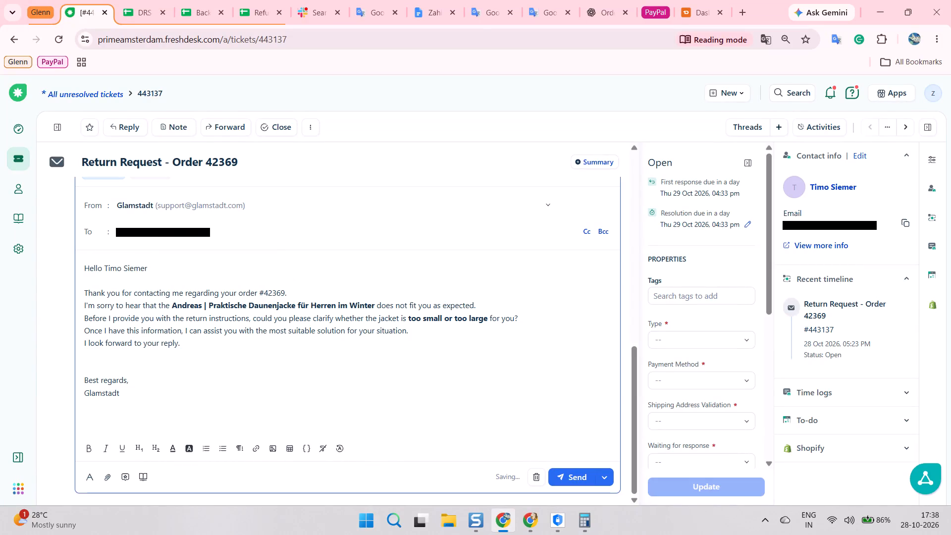
# Remove the extra blank line above the sign-off, separate the opening body sentences with blank lines, and send the reply.
pyautogui.scroll(-2, 118, 295)
pyautogui.click(96, 361)
pyautogui.press('BackSpace')
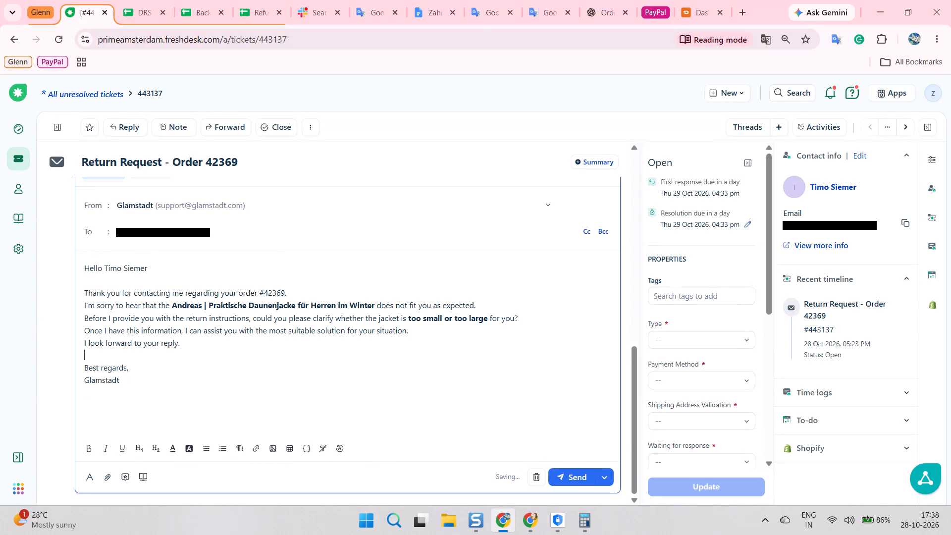
pyautogui.click(309, 292)
pyautogui.press('Return')
pyautogui.click(502, 321)
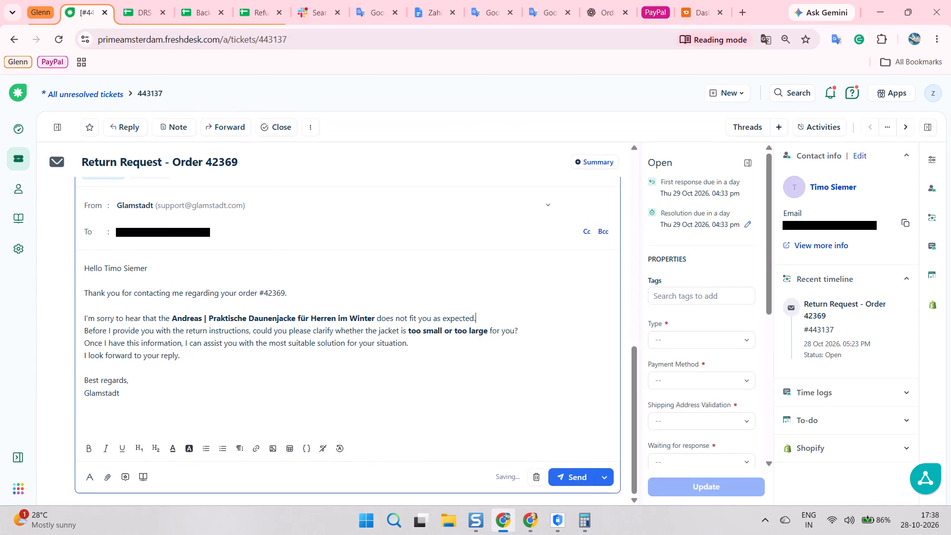
pyautogui.press('Return')
pyautogui.click(537, 342)
pyautogui.press('Return')
pyautogui.scroll(-15, 480, 359)
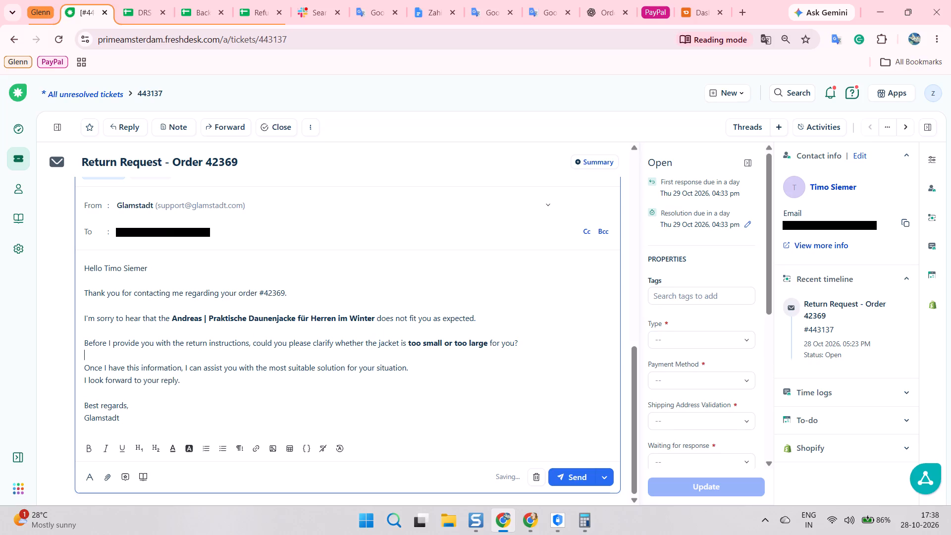
pyautogui.click(566, 482)
# Set ticket 443137's Type to Return + Size Issue.
pyautogui.scroll(-16, 424, 339)
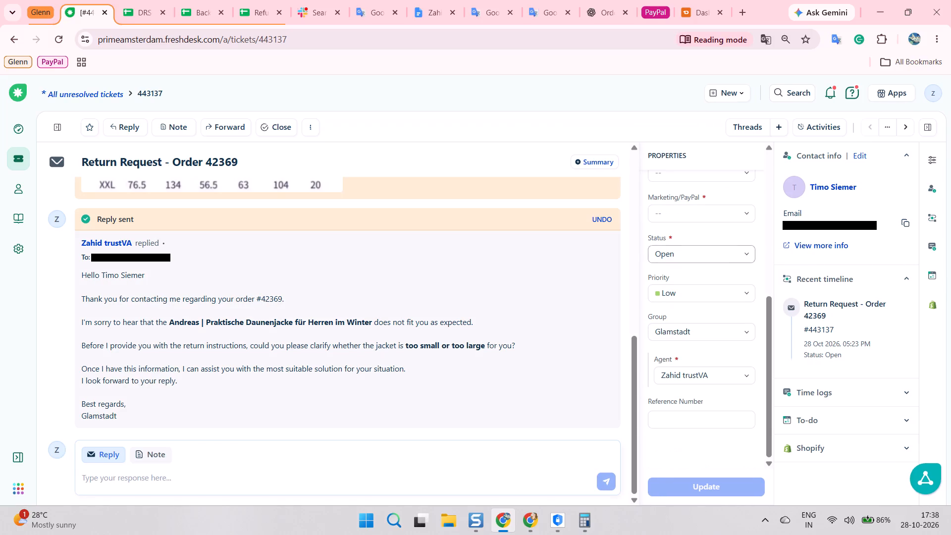
pyautogui.scroll(5, 557, 266)
pyautogui.scroll(-11, 515, 299)
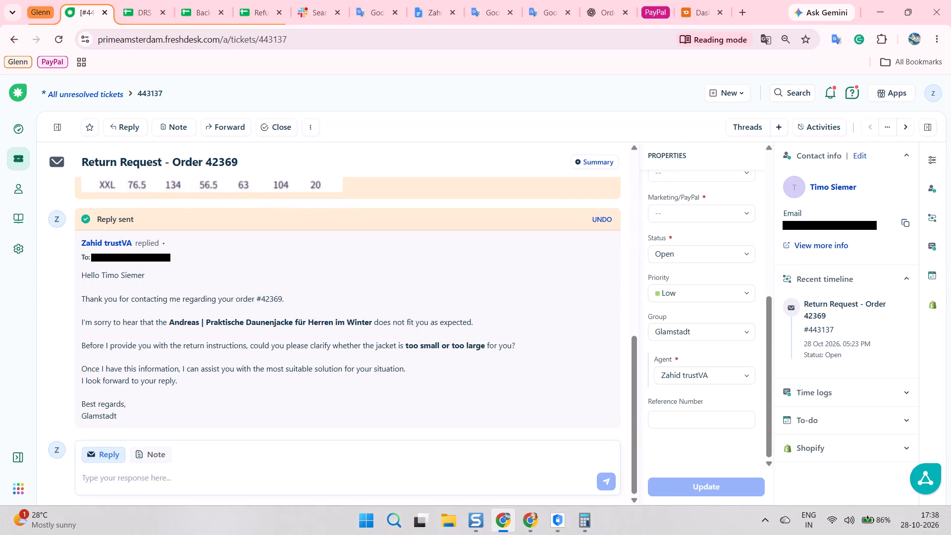
pyautogui.scroll(1, 542, 263)
pyautogui.scroll(-3, 595, 272)
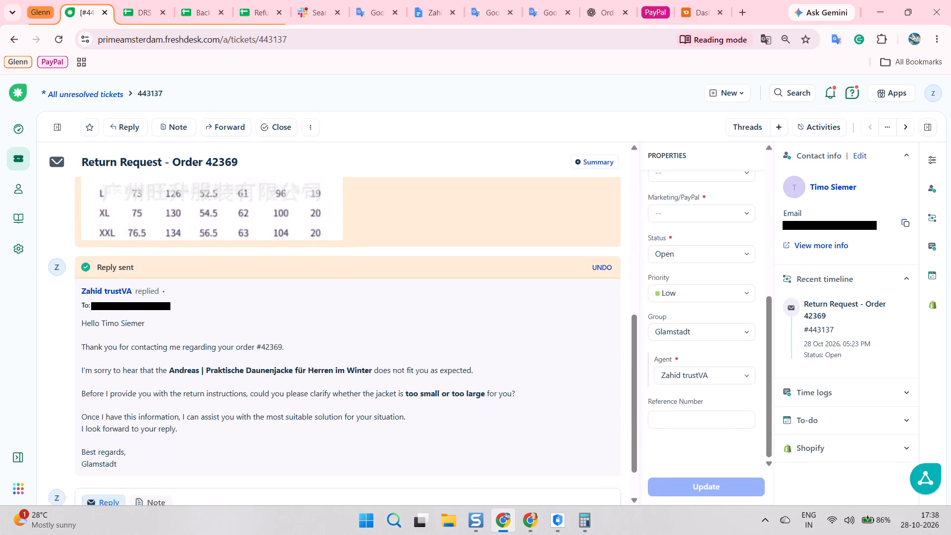
pyautogui.scroll(3, 676, 249)
pyautogui.click(690, 296)
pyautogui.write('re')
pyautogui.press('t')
pyautogui.click(698, 383)
pyautogui.press('Tab')
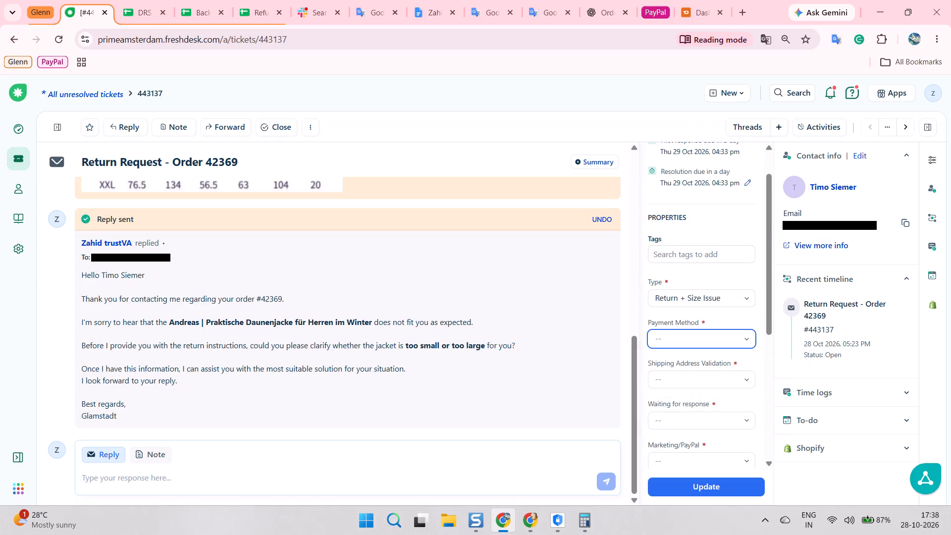
pyautogui.hotkey('alt', 'Tab')
pyautogui.hotkey('alt', 'Tab')
pyautogui.hotkey('alt', 'Tab')
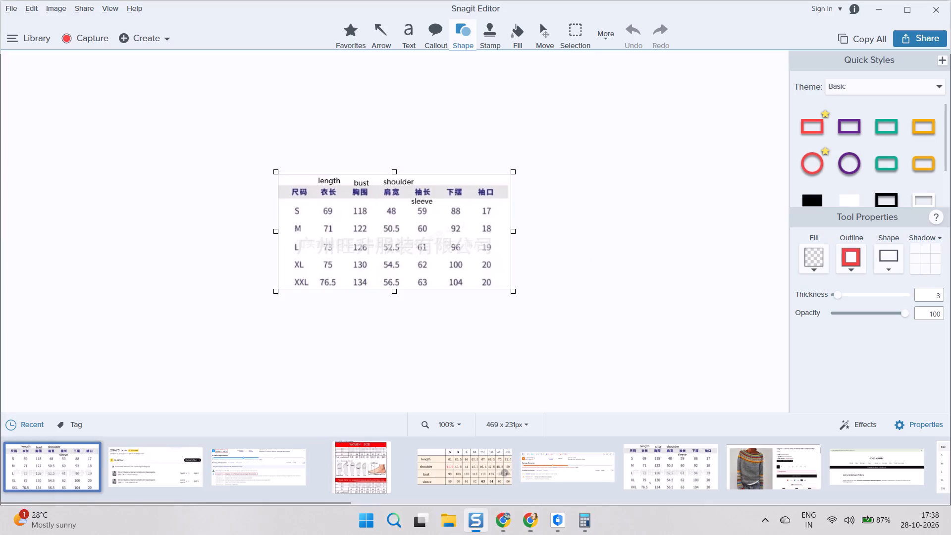
pyautogui.scroll(-1, 658, 368)
pyautogui.hotkey('alt', 'Tab')
pyautogui.click(526, 525)
pyautogui.click(495, 523)
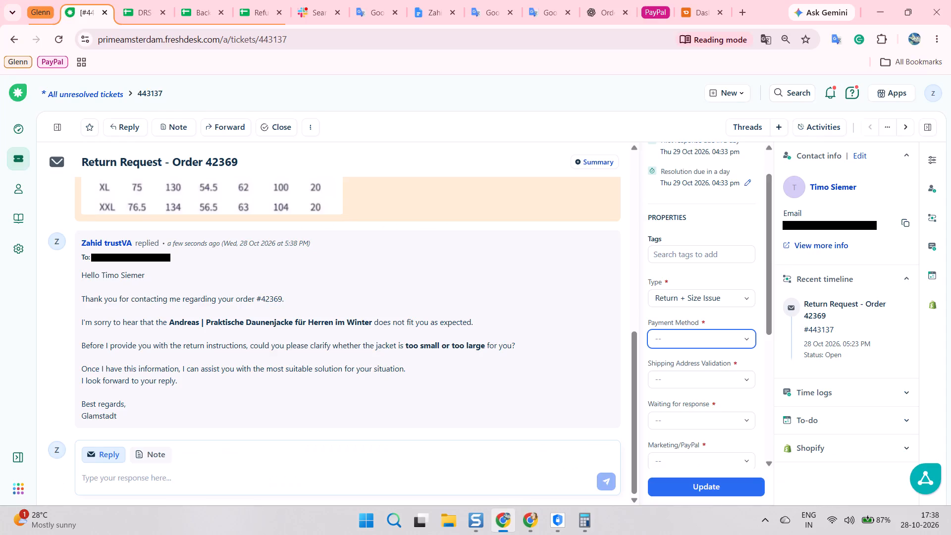
pyautogui.click(503, 524)
pyautogui.click(532, 524)
pyautogui.click(504, 526)
pyautogui.hotkey('alt', 'Tab')
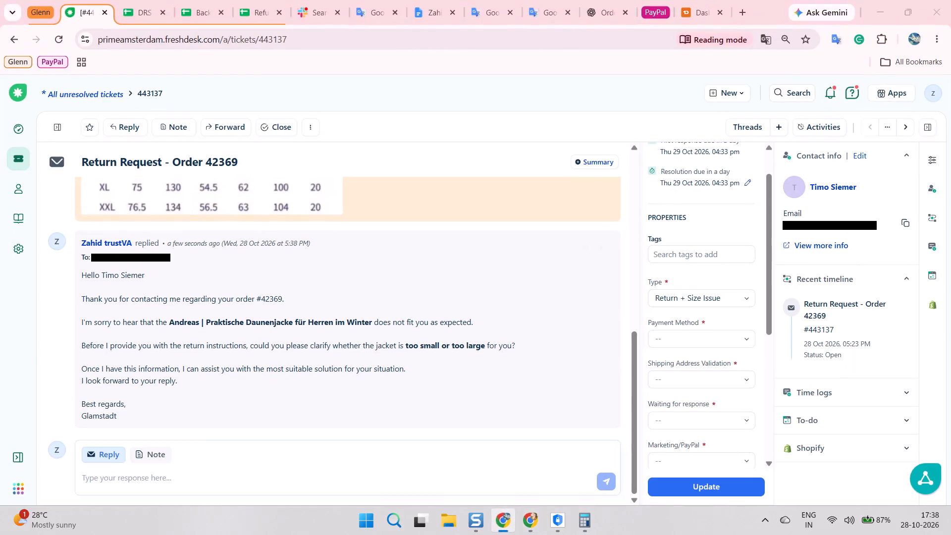
pyautogui.scroll(-8, 675, 302)
pyautogui.hotkey('alt', 'Tab')
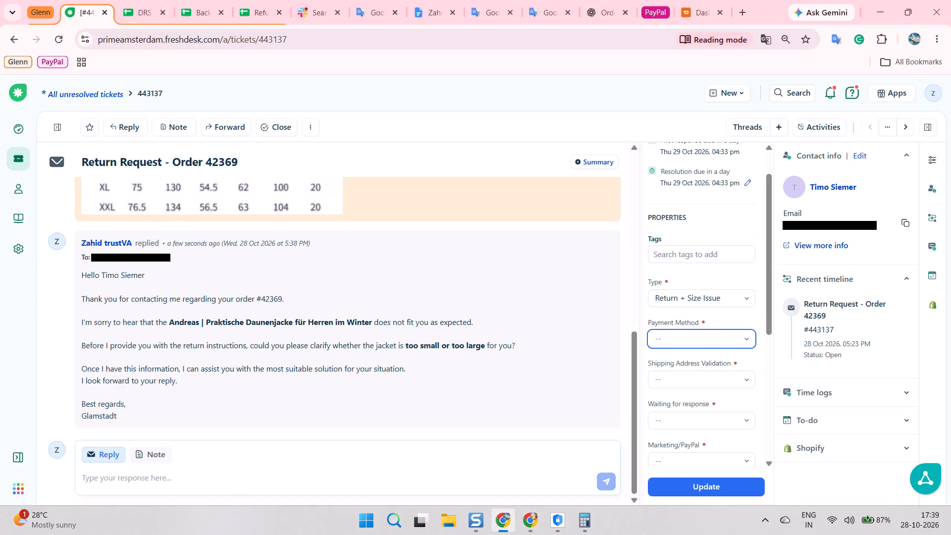
# Set Payment Method to PayPal, Shipping Address Validation to Verified & Correct, Waiting for response to N/A, and Marketing/PayPal to No.
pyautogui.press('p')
pyautogui.press('Tab')
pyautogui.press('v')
pyautogui.press('Tab')
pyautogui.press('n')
pyautogui.press('Tab')
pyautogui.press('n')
pyautogui.press('Tab')
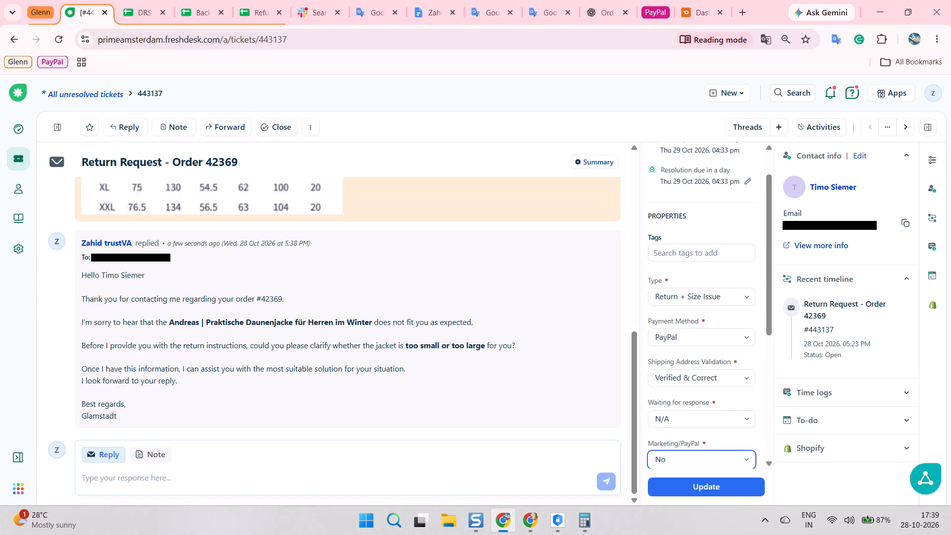
# Set ticket 443137's status to Resolved with your own agent assigned, and update the ticket properties.
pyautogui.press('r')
pyautogui.press('Tab')
pyautogui.press('Tab')
pyautogui.press('Tab')
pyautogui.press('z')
pyautogui.scroll(-2, 711, 422)
pyautogui.click(710, 493)
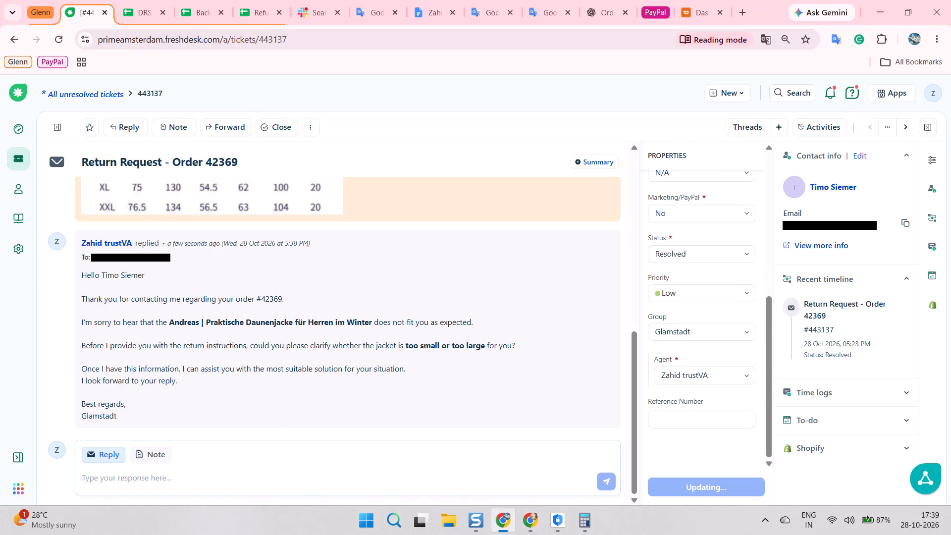
pyautogui.scroll(-5, 420, 362)
pyautogui.scroll(-9, 280, 292)
pyautogui.doubleClick(146, 95)
pyautogui.hotkey('ctrl', 'c')
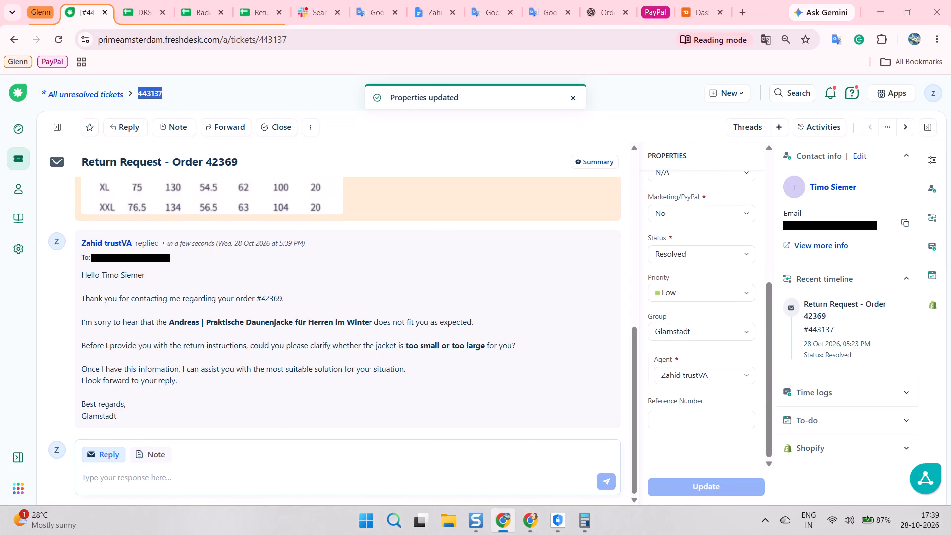
pyautogui.hotkey('ctrl', 'c')
pyautogui.click(132, 5)
pyautogui.hotkey('ctrl', 'v')
pyautogui.click(286, 255)
pyautogui.scroll(-1, 286, 255)
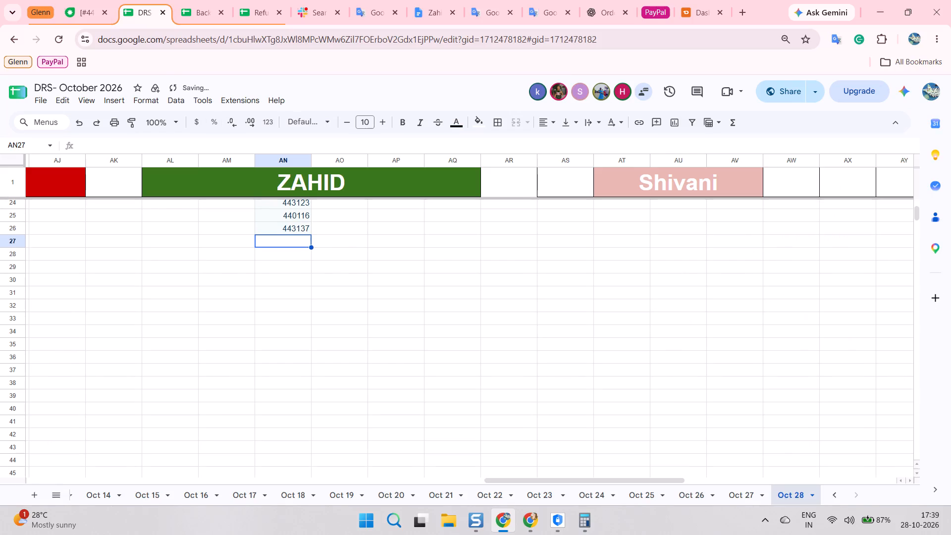
# In next ticket 443138, set Type, Payment Method and Shipping Address Validation to NA, Waiting for response to N/A, and Marketing/PayPal to No.
pyautogui.click(86, 0)
pyautogui.click(357, 310)
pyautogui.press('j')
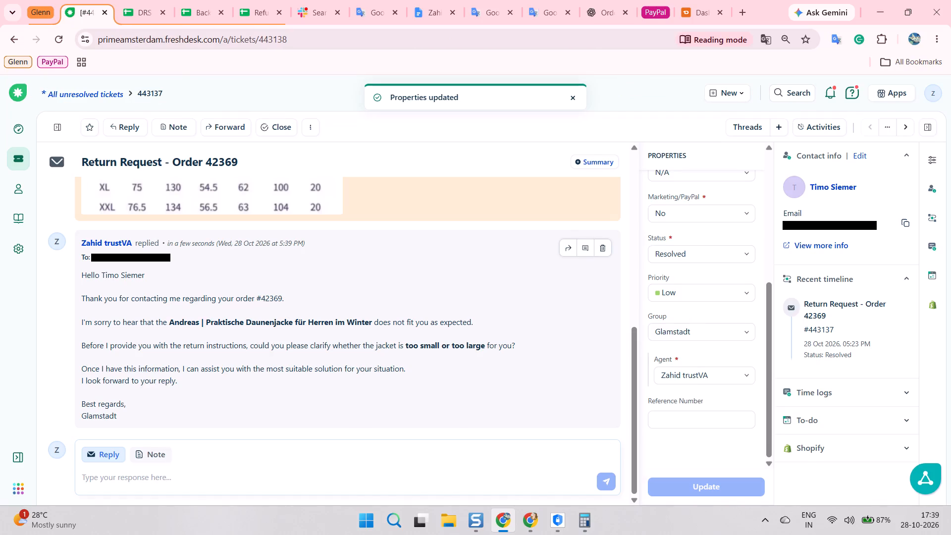
pyautogui.scroll(-7, 364, 293)
pyautogui.click(699, 344)
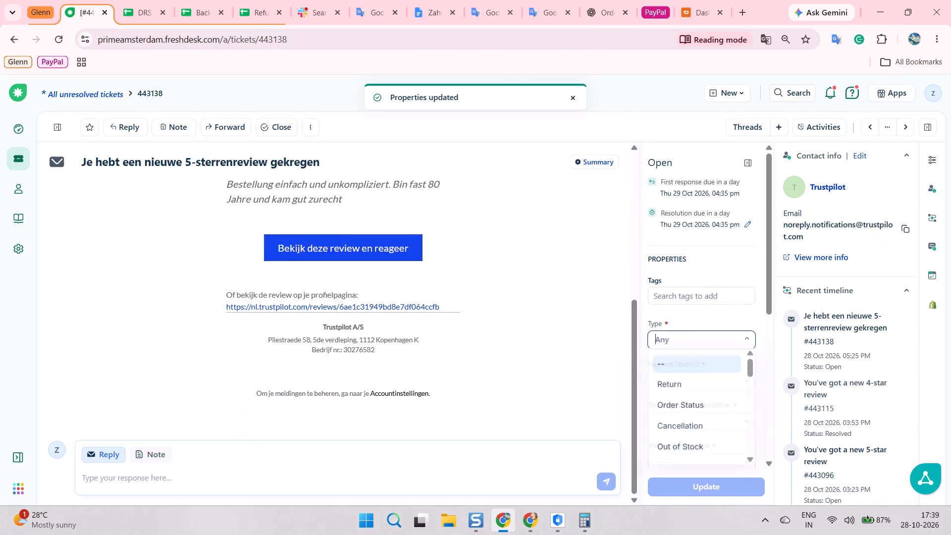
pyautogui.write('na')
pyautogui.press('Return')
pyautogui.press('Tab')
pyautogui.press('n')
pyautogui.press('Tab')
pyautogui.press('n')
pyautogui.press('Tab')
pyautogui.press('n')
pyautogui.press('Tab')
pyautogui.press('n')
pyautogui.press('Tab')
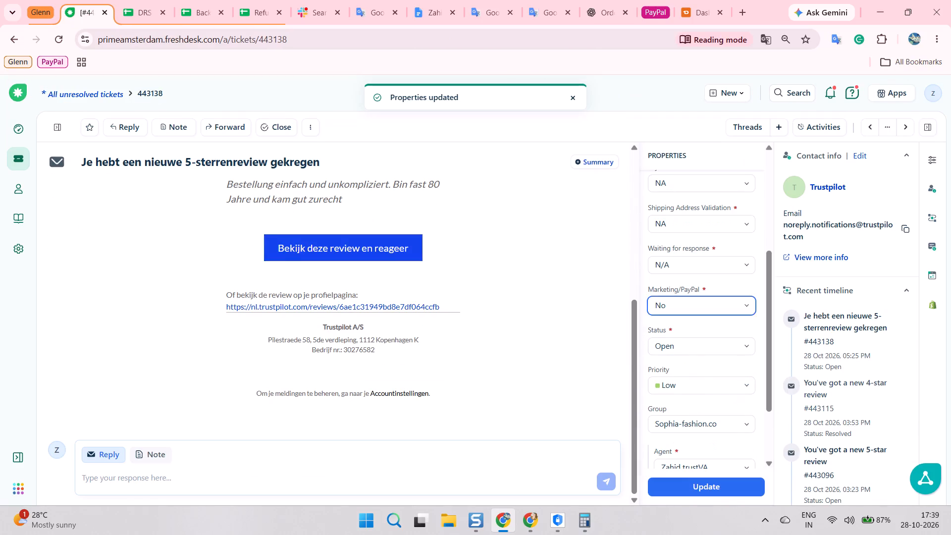
# Set ticket 443138's status to Resolved with your own agent assigned, and update the ticket properties.
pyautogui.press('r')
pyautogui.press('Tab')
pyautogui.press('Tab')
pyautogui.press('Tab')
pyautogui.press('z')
pyautogui.scroll(-4, 691, 439)
pyautogui.click(706, 488)
pyautogui.scroll(5, 504, 387)
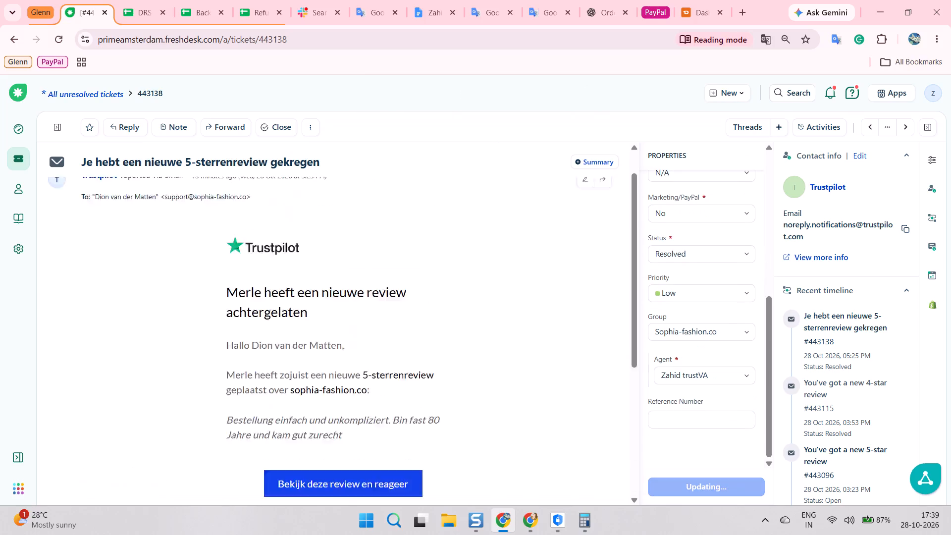
pyautogui.scroll(5, 493, 304)
pyautogui.click(456, 244)
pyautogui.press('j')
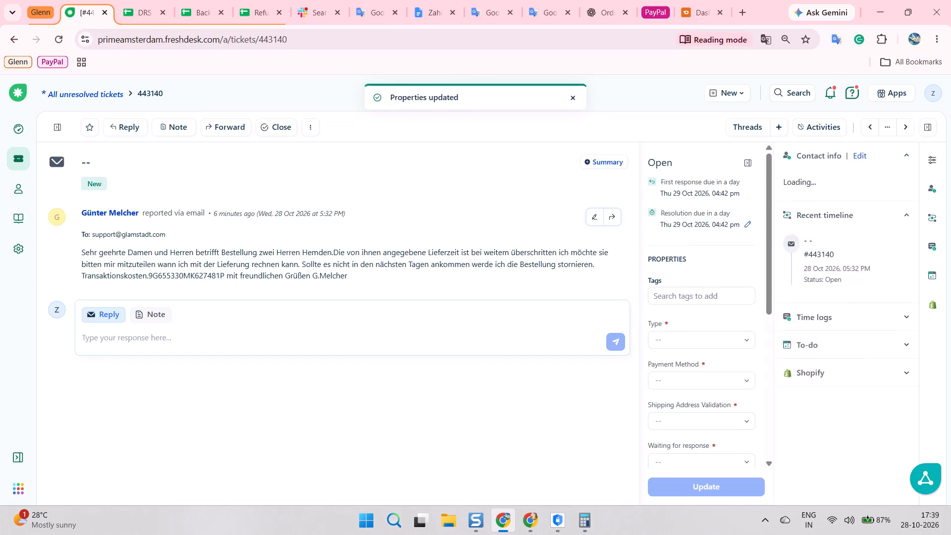
pyautogui.click(406, 231)
pyautogui.rightClick(423, 197)
pyautogui.scroll(-10, 459, 306)
pyautogui.click(513, 436)
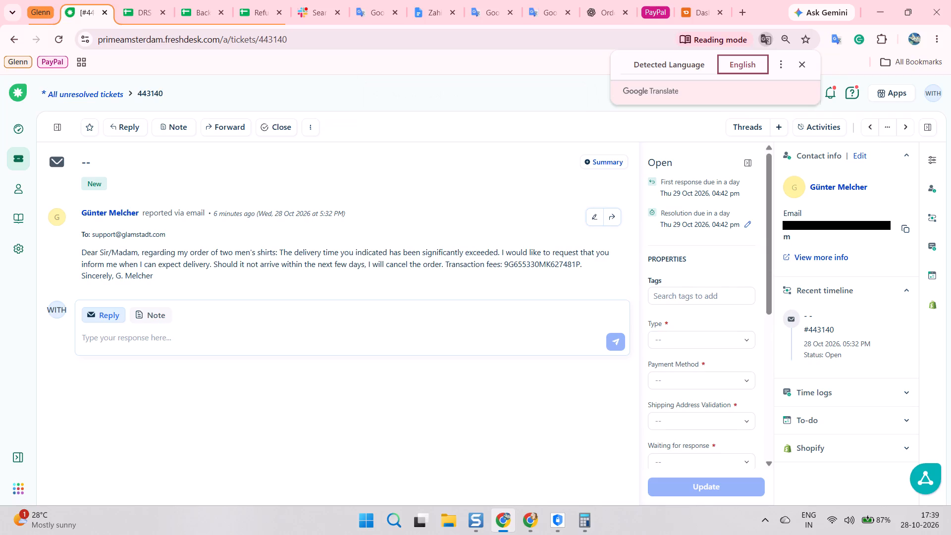
pyautogui.click(271, 263)
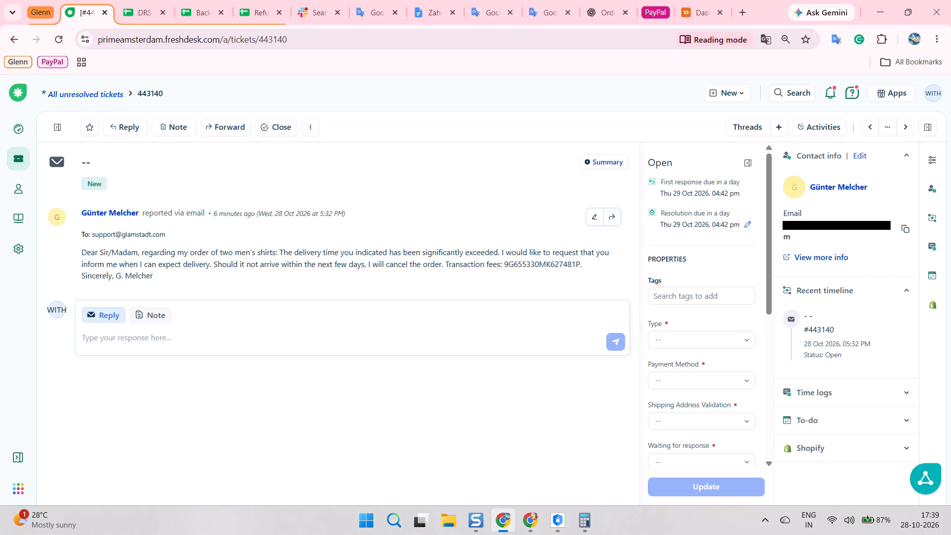
pyautogui.click(275, 251)
pyautogui.click(492, 250)
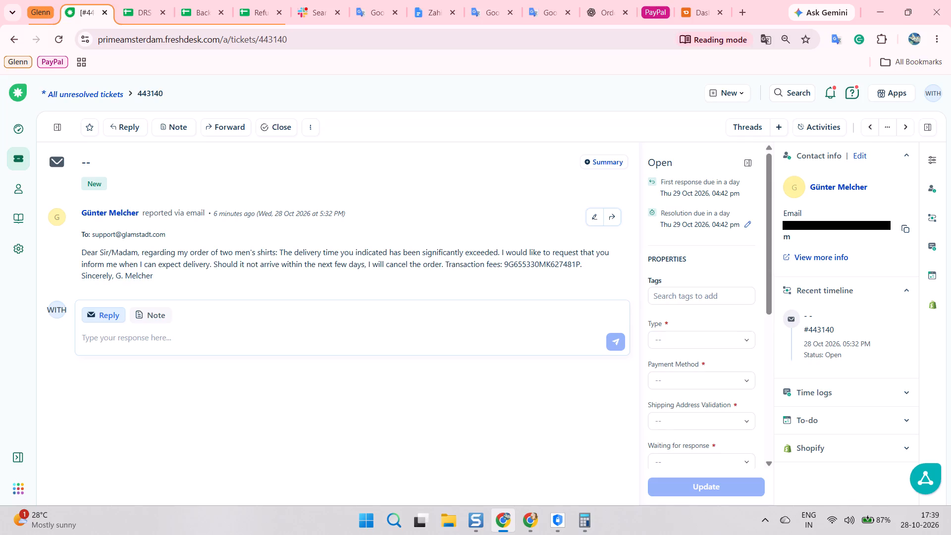
# Copy the customer's translated message into Google Translate, replacing the previous text, and read it in Hindi.
pyautogui.tripleClick(503, 249)
pyautogui.hotkey('ctrl', 'c')
pyautogui.hotkey('ctrl', 'c')
pyautogui.hotkey('ctrl', 'c')
pyautogui.click(545, 0)
pyautogui.scroll(6, 498, 153)
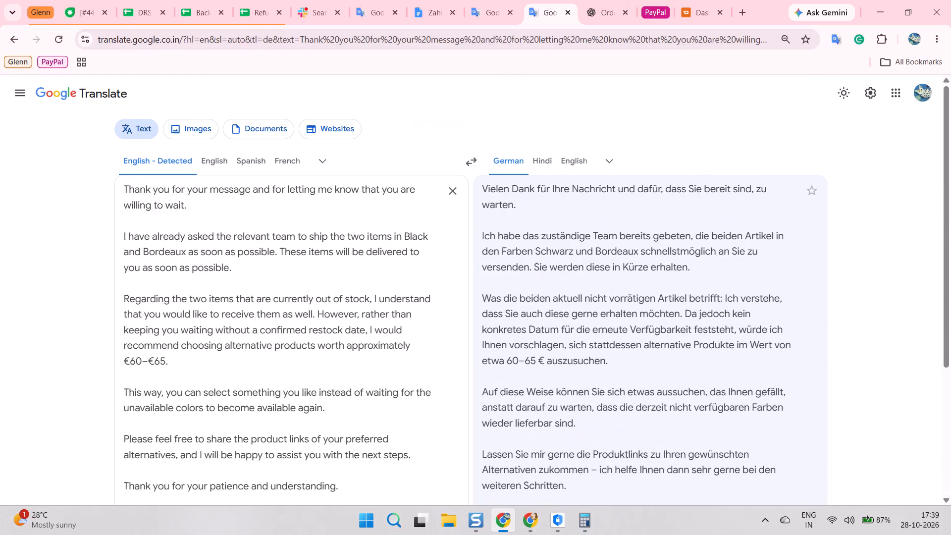
pyautogui.scroll(3, 424, 197)
pyautogui.click(446, 195)
pyautogui.hotkey('ctrl', 'v')
pyautogui.press('BackSpace')
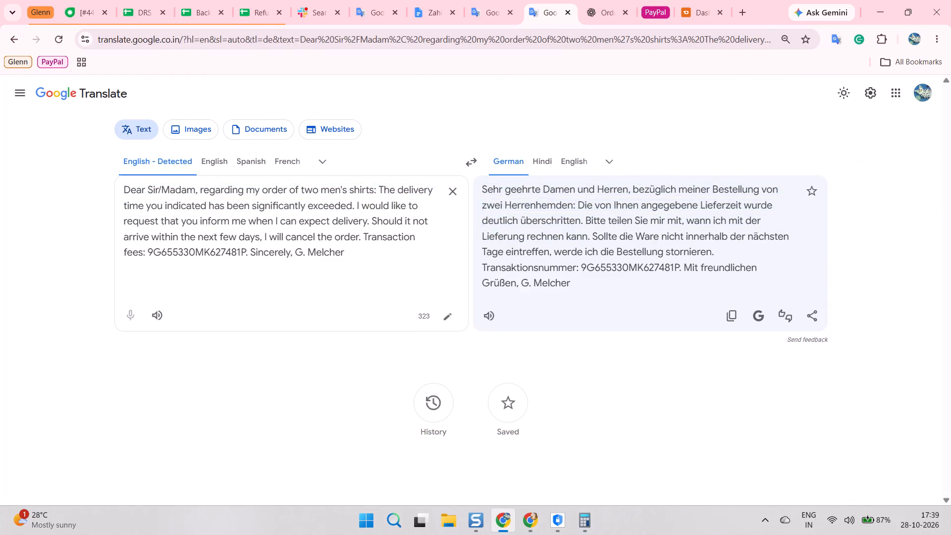
pyautogui.click(536, 159)
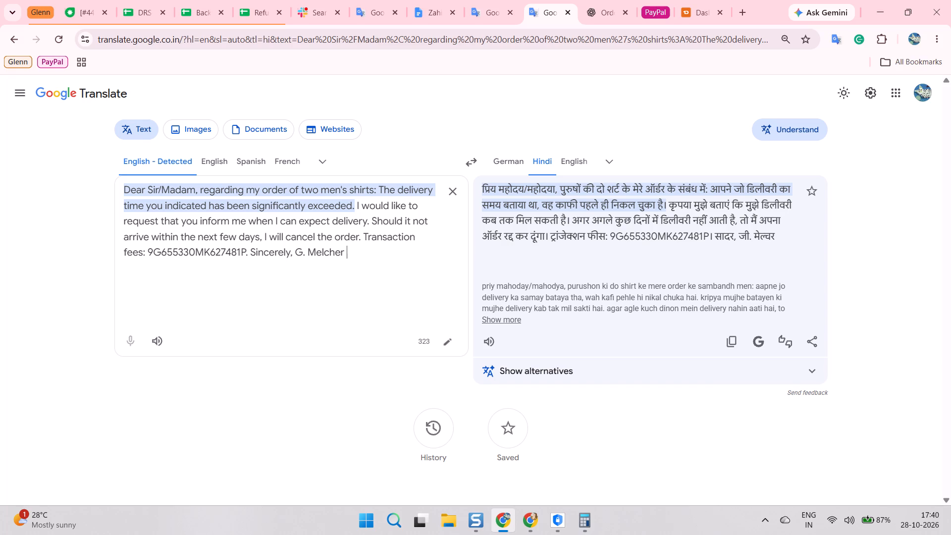
# Return to ticket 443140 and switch the page back to its original language.
pyautogui.click(111, 2)
pyautogui.click(412, 234)
pyautogui.rightClick(415, 185)
pyautogui.scroll(-4, 466, 384)
pyautogui.click(490, 444)
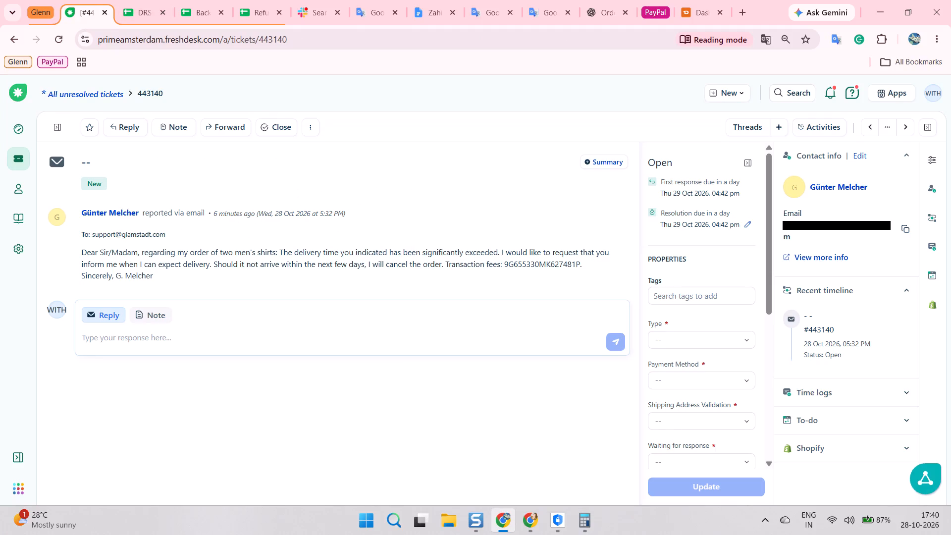
pyautogui.doubleClick(681, 56)
pyautogui.click(387, 239)
pyautogui.scroll(3, 781, 226)
# Copy the customer's email address from ticket 443140 and search for it in the Glamstadt Shopify admin.
pyautogui.click(907, 229)
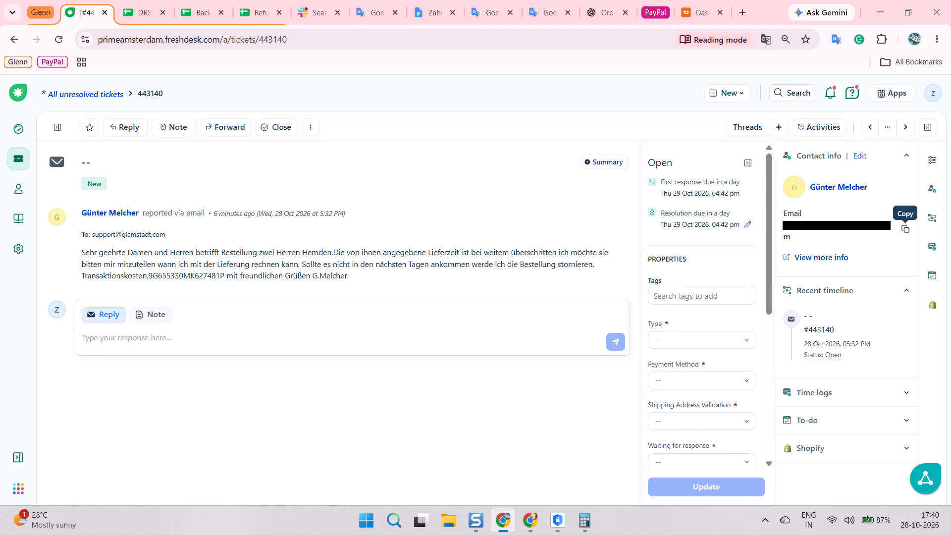
pyautogui.click(489, 242)
pyautogui.hotkey('alt', 'Tab')
pyautogui.click(110, 0)
pyautogui.click(226, 7)
pyautogui.scroll(5, 94, 88)
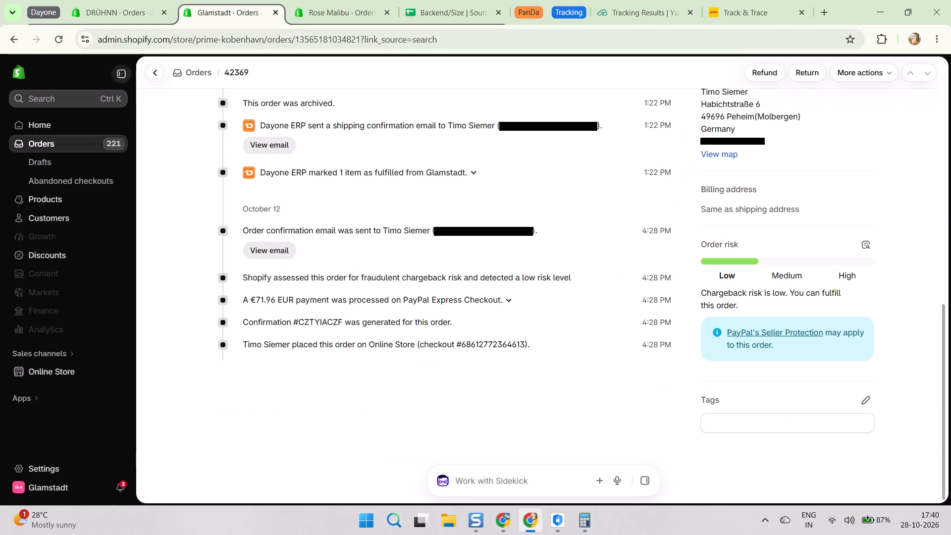
pyautogui.click(32, 98)
pyautogui.hotkey('ctrl', 'v')
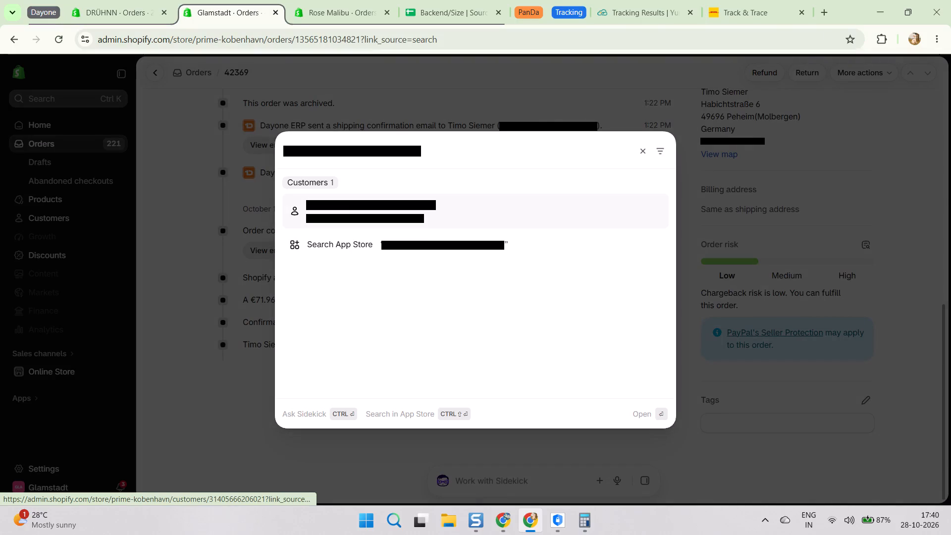
pyautogui.scroll(6, 323, 224)
pyautogui.hotkey('alt', 'Tab')
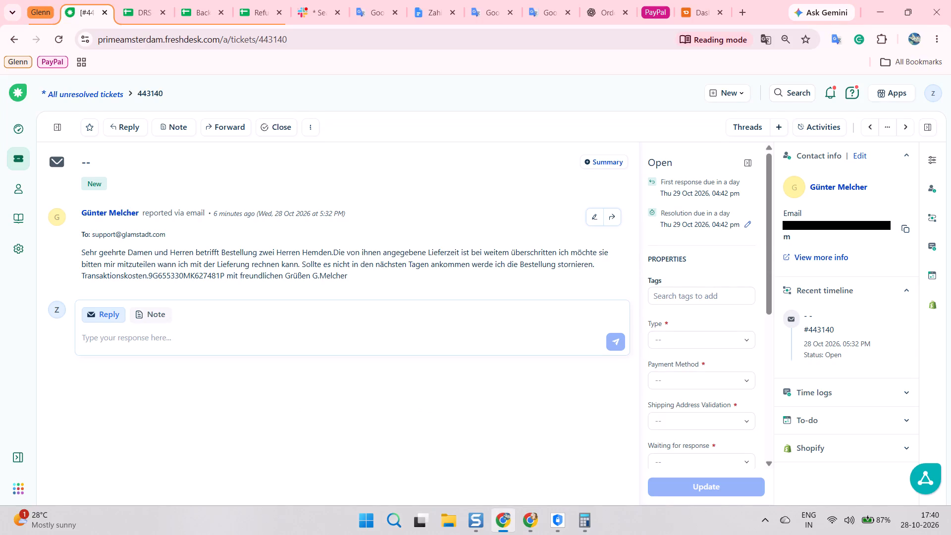
pyautogui.doubleClick(76, 213)
pyautogui.hotkey('ctrl', 'c')
pyautogui.keyDown('ctrl'); pyautogui.click(76, 213); pyautogui.keyUp('ctrl')
pyautogui.hotkey('ctrl', 'c')
pyautogui.hotkey('ctrl', 'c')
pyautogui.hotkey('alt', 'Tab')
pyautogui.scroll(3, 280, 183)
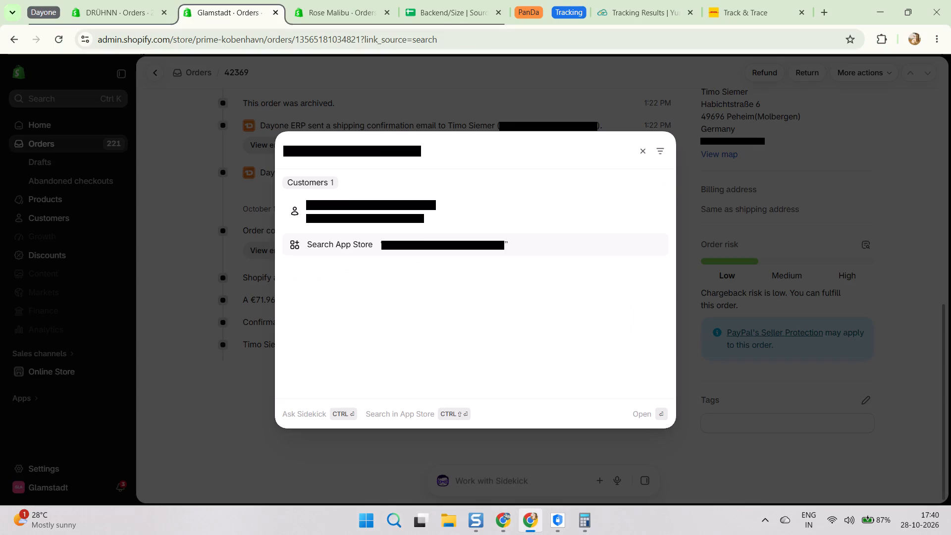
pyautogui.tripleClick(383, 153)
pyautogui.hotkey('ctrl', 'v')
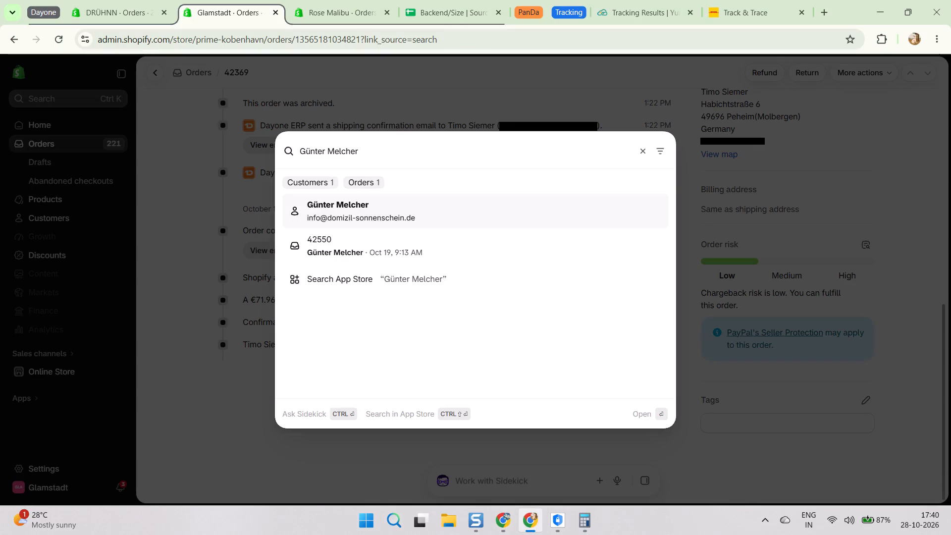
pyautogui.click(323, 240)
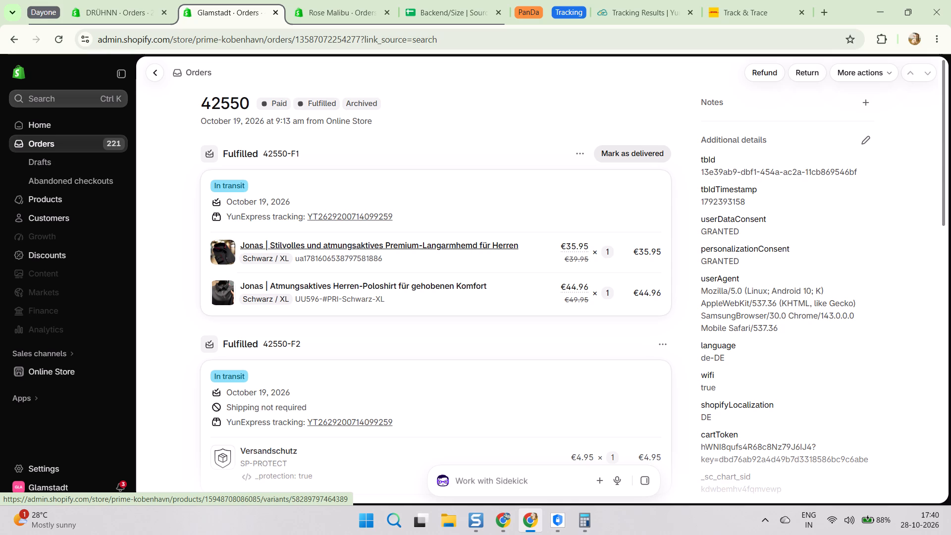
# Return to ticket 443140 in Freshdesk and translate the page to English.
pyautogui.hotkey('alt', 'Tab')
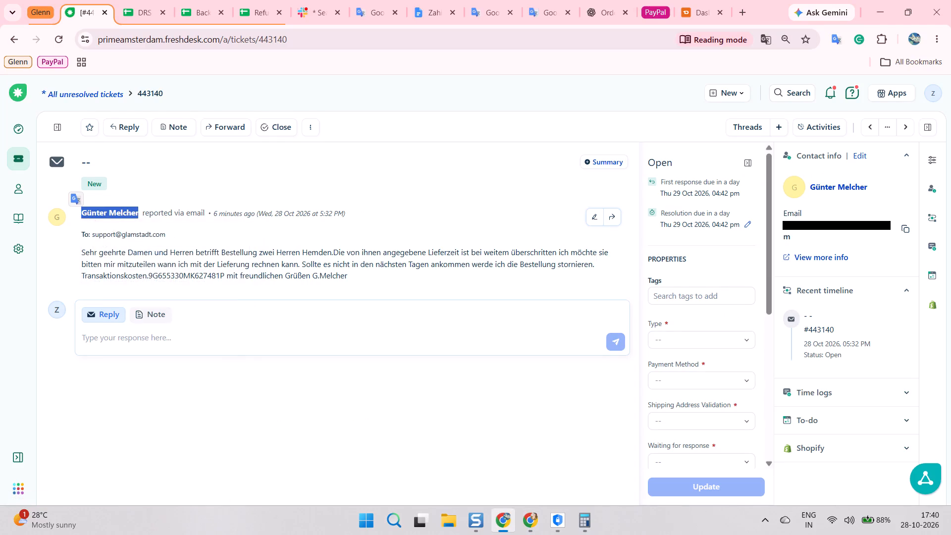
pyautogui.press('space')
pyautogui.rightClick(415, 190)
pyautogui.scroll(-2, 490, 416)
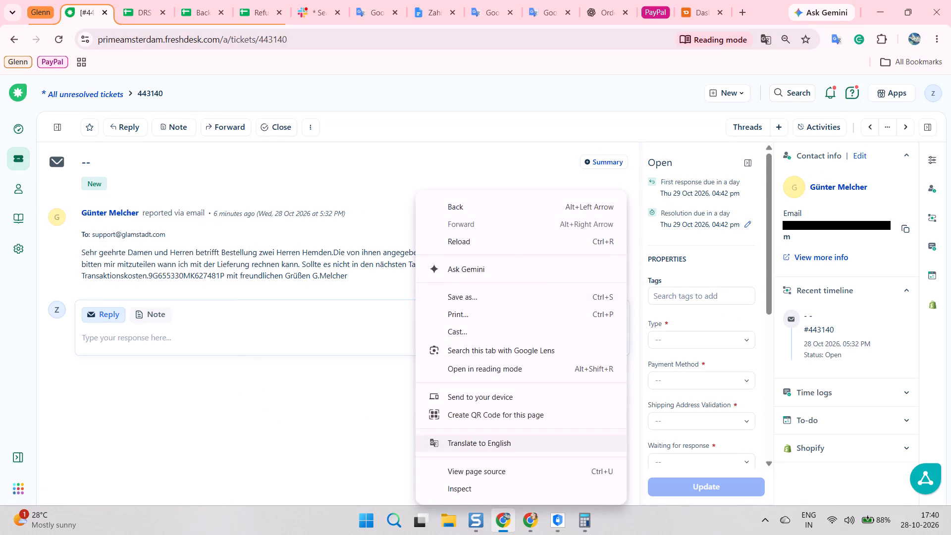
pyautogui.click(503, 445)
pyautogui.click(398, 236)
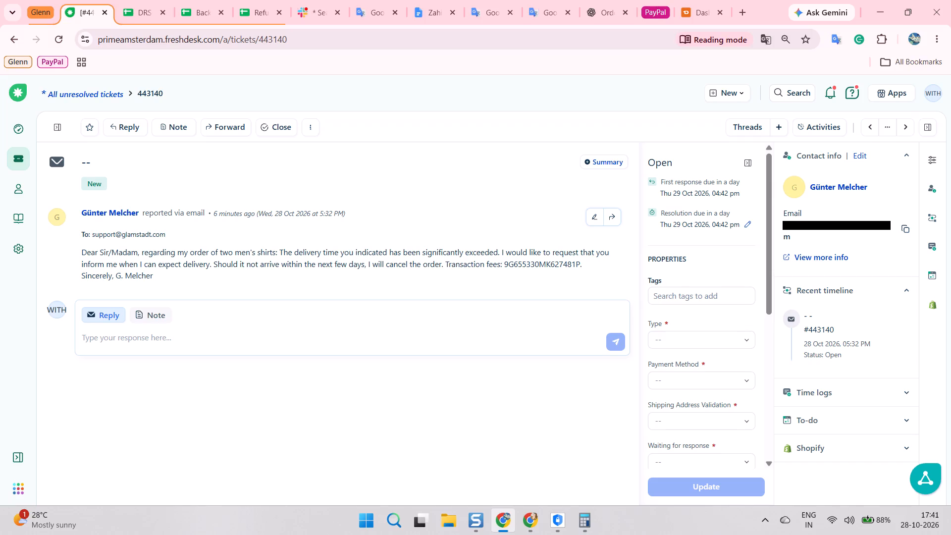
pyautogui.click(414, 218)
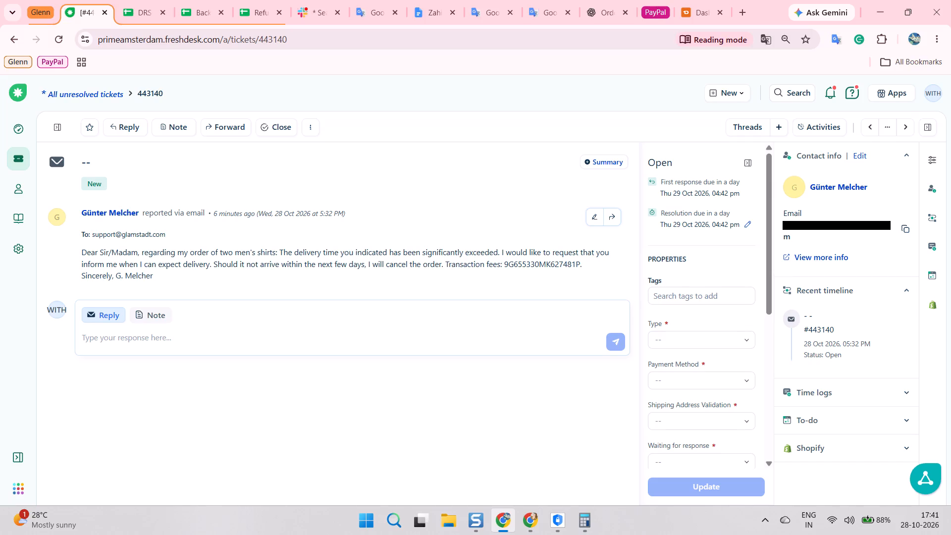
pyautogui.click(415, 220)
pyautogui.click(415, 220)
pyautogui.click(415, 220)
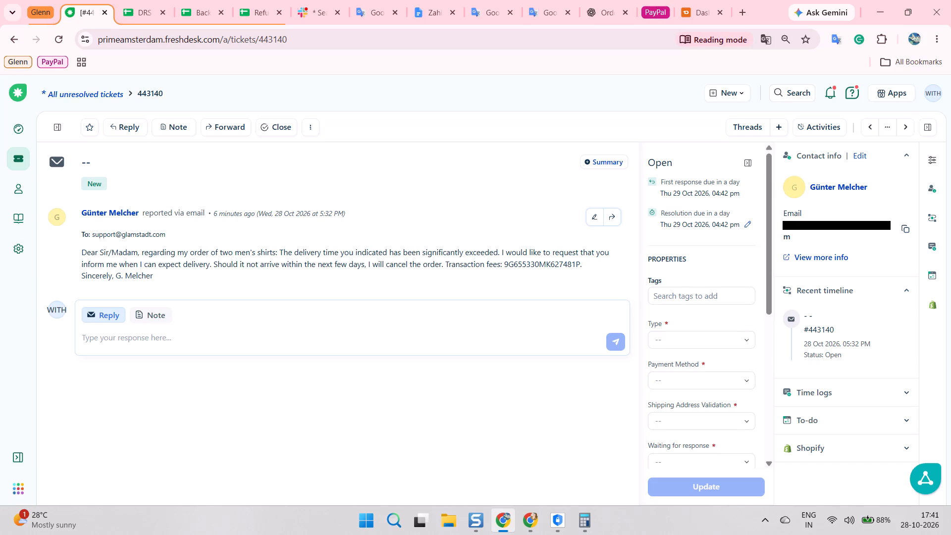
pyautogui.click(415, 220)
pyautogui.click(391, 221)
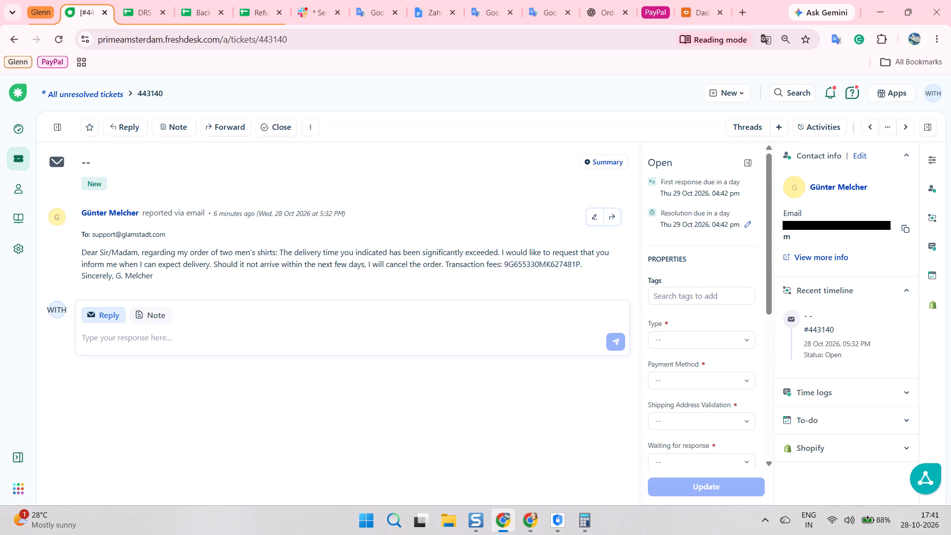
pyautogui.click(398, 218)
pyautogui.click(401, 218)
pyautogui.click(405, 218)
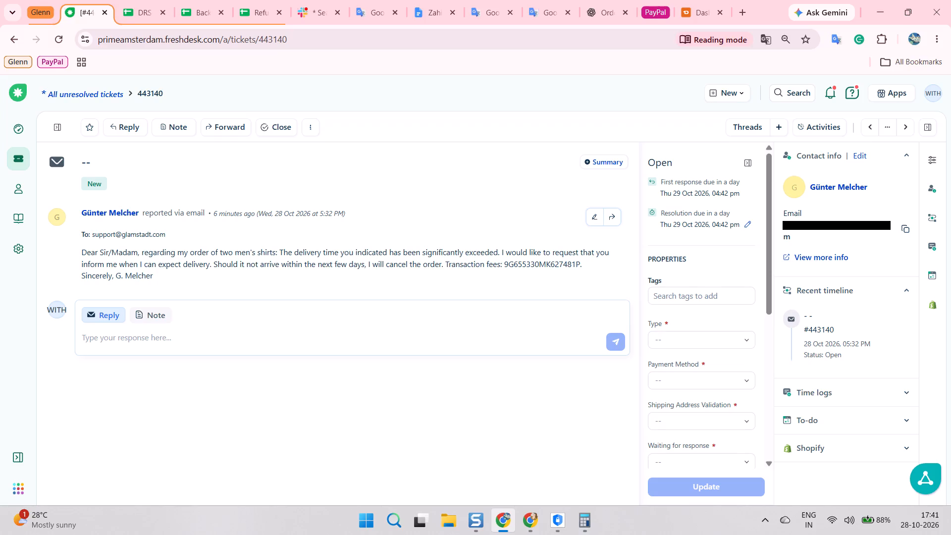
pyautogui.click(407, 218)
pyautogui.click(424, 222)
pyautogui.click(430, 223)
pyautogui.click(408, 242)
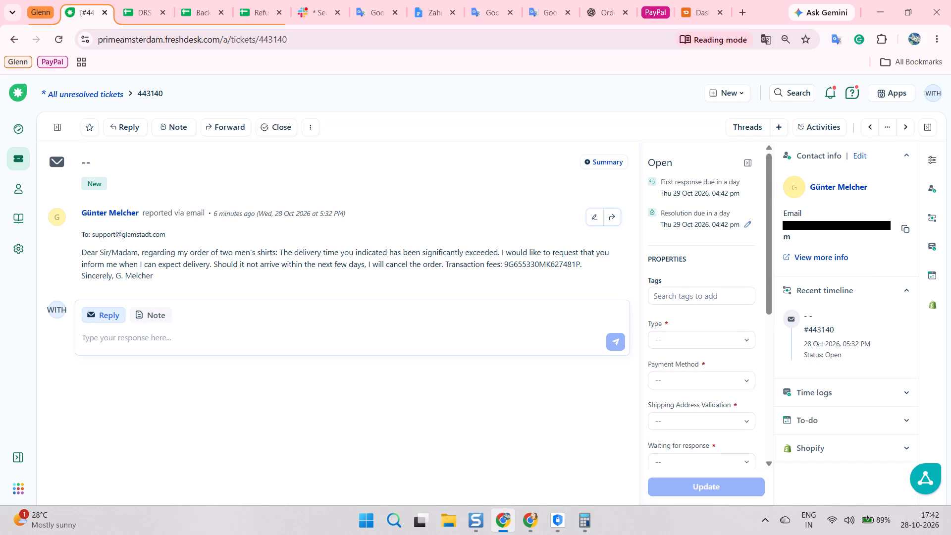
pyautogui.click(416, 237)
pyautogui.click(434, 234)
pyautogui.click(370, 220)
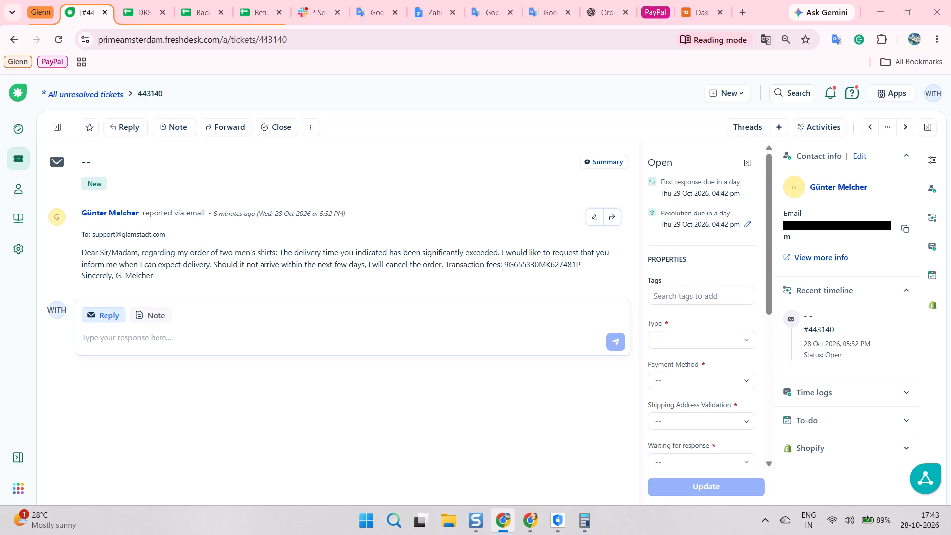
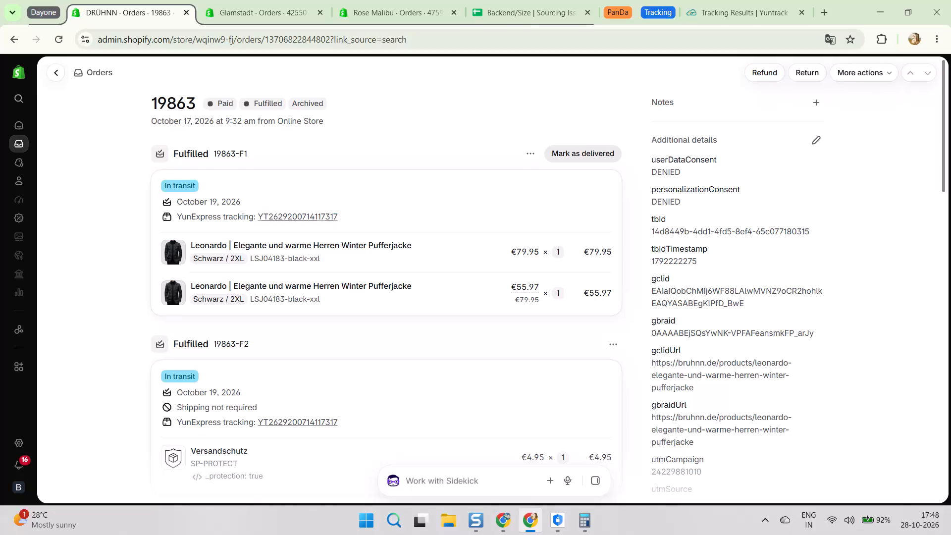
# Copy the product title "Leonardo | Elegante und warme Herren Winter Pufferjacke" from DRÜHNN order 19863 and switch to the other window.
pyautogui.hotkey('ctrl', 'c')
pyautogui.hotkey('ctrl', 'c')
pyautogui.hotkey('alt', 'Tab')
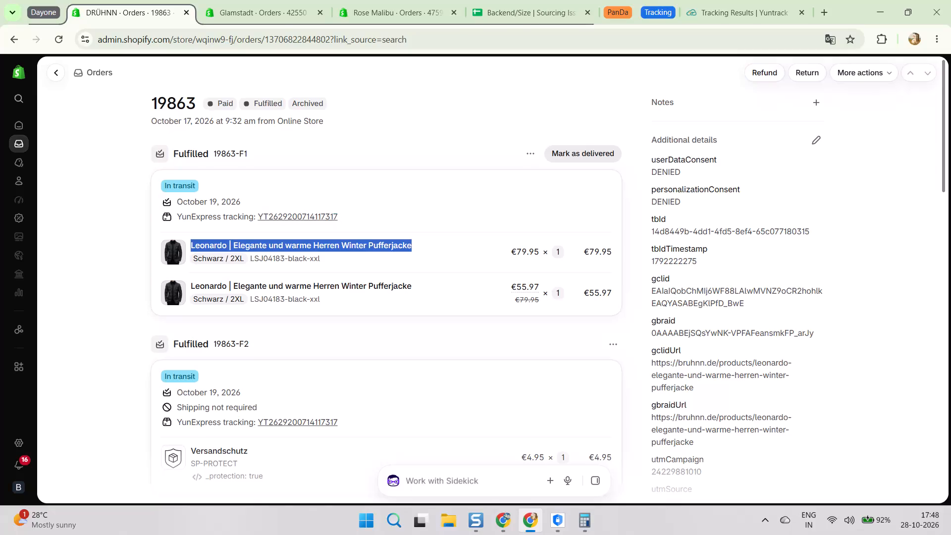
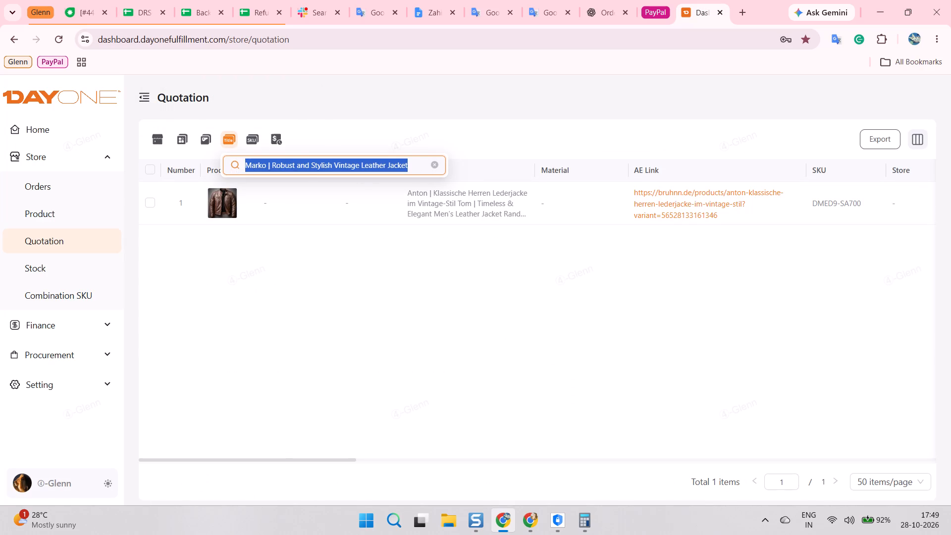
# Search the quotations by title for "Leonardo | Elegante und warme Herren Winter Pufferjacke" and return to Freshdesk ticket 443141.
pyautogui.press('Return')
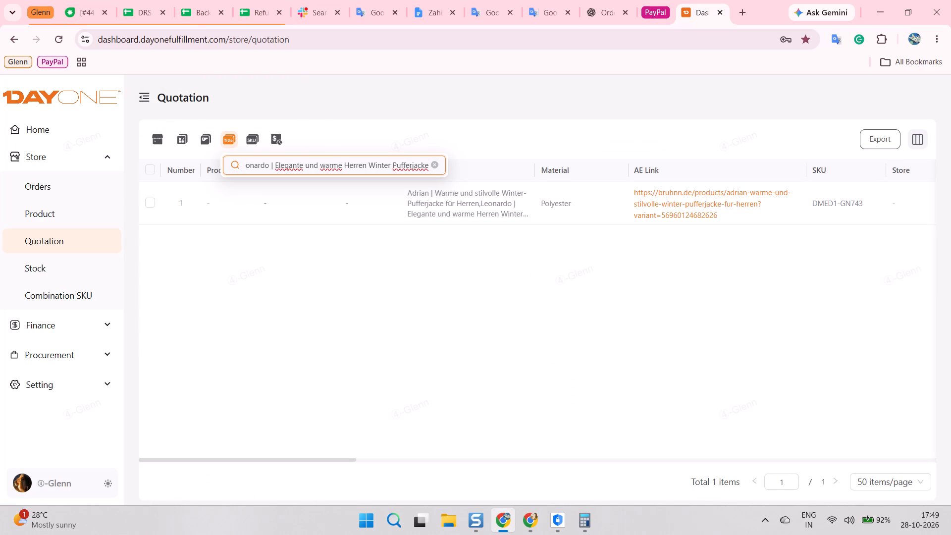
pyautogui.click(405, 275)
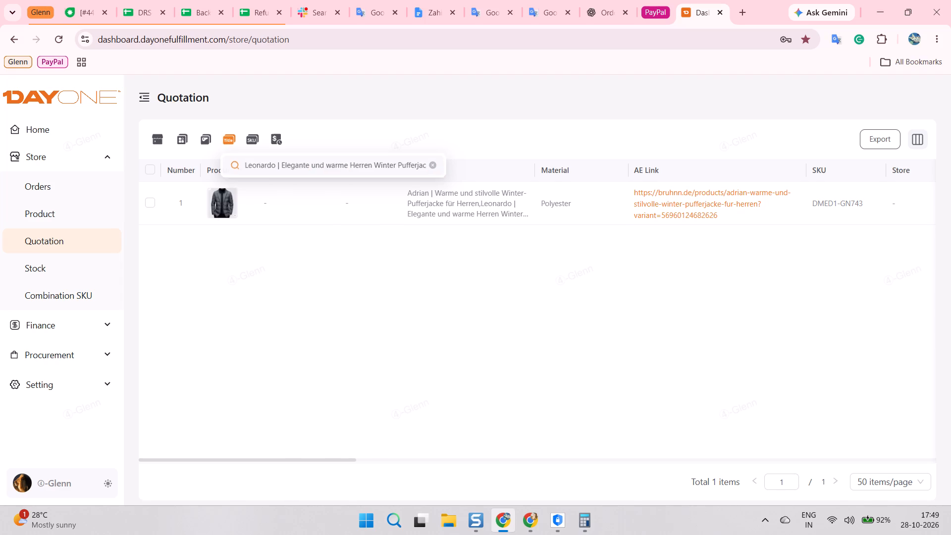
pyautogui.click(85, 0)
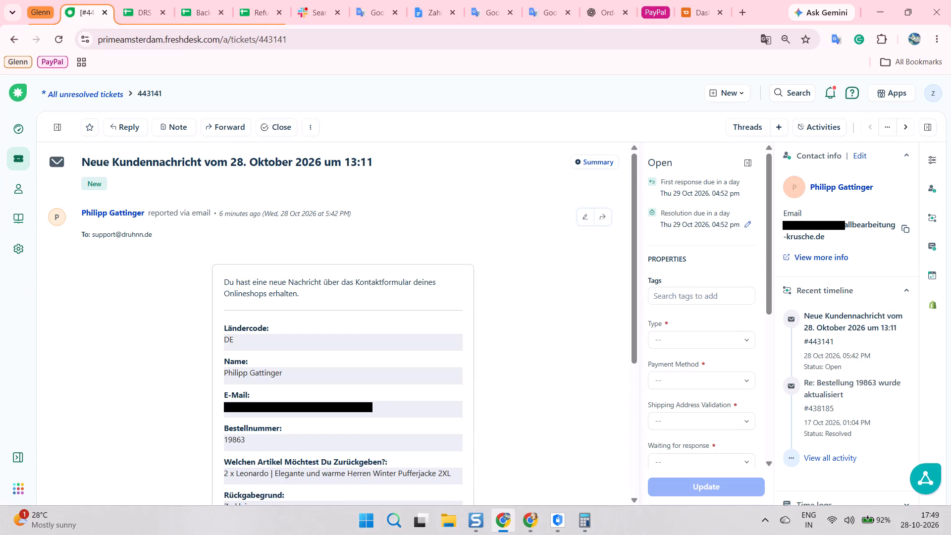
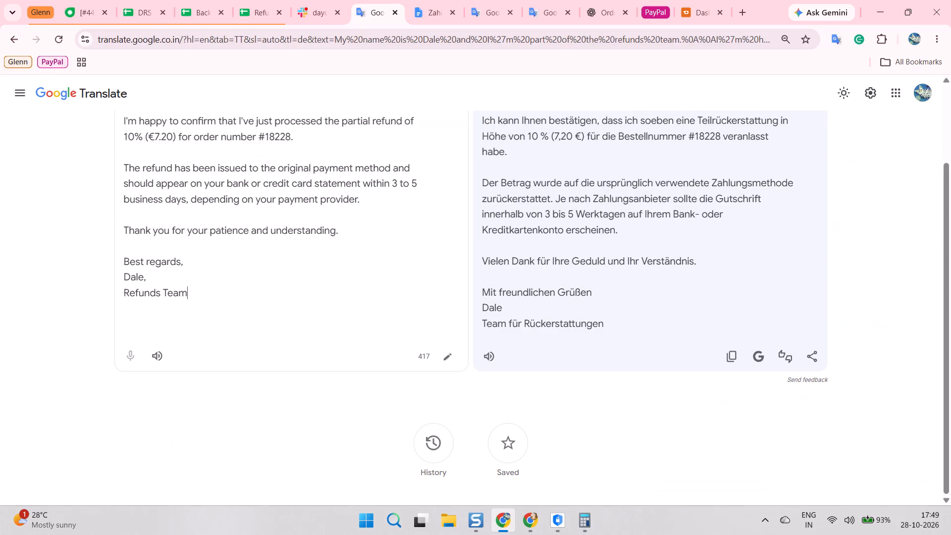
# Copy the Exchange template's body from the Miscellaneous section of the Zahid temp. document into an empty Google Translate page set to German.
pyautogui.click(435, 0)
pyautogui.click(82, 430)
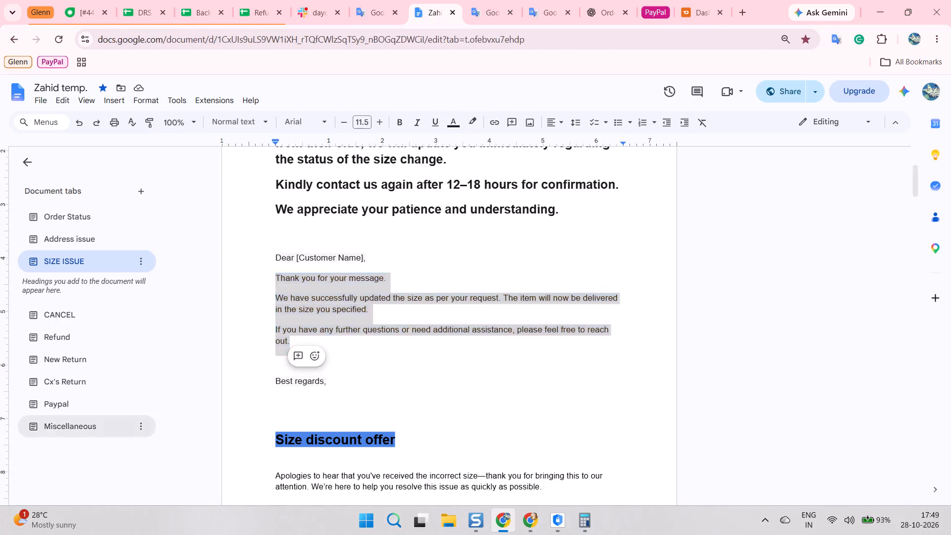
pyautogui.hotkey('ctrl', 'f')
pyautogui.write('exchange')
pyautogui.scroll(-4, 304, 350)
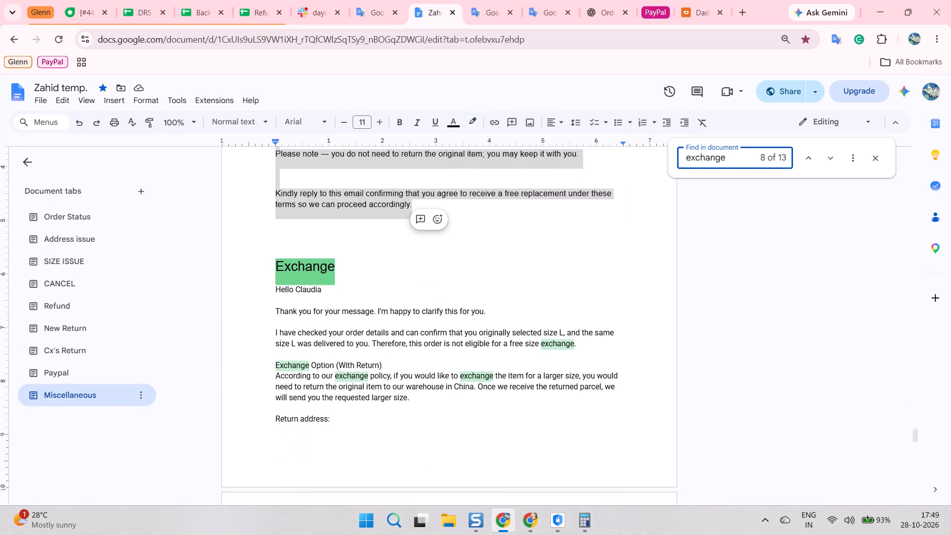
pyautogui.moveTo(273, 313); pyautogui.dragTo(345, 407)
pyautogui.scroll(-5, 377, 357)
pyautogui.scroll(-2, 396, 432)
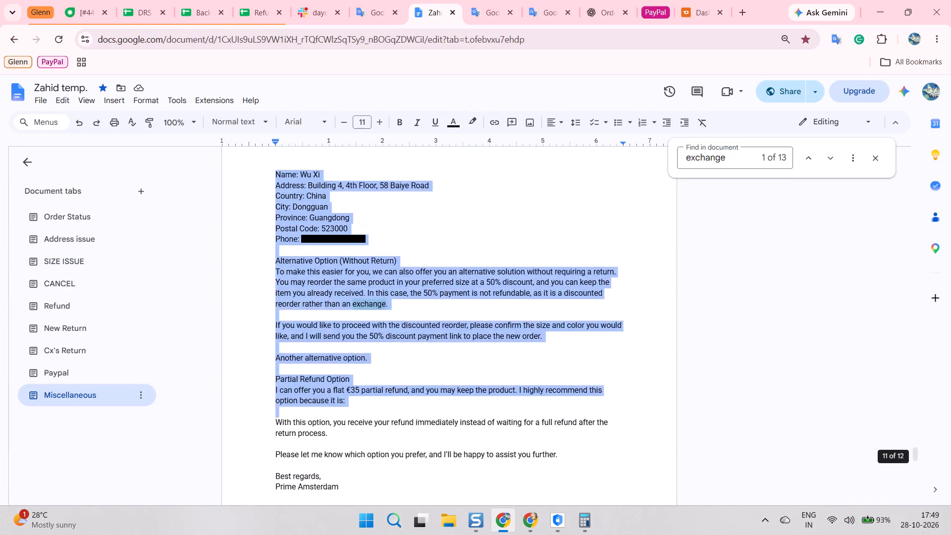
pyautogui.moveTo(345, 407); pyautogui.dragTo(558, 417)
pyautogui.scroll(-1, 319, 342)
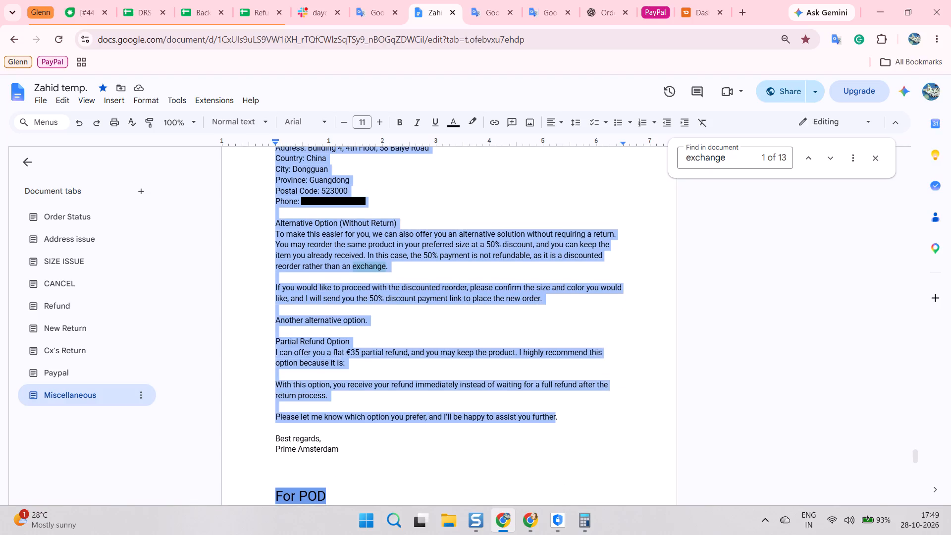
pyautogui.moveTo(558, 417); pyautogui.dragTo(559, 417)
pyautogui.hotkey('ctrl', 'c')
pyautogui.hotkey('ctrl', 'c')
pyautogui.hotkey('ctrl', 'c')
pyautogui.click(551, 0)
pyautogui.scroll(9, 424, 163)
pyautogui.click(455, 194)
pyautogui.hotkey('ctrl', 'v')
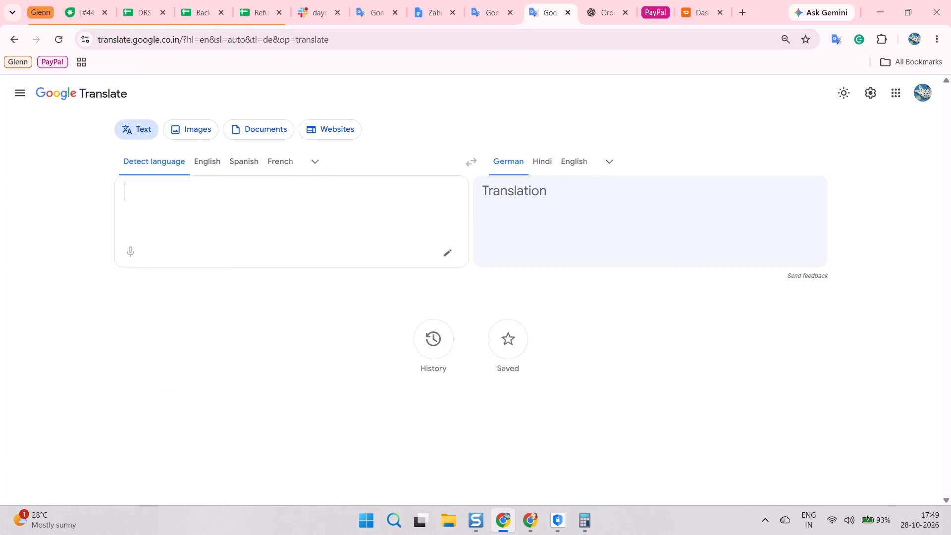
# In the source text, remove the extra blank line after the opening and make "I'm happy to clarify this for you." its own paragraph.
pyautogui.click(212, 221)
pyautogui.press('BackSpace')
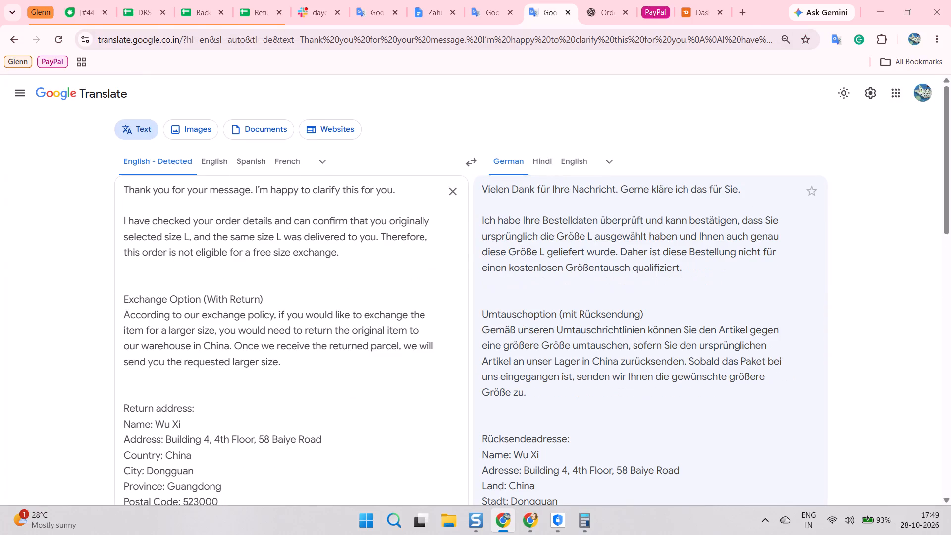
pyautogui.click(256, 189)
pyautogui.press('BackSpace')
pyautogui.press('Return')
pyautogui.press('Return')
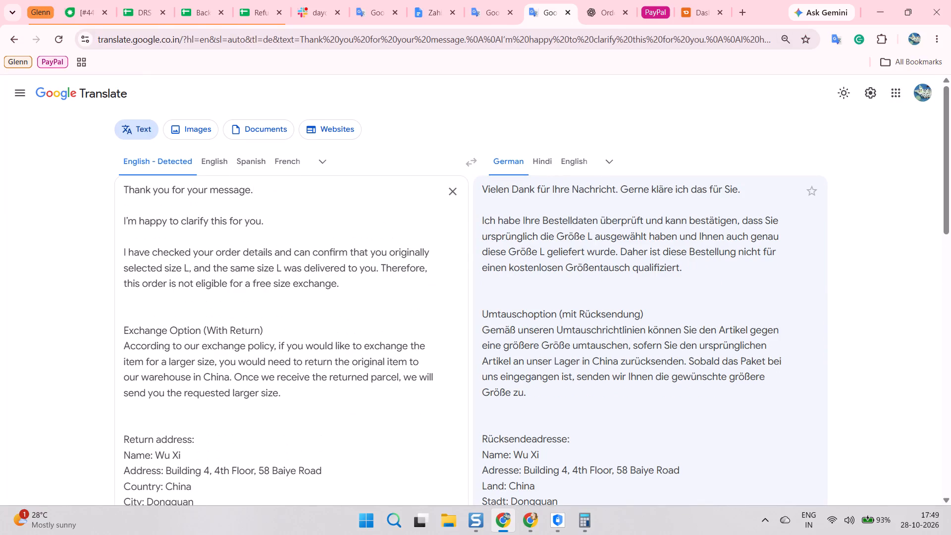
# Remove the extra blank lines from before "Exchange Option (With Return)" down to "If you would like to proceed with the discounted reorder".
pyautogui.click(178, 295)
pyautogui.press('BackSpace')
pyautogui.click(144, 391)
pyautogui.press('BackSpace')
pyautogui.scroll(-2, 201, 310)
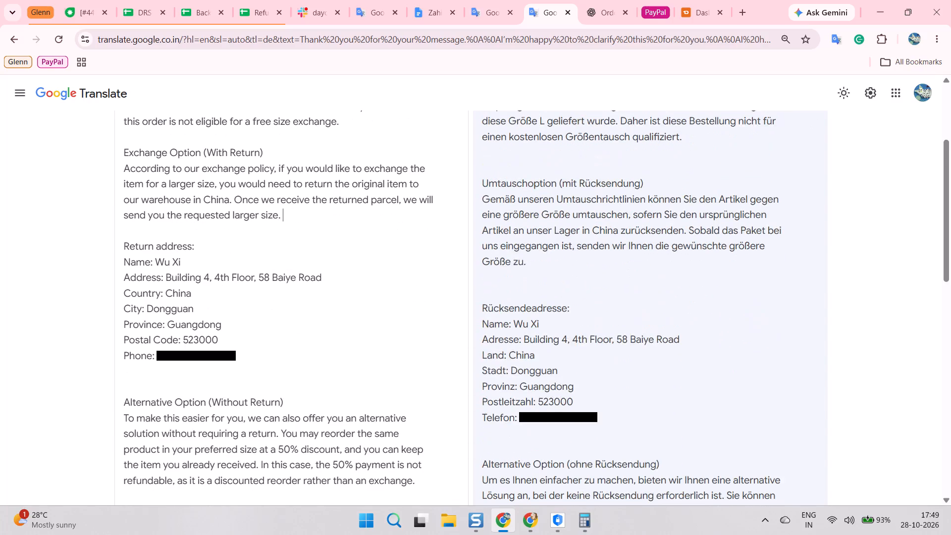
pyautogui.click(169, 368)
pyautogui.press('BackSpace')
pyautogui.scroll(-2, 197, 304)
pyautogui.click(185, 320)
pyautogui.press('BackSpace')
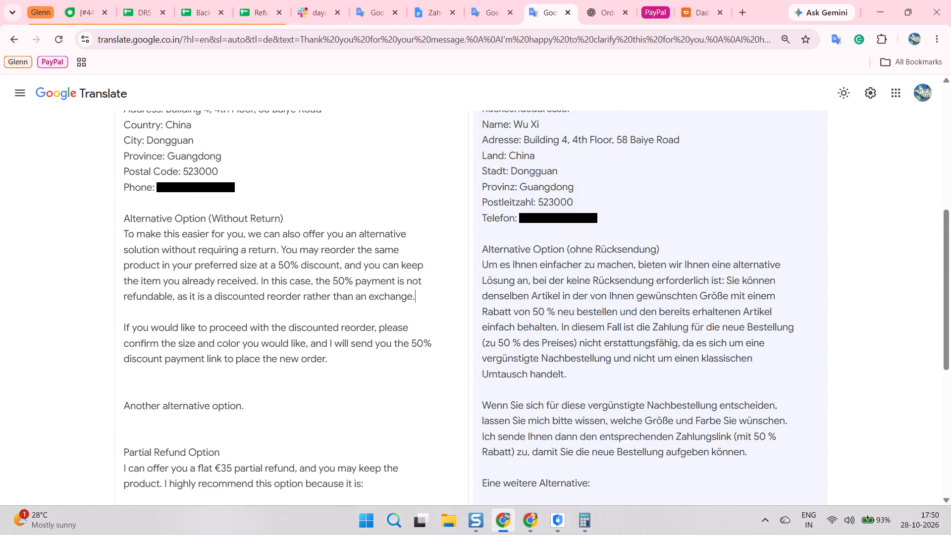
# Remove the extra blank lines from before "Another alternative option." down to the closing "Please let me know" sentence.
pyautogui.click(159, 384)
pyautogui.press('BackSpace')
pyautogui.scroll(-1, 203, 294)
pyautogui.click(160, 336)
pyautogui.press('BackSpace')
pyautogui.scroll(-2, 216, 288)
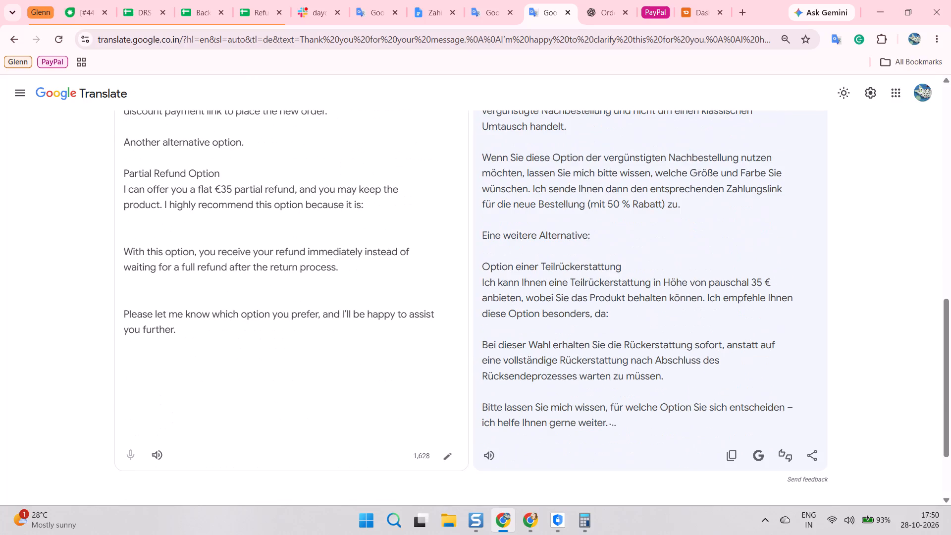
pyautogui.click(184, 225)
pyautogui.press('BackSpace')
pyautogui.click(179, 274)
pyautogui.press('BackSpace')
# Change the flat partial refund offer in the source text to 10%.
pyautogui.scroll(2, 208, 270)
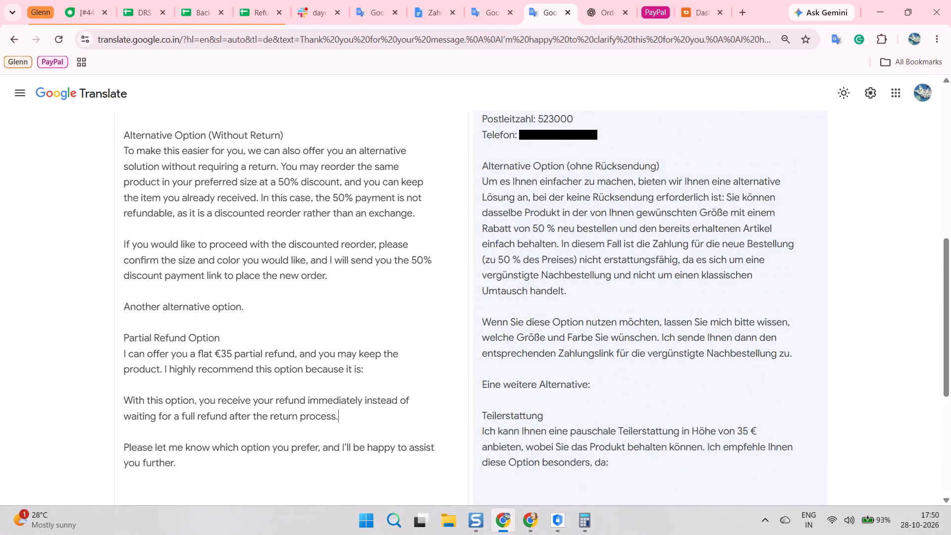
pyautogui.doubleClick(223, 348)
pyautogui.press('BackSpace')
pyautogui.press('BackSpace')
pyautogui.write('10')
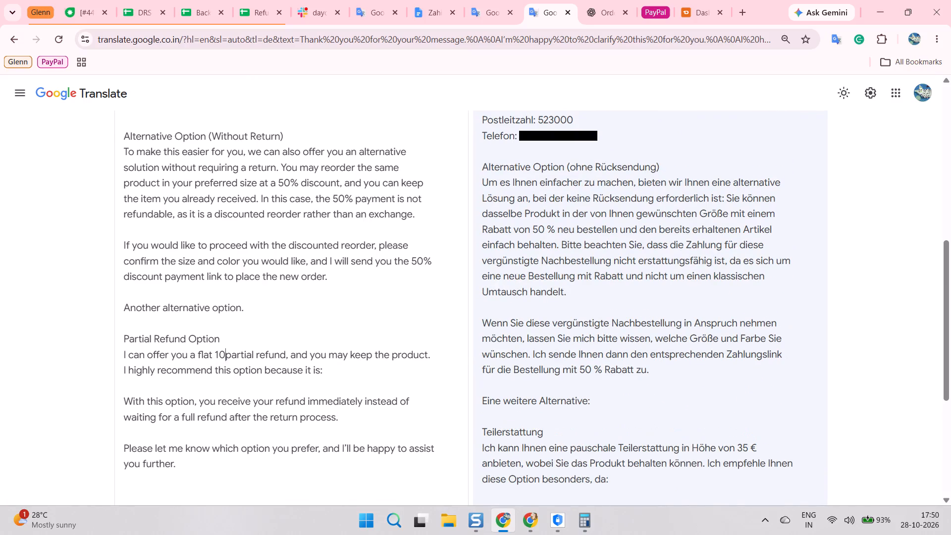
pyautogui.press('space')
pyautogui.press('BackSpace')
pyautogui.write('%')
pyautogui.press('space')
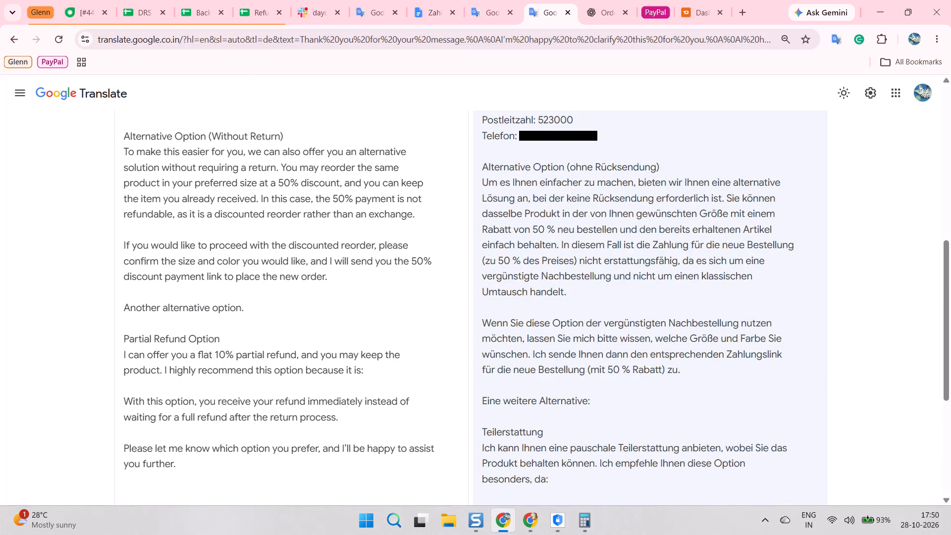
pyautogui.scroll(1, 249, 328)
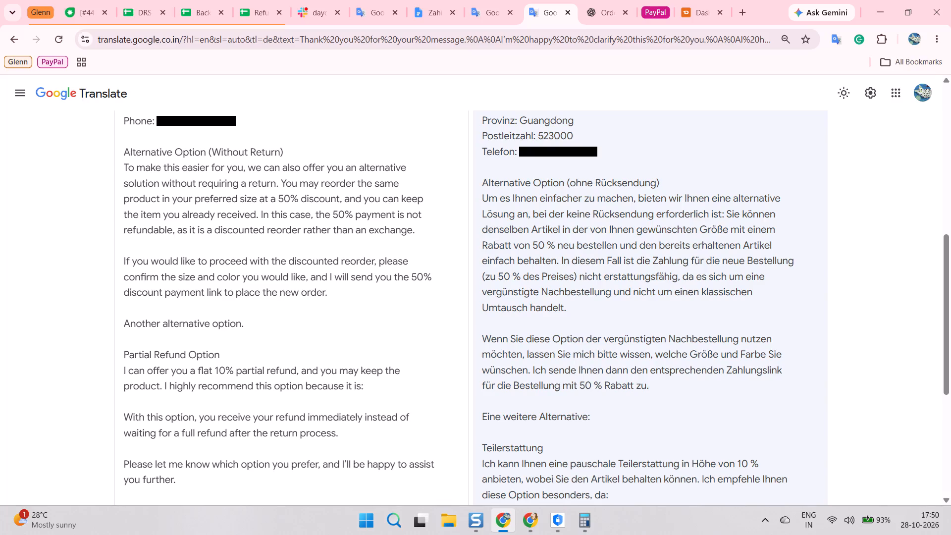
pyautogui.scroll(2, 270, 295)
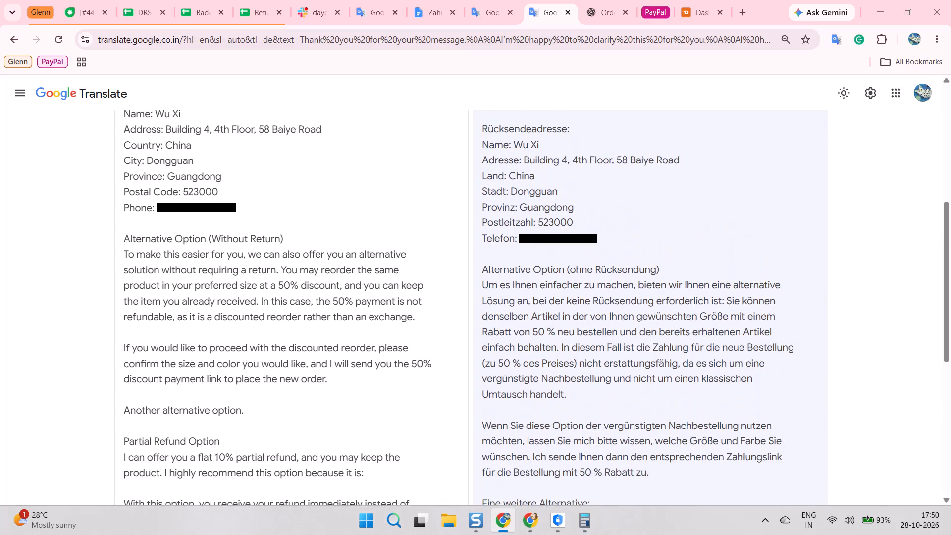
pyautogui.scroll(9, 275, 287)
pyautogui.hotkey('alt', 'Tab')
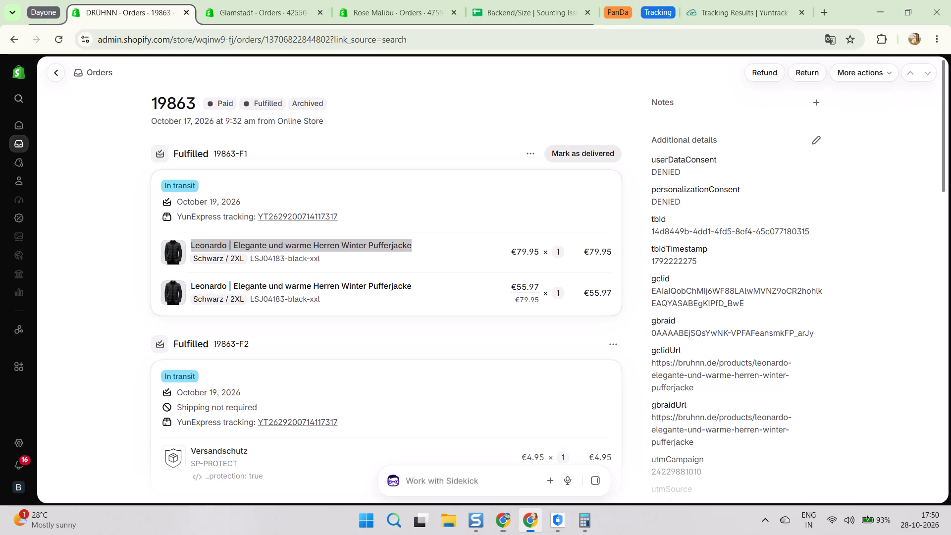
pyautogui.scroll(3, 285, 249)
pyautogui.click(353, 195)
pyautogui.hotkey('alt', 'Tab')
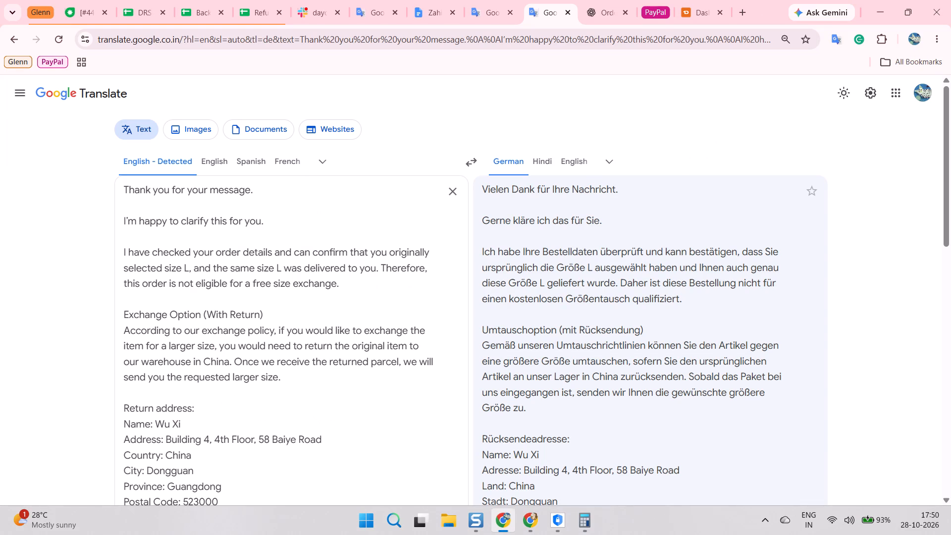
pyautogui.click(186, 271)
pyautogui.press('Tab')
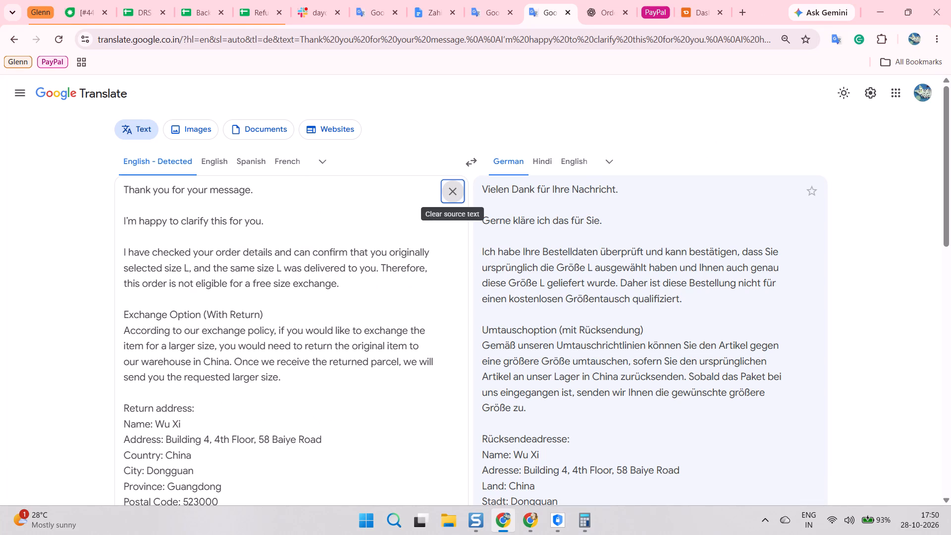
pyautogui.click(250, 271)
pyautogui.click(184, 271)
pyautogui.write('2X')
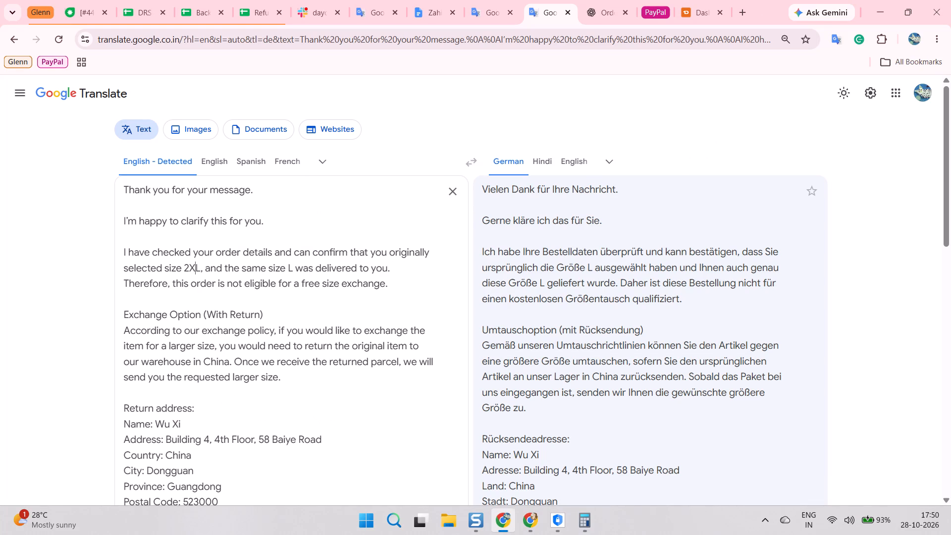
pyautogui.click(290, 269)
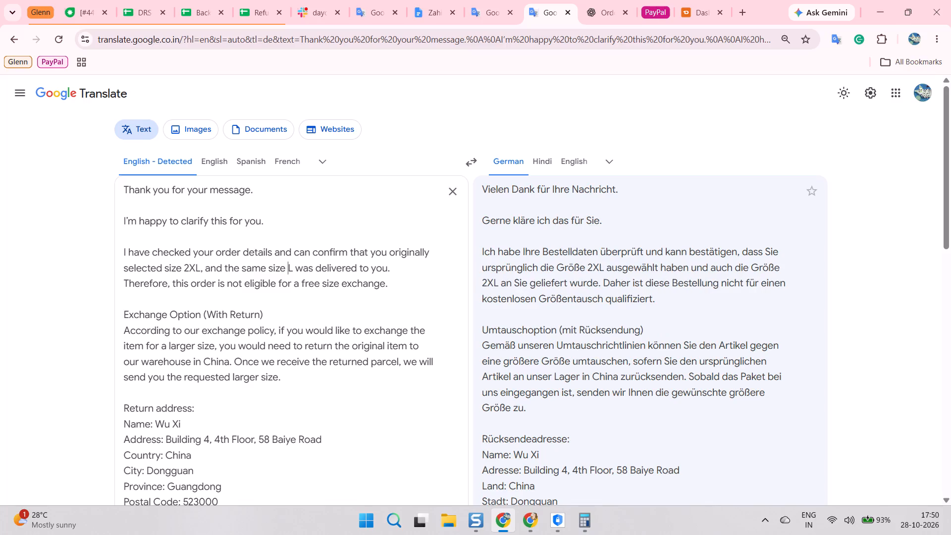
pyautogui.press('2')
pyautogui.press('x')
pyautogui.click(300, 301)
# Review the finished draft and copy its complete German translation.
pyautogui.scroll(-1, 292, 302)
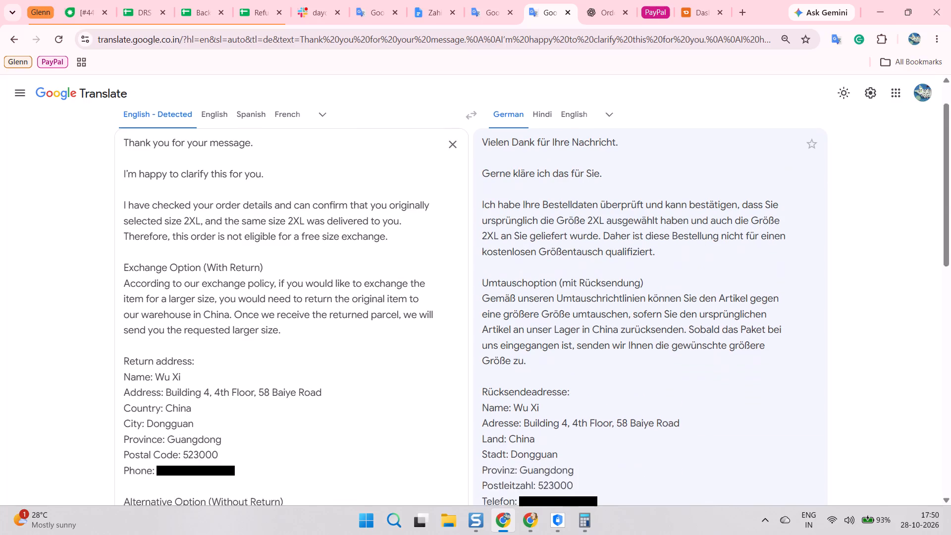
pyautogui.scroll(-6, 290, 296)
pyautogui.scroll(6, 313, 279)
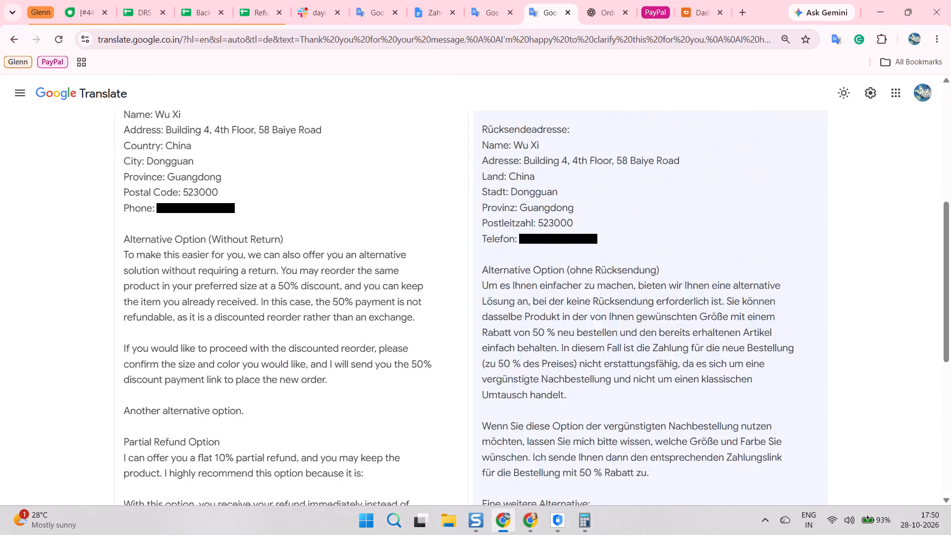
pyautogui.scroll(4, 500, 265)
pyautogui.scroll(-14, 581, 238)
pyautogui.click(728, 356)
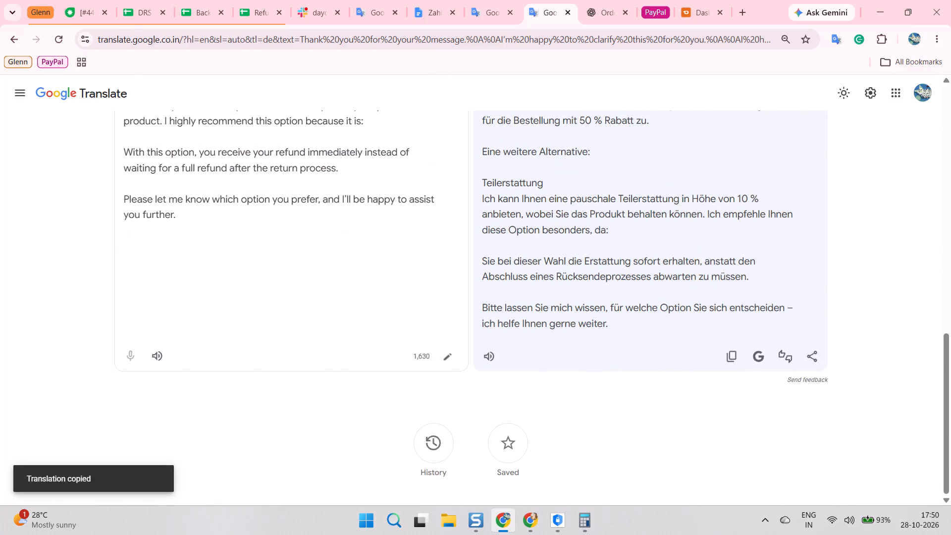
# In ticket 443141's reply, replace the default greeting with the canned response "01-Return(CC)-Dayone-German-Bruhn- Quality issue".
pyautogui.click(99, 0)
pyautogui.click(322, 286)
pyautogui.scroll(-4, 214, 330)
pyautogui.doubleClick(101, 427)
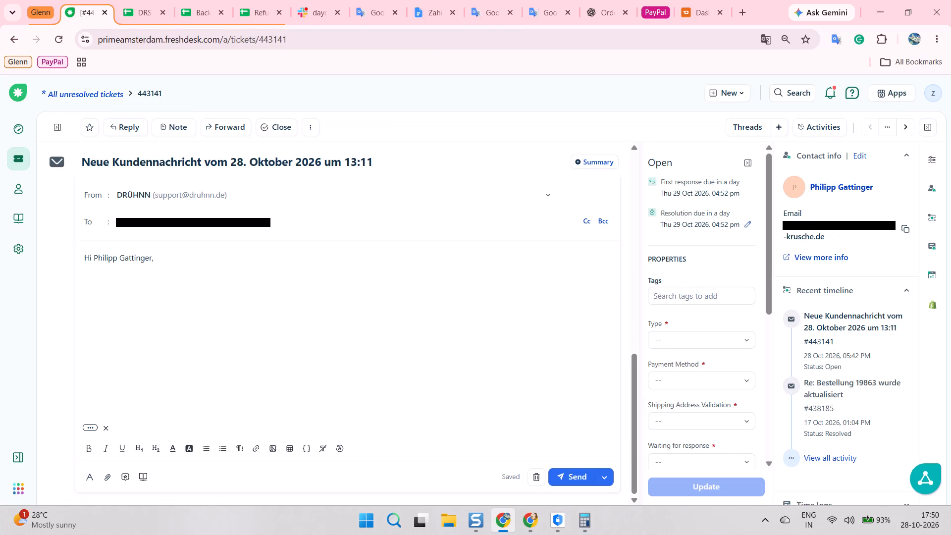
pyautogui.click(108, 426)
pyautogui.moveTo(109, 421); pyautogui.dragTo(116, 407)
pyautogui.hotkey('ctrl', 'a')
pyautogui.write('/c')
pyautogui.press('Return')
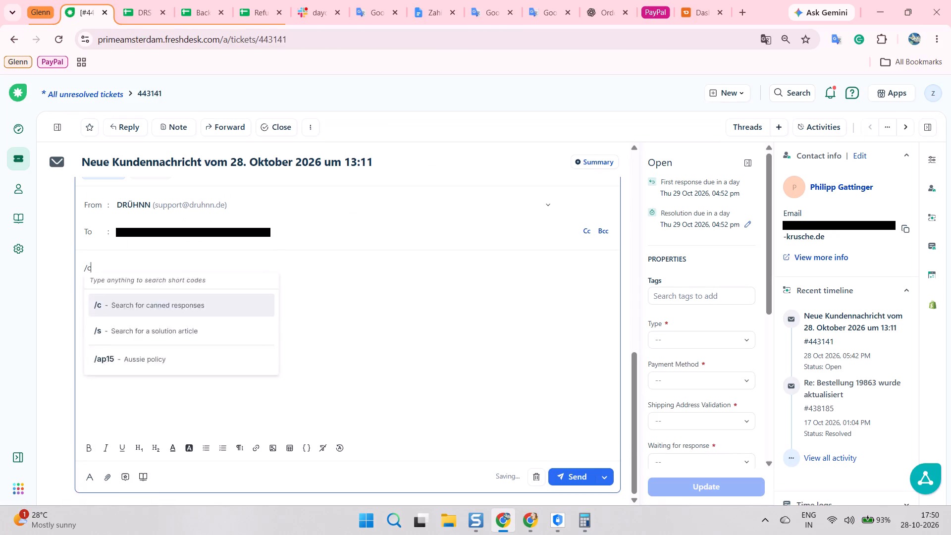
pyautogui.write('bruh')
pyautogui.click(180, 305)
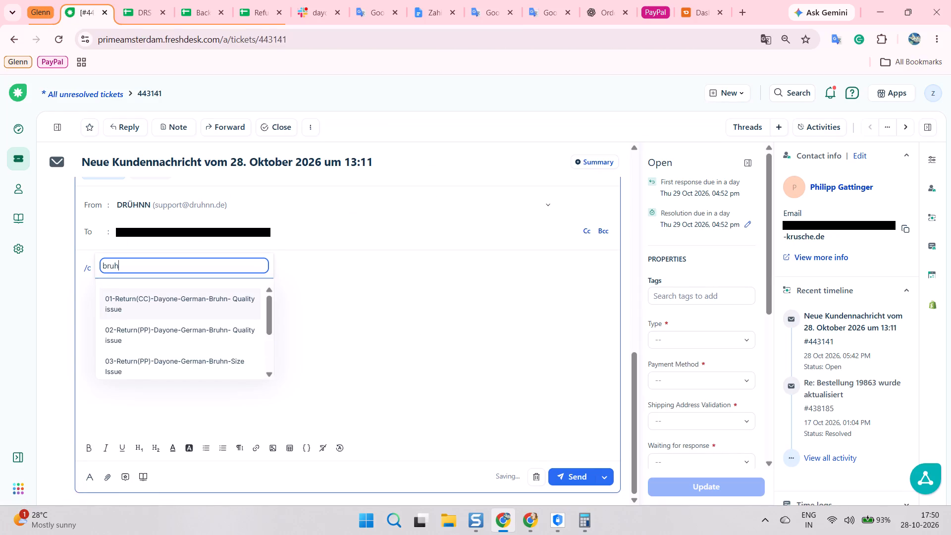
pyautogui.click(160, 310)
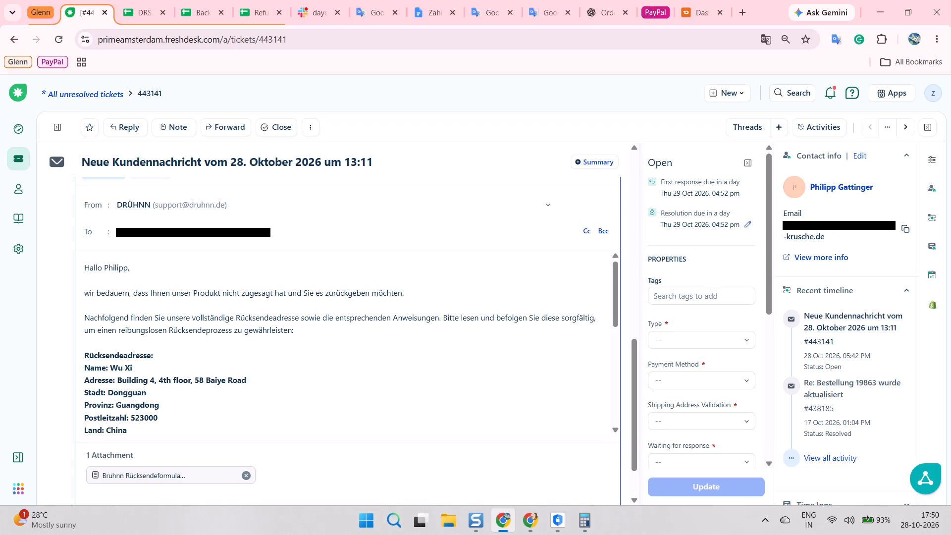
# Replace the canned response's body between greeting and sign-off with the copied German text, and remove the extra blank line before the sign-off.
pyautogui.moveTo(87, 294); pyautogui.dragTo(279, 377)
pyautogui.scroll(-8, 161, 348)
pyautogui.hotkey('ctrl', 'v')
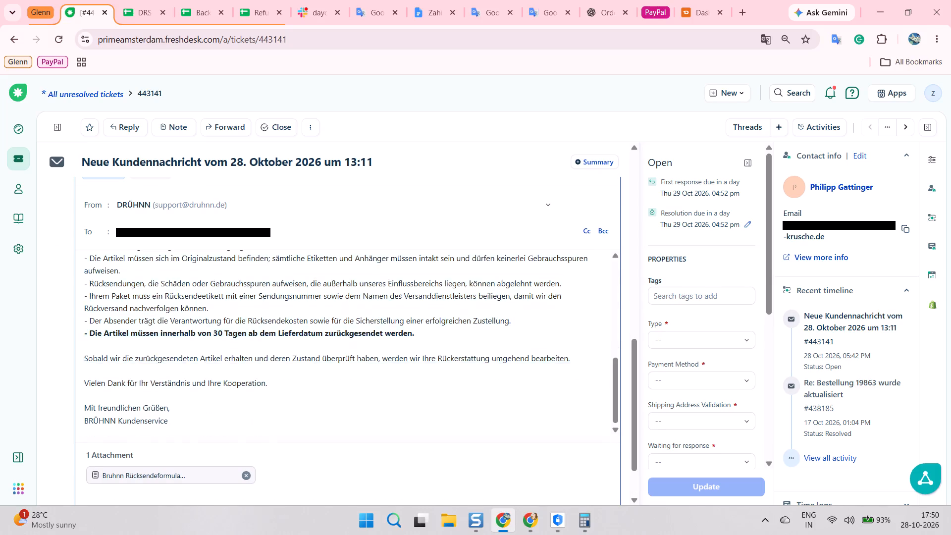
pyautogui.scroll(-10, 273, 369)
pyautogui.click(132, 332)
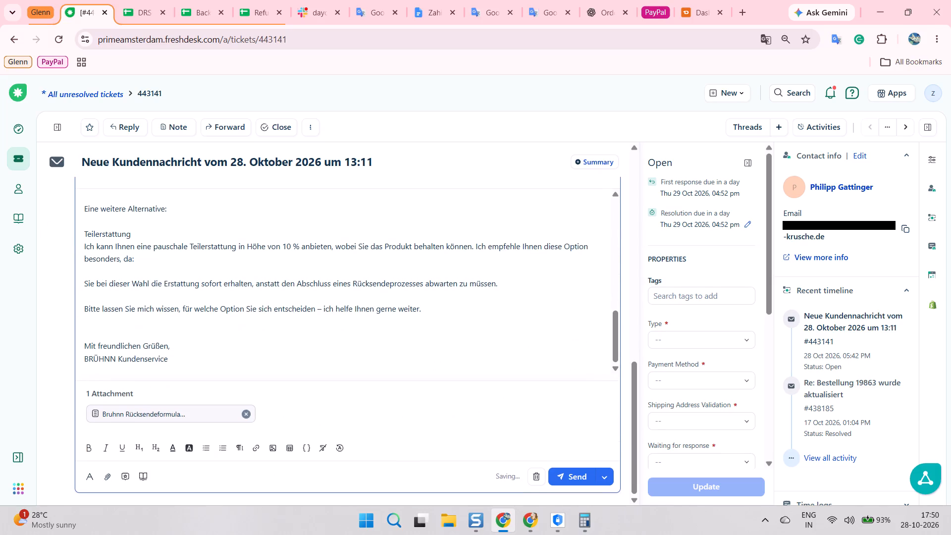
pyautogui.press('BackSpace')
# Bold the reply's headings "Eine weitere Alternative:", "Teilerstattung", "Rücksendeadresse:" and "Umtauschoption (mit Rücksendung)".
pyautogui.scroll(1, 144, 327)
pyautogui.moveTo(139, 324); pyautogui.dragTo(66, 303)
pyautogui.hotkey('ctrl', 'b')
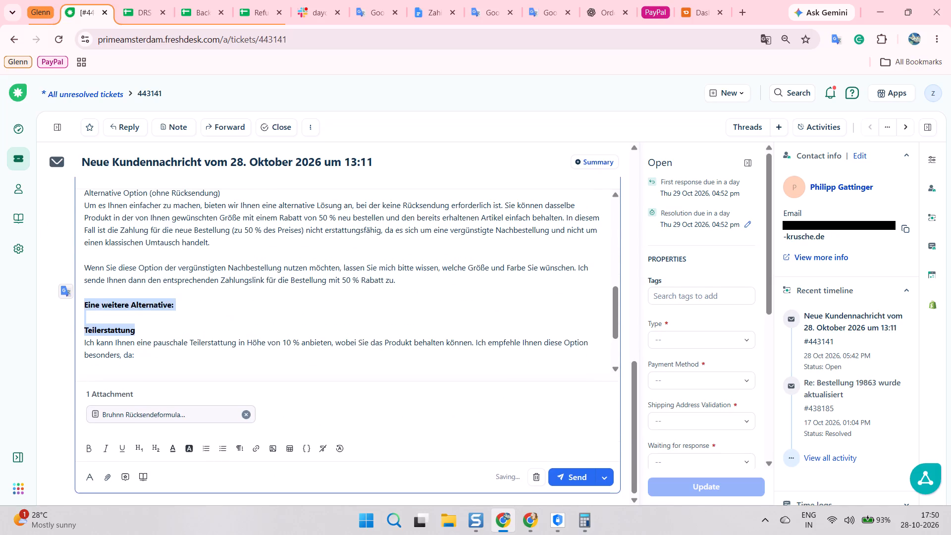
pyautogui.scroll(3, 135, 326)
pyautogui.tripleClick(126, 327)
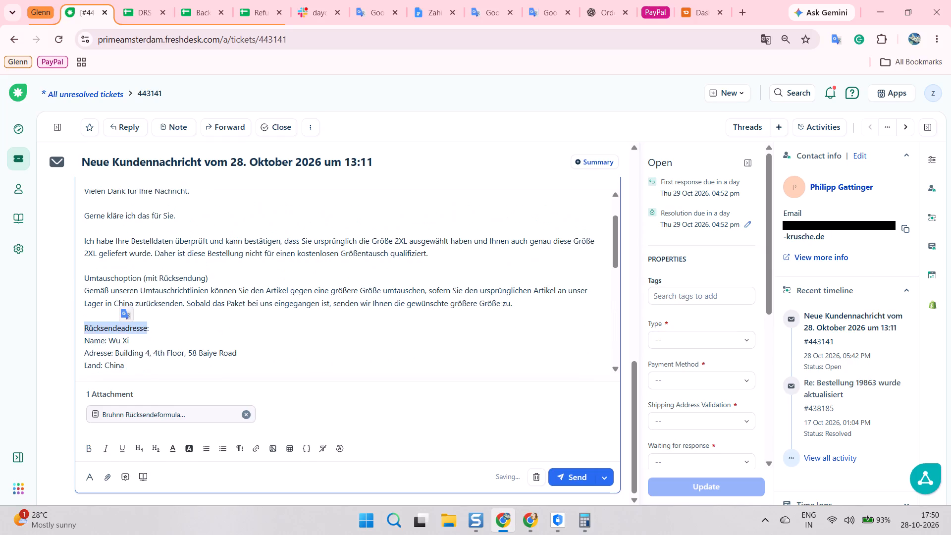
pyautogui.hotkey('ctrl', 'b')
pyautogui.scroll(1, 129, 326)
pyautogui.tripleClick(176, 329)
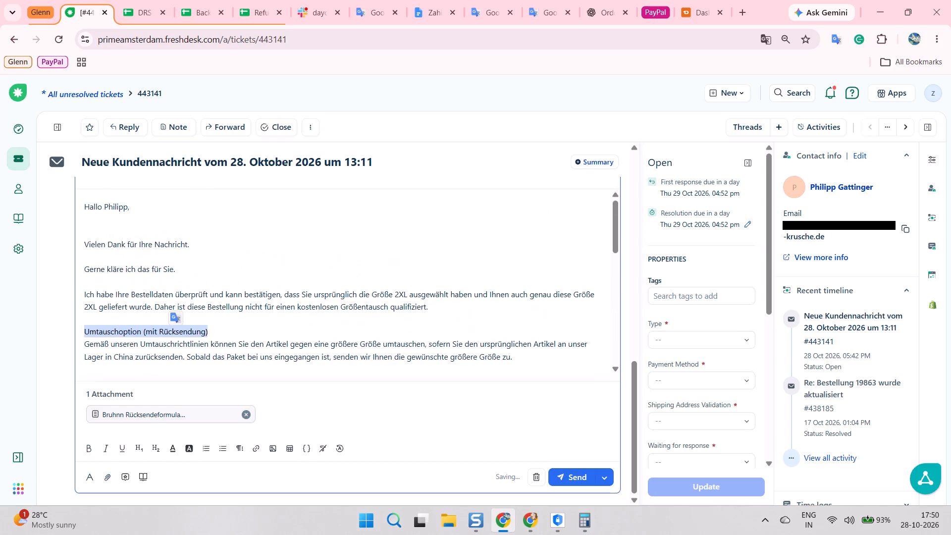
pyautogui.hotkey('ctrl', 'b')
# Reduce the gap below the reply's greeting to a single blank line.
pyautogui.scroll(1, 180, 306)
pyautogui.click(111, 311)
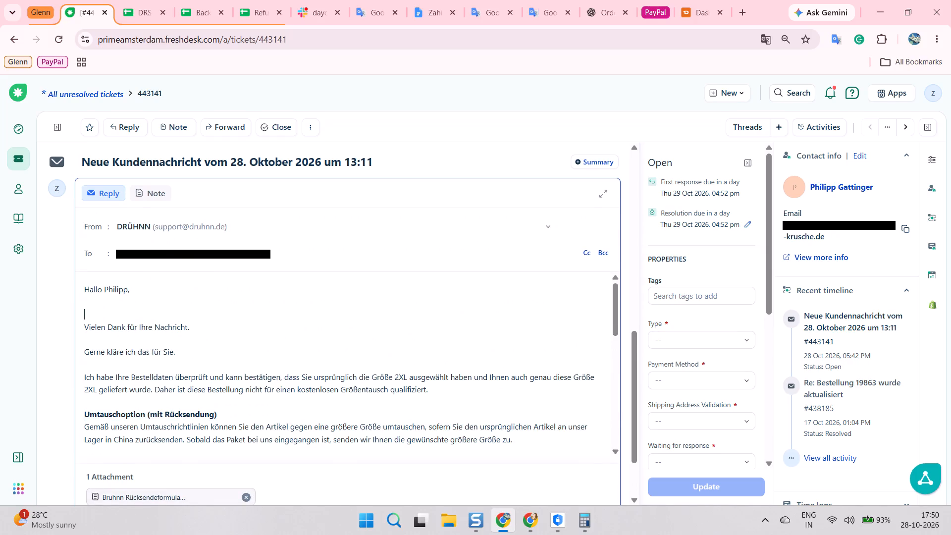
pyautogui.press('BackSpace')
pyautogui.press('Return')
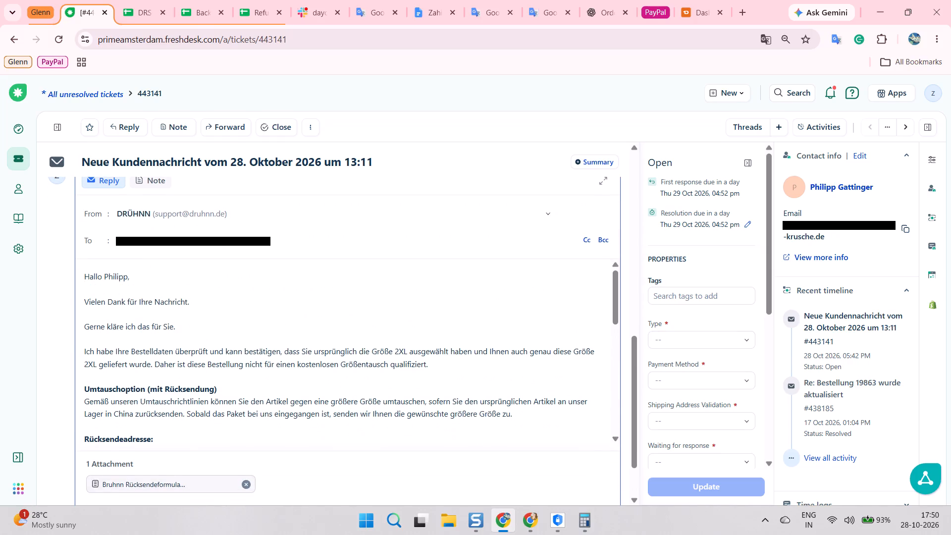
pyautogui.hotkey('alt', 'Tab')
pyautogui.scroll(-4, 627, 274)
pyautogui.hotkey('alt', 'Tab')
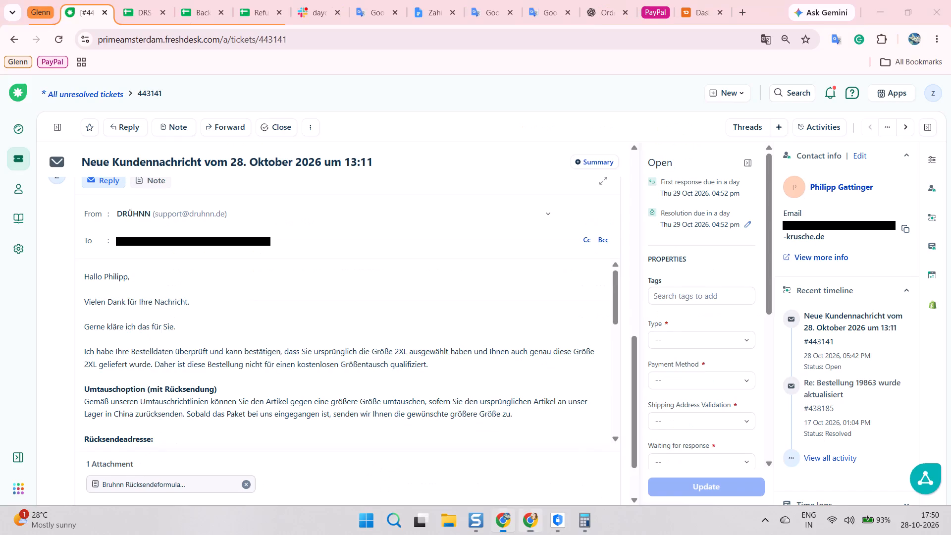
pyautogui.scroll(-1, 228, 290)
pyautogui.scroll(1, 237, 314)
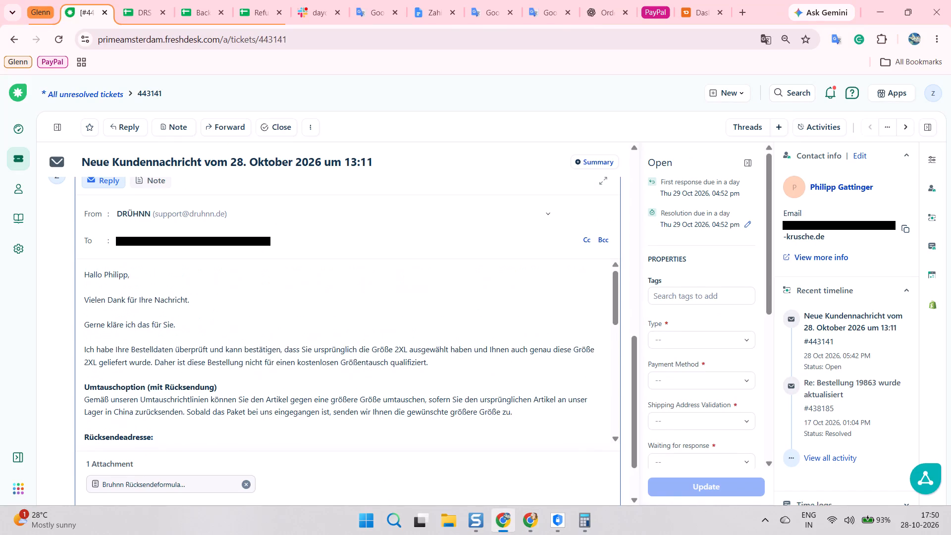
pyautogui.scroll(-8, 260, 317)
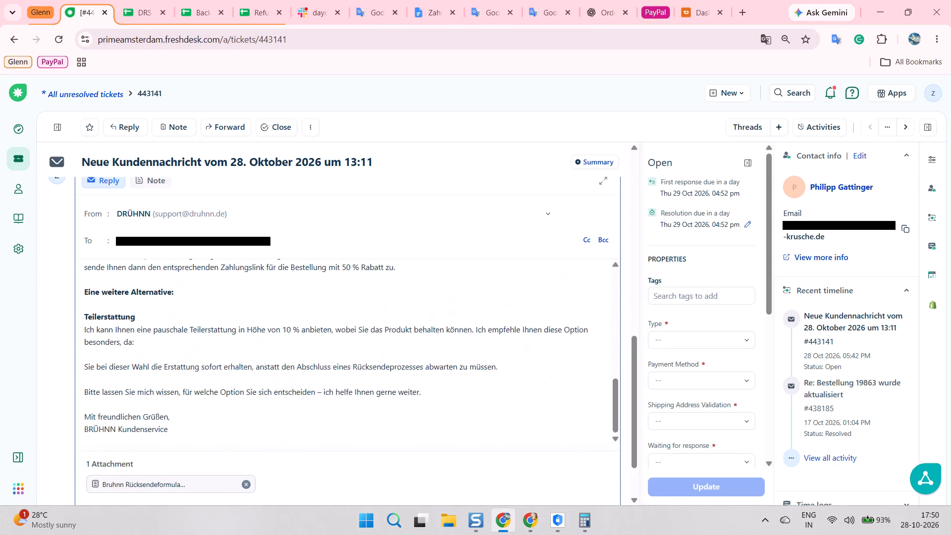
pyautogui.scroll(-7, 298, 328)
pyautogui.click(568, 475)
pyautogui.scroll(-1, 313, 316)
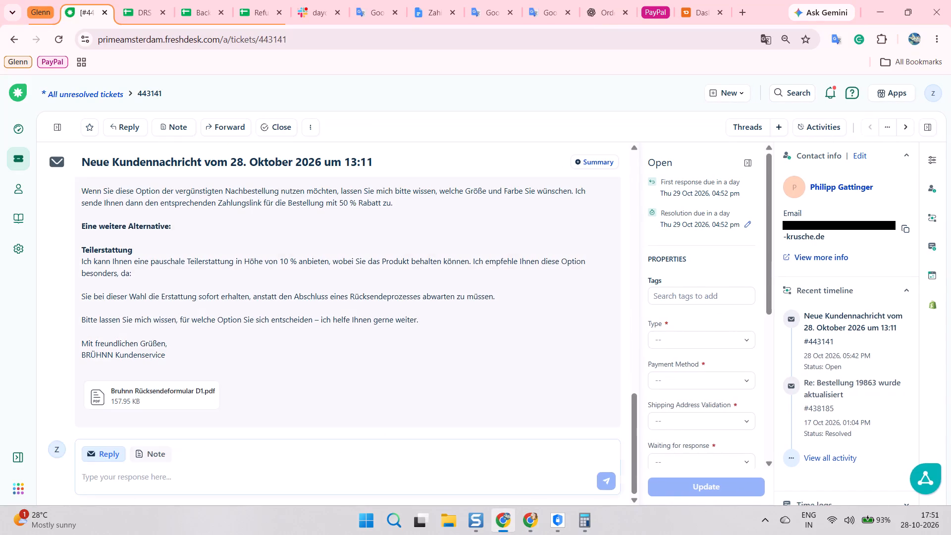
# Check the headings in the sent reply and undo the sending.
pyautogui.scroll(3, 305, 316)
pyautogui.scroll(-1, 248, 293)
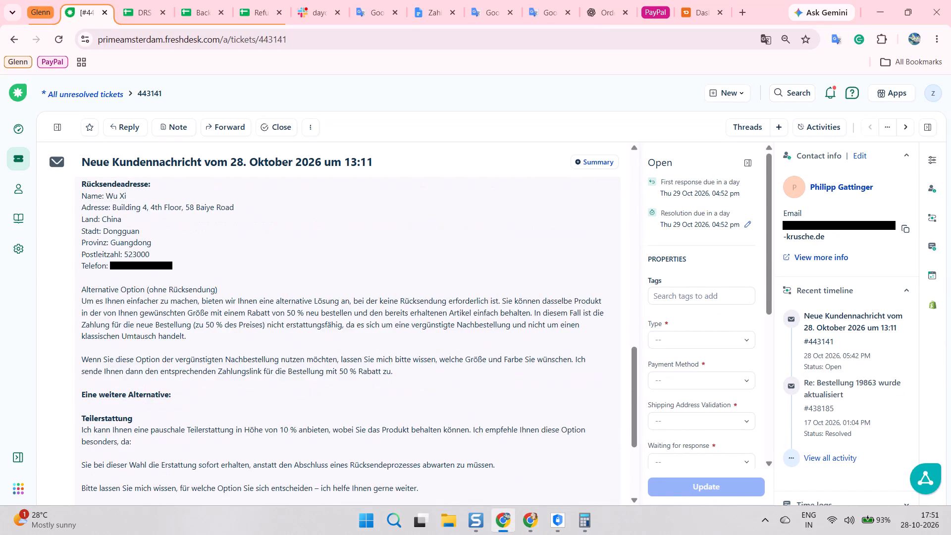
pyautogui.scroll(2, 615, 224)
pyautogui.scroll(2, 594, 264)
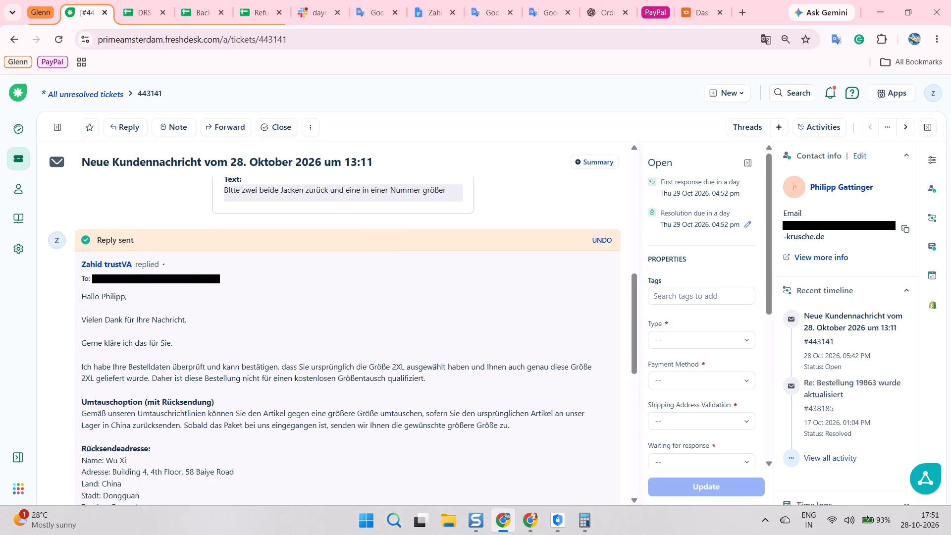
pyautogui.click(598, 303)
# Bold the reply's heading "Alternative Option (ohne Rücksendung)" and send the reply again.
pyautogui.scroll(-1, 338, 274)
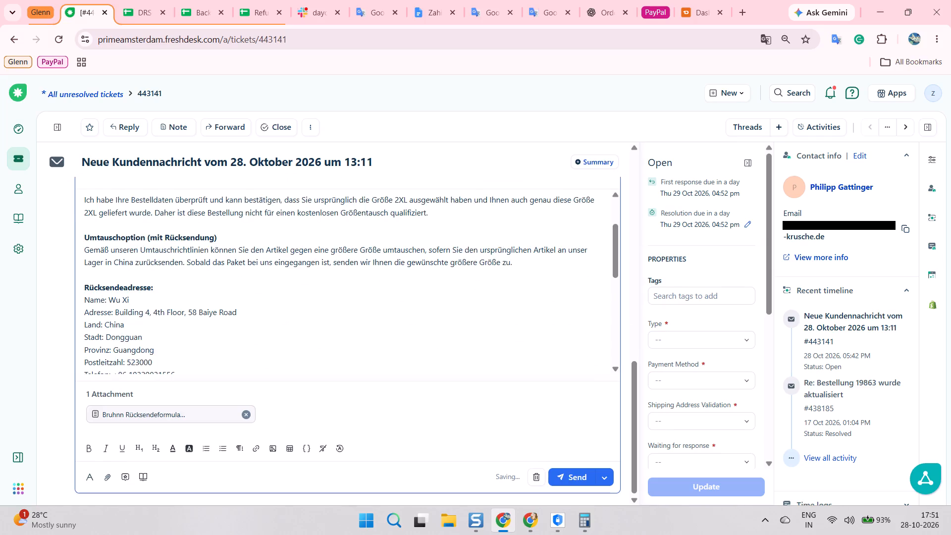
pyautogui.scroll(-2, 159, 317)
pyautogui.tripleClick(171, 235)
pyautogui.hotkey('ctrl', 'b')
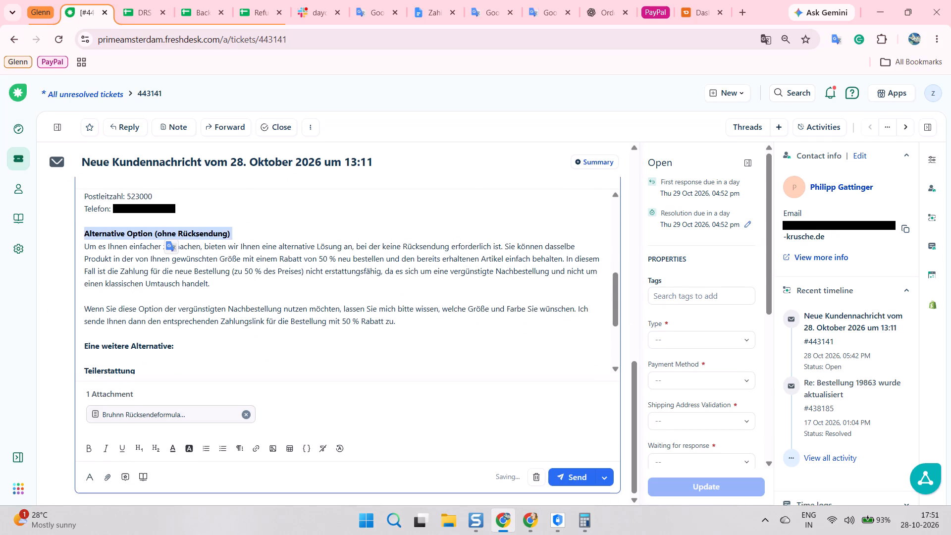
pyautogui.scroll(-1, 197, 262)
pyautogui.scroll(-6, 237, 290)
pyautogui.click(580, 481)
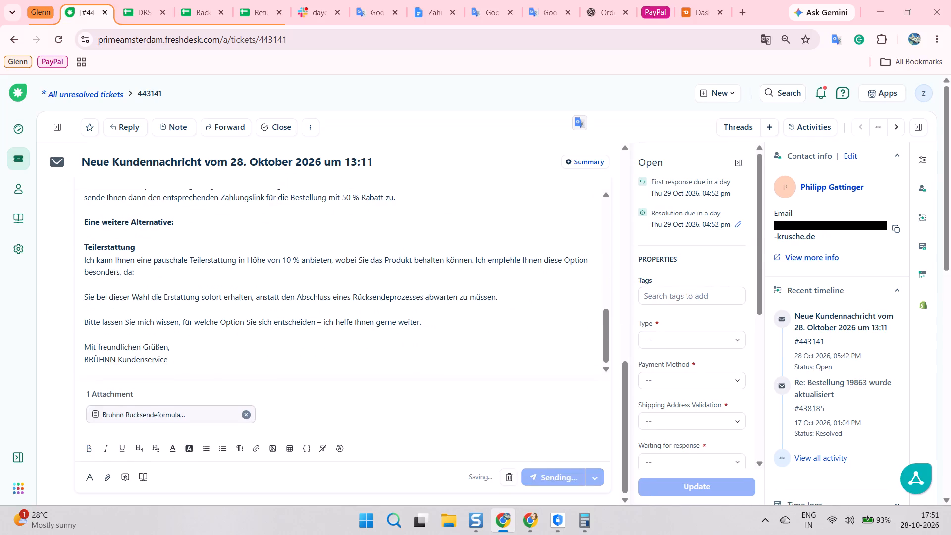
pyautogui.scroll(-4, 379, 305)
# Set ticket 443141's type to Return + Size Issue.
pyautogui.click(700, 345)
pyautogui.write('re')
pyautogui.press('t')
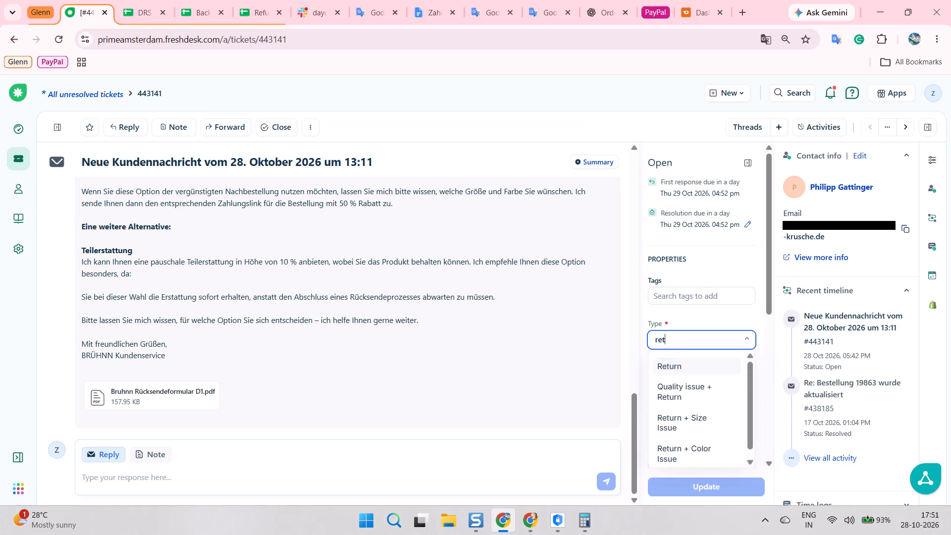
pyautogui.click(691, 429)
pyautogui.press('Tab')
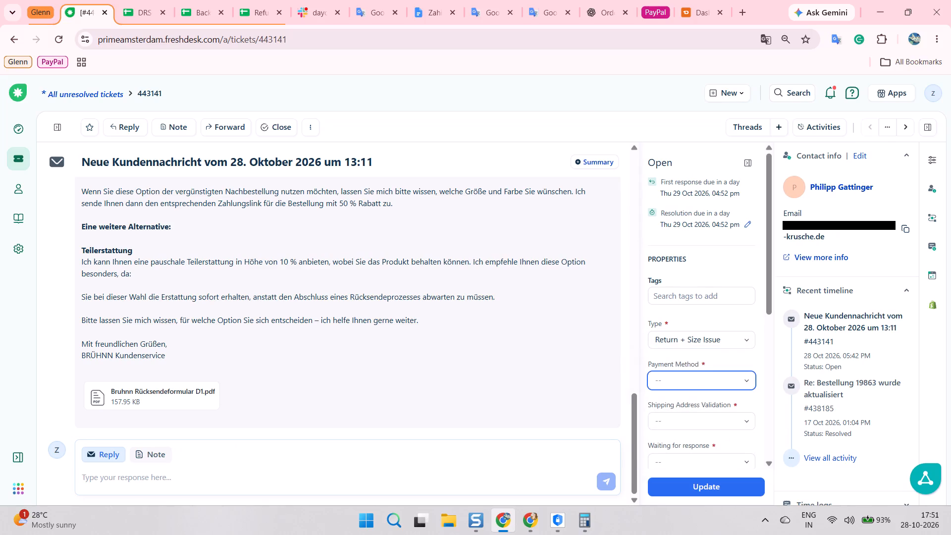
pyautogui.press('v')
pyautogui.press('Tab')
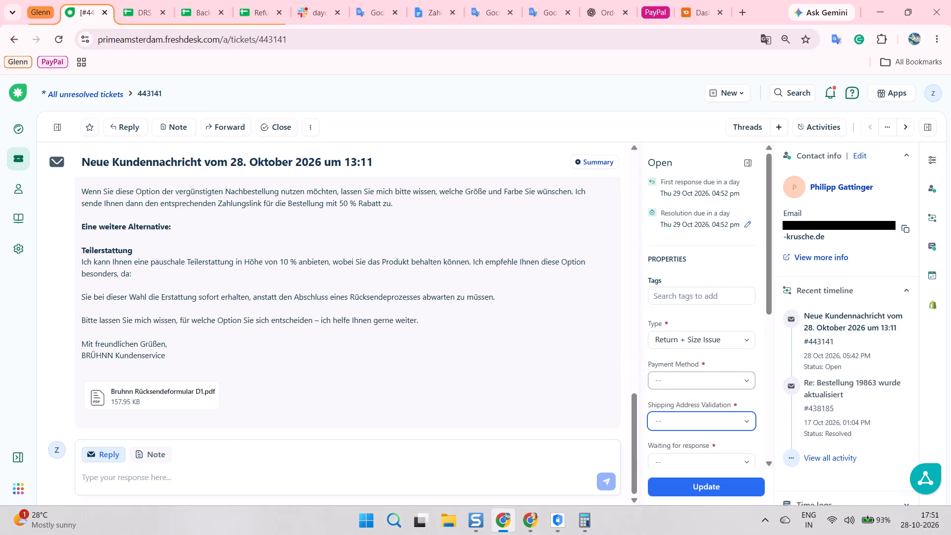
pyautogui.hotkey('alt', 'Tab')
pyautogui.scroll(-3, 687, 297)
pyautogui.click(397, 263)
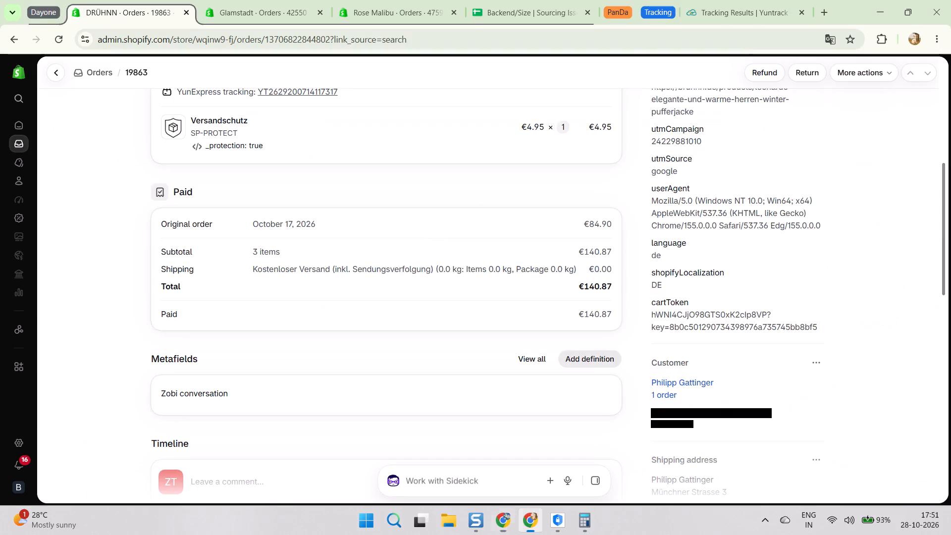
pyautogui.scroll(-6, 672, 241)
pyautogui.hotkey('alt', 'Tab')
pyautogui.click(701, 299)
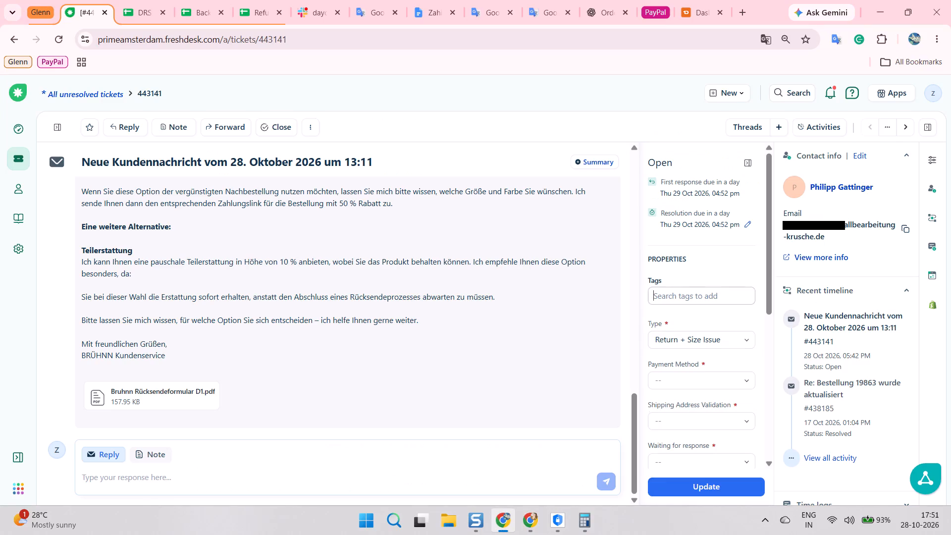
pyautogui.press('Tab')
pyautogui.press('Tab')
pyautogui.hotkey('alt', 'Tab')
pyautogui.scroll(-2, 671, 260)
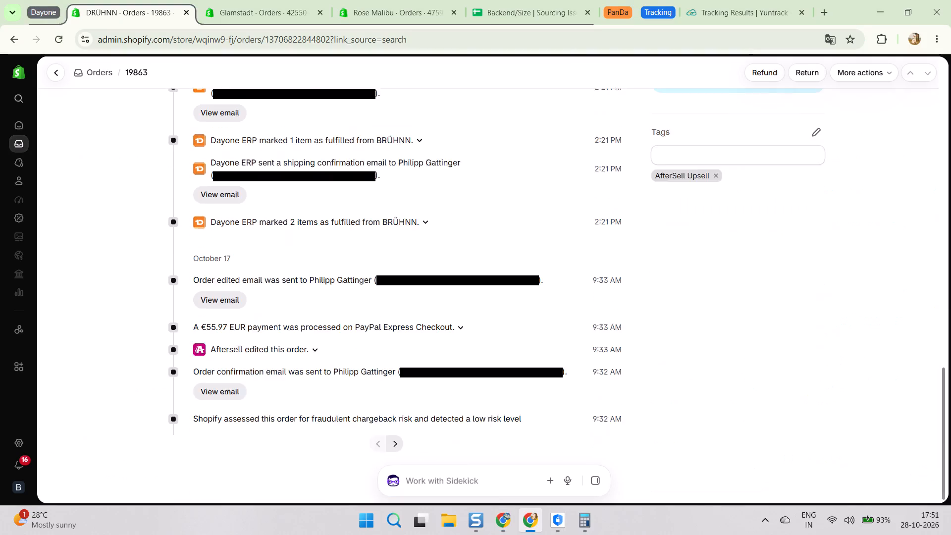
pyautogui.scroll(3, 689, 278)
pyautogui.hotkey('alt', 'Tab')
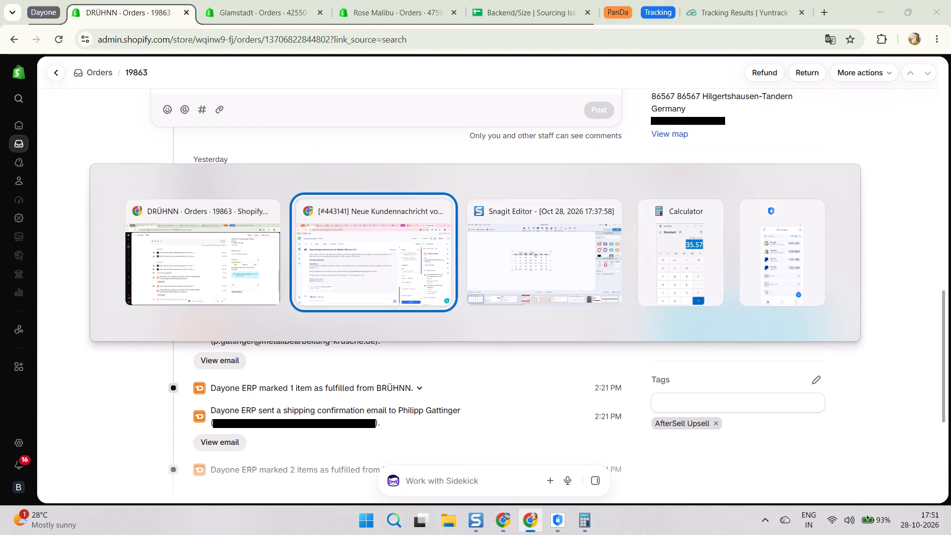
pyautogui.click(499, 519)
# Set the payment method to PayPal, shipping address validation to Verified & Correct and waiting for response to N/A.
pyautogui.click(690, 297)
pyautogui.press('Tab')
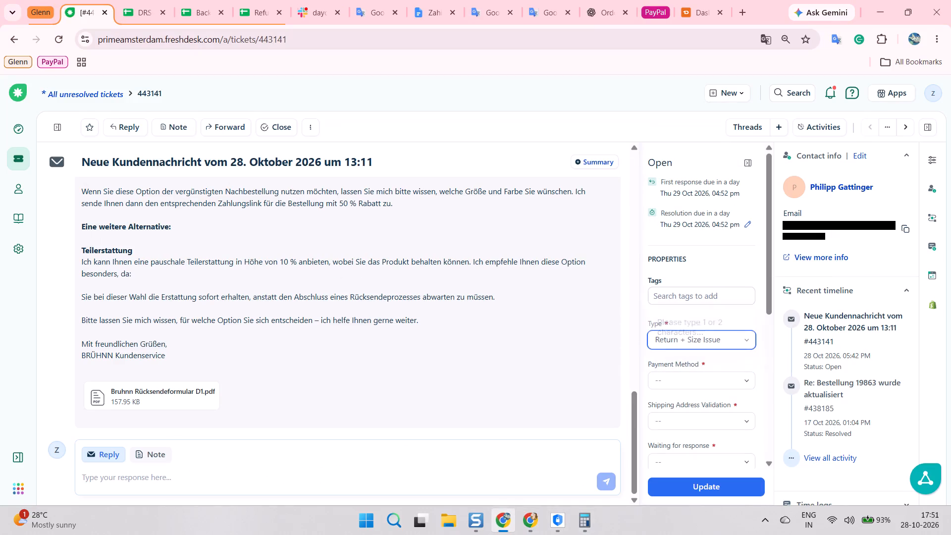
pyautogui.press('Tab')
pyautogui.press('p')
pyautogui.press('Tab')
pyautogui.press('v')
pyautogui.press('Tab')
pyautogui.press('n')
pyautogui.press('Tab')
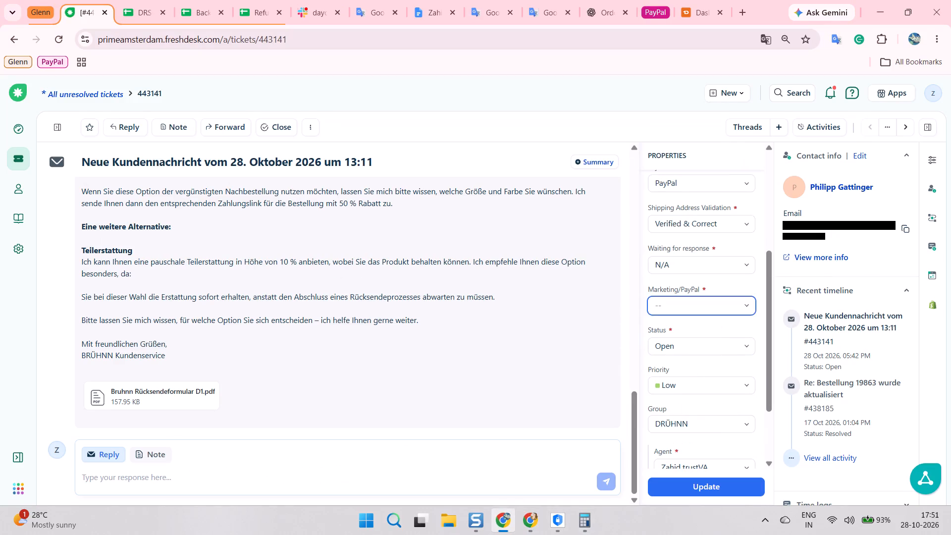
# Set Marketing/PayPal to No and the status to Resolved, and save the ticket's properties.
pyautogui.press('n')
pyautogui.press('Tab')
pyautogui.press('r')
pyautogui.press('Tab')
pyautogui.press('Tab')
pyautogui.press('Tab')
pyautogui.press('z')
pyautogui.scroll(-1, 720, 326)
pyautogui.click(706, 492)
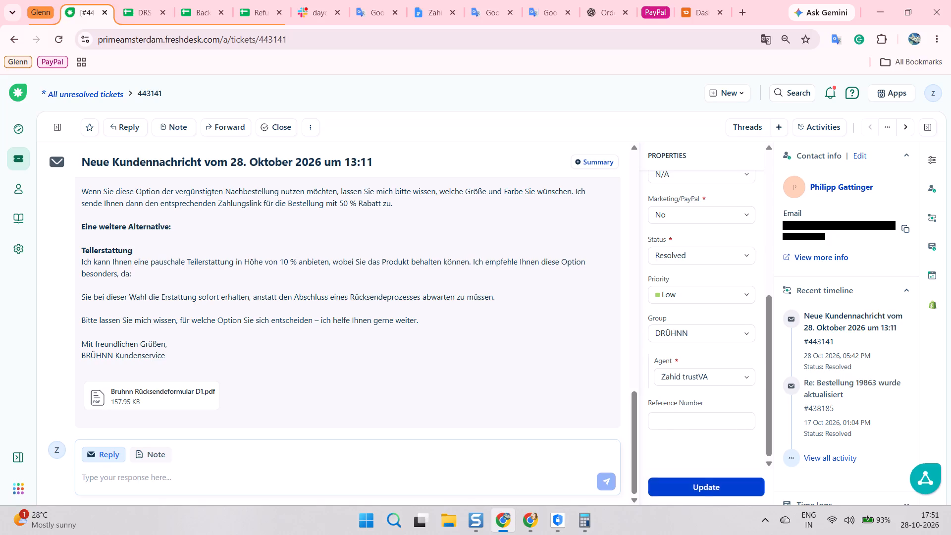
pyautogui.scroll(-4, 546, 372)
# Log ticket number 443141 in cell AN28 of the Oct 28 sheet in DRS- October 2026.
pyautogui.keyDown('ctrl'); pyautogui.doubleClick(149, 91); pyautogui.keyUp('ctrl')
pyautogui.hotkey('ctrl', 'c')
pyautogui.hotkey('ctrl', 'c')
pyautogui.click(140, 0)
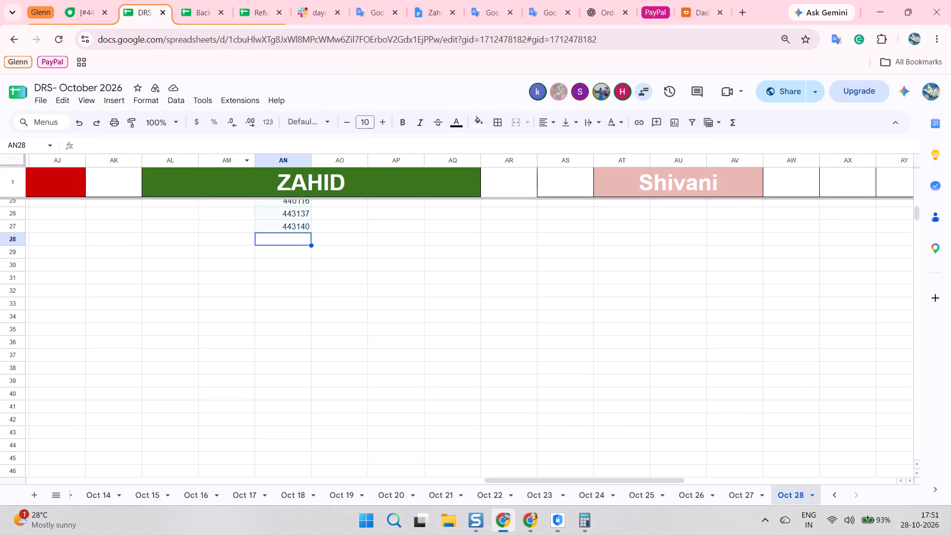
pyautogui.hotkey('ctrl', 'v')
pyautogui.click(285, 254)
pyautogui.scroll(-1, 285, 254)
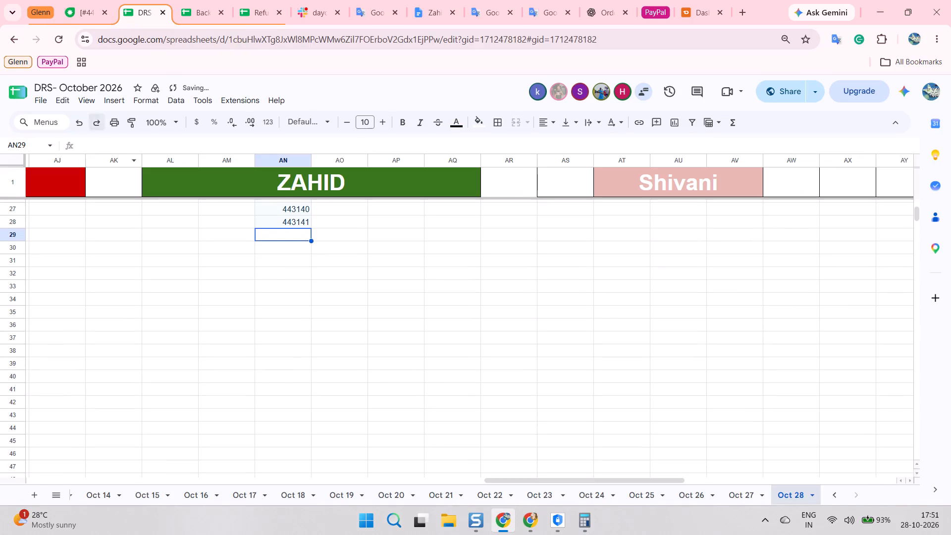
# Return to Freshdesk and open the next unresolved ticket, 443143.
pyautogui.click(90, 16)
pyautogui.click(251, 276)
pyautogui.click(325, 266)
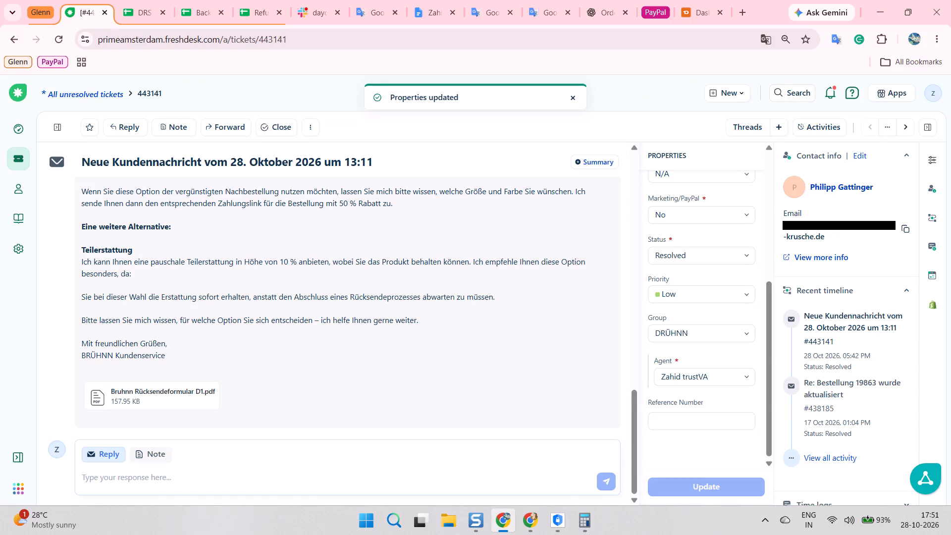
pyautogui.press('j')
pyautogui.scroll(-3, 321, 258)
pyautogui.scroll(1, 418, 219)
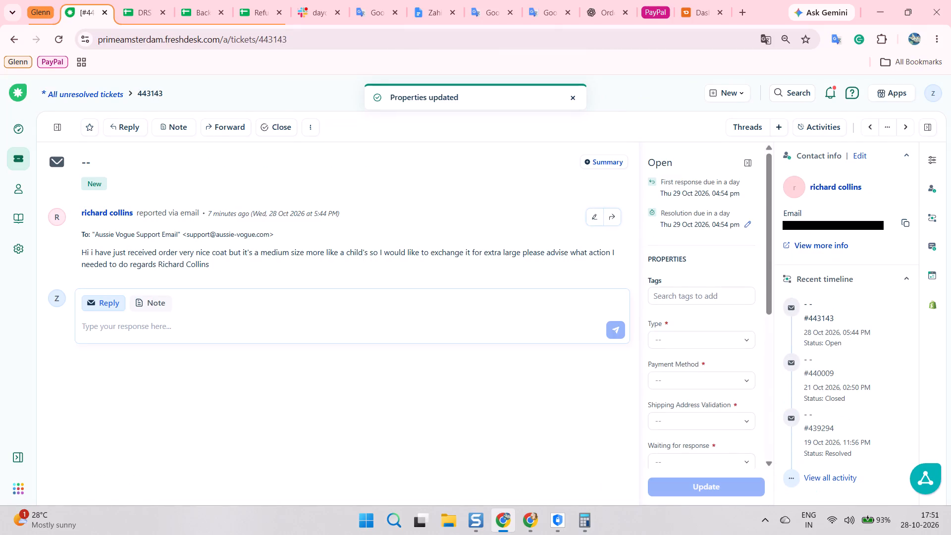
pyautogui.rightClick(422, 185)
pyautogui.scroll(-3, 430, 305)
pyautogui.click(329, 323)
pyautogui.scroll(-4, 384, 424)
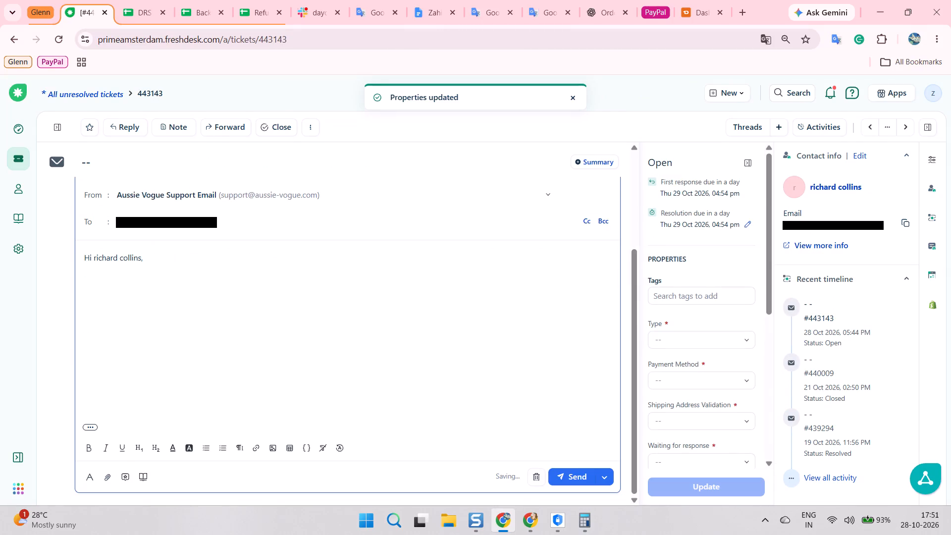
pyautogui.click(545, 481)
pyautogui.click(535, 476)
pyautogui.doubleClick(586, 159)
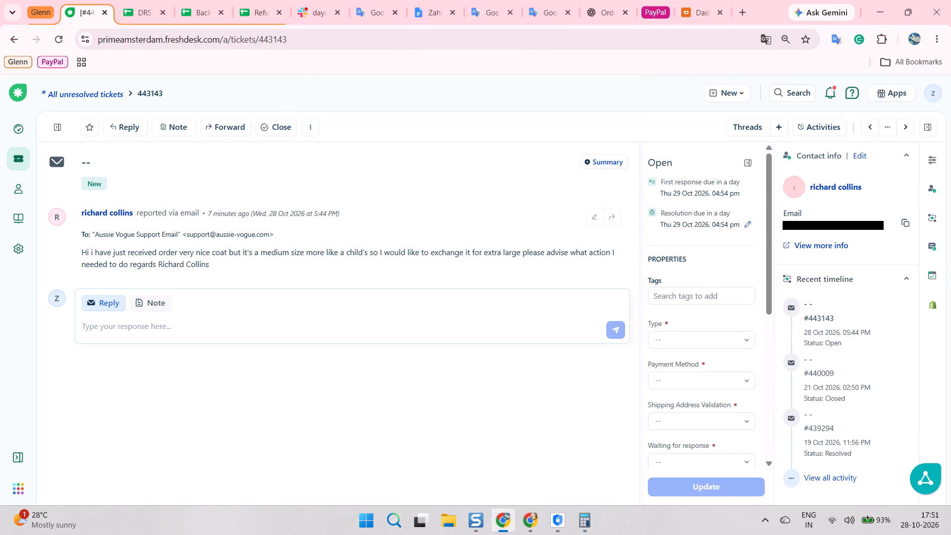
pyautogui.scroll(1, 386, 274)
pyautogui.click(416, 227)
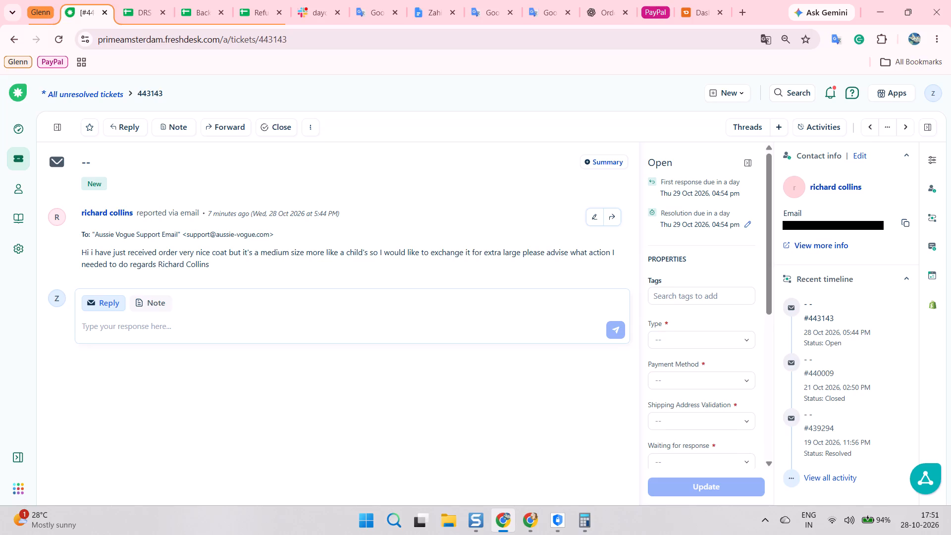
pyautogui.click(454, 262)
# Open the Aussie Fashion store in Shopify in place of the Glamstadt order page.
pyautogui.click(905, 225)
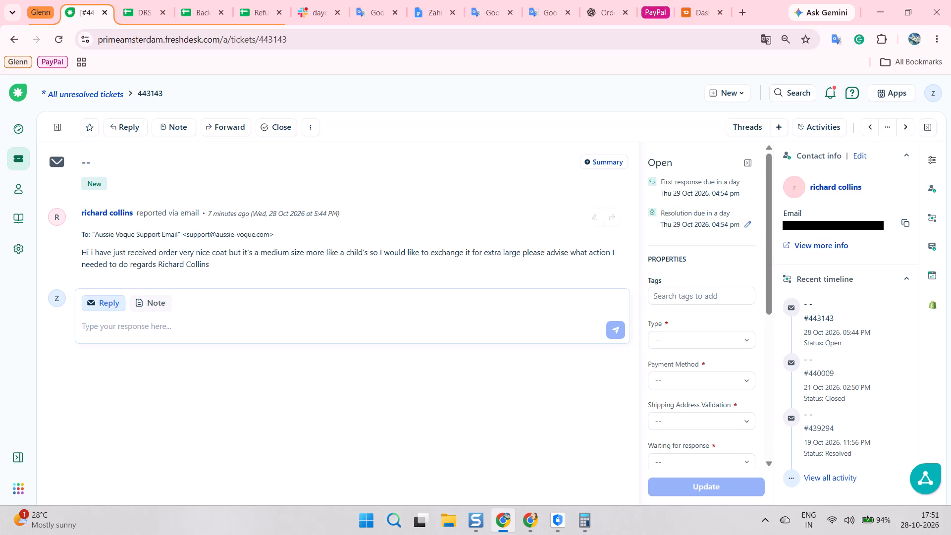
pyautogui.click(499, 227)
pyautogui.hotkey('alt', 'Tab')
pyautogui.click(245, 0)
pyautogui.moveTo(384, 0); pyautogui.dragTo(389, 0)
pyautogui.scroll(3, 259, 48)
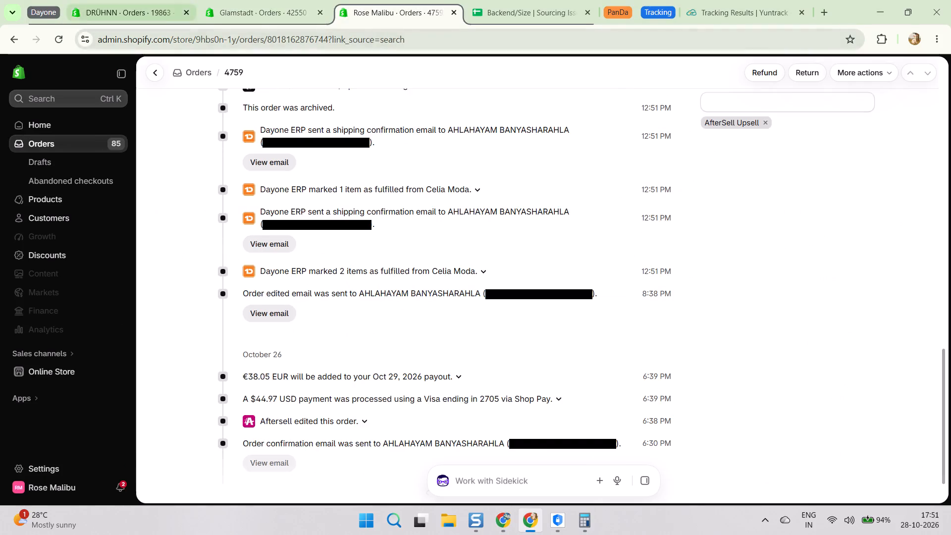
pyautogui.click(208, 0)
pyautogui.click(254, 46)
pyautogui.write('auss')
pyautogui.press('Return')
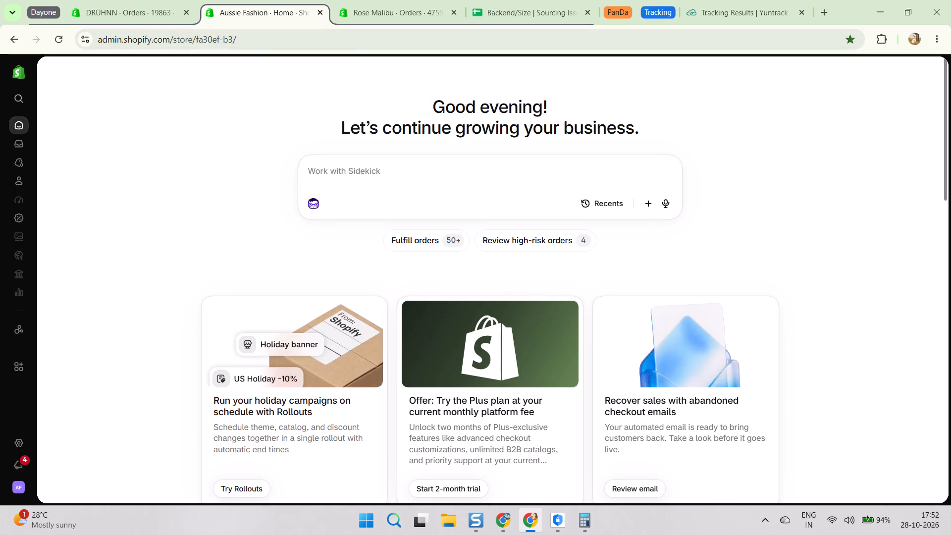
pyautogui.moveTo(515, 525); pyautogui.dragTo(511, 529)
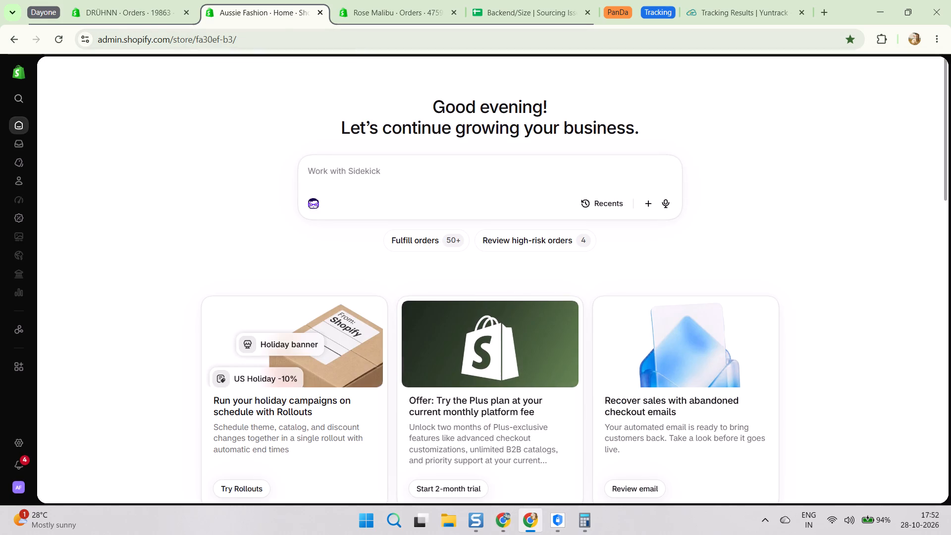
pyautogui.click(511, 526)
pyautogui.click(904, 224)
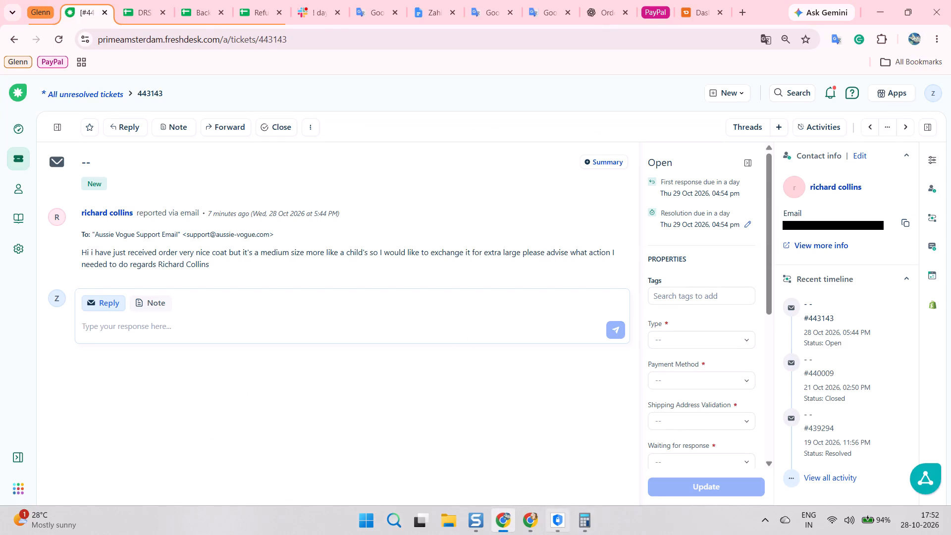
pyautogui.click(519, 516)
pyautogui.scroll(1, 320, 183)
pyautogui.click(18, 95)
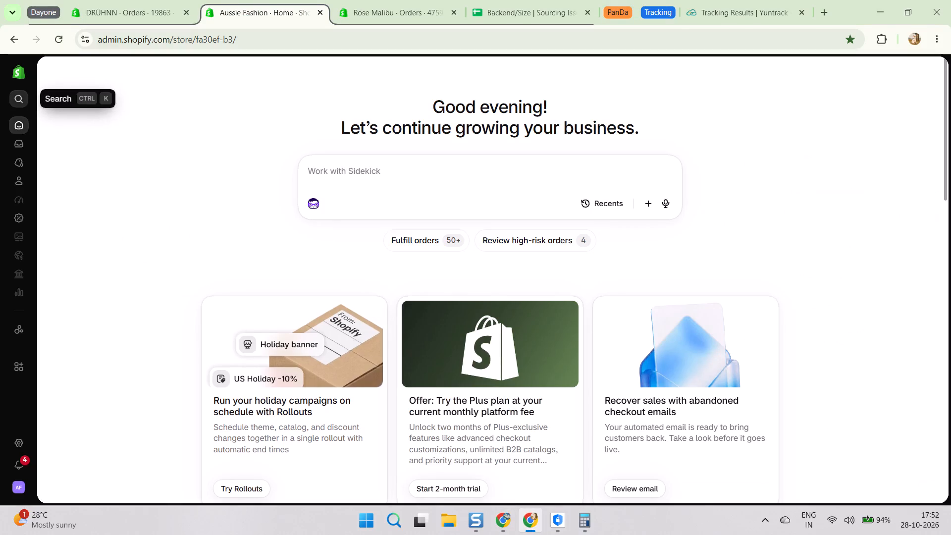
pyautogui.hotkey('ctrl', 'v')
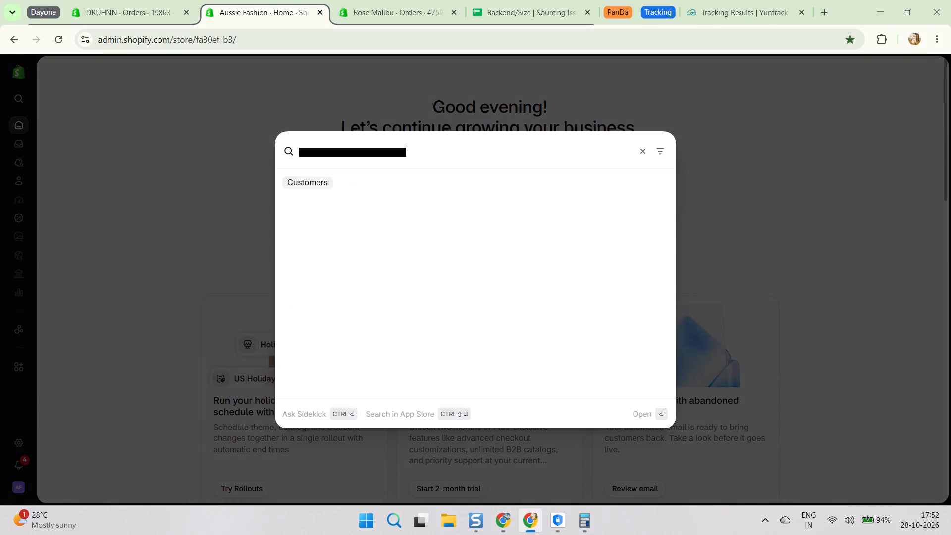
pyautogui.click(320, 240)
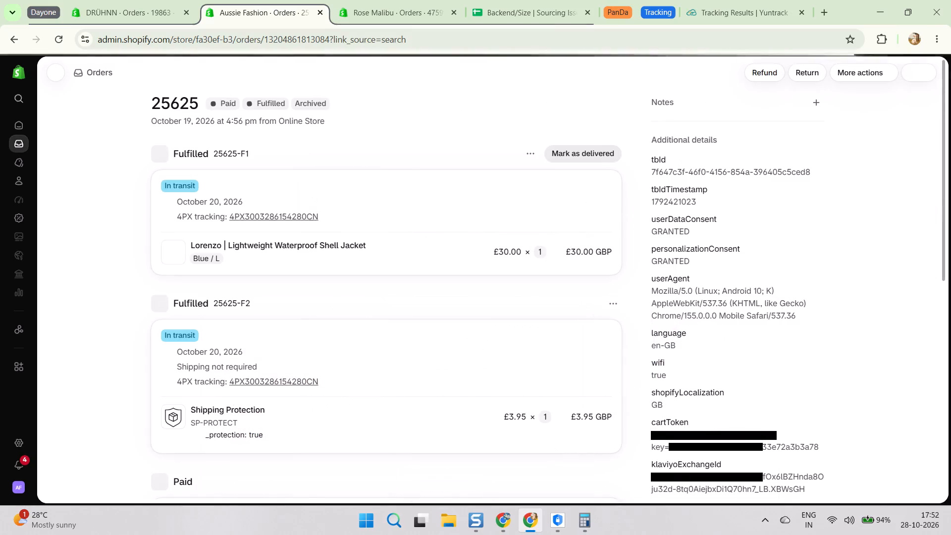
pyautogui.click(390, 145)
pyautogui.hotkey('alt', 'Tab')
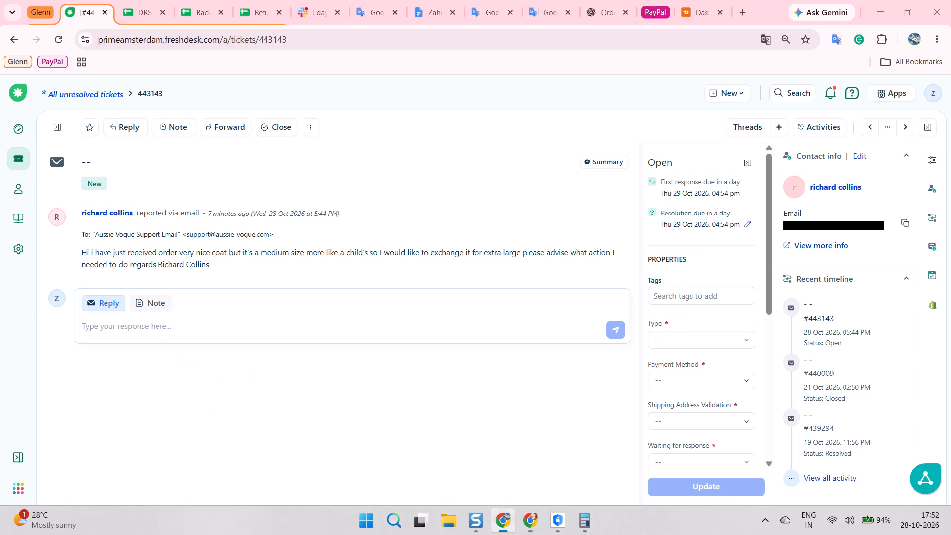
pyautogui.hotkey('alt', 'Tab')
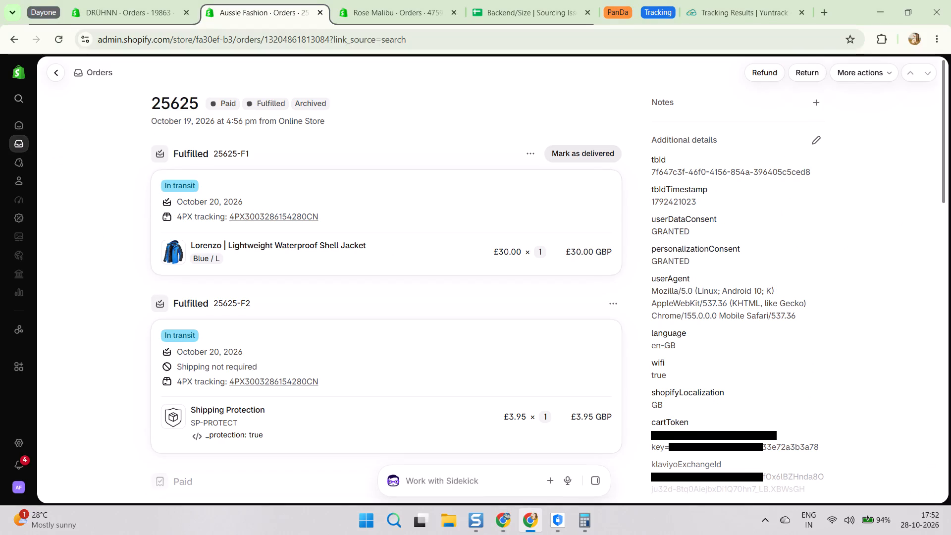
pyautogui.hotkey('alt', 'Tab')
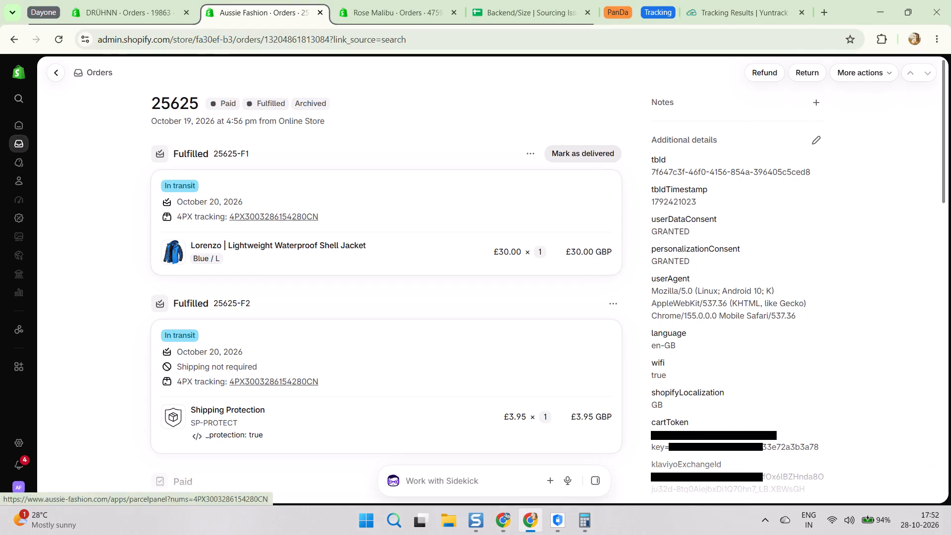
pyautogui.moveTo(397, 177); pyautogui.dragTo(402, 176)
pyautogui.hotkey('alt', 'Tab')
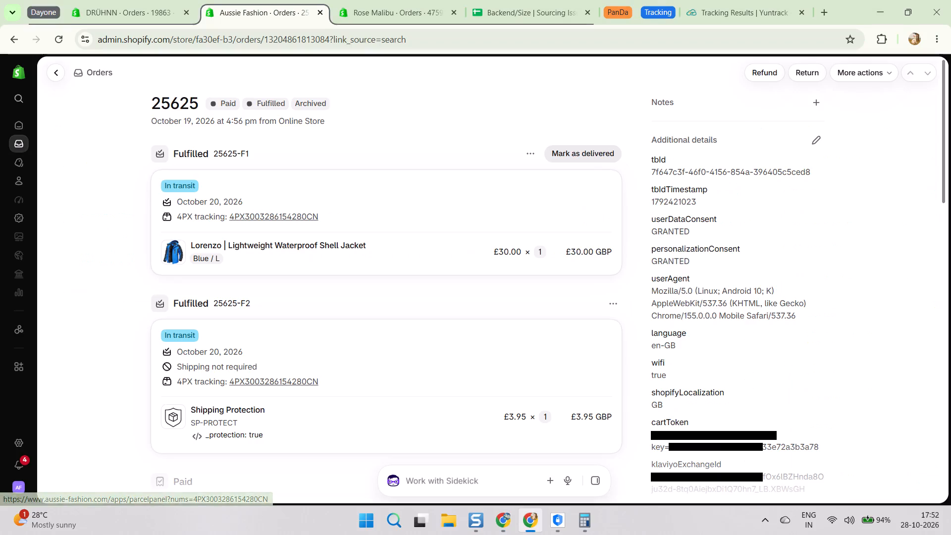
pyautogui.click(384, 164)
pyautogui.hotkey('alt', 'Tab')
pyautogui.hotkey('alt', 'Tab')
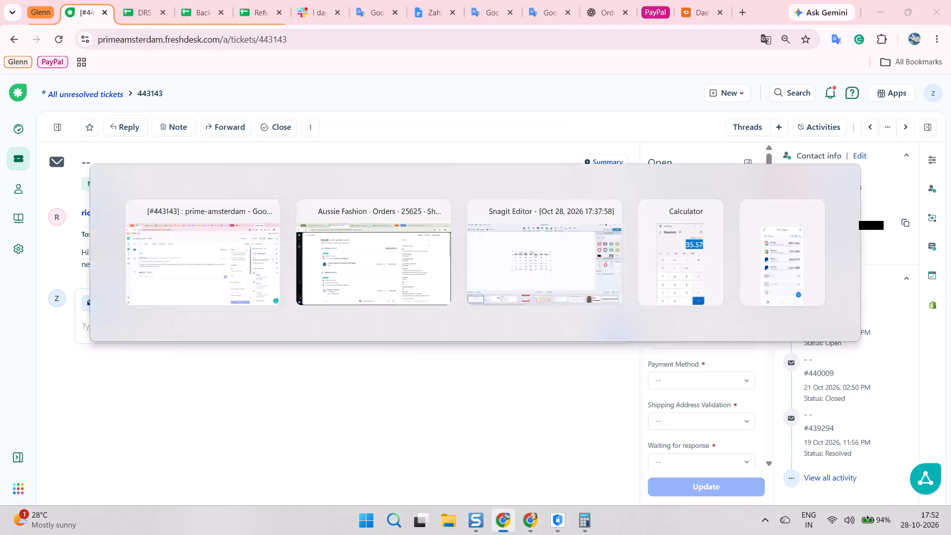
pyautogui.click(378, 227)
pyautogui.hotkey('alt', 'Tab')
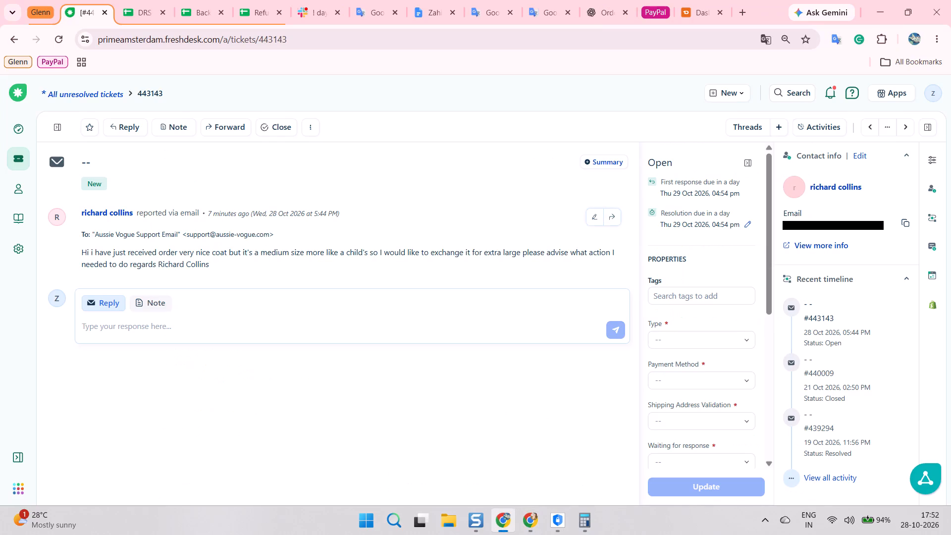
pyautogui.hotkey('alt', 'Tab')
pyautogui.hotkey('ctrl', 'f')
pyautogui.hotkey('ctrl', 'v')
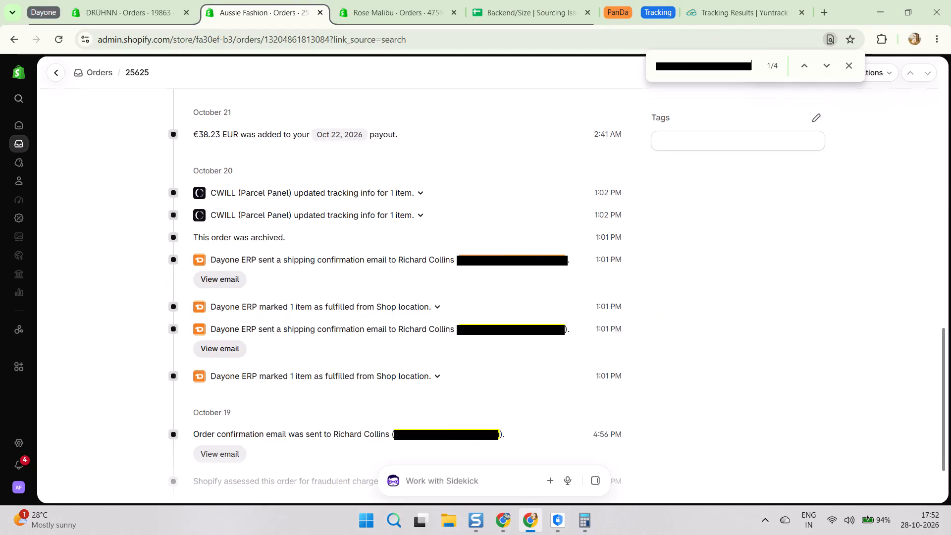
pyautogui.scroll(5, 521, 185)
pyautogui.click(857, 65)
pyautogui.scroll(16, 699, 161)
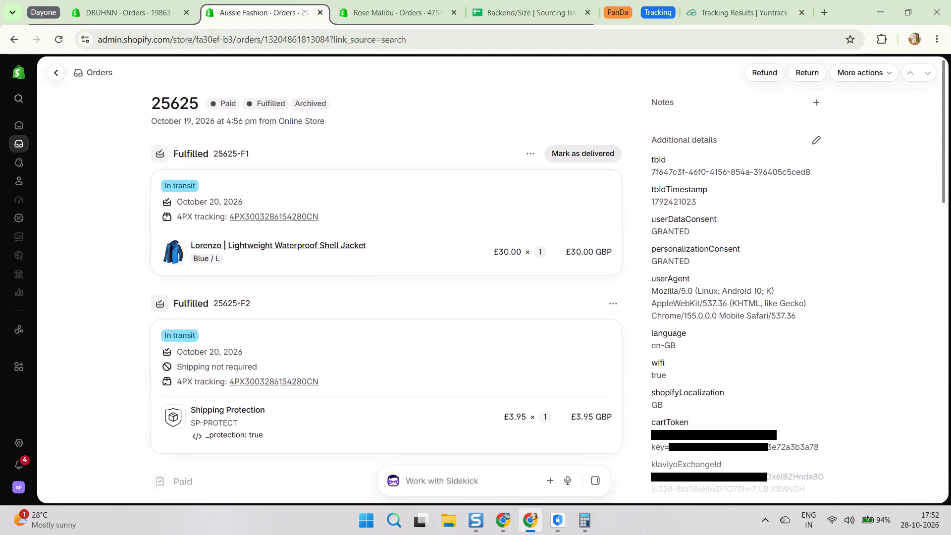
pyautogui.tripleClick(390, 244)
pyautogui.hotkey('ctrl', 'c')
pyautogui.hotkey('ctrl', 'c')
pyautogui.doubleClick(283, 222)
pyautogui.hotkey('ctrl', 'c')
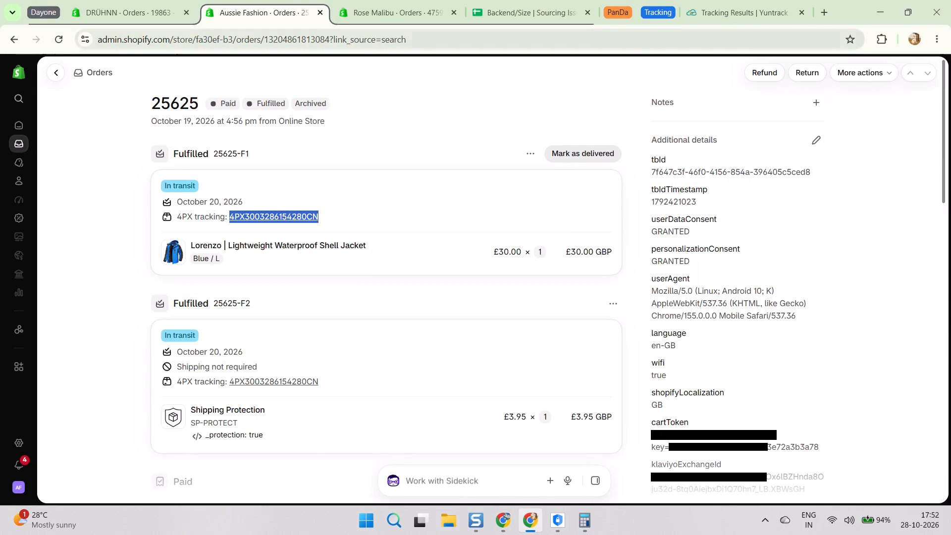
pyautogui.hotkey('ctrl', 'c')
pyautogui.hotkey('ctrl', 'c')
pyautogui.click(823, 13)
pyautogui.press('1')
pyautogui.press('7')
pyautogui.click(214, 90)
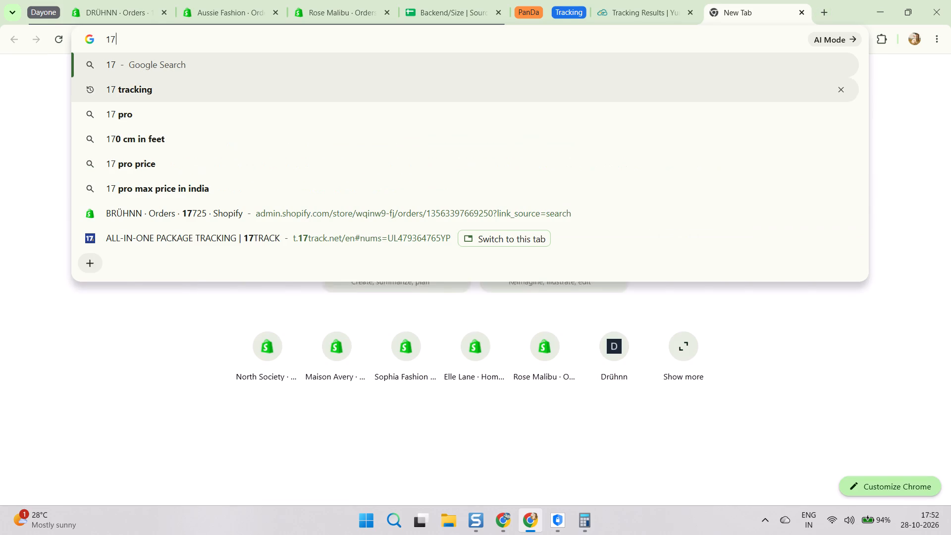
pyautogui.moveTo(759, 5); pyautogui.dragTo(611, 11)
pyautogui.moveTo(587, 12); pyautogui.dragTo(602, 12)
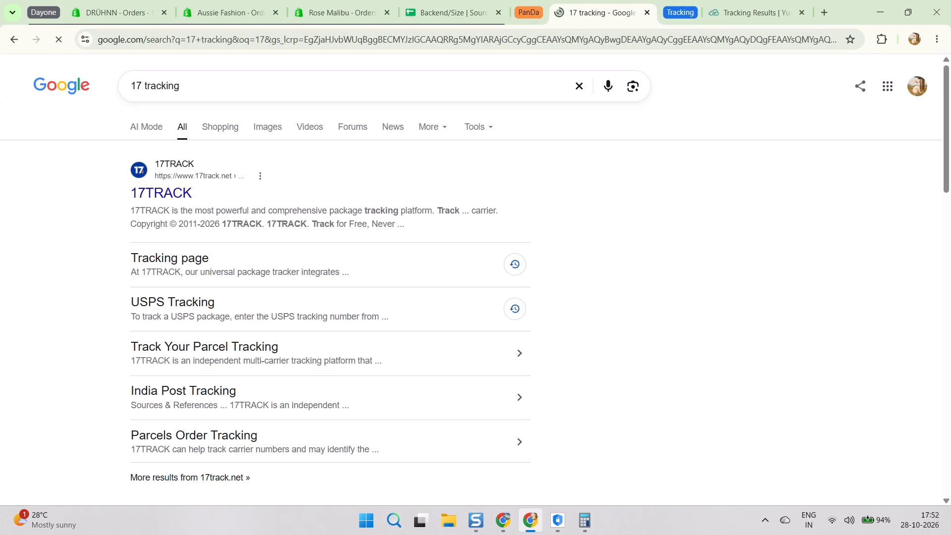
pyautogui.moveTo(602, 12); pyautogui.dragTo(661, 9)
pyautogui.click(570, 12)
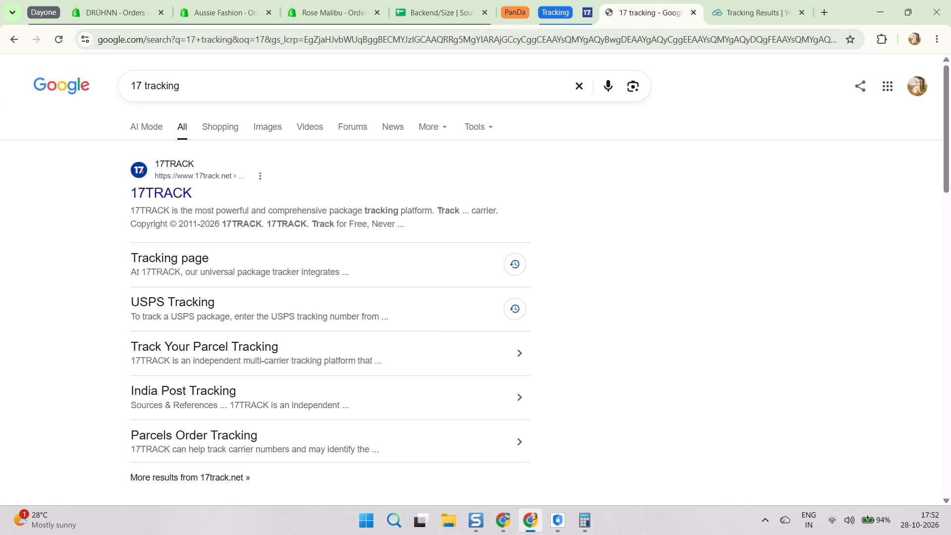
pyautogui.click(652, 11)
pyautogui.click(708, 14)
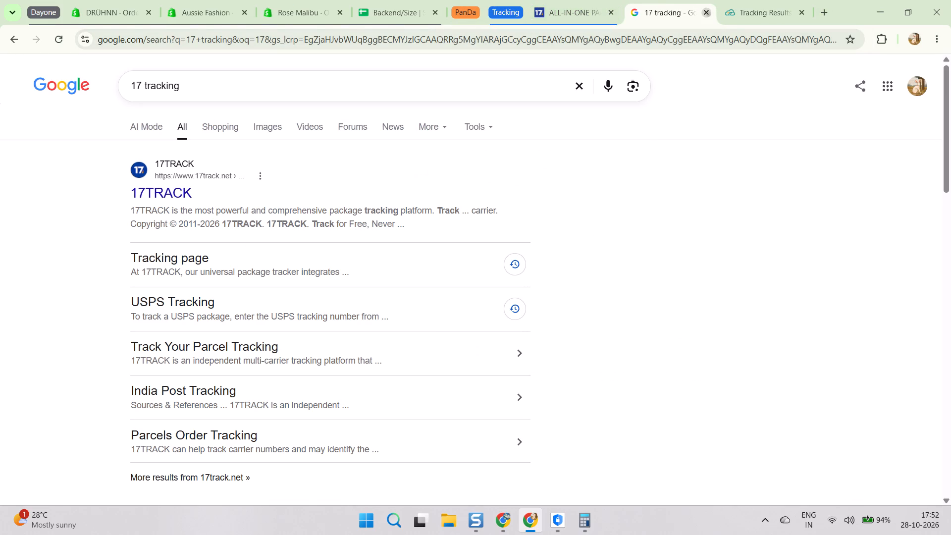
# Move the YunExpress tracking results tab into the Tracking tab group and bring up the 17TRACK page.
pyautogui.moveTo(687, 10); pyautogui.dragTo(606, 8)
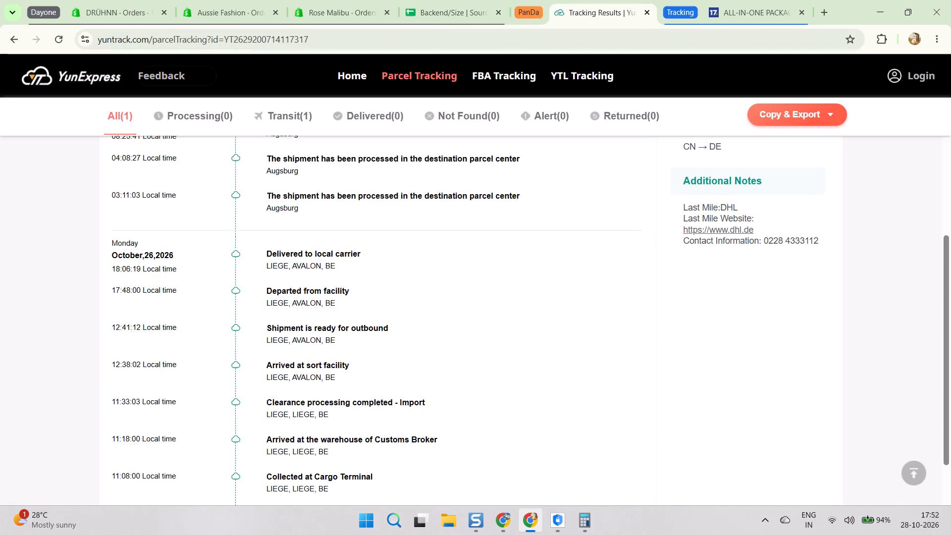
pyautogui.moveTo(605, 12); pyautogui.dragTo(663, 11)
pyautogui.moveTo(727, 5); pyautogui.dragTo(657, 10)
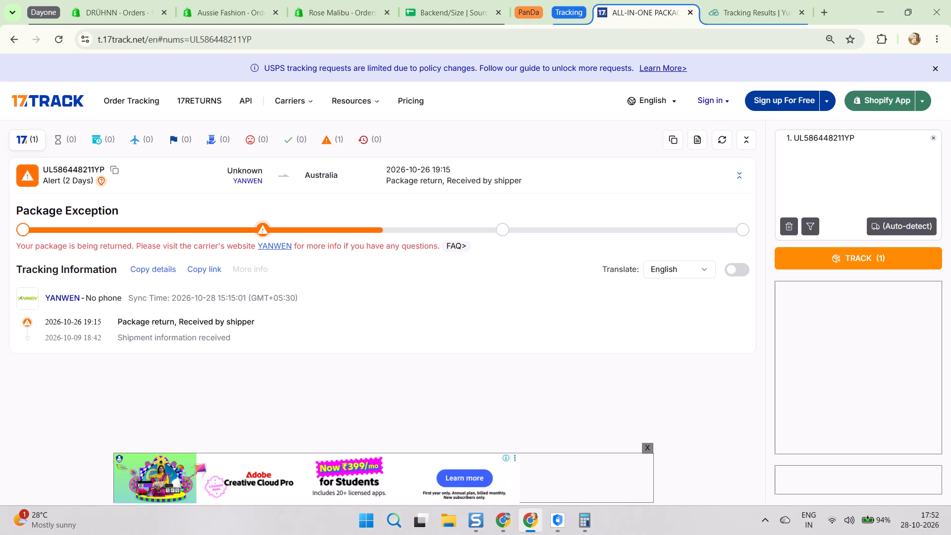
pyautogui.click(936, 131)
pyautogui.hotkey('ctrl', 'v')
pyautogui.click(868, 259)
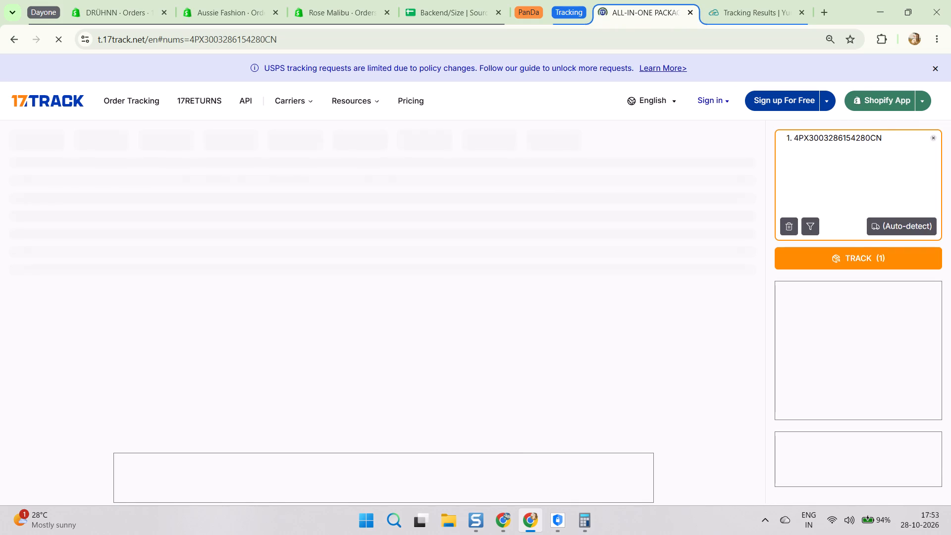
pyautogui.click(498, 520)
pyautogui.click(531, 525)
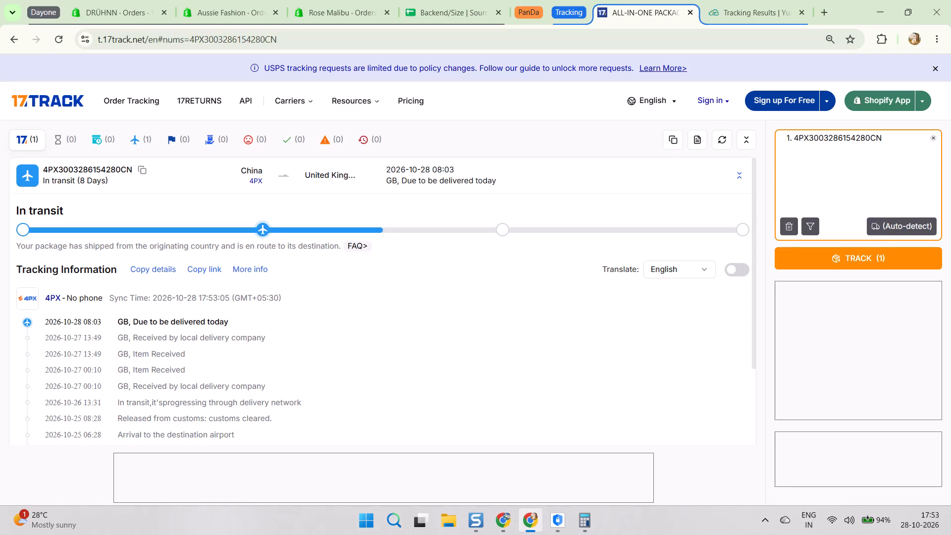
pyautogui.click(46, 296)
pyautogui.click(571, 4)
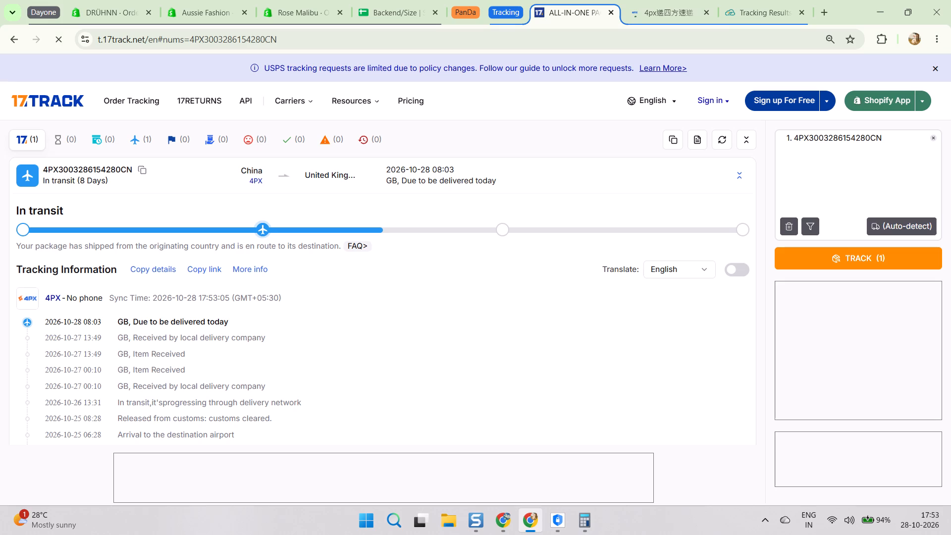
pyautogui.click(139, 169)
pyautogui.click(639, 0)
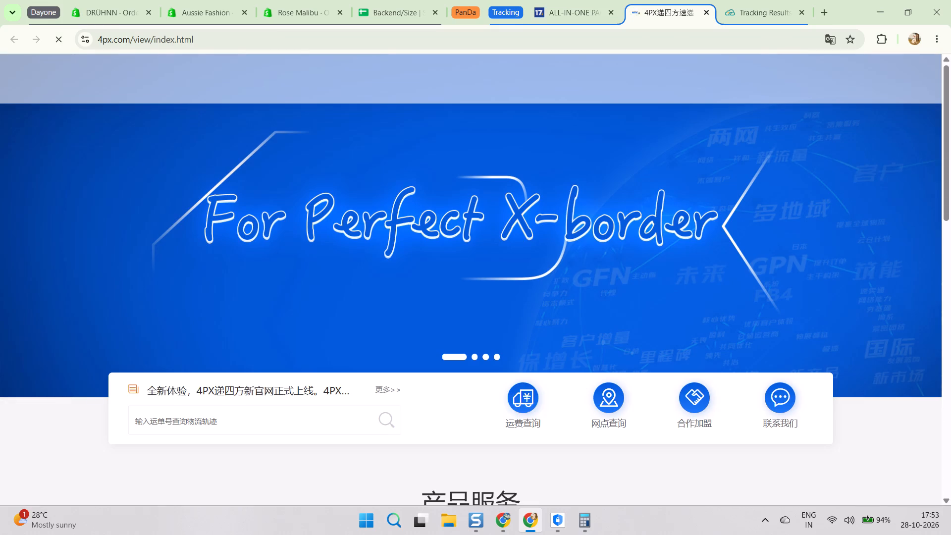
pyautogui.scroll(-3, 522, 417)
pyautogui.click(233, 175)
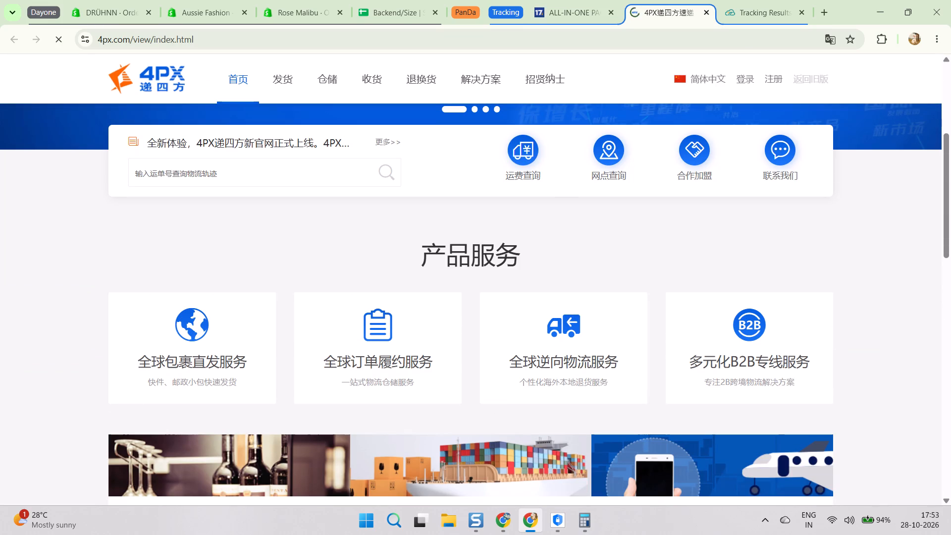
pyautogui.hotkey('ctrl', 'v')
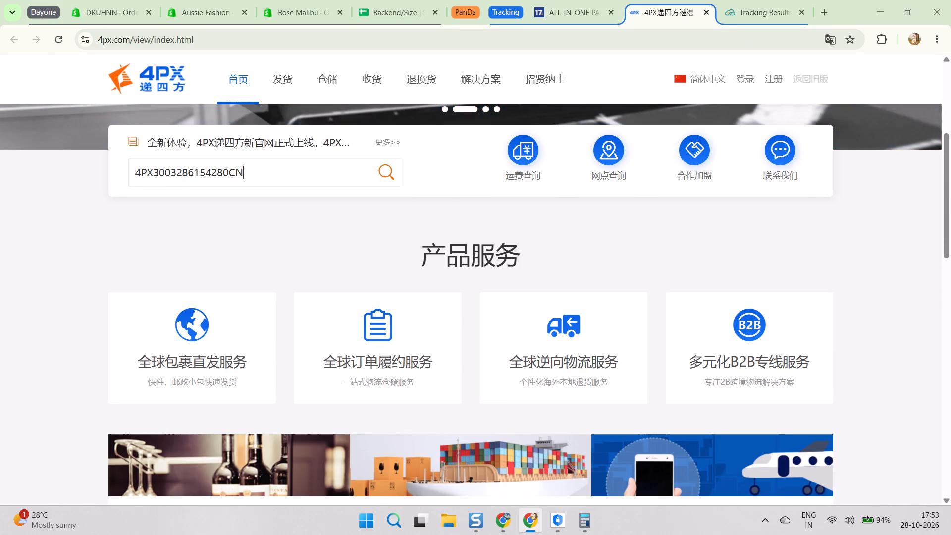
pyautogui.click(381, 171)
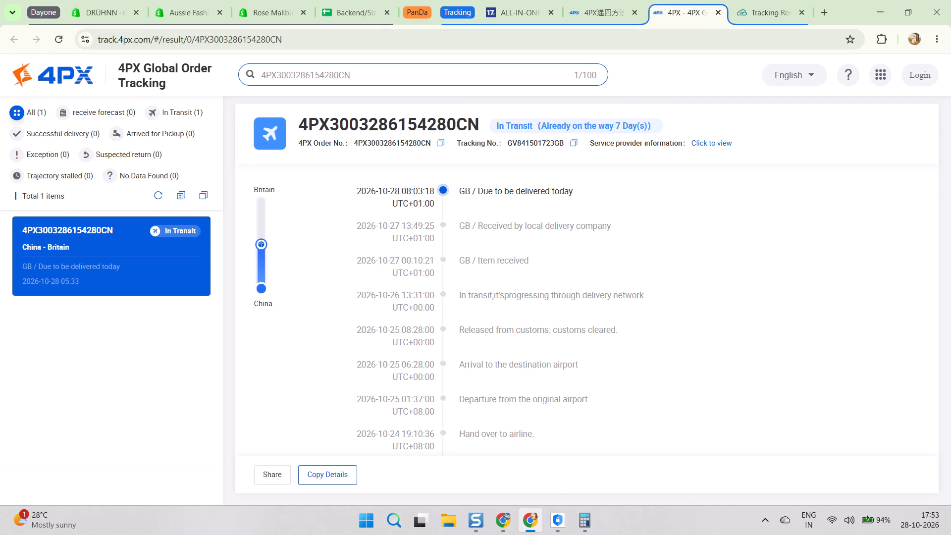
pyautogui.scroll(-1, 447, 245)
pyautogui.scroll(-2, 380, 317)
pyautogui.scroll(-2, 323, 418)
pyautogui.scroll(3, 259, 314)
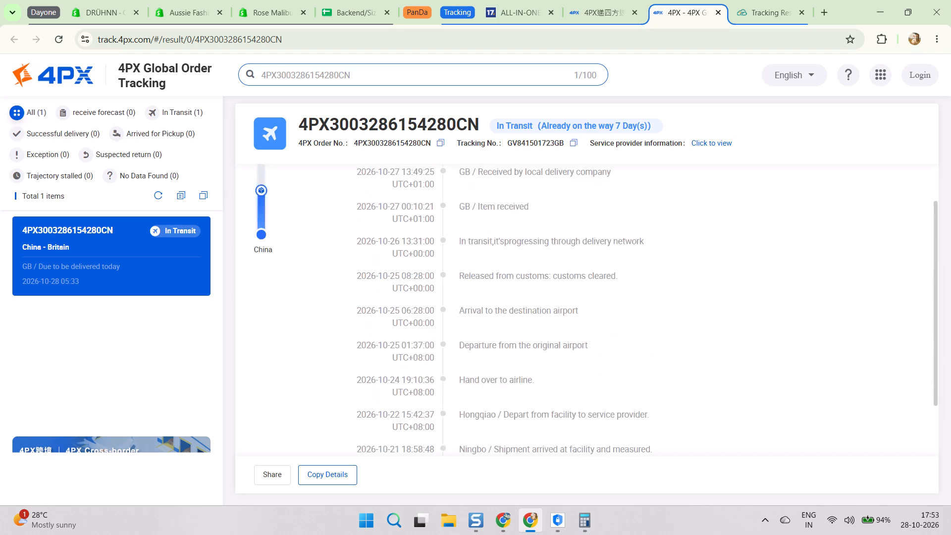
pyautogui.scroll(3, 279, 272)
# View the shipment's service provider information and open the Royal Mail website from it.
pyautogui.click(704, 142)
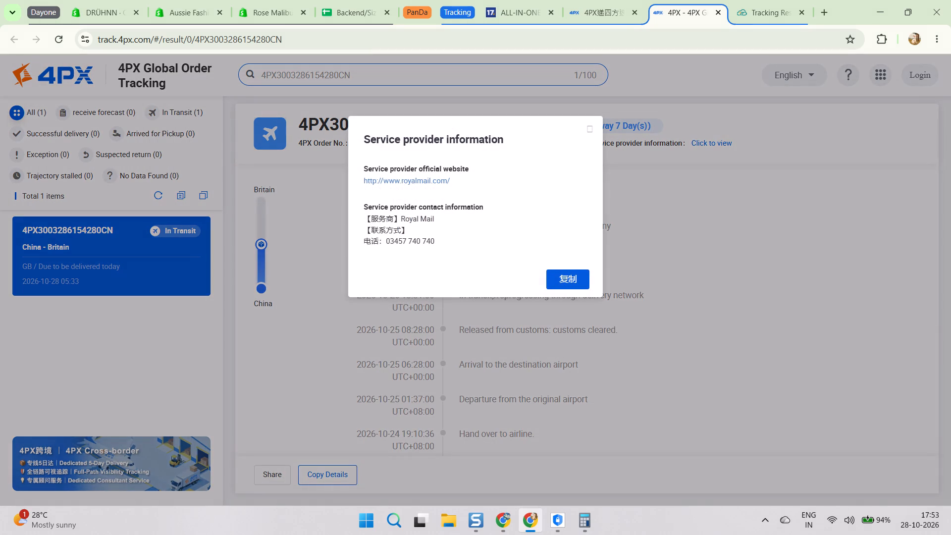
pyautogui.click(404, 185)
pyautogui.click(411, 181)
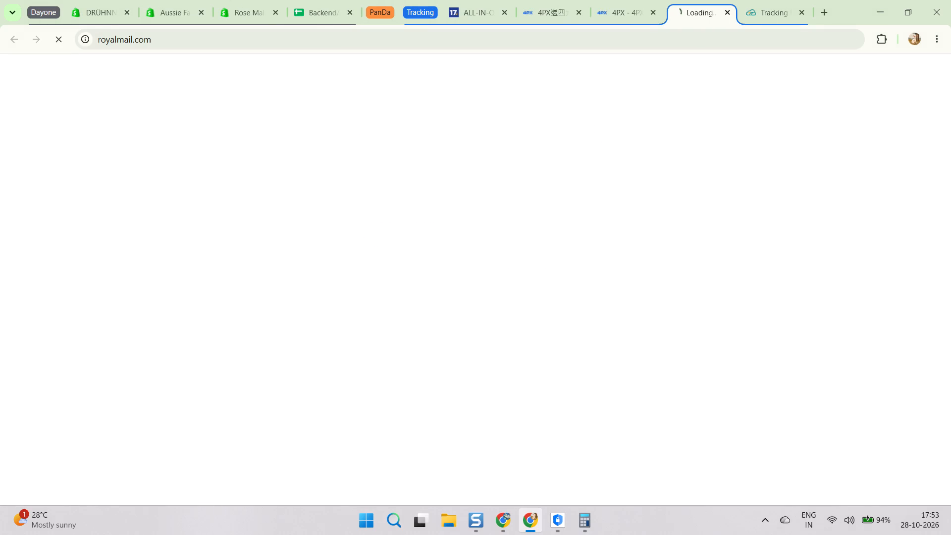
# Close both 4PX tabs and return to the 17TRACK result.
pyautogui.click(635, 0)
pyautogui.click(652, 13)
pyautogui.click(562, 0)
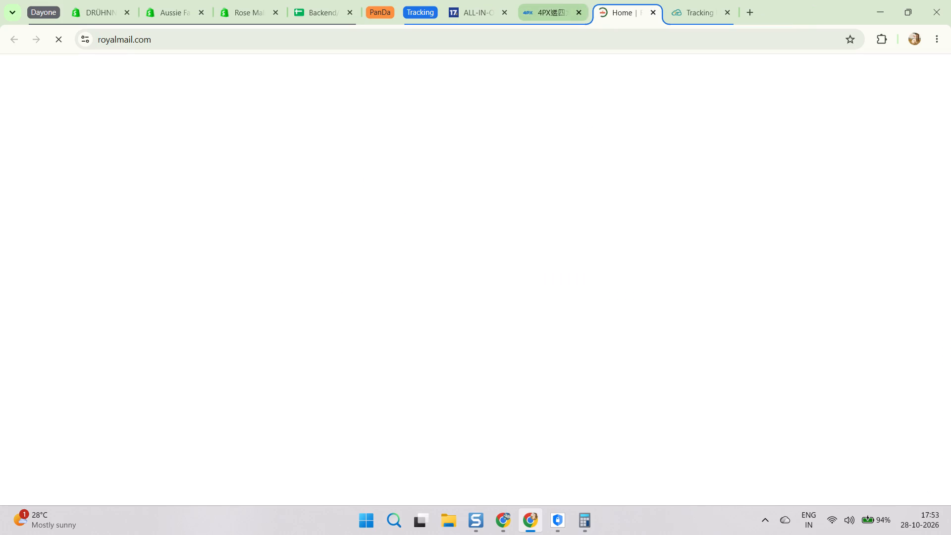
pyautogui.click(579, 12)
pyautogui.click(474, 6)
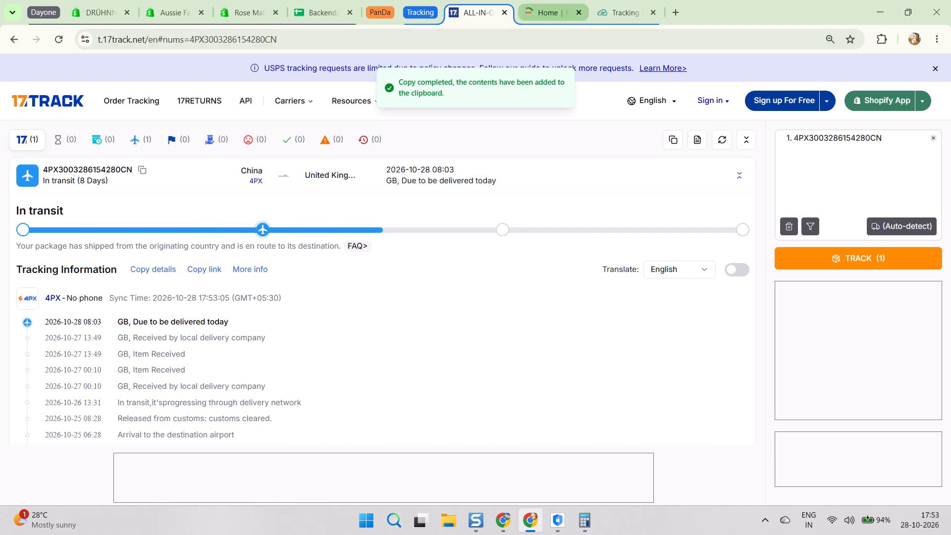
pyautogui.click(557, 8)
pyautogui.click(463, 1)
pyautogui.scroll(1, 581, 176)
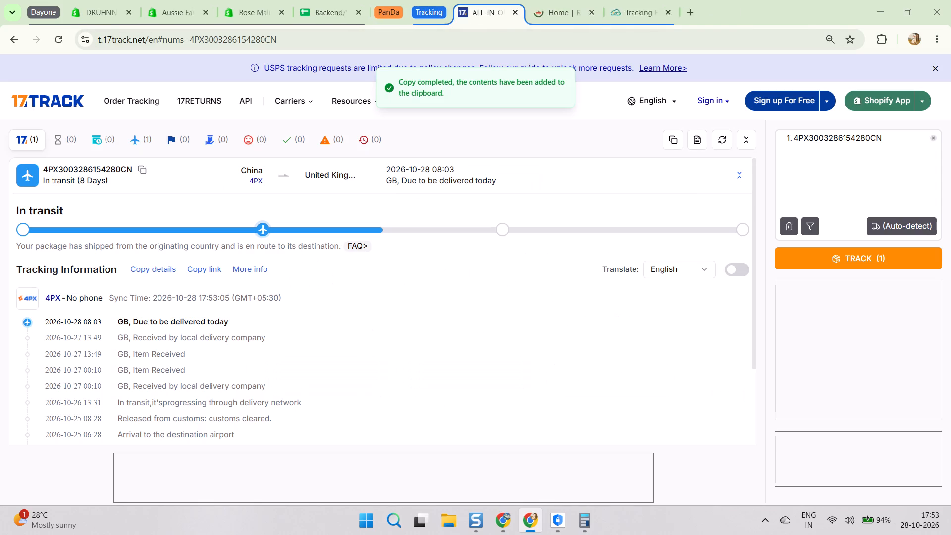
pyautogui.click(243, 269)
pyautogui.scroll(2, 256, 275)
pyautogui.doubleClick(333, 263)
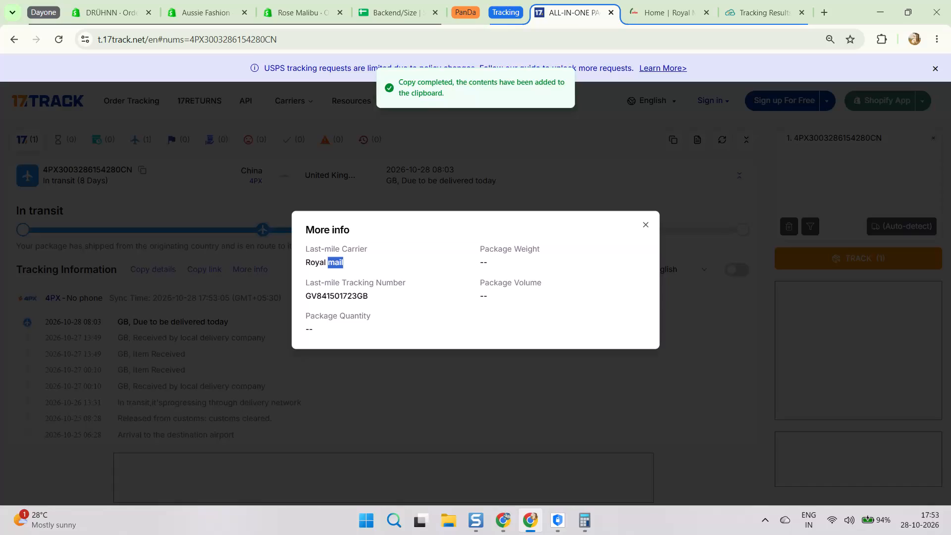
pyautogui.tripleClick(333, 288)
pyautogui.hotkey('ctrl', 'c')
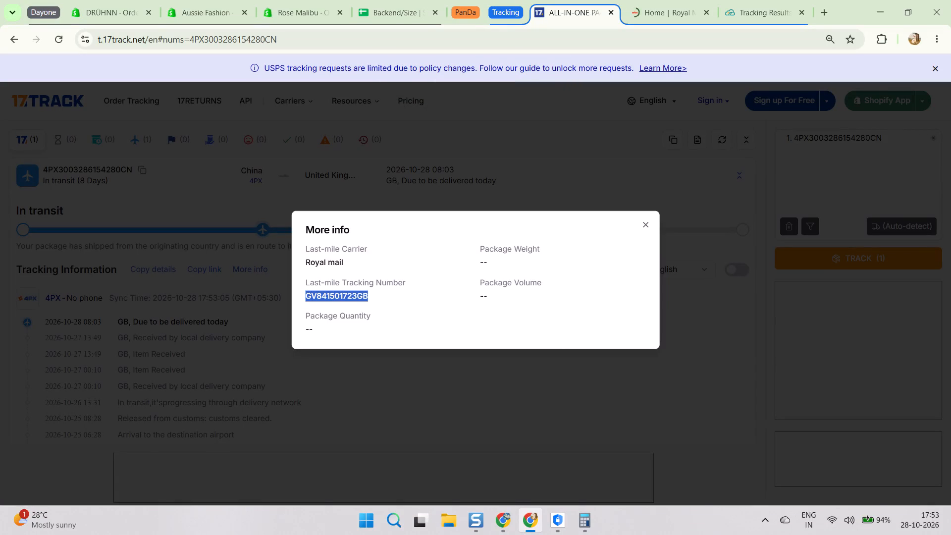
# Return to the Royal Mail website and accept all cookies.
pyautogui.click(643, 0)
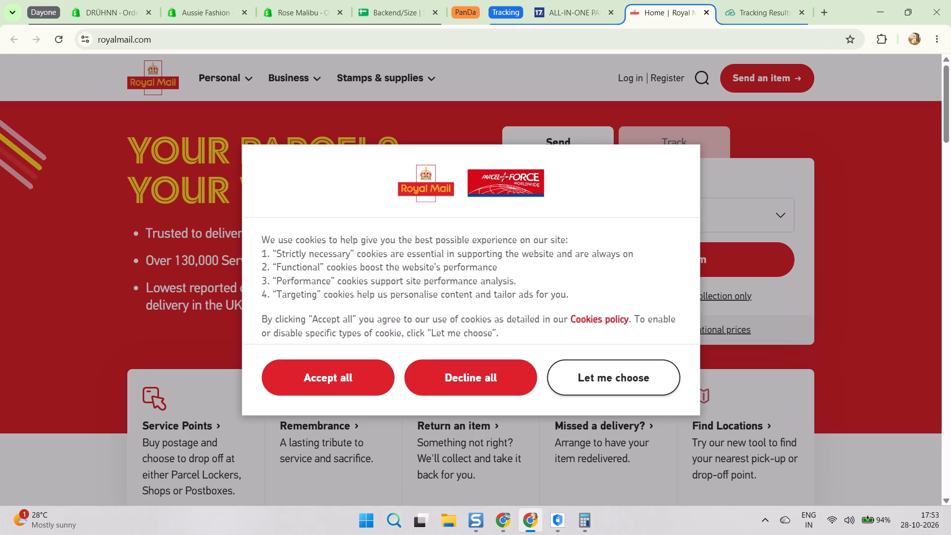
pyautogui.click(879, 242)
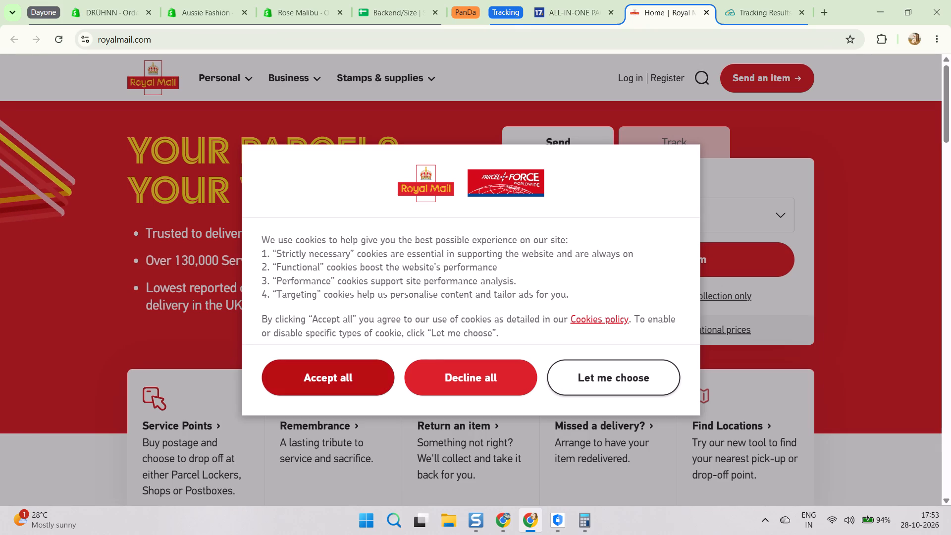
pyautogui.click(310, 372)
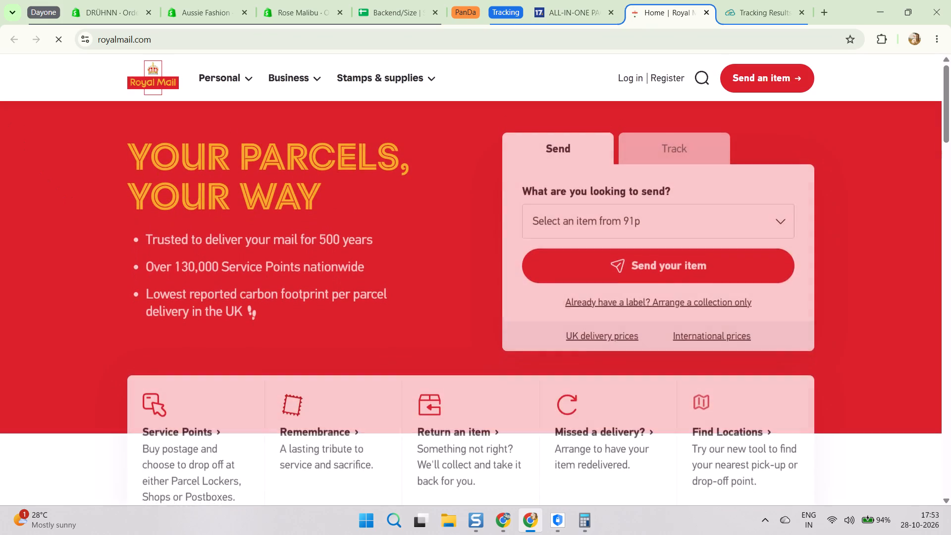
pyautogui.click(593, 220)
pyautogui.click(675, 149)
pyautogui.click(633, 210)
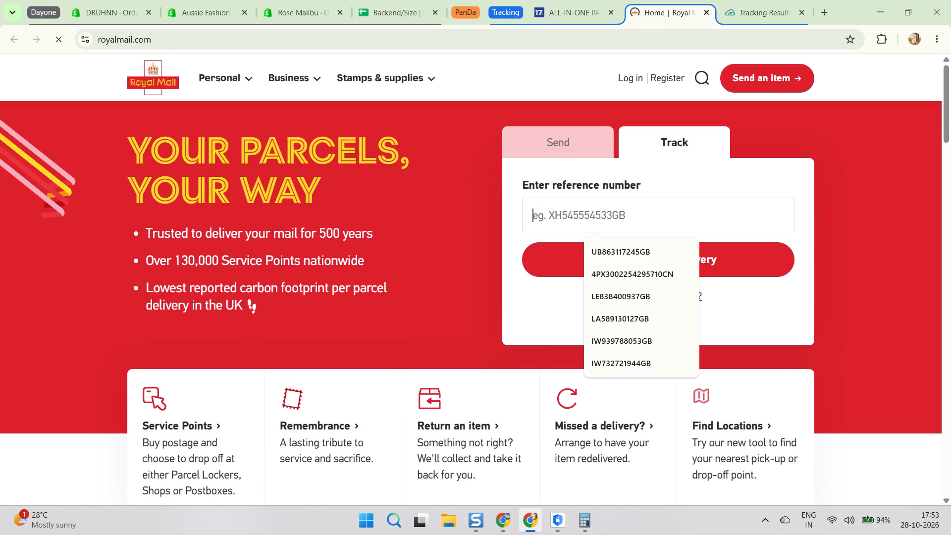
pyautogui.hotkey('ctrl', 'v')
pyautogui.click(633, 210)
pyautogui.click(642, 269)
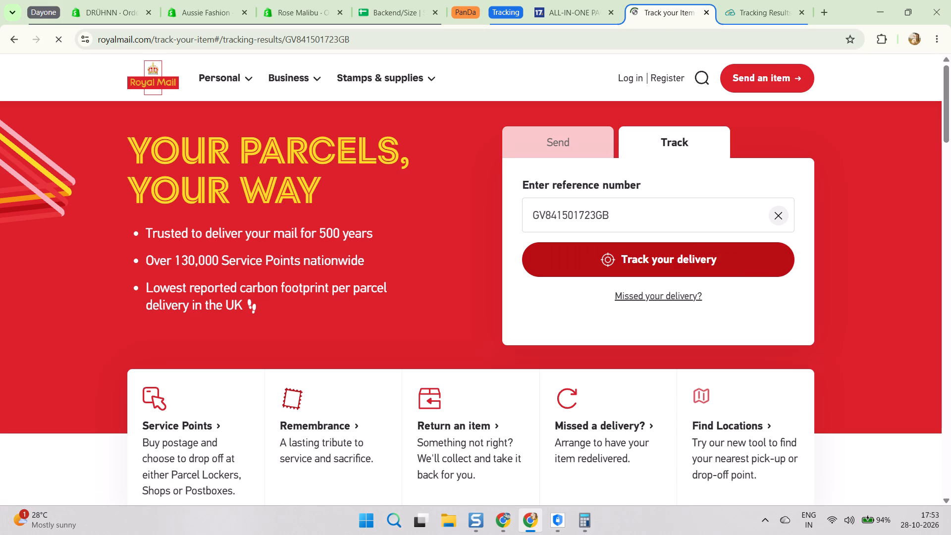
pyautogui.scroll(-4, 484, 218)
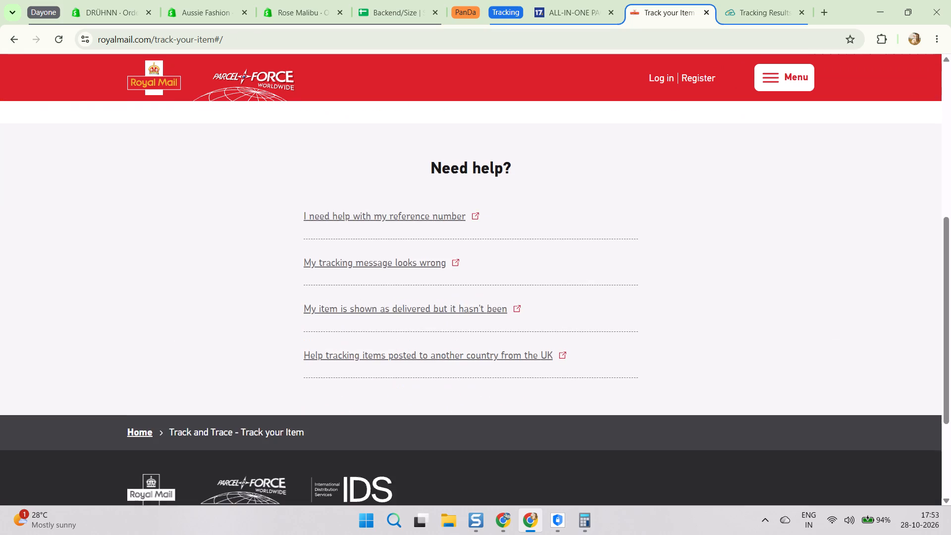
pyautogui.scroll(4, 466, 267)
pyautogui.tripleClick(373, 234)
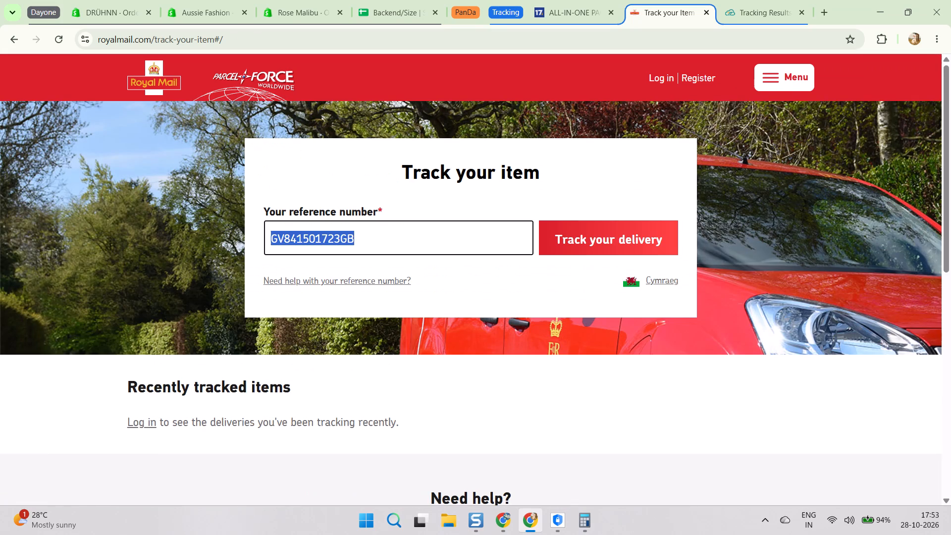
pyautogui.hotkey('ctrl', 'v')
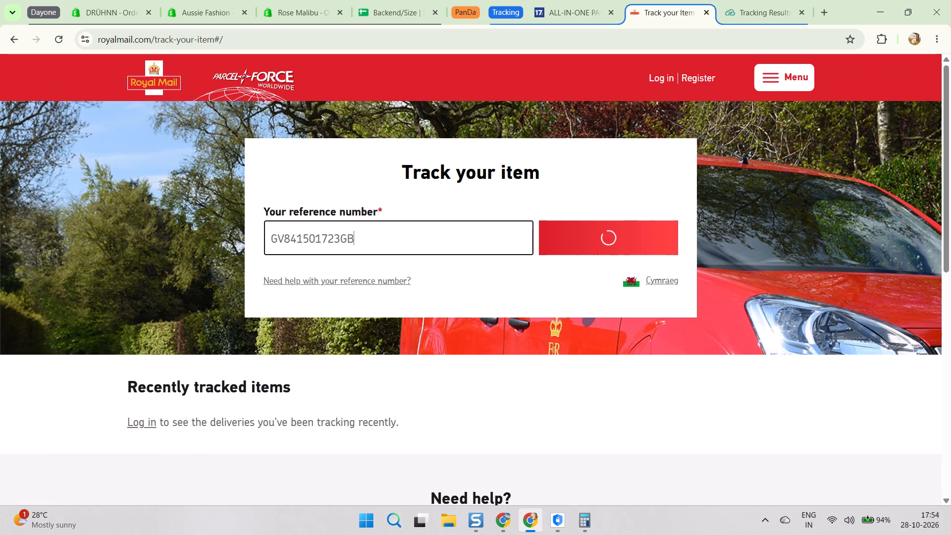
pyautogui.scroll(-1, 528, 286)
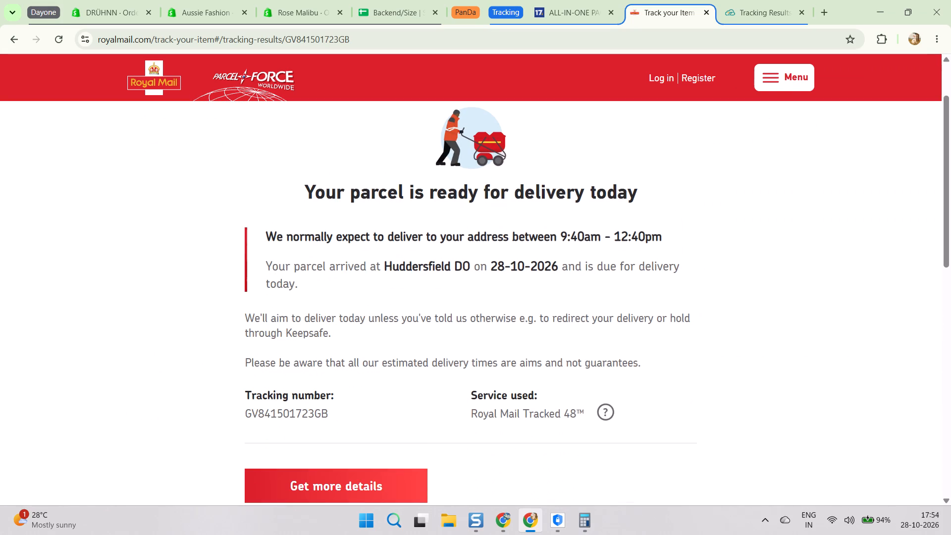
pyautogui.scroll(-2, 441, 314)
pyautogui.scroll(3, 390, 321)
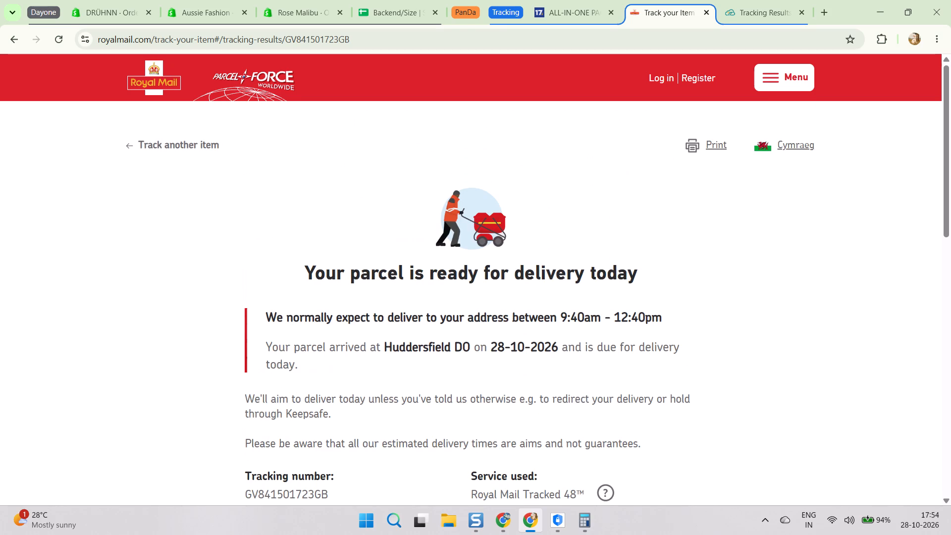
pyautogui.click(708, 14)
pyautogui.hotkey('alt', 'Tab')
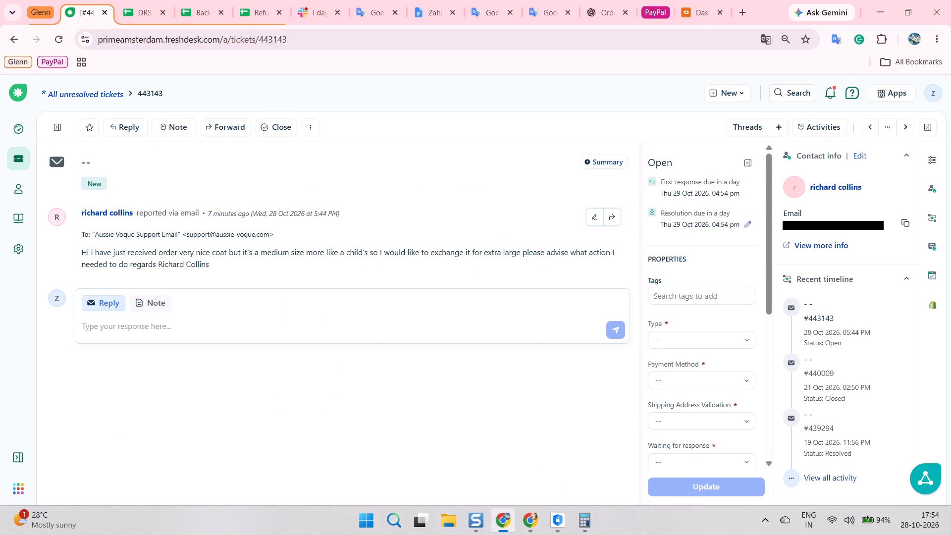
pyautogui.click(401, 227)
pyautogui.hotkey('alt', 'Tab')
pyautogui.click(253, 0)
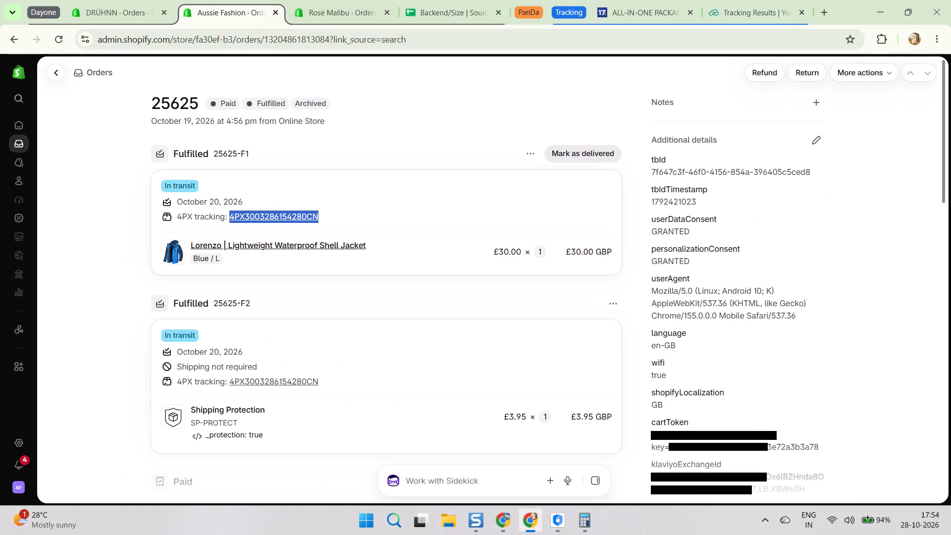
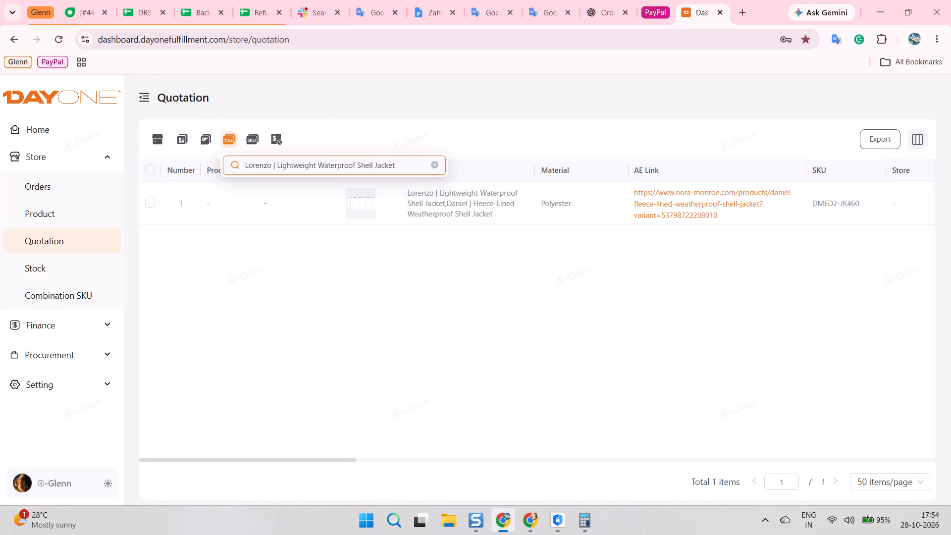
# Open the jacket's size chart in the DayOne quotation list, capture the chart table with Snagit, and copy the capture.
pyautogui.click(334, 293)
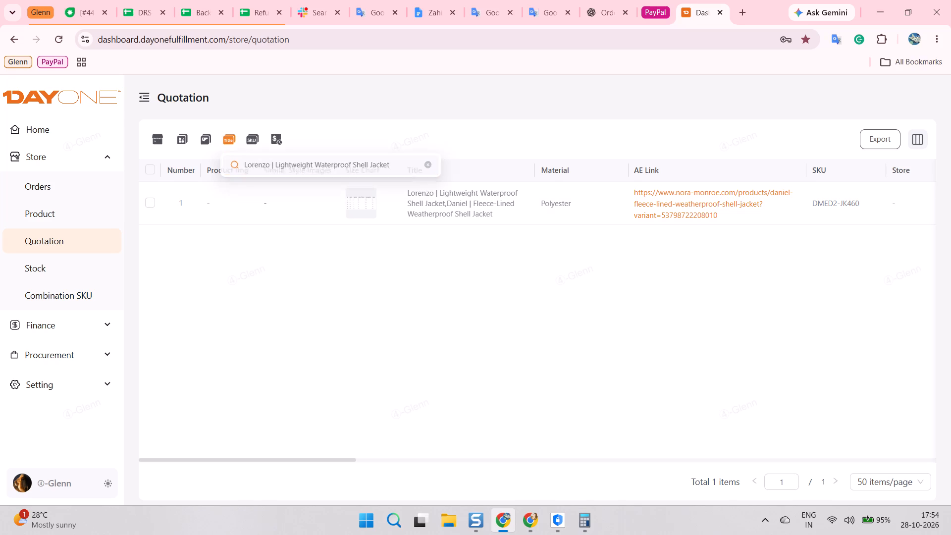
pyautogui.click(362, 193)
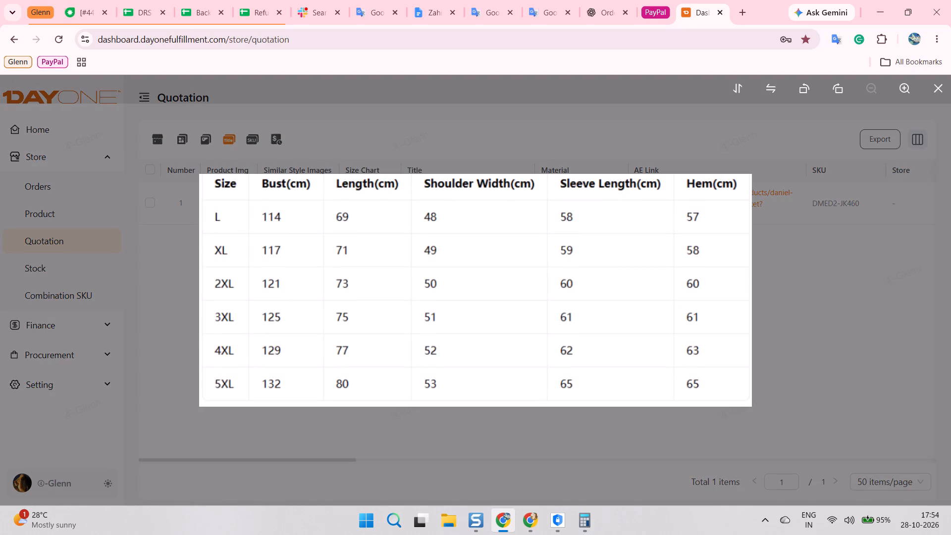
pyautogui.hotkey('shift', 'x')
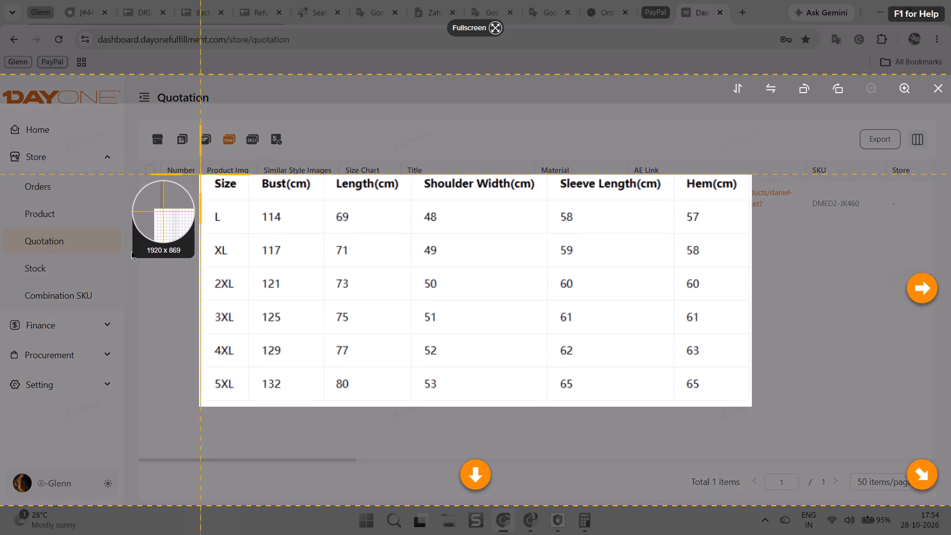
pyautogui.moveTo(199, 174); pyautogui.dragTo(742, 413)
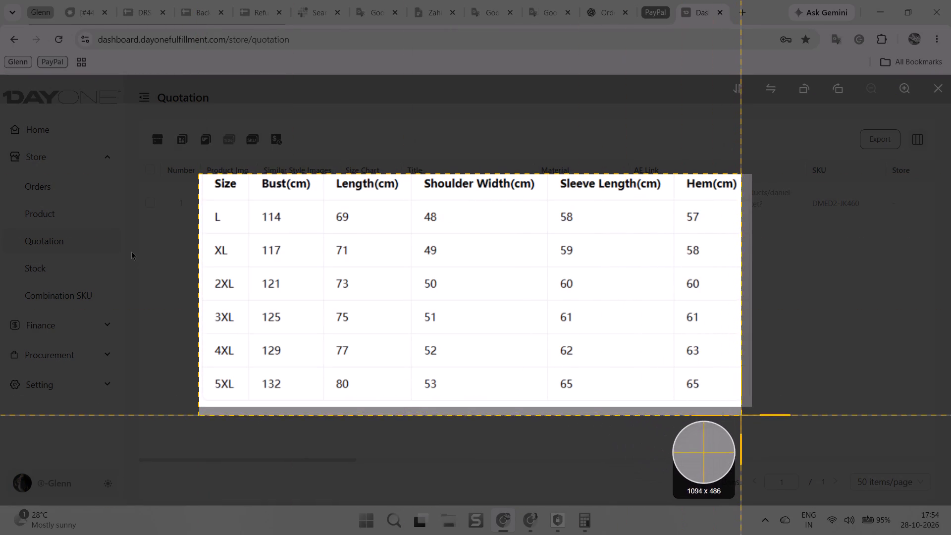
pyautogui.moveTo(742, 413); pyautogui.dragTo(746, 405)
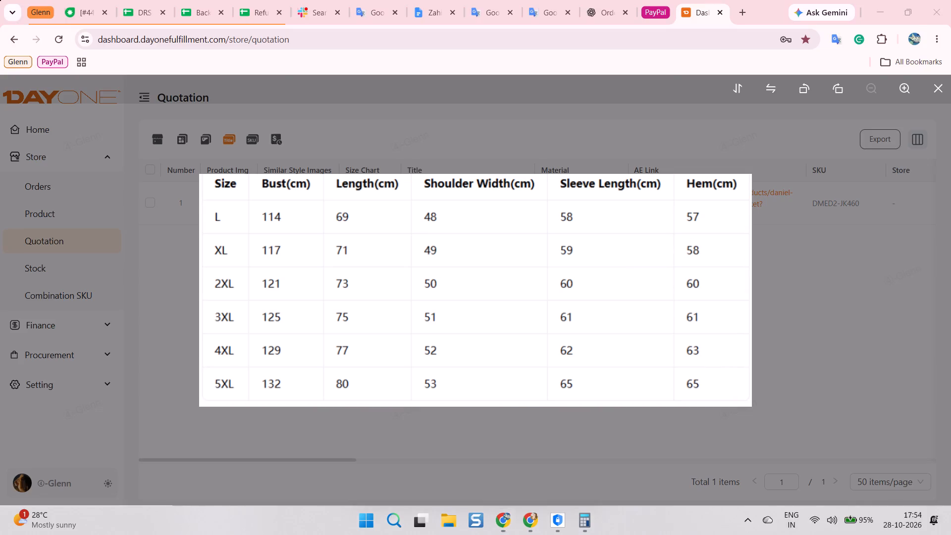
pyautogui.click(331, 430)
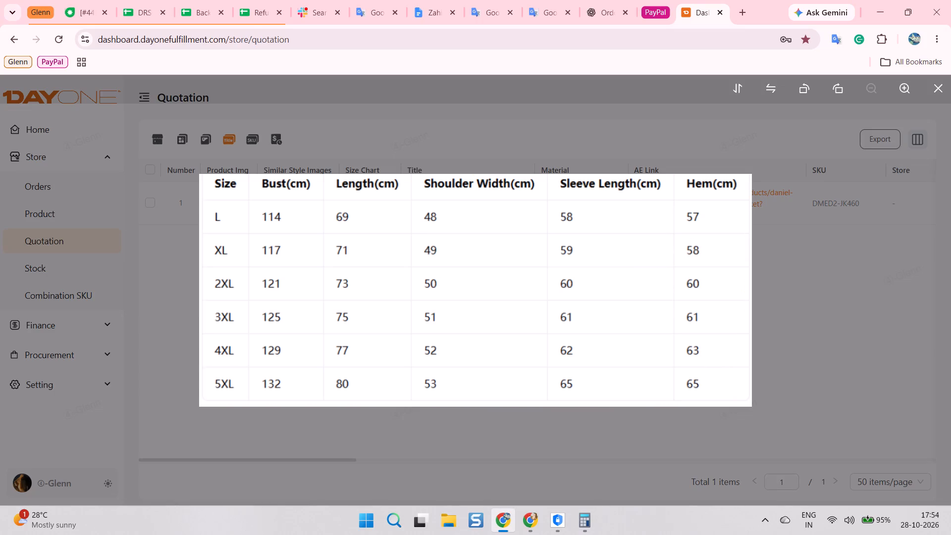
pyautogui.click(858, 42)
pyautogui.hotkey('alt', 'Tab')
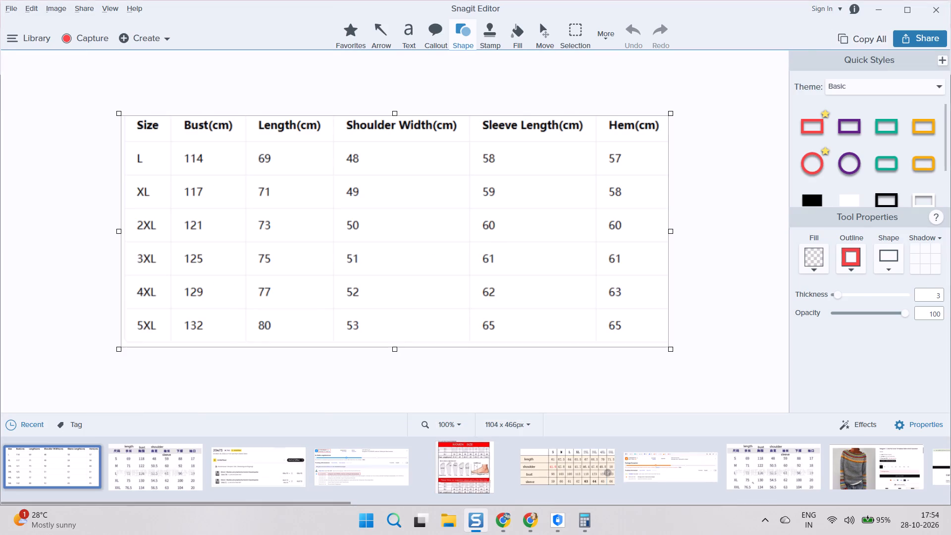
pyautogui.click(174, 199)
pyautogui.click(72, 0)
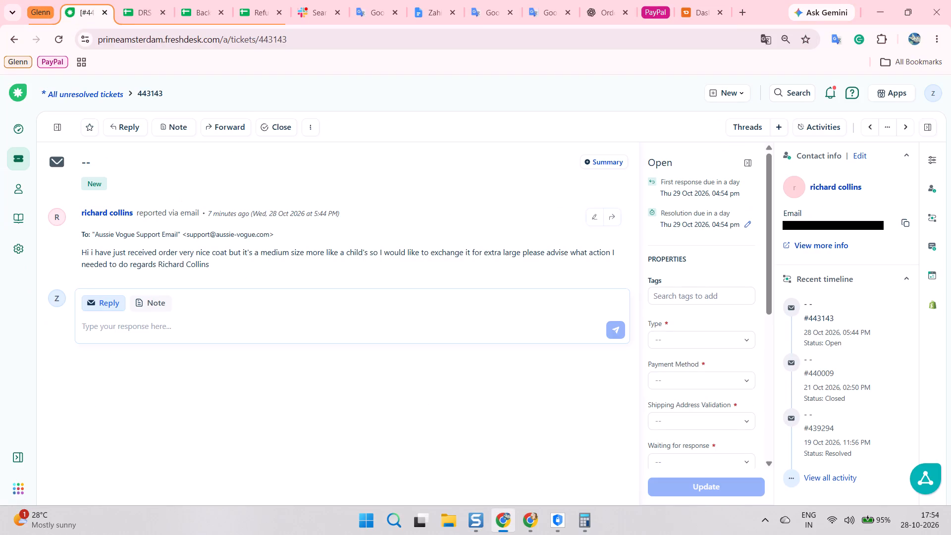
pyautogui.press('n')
pyautogui.hotkey('ctrl', 'v')
pyautogui.scroll(-1, 425, 410)
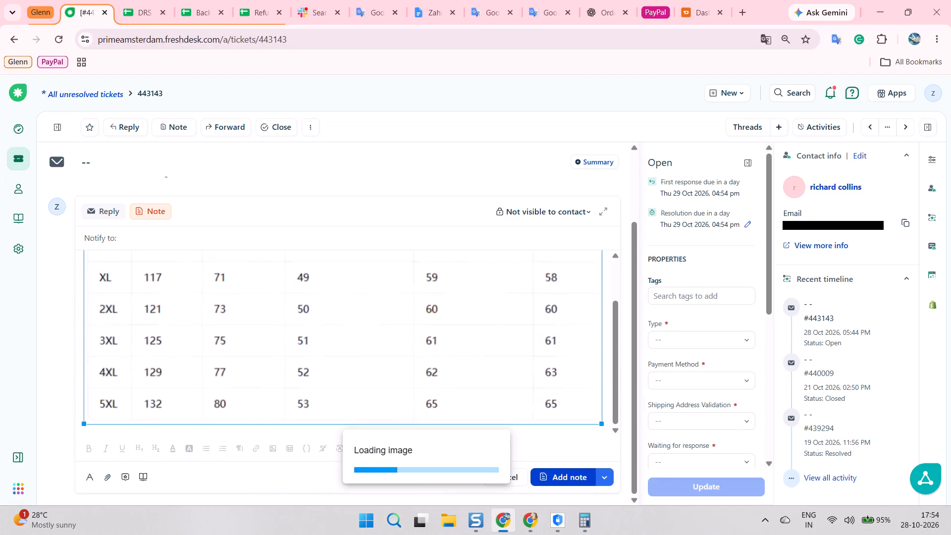
pyautogui.click(559, 470)
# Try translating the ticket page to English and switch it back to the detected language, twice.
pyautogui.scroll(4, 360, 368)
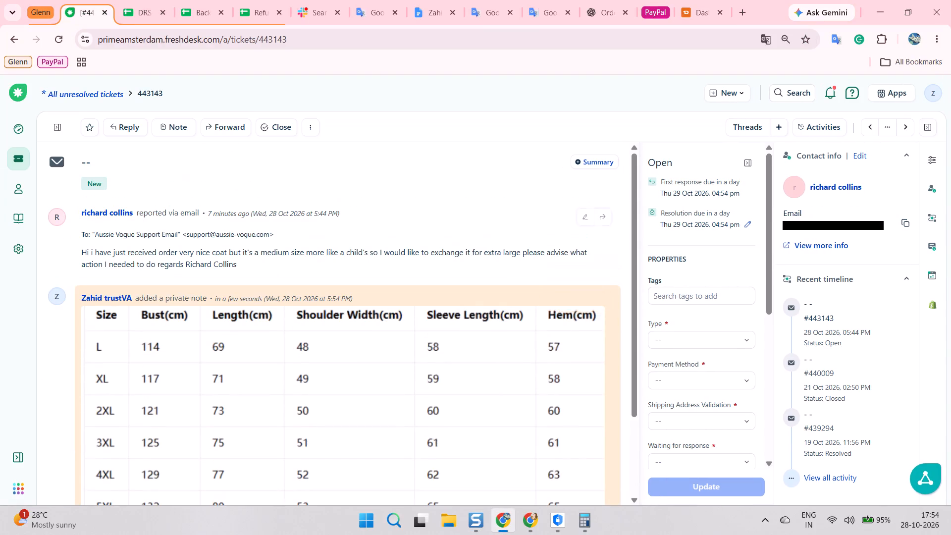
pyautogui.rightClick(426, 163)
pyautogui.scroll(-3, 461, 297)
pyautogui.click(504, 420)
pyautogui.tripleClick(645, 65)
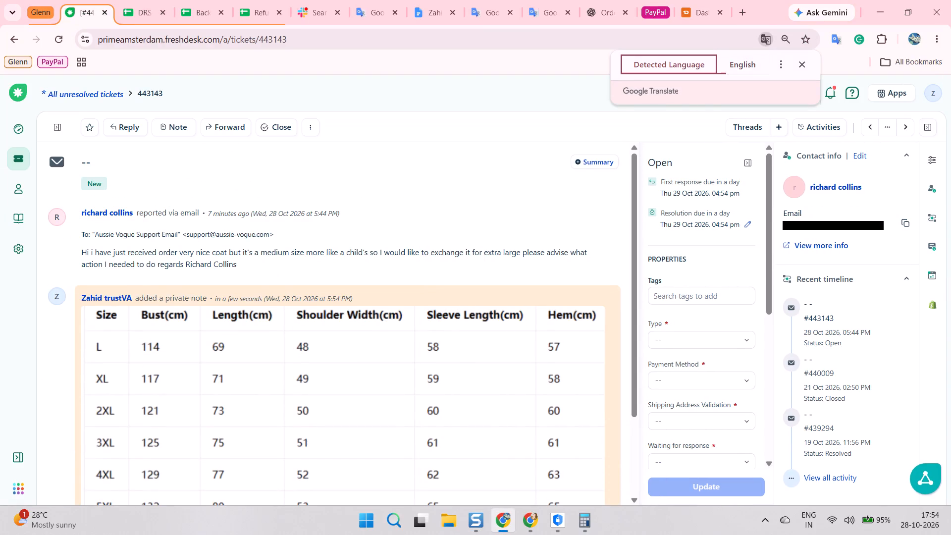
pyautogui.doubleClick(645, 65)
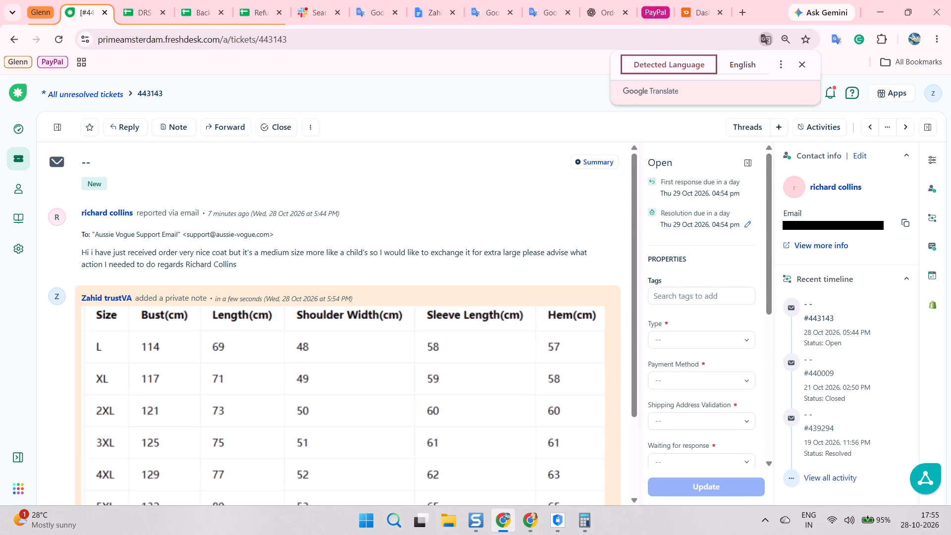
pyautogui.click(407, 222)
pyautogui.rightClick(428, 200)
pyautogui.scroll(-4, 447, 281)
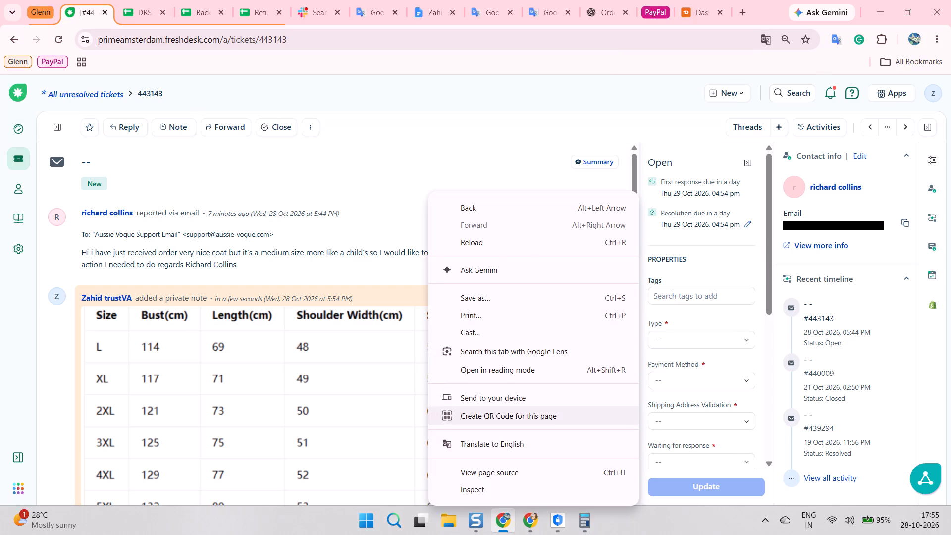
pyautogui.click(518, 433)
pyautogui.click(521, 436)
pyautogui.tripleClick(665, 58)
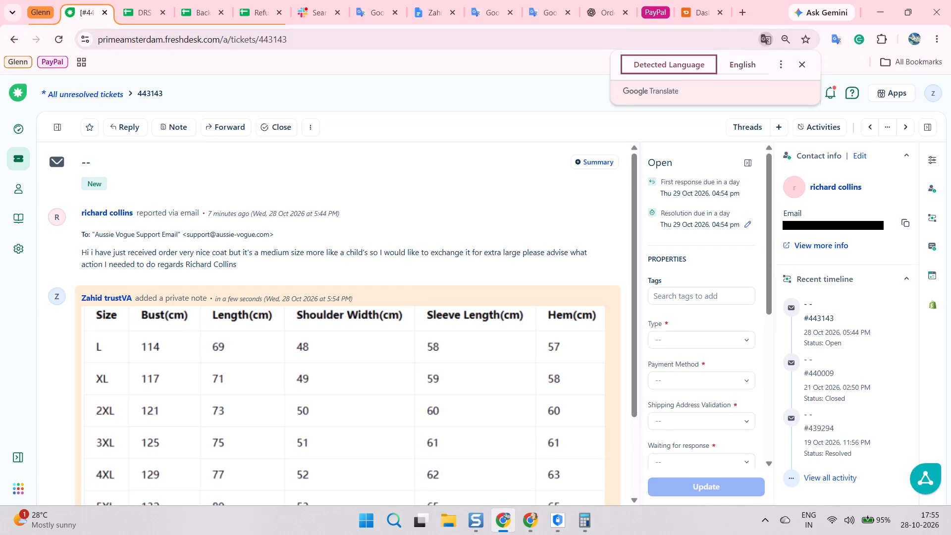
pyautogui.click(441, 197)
# After checking the Shopify order, set both the selected and delivered size to L in Google Translate's English exchange reply.
pyautogui.hotkey('alt', 'Tab')
pyautogui.hotkey('alt', 'Tab')
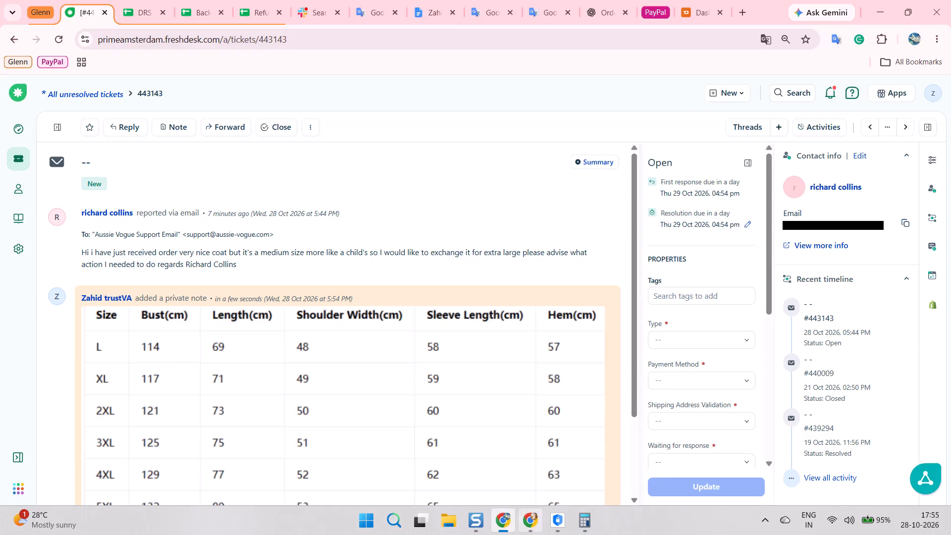
pyautogui.click(529, 527)
pyautogui.scroll(3, 403, 266)
pyautogui.click(380, 156)
pyautogui.hotkey('alt', 'Tab')
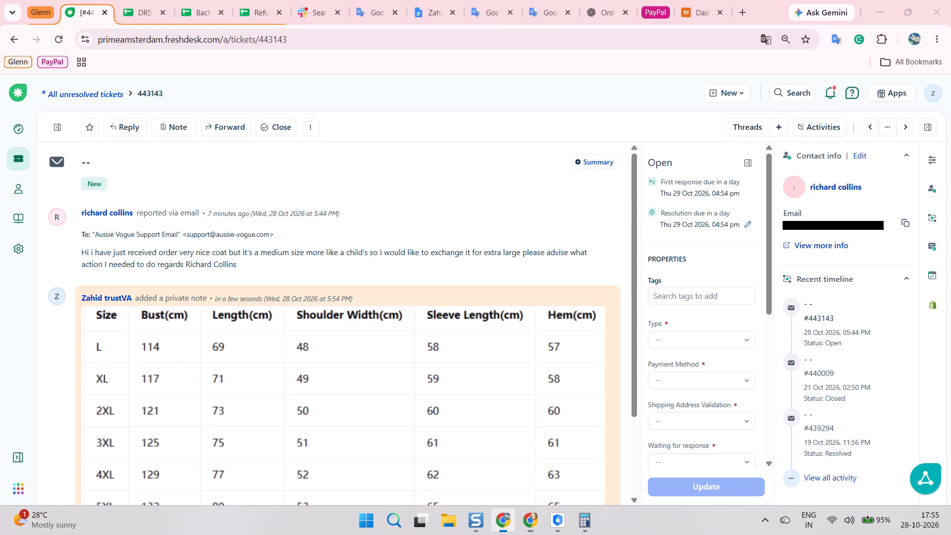
pyautogui.click(535, 0)
pyautogui.scroll(10, 288, 226)
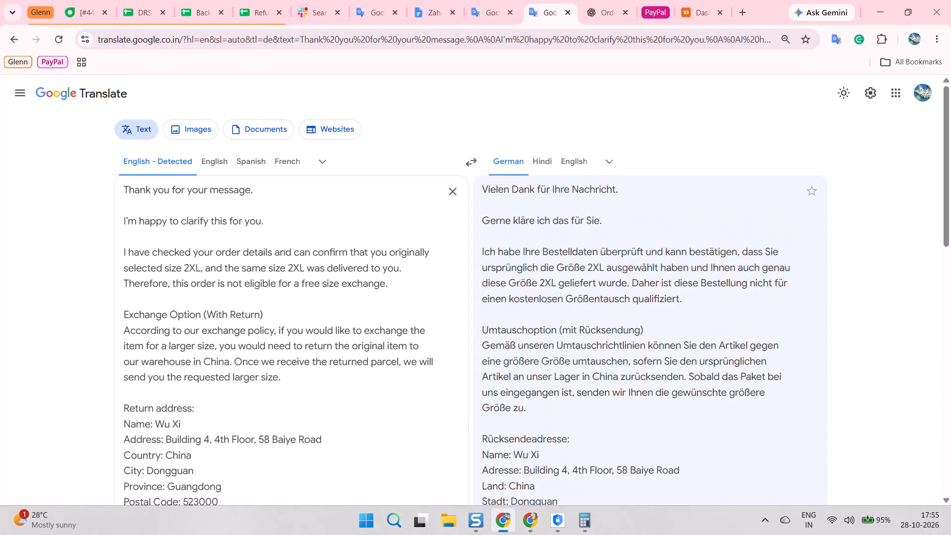
pyautogui.click(193, 266)
pyautogui.press('BackSpace')
pyautogui.press('BackSpace')
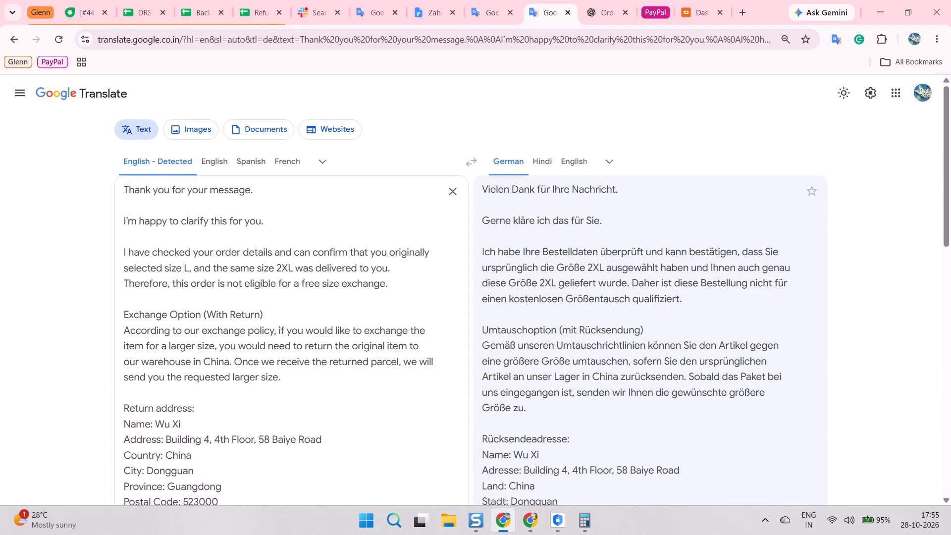
pyautogui.click(289, 266)
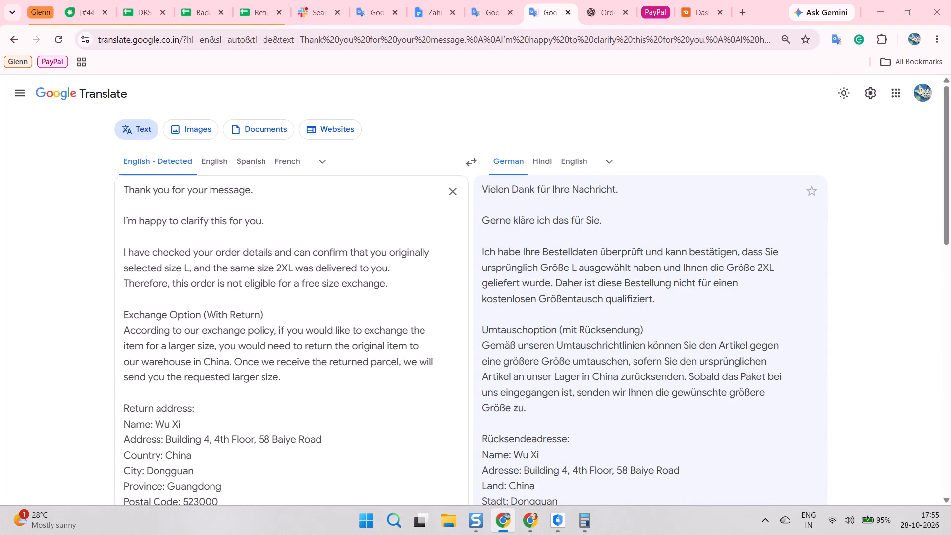
pyautogui.press('BackSpace')
pyautogui.press('BackSpace')
pyautogui.scroll(-7, 346, 305)
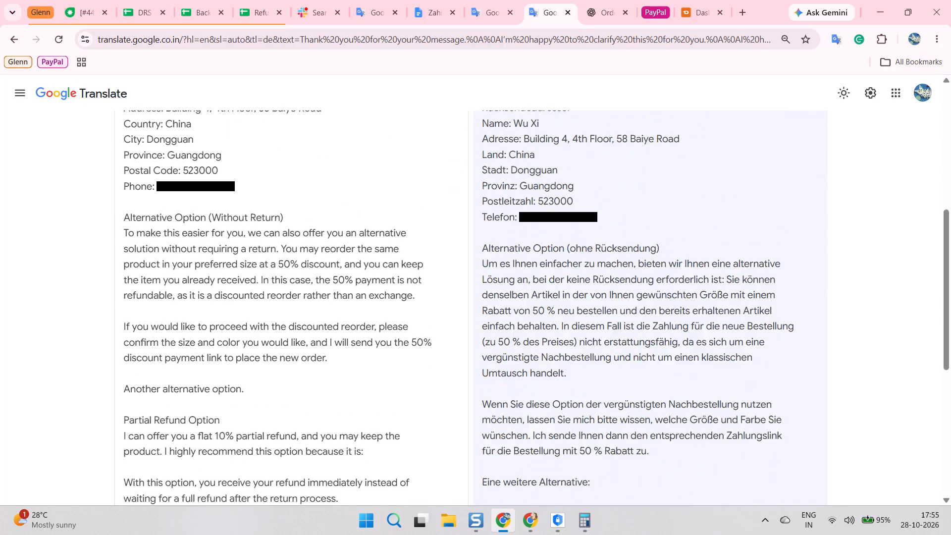
pyautogui.scroll(-2, 316, 292)
pyautogui.scroll(5, 320, 287)
pyautogui.click(341, 269)
pyautogui.hotkey('ctrl', 'a')
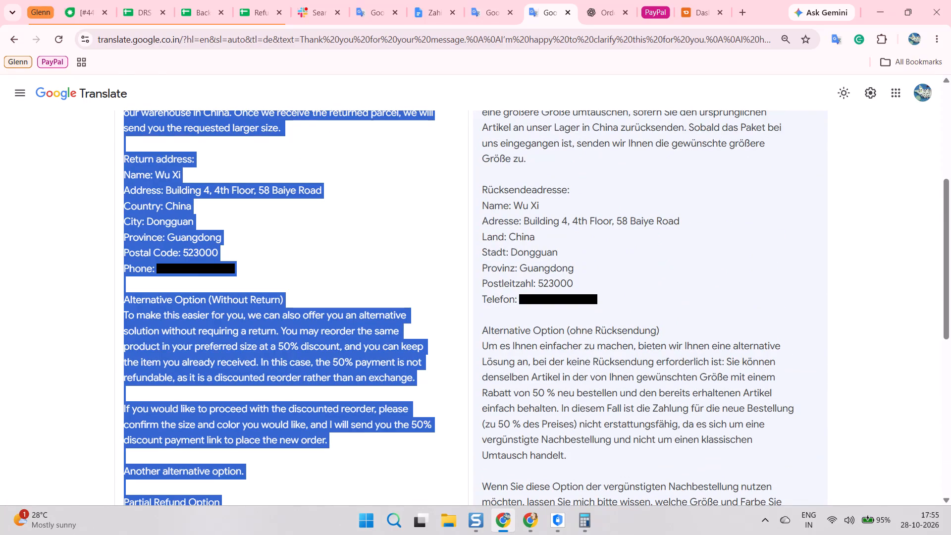
pyautogui.hotkey('ctrl', 'c')
pyautogui.hotkey('ctrl', 'c')
pyautogui.click(69, 12)
# Start a reply on ticket 443143, clear its prefilled content, and insert the Aussie Vogue canned response found with "auss".
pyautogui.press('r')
pyautogui.scroll(-8, 223, 325)
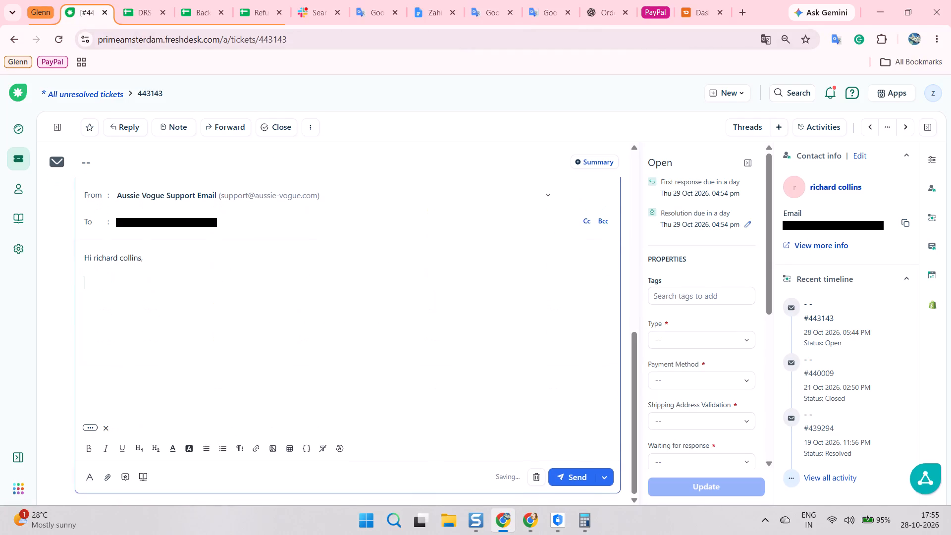
pyautogui.click(104, 427)
pyautogui.moveTo(106, 425); pyautogui.dragTo(109, 419)
pyautogui.hotkey('ctrl', 'a')
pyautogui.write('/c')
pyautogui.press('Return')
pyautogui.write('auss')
pyautogui.click(166, 360)
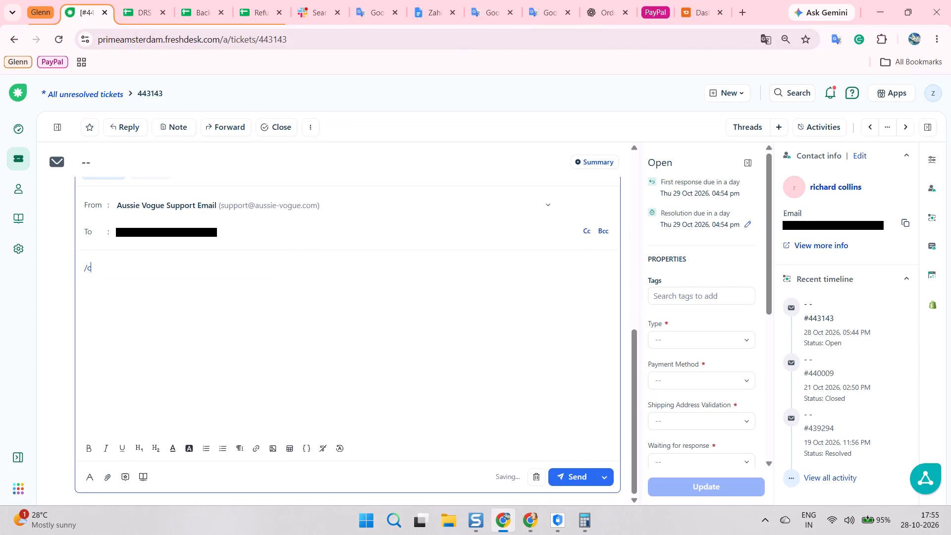
# Replace the canned text between the greeting and "Best regards," with the copied exchange reply, and delete the agent name from the signature.
pyautogui.moveTo(83, 280); pyautogui.dragTo(234, 360)
pyautogui.scroll(-3, 234, 360)
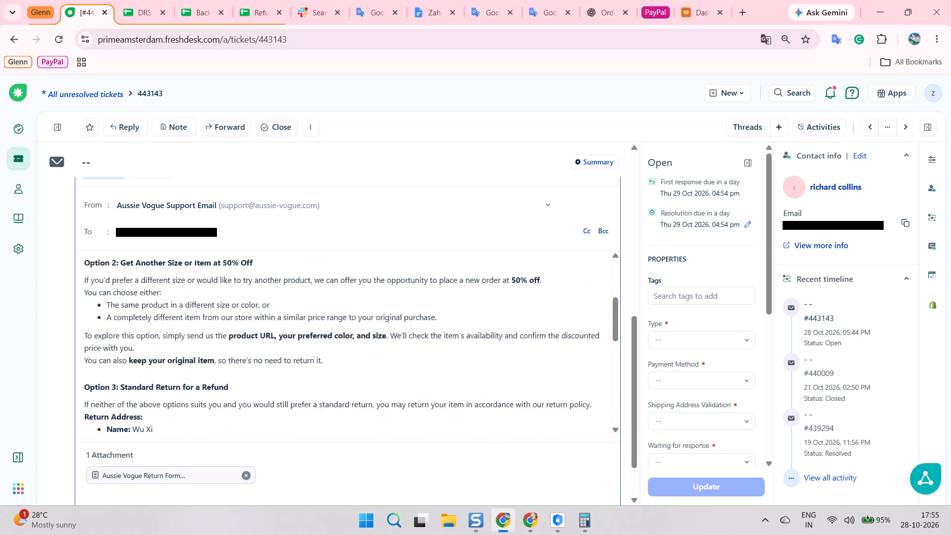
pyautogui.scroll(-3, 234, 360)
pyautogui.moveTo(234, 360); pyautogui.dragTo(327, 400)
pyautogui.scroll(-2, 260, 395)
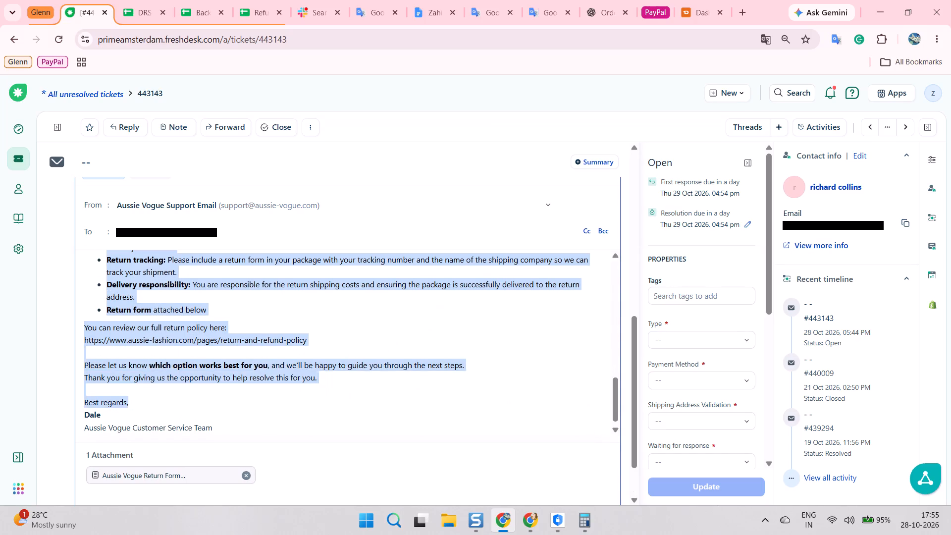
pyautogui.moveTo(327, 400); pyautogui.dragTo(334, 389)
pyautogui.hotkey('ctrl', 'v')
pyautogui.scroll(-3, 261, 375)
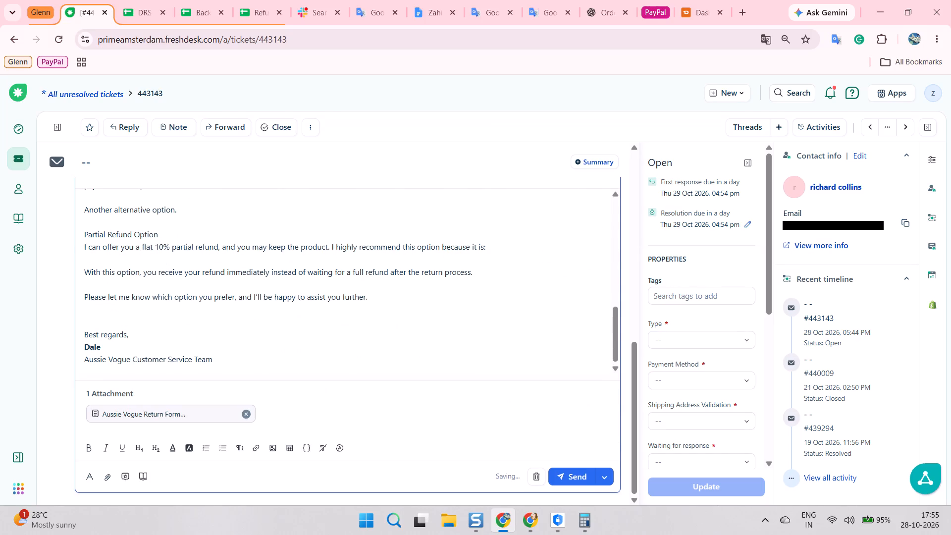
pyautogui.press('BackSpace')
pyautogui.tripleClick(117, 347)
pyautogui.press('BackSpace')
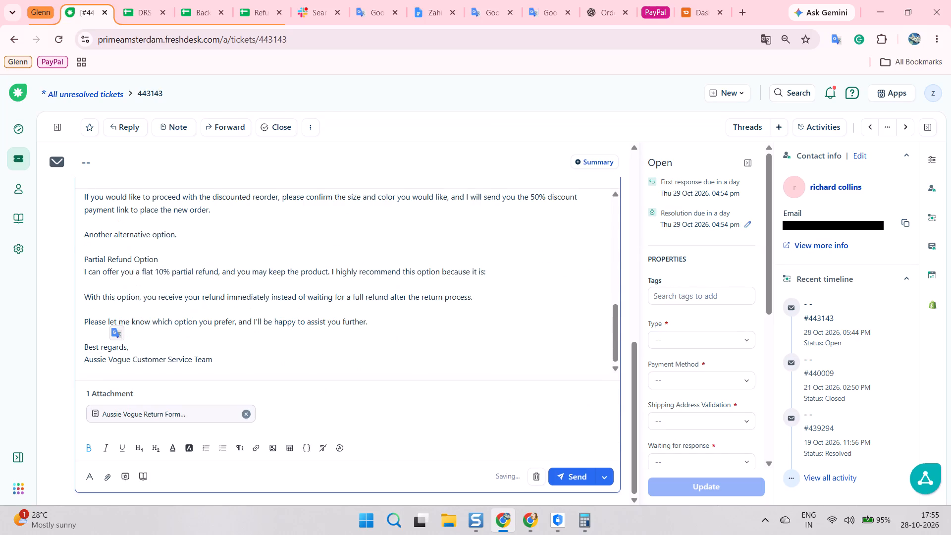
# Bold the lines "Another alternative option.", "Partial Refund Option", "Return address:" and "Exchange Option (With Return)" in the reply.
pyautogui.moveTo(169, 260); pyautogui.dragTo(57, 223)
pyautogui.hotkey('ctrl', 'b')
pyautogui.scroll(2, 146, 270)
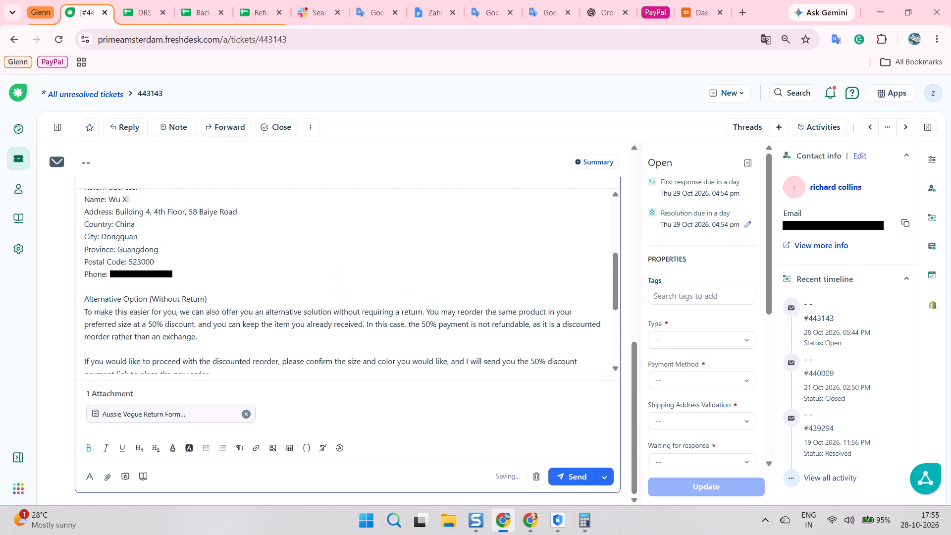
pyautogui.scroll(1, 167, 285)
pyautogui.tripleClick(131, 270)
pyautogui.hotkey('ctrl', 'b')
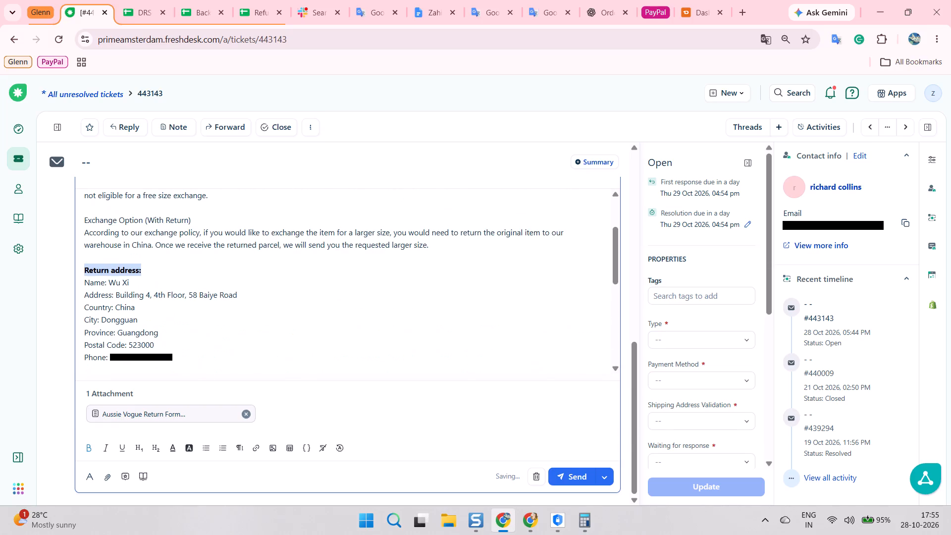
pyautogui.scroll(1, 158, 251)
pyautogui.tripleClick(157, 298)
pyautogui.hotkey('ctrl', 'b')
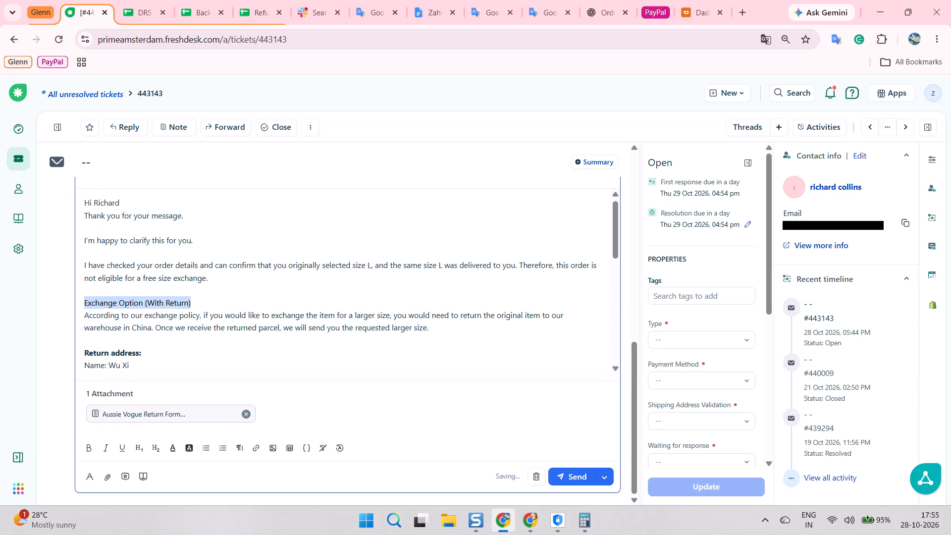
# Insert a blank line between the greeting and "Thank you for your message." in the reply.
pyautogui.scroll(2, 169, 288)
pyautogui.click(133, 285)
pyautogui.press('Return')
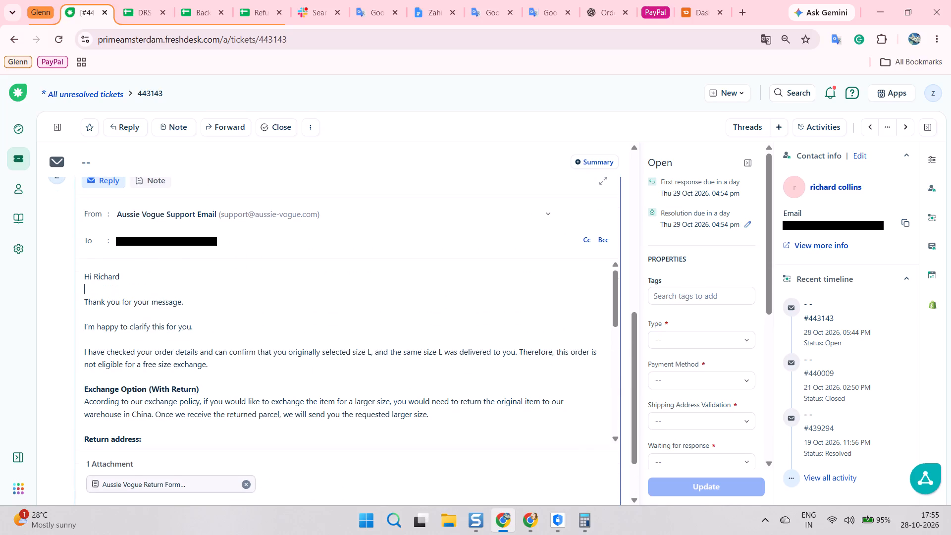
# Insert the "Aussie policy" canned response, found with "auss", below the return address's phone line and put a line break before "Alternative Option (Without Return)".
pyautogui.hotkey('alt', 'Tab')
pyautogui.scroll(-5, 602, 214)
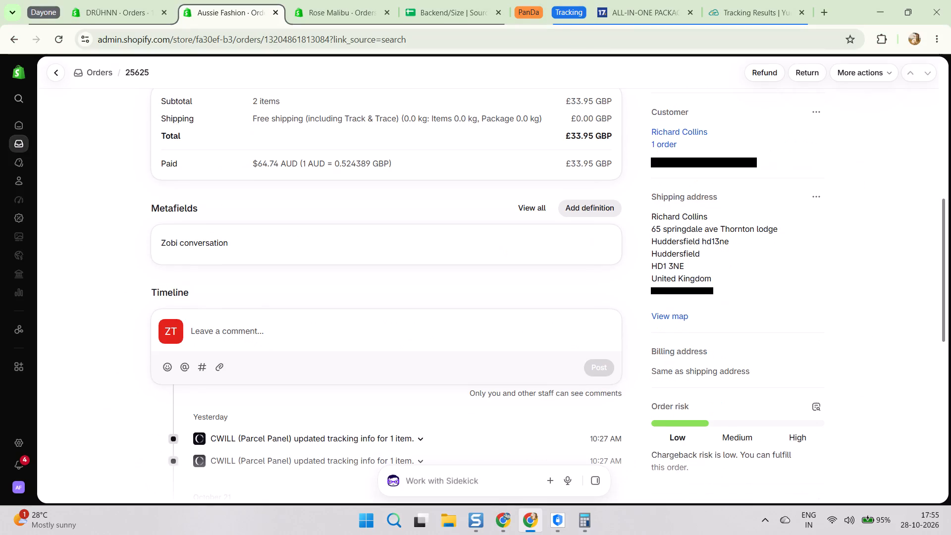
pyautogui.hotkey('alt', 'Tab')
pyautogui.scroll(-6, 371, 313)
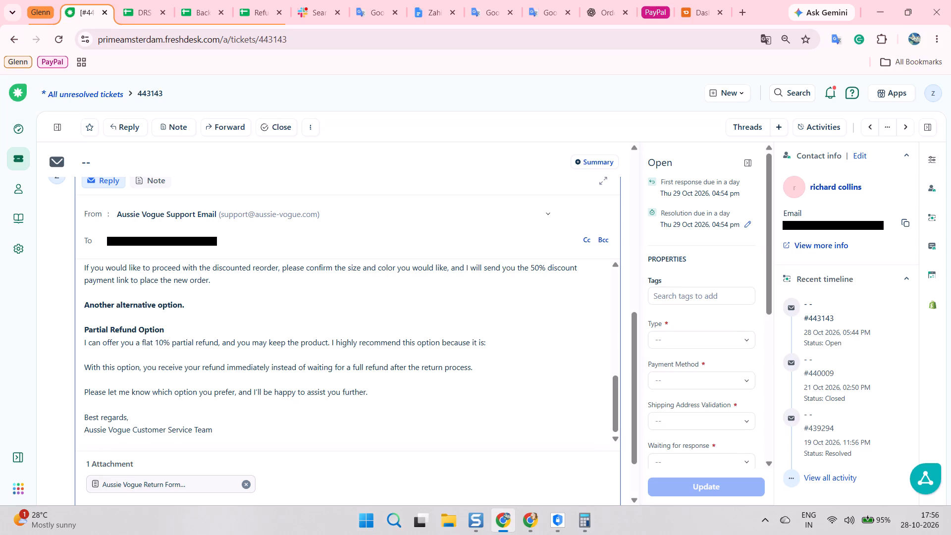
pyautogui.scroll(1, 273, 289)
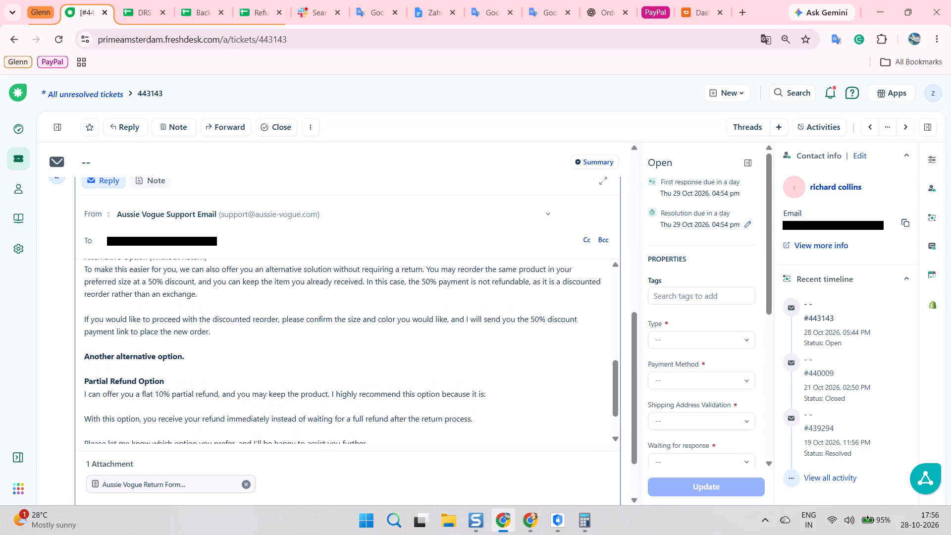
pyautogui.scroll(1, 273, 289)
pyautogui.scroll(2, 232, 329)
pyautogui.click(161, 367)
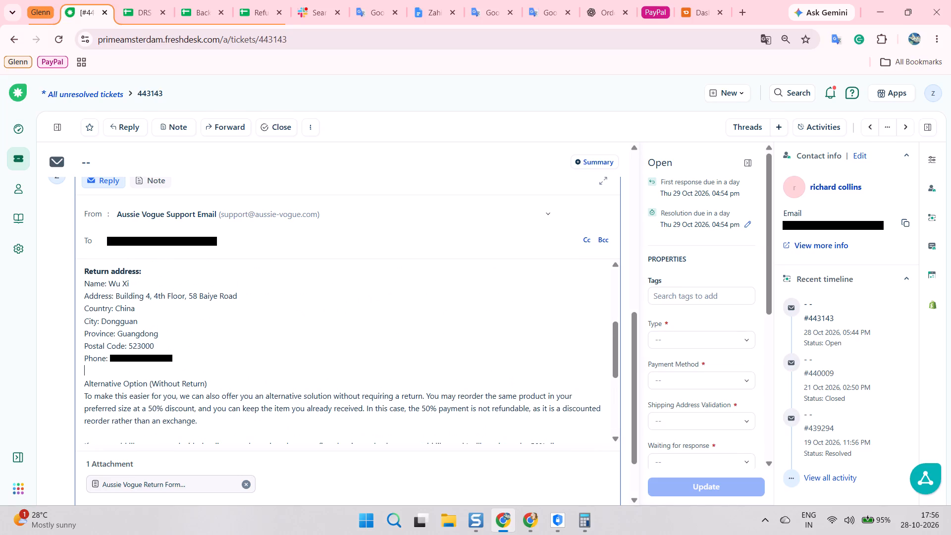
pyautogui.click(198, 355)
pyautogui.press('Return')
pyautogui.press('Return')
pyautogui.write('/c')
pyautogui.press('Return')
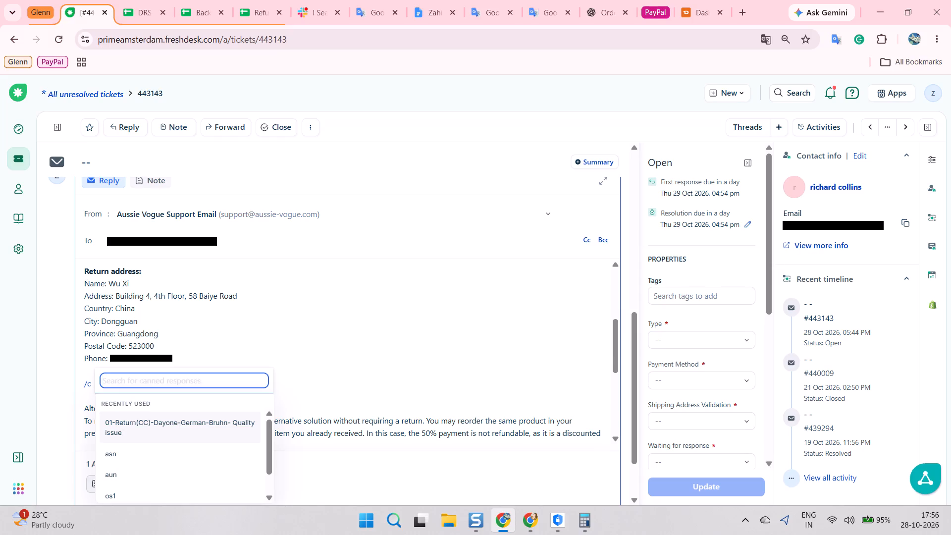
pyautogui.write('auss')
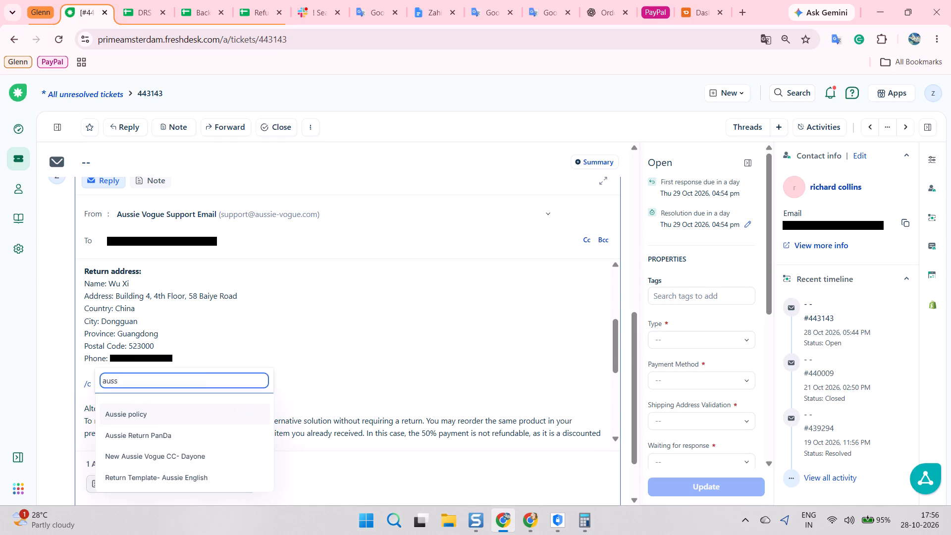
pyautogui.click(143, 411)
pyautogui.scroll(-8, 198, 365)
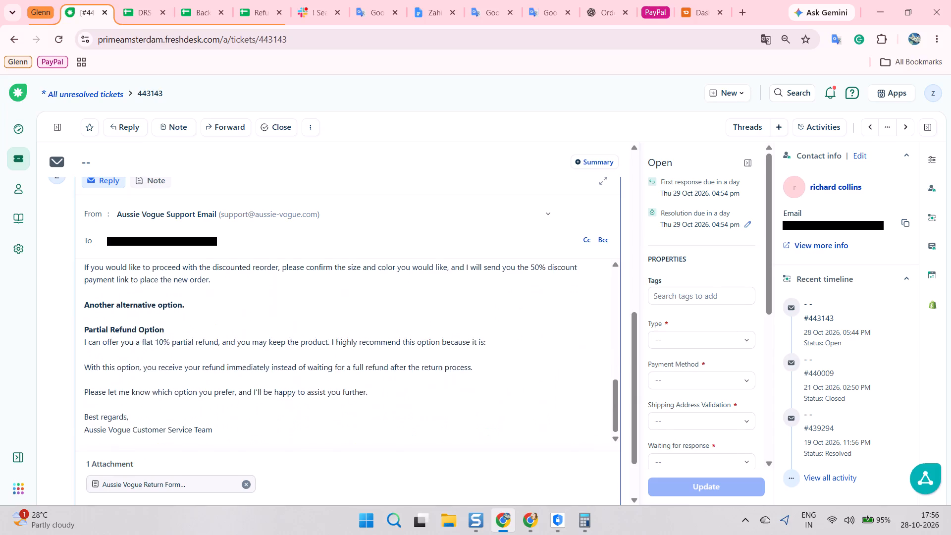
pyautogui.scroll(4, 209, 332)
pyautogui.scroll(-2, 269, 329)
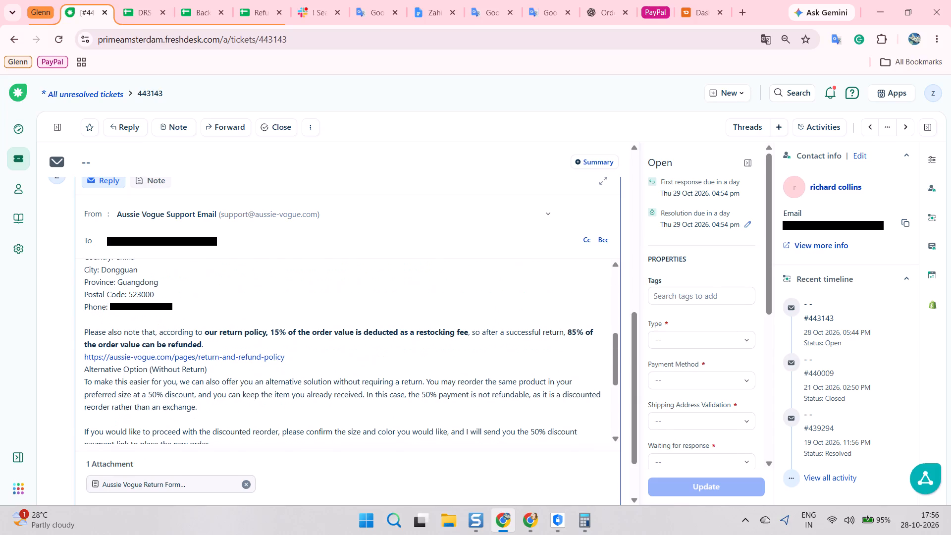
pyautogui.press('Return')
pyautogui.scroll(-12, 269, 323)
pyautogui.click(554, 474)
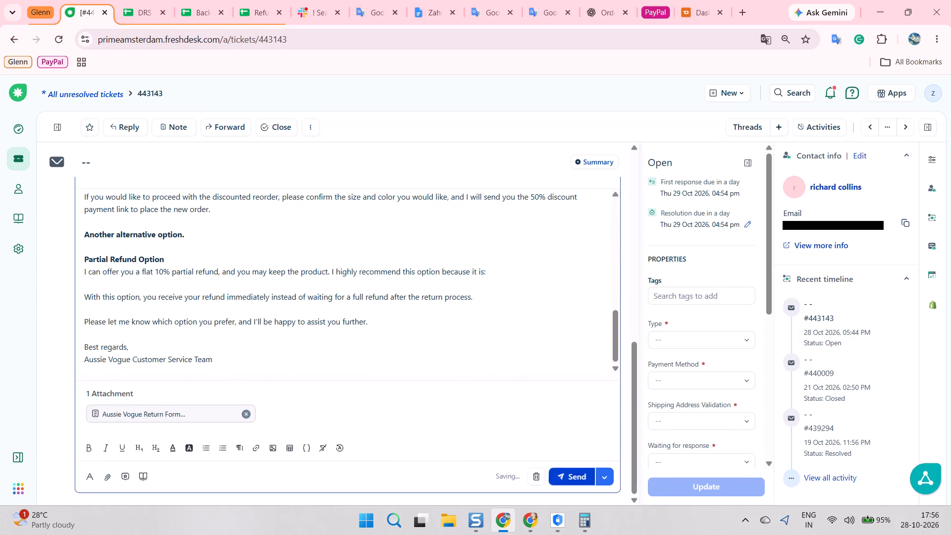
pyautogui.scroll(-2, 514, 313)
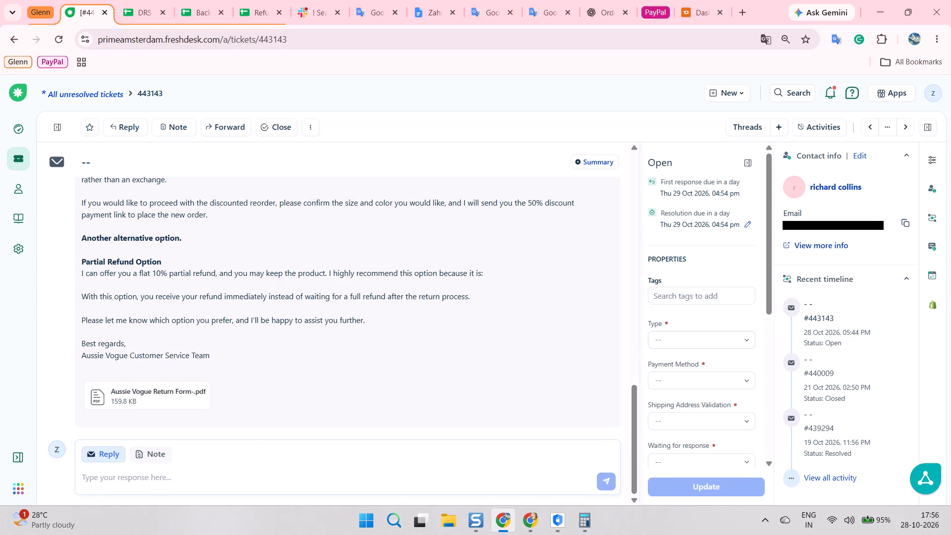
pyautogui.click(704, 343)
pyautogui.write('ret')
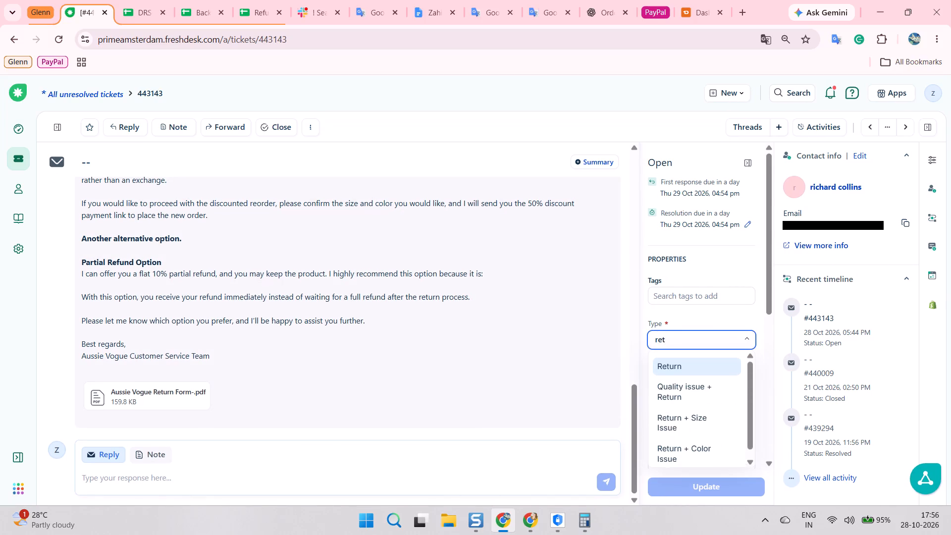
pyautogui.click(707, 419)
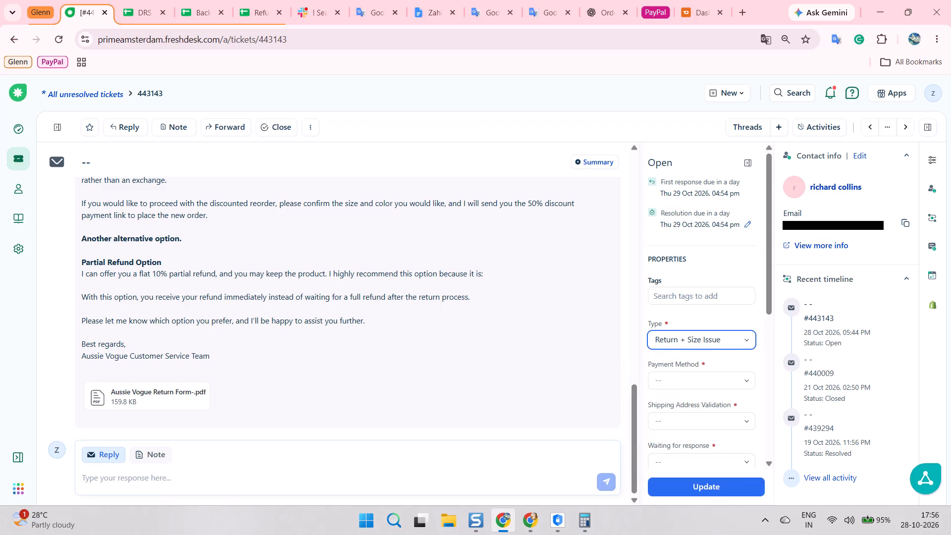
pyautogui.click(527, 519)
pyautogui.scroll(-7, 573, 391)
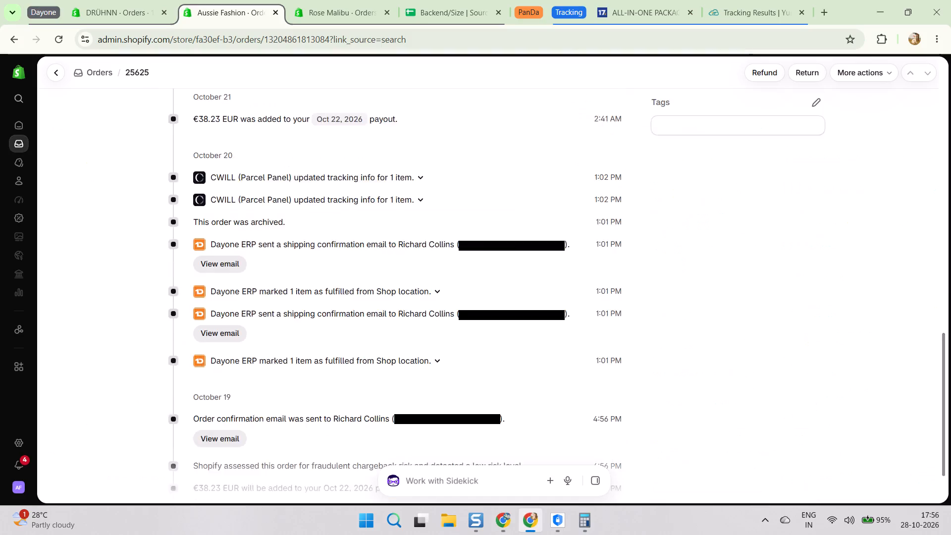
pyautogui.scroll(-3, 573, 297)
pyautogui.scroll(3, 542, 306)
pyautogui.hotkey('alt', 'Tab')
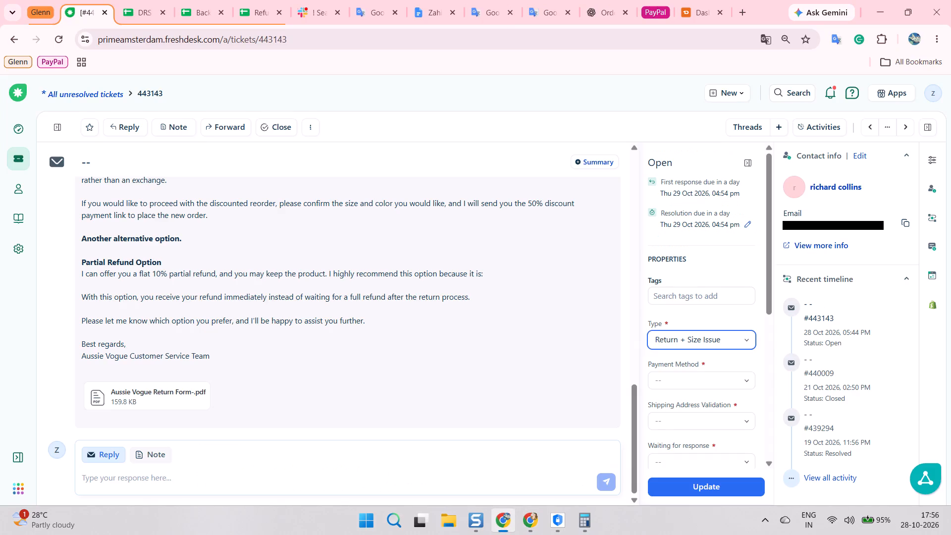
pyautogui.press('Tab')
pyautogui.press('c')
pyautogui.press('Tab')
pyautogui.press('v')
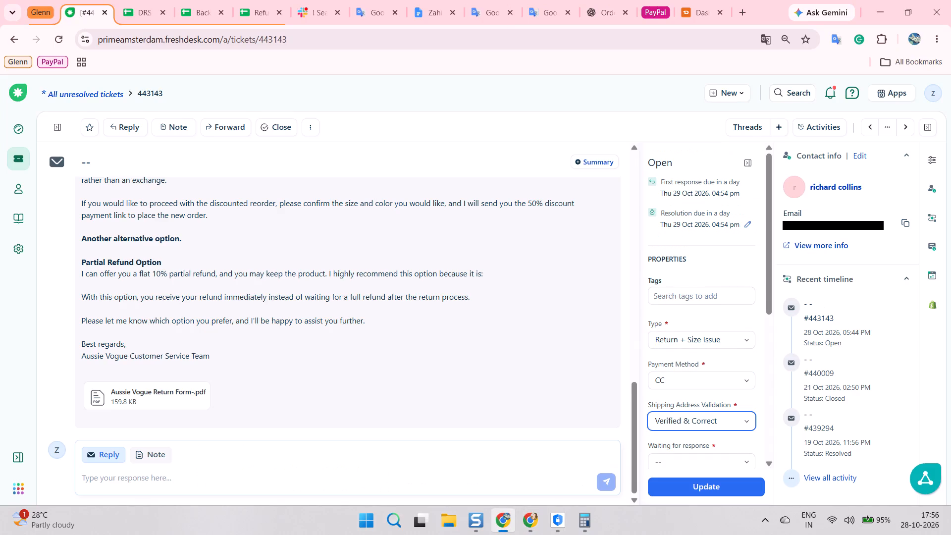
# Set Waiting for response to N/A, Marketing/PayPal to No, Status to Resolved and the agent to Zahid, and update the ticket.
pyautogui.press('Tab')
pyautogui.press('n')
pyautogui.press('Tab')
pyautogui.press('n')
pyautogui.press('Tab')
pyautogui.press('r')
pyautogui.press('Tab')
pyautogui.press('Tab')
pyautogui.press('Tab')
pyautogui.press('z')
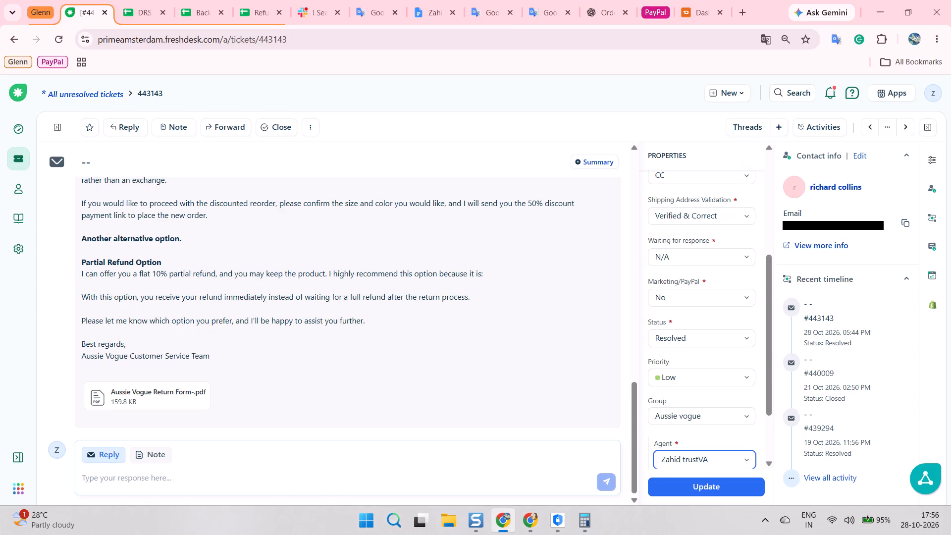
pyautogui.scroll(-4, 587, 340)
pyautogui.click(731, 485)
pyautogui.scroll(-3, 270, 159)
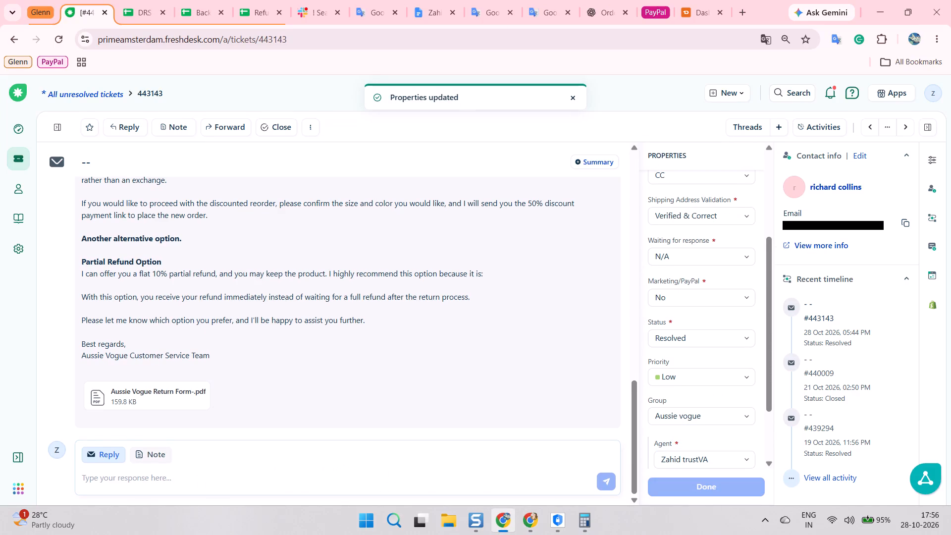
# Copy ticket number 443143 into cell AN29 under ZAHID on the Oct 28 sheet of DRS- October 2026.
pyautogui.doubleClick(137, 90)
pyautogui.hotkey('ctrl', 'c')
pyautogui.hotkey('ctrl', 'c')
pyautogui.click(141, 0)
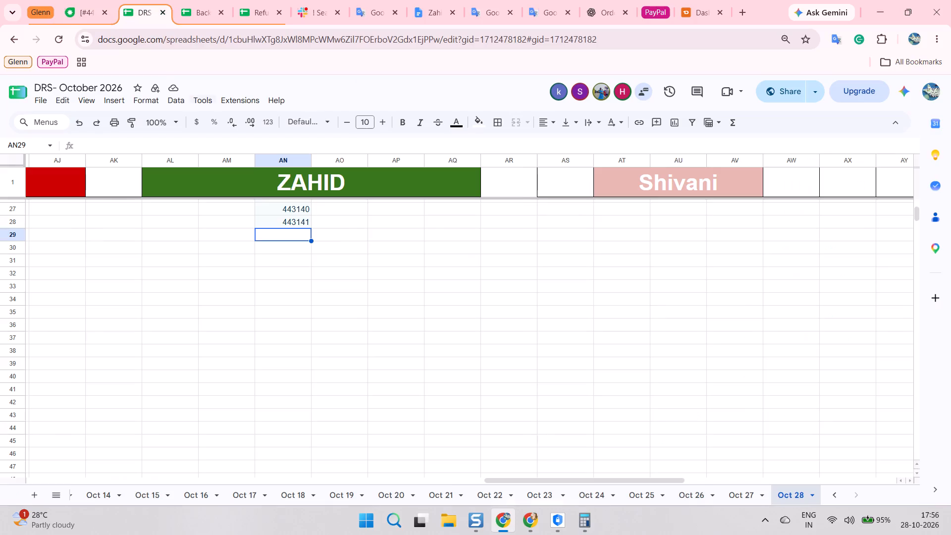
pyautogui.hotkey('ctrl', 'v')
pyautogui.click(288, 245)
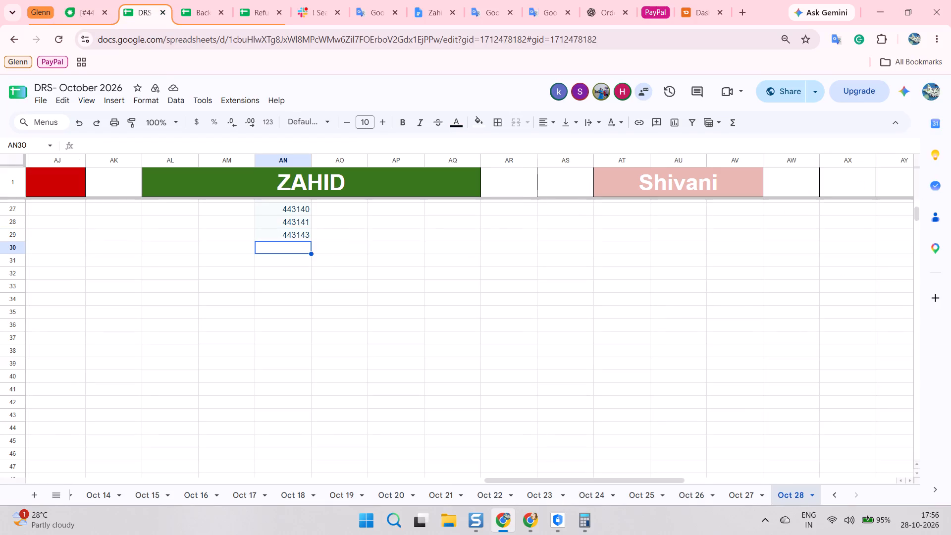
# Return to the Freshdesk unresolved tickets list and remove the "Me" agent filter to look through all agents' tickets.
pyautogui.click(84, 0)
pyautogui.click(293, 378)
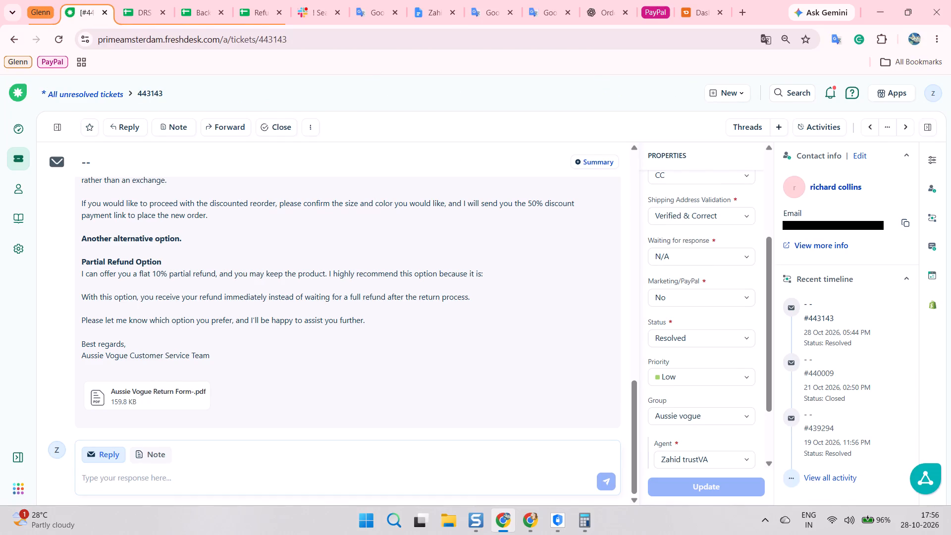
pyautogui.click(16, 153)
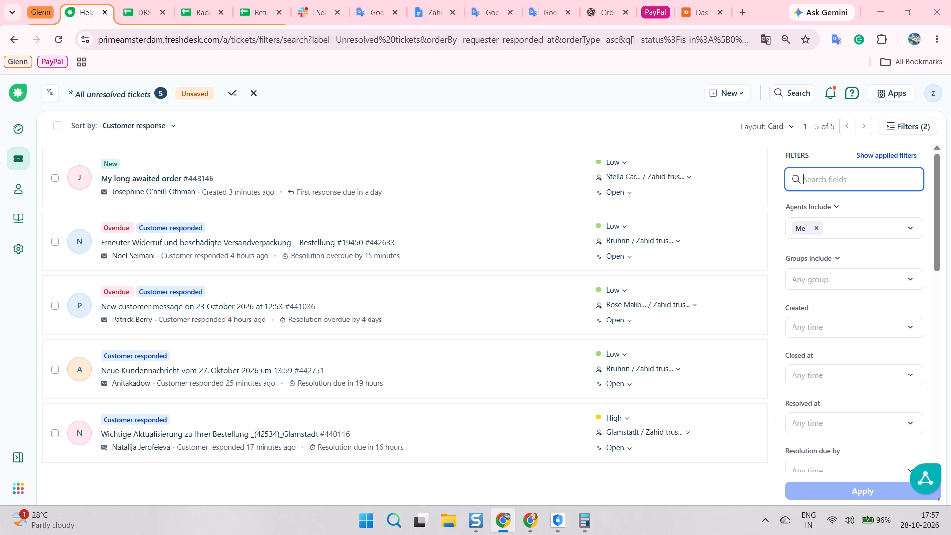
pyautogui.click(814, 230)
pyautogui.moveTo(864, 484); pyautogui.dragTo(864, 490)
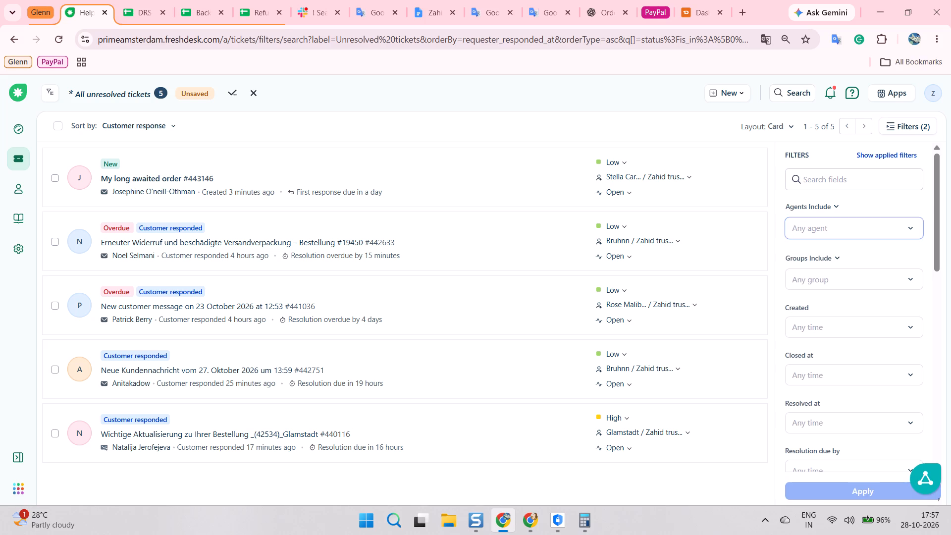
pyautogui.scroll(5, 594, 276)
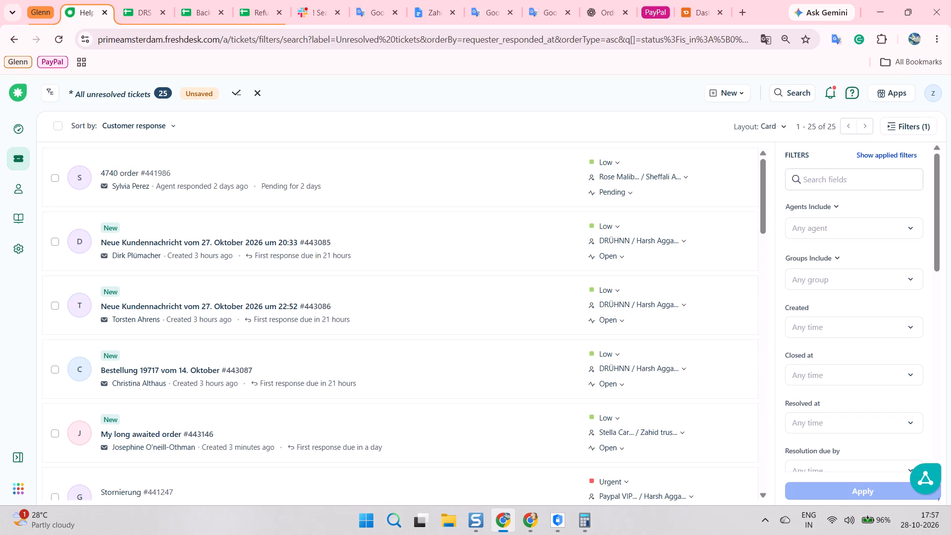
pyautogui.scroll(-11, 152, 225)
# Reopen the list of own unresolved tickets via the dashboard and open ticket 443146, "My long awaited order".
pyautogui.click(17, 131)
pyautogui.scroll(3, 20, 133)
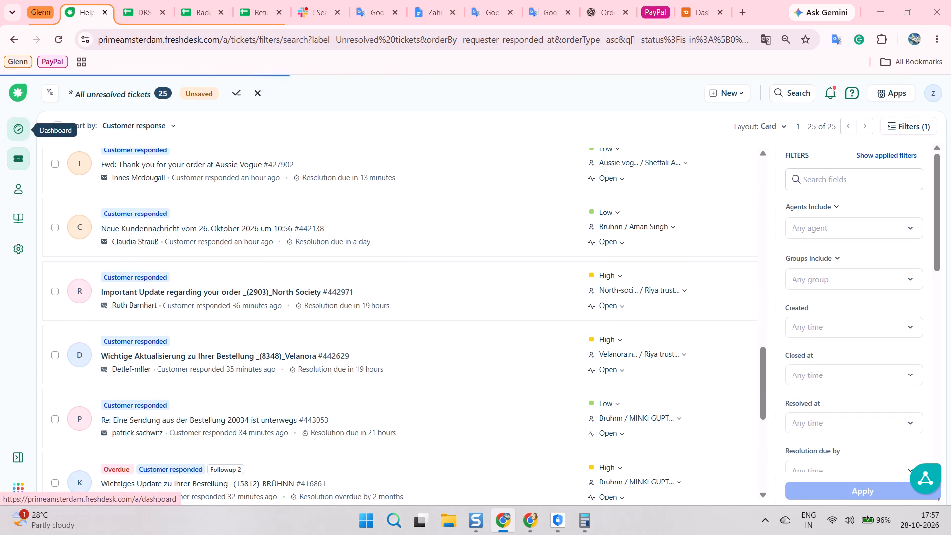
pyautogui.scroll(8, 43, 150)
pyautogui.click(92, 172)
pyautogui.scroll(6, 93, 172)
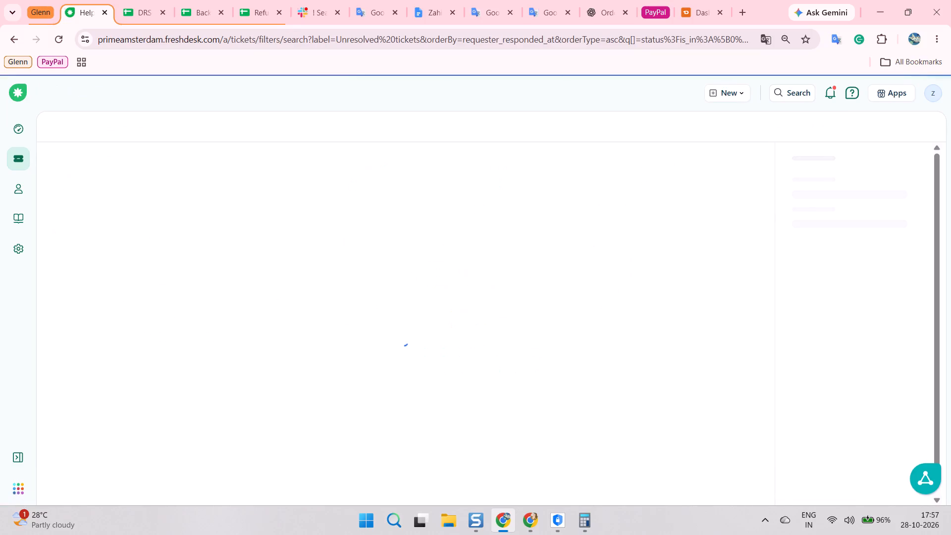
pyautogui.scroll(4, 193, 195)
pyautogui.click(145, 179)
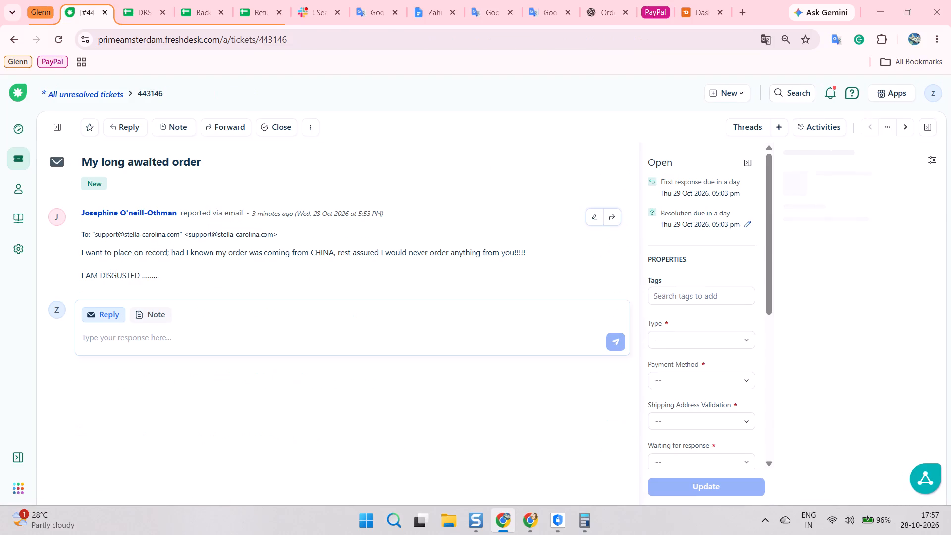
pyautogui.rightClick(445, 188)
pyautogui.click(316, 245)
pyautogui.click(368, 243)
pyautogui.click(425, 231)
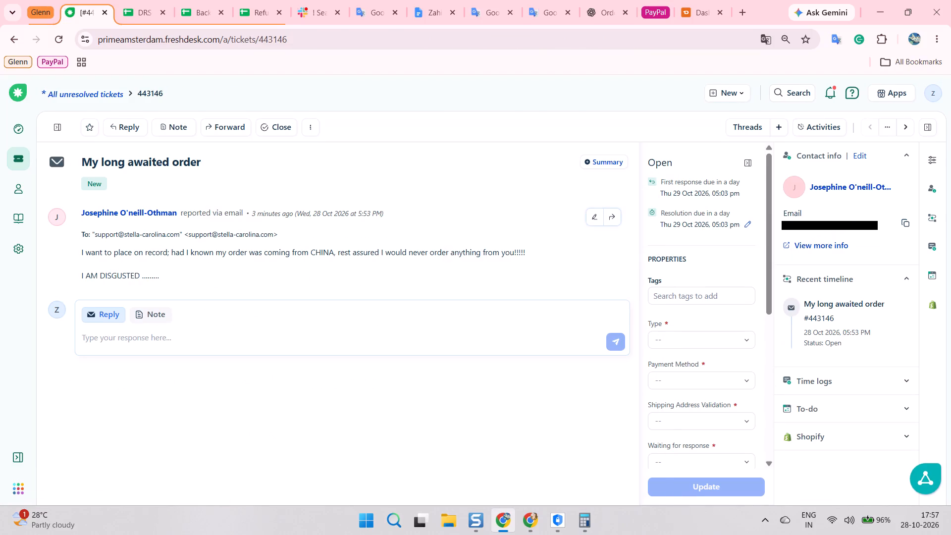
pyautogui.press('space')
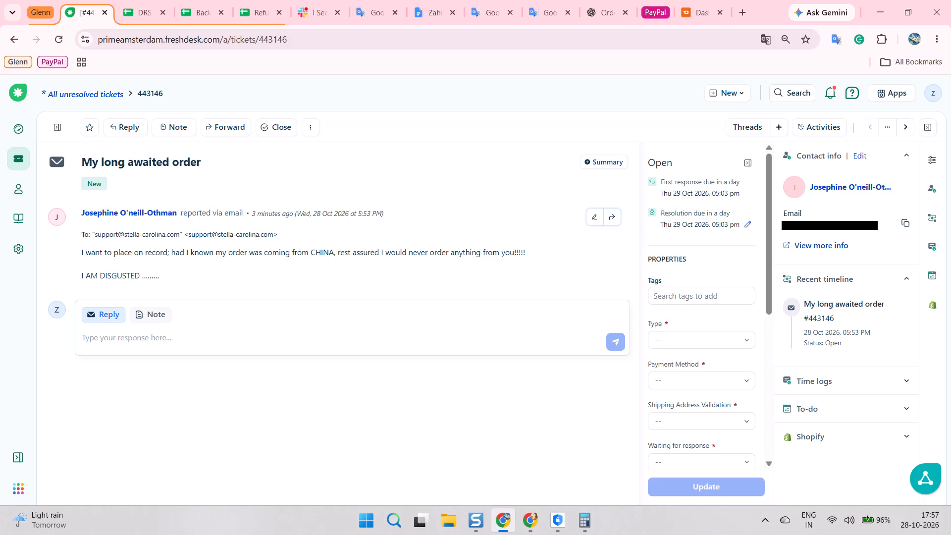
# Copy the requester's email address and open the Stella Carolina store's Shopify admin in place of the Rose Malibu order.
pyautogui.click(907, 222)
pyautogui.hotkey('alt', 'Tab')
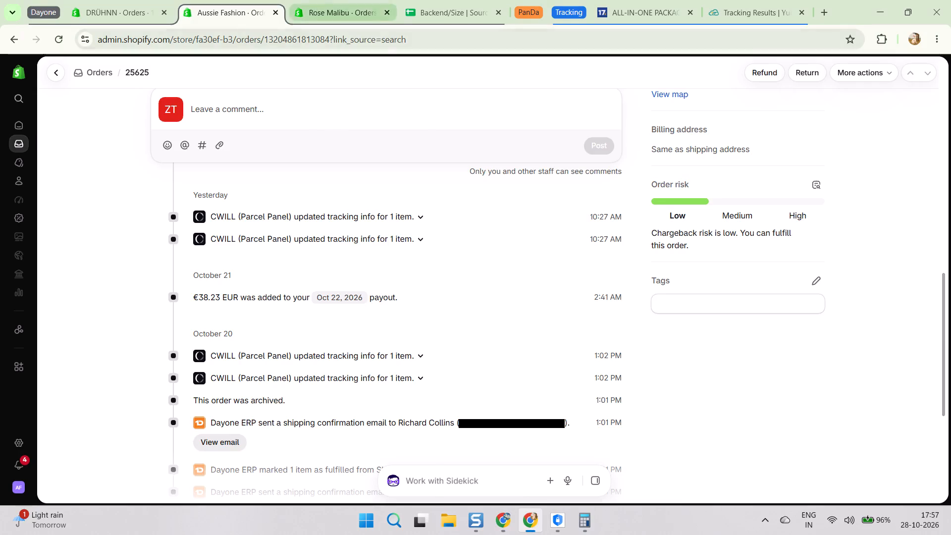
pyautogui.click(362, 0)
pyautogui.click(319, 42)
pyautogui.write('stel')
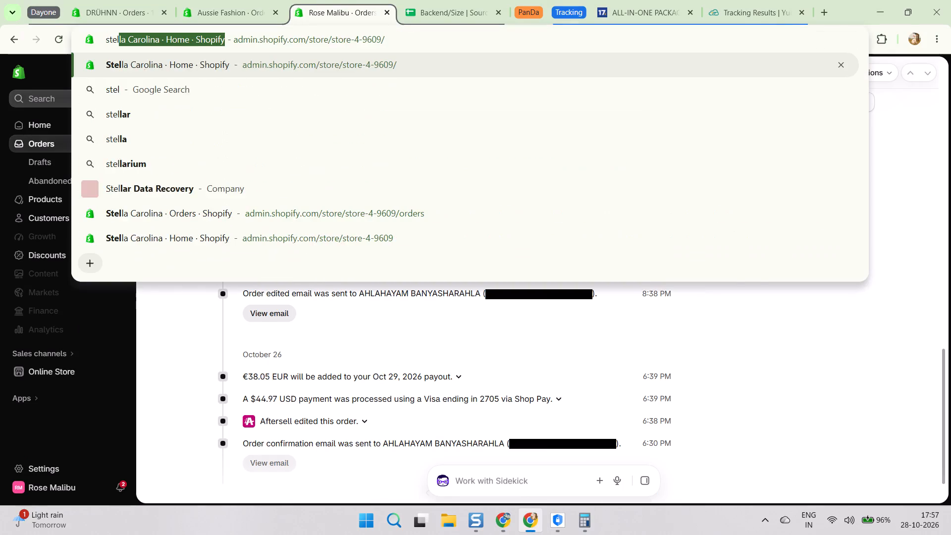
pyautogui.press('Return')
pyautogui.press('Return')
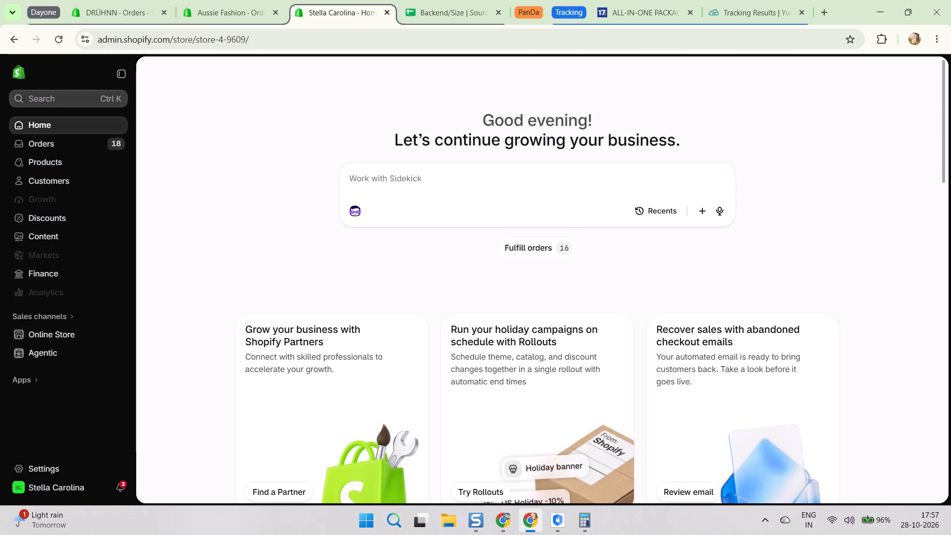
# Copy the requester's email address from ticket 443146 again and search the Stella Carolina store for it.
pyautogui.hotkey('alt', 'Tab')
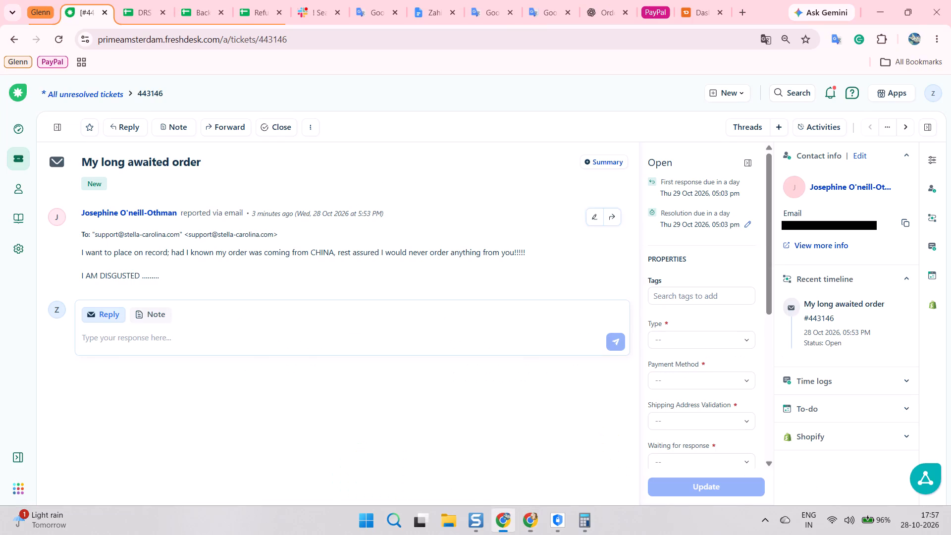
pyautogui.click(906, 221)
pyautogui.hotkey('alt', 'Tab')
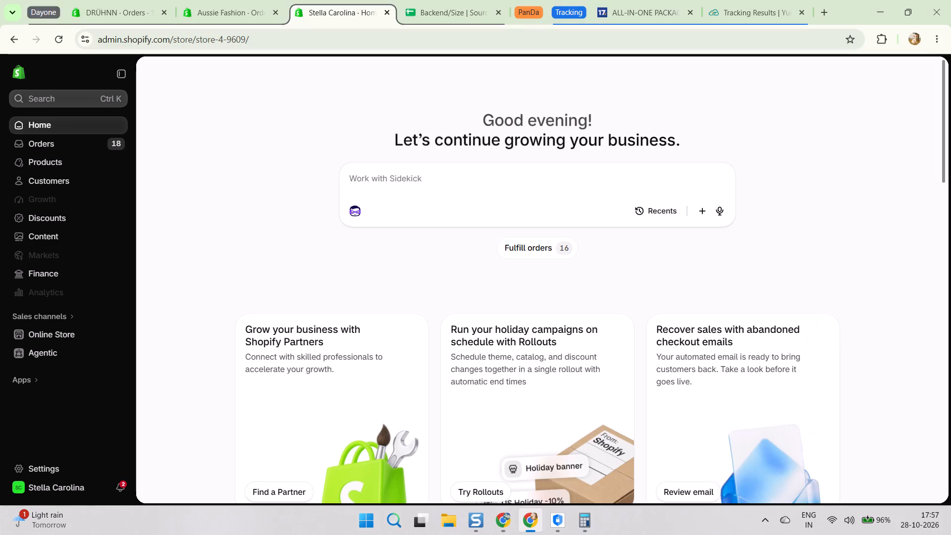
pyautogui.click(80, 95)
pyautogui.hotkey('ctrl', 'v')
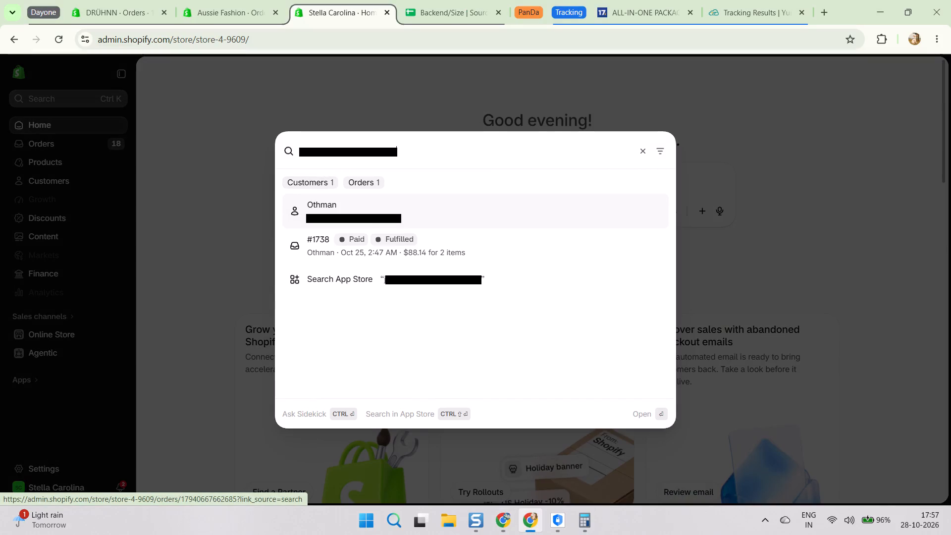
pyautogui.click(322, 241)
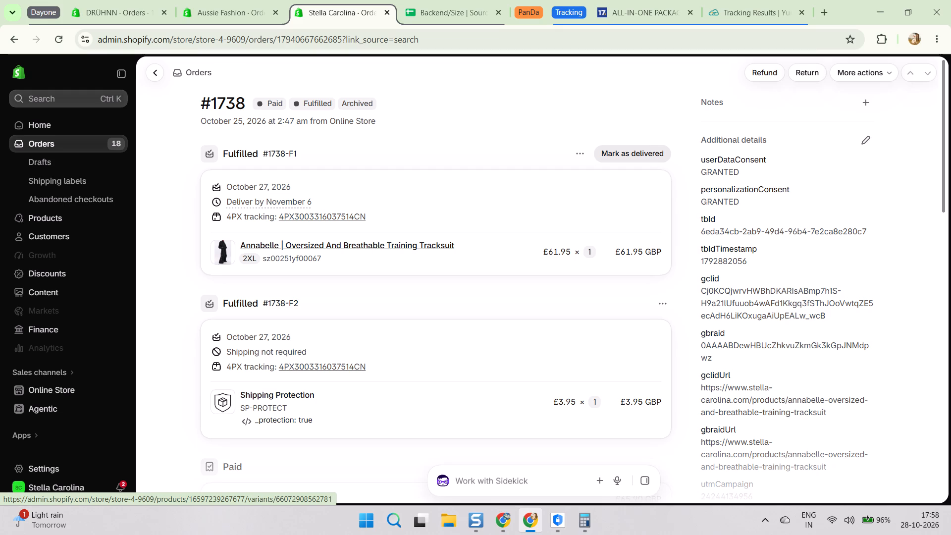
pyautogui.click(420, 193)
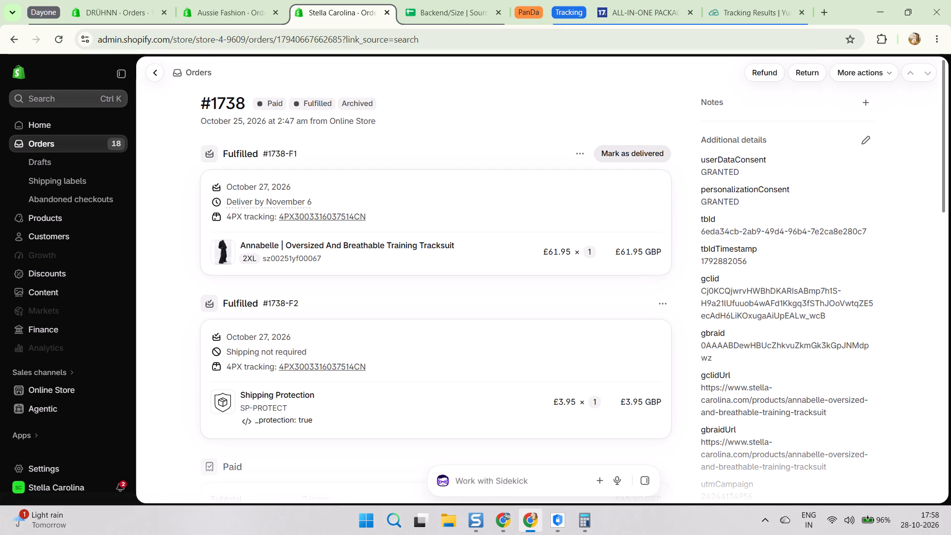
pyautogui.hotkey('ctrl', 'f')
pyautogui.hotkey('ctrl', 'v')
pyautogui.scroll(4, 782, 114)
pyautogui.click(845, 66)
pyautogui.scroll(-7, 741, 167)
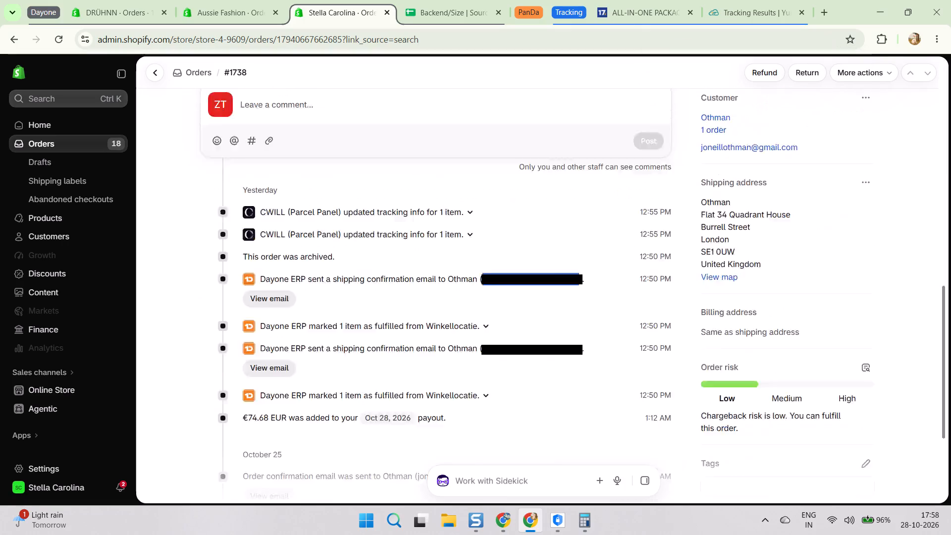
pyautogui.scroll(-2, 635, 212)
pyautogui.hotkey('alt', 'Tab')
pyautogui.hotkey('alt', 'Tab')
pyautogui.scroll(10, 376, 246)
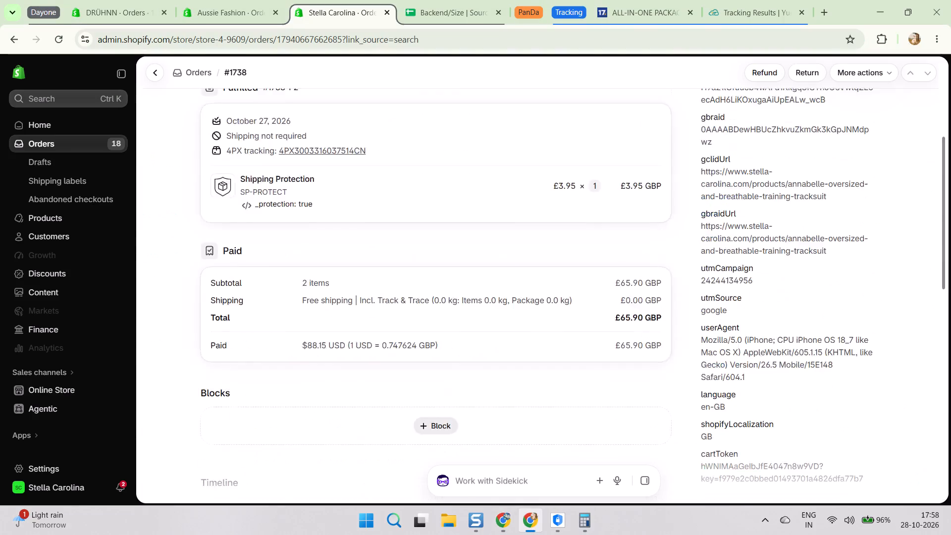
pyautogui.scroll(2, 352, 234)
pyautogui.click(402, 187)
pyautogui.hotkey('alt', 'Tab')
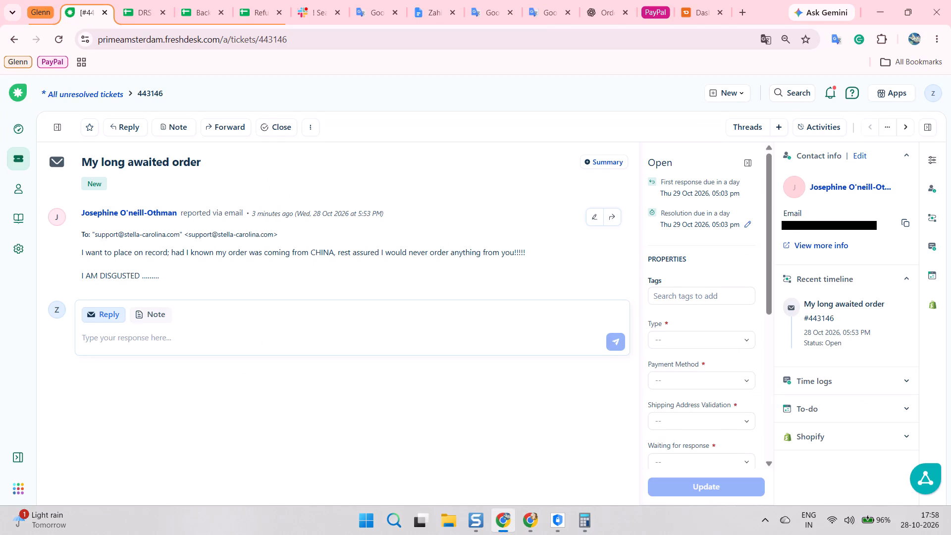
pyautogui.click(304, 251)
pyautogui.moveTo(75, 208); pyautogui.dragTo(274, 246)
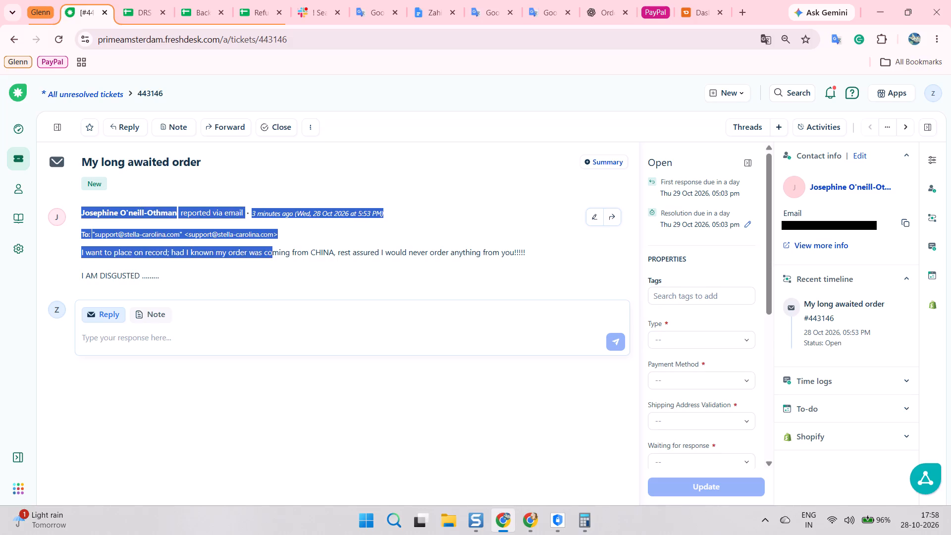
pyautogui.click(278, 261)
pyautogui.hotkey('alt', 'Tab')
pyautogui.scroll(7, 272, 251)
pyautogui.click(387, 151)
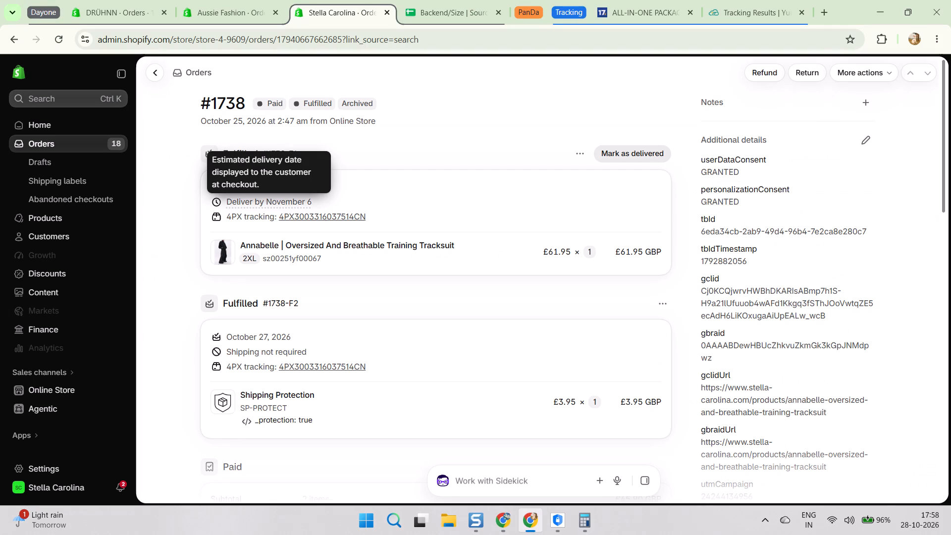
pyautogui.click(306, 167)
pyautogui.tripleClick(227, 100)
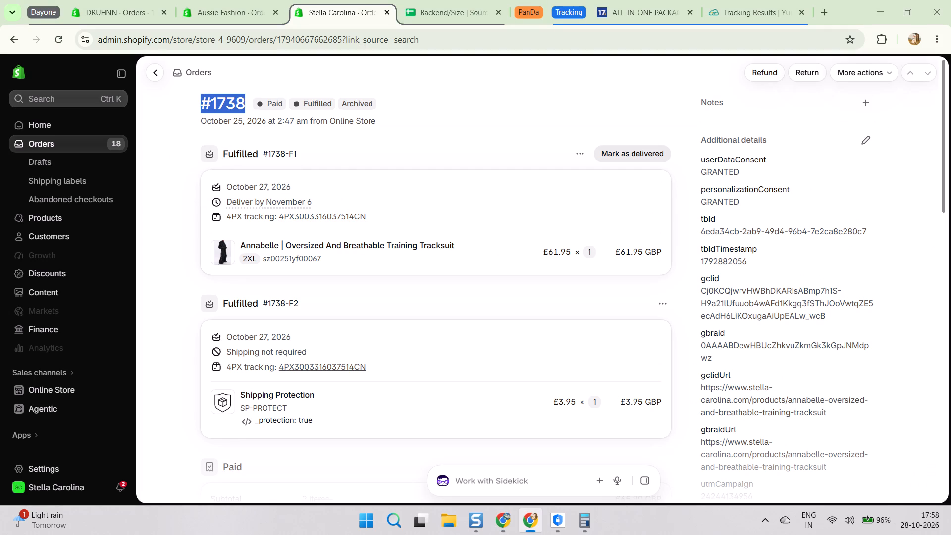
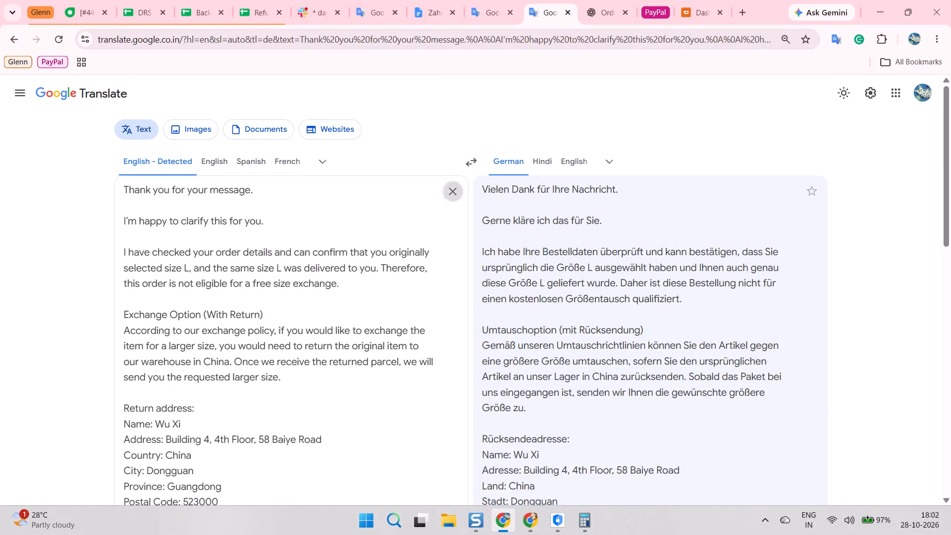
pyautogui.hotkey('ctrl', 'v')
pyautogui.scroll(-3, 300, 212)
pyautogui.scroll(7, 296, 217)
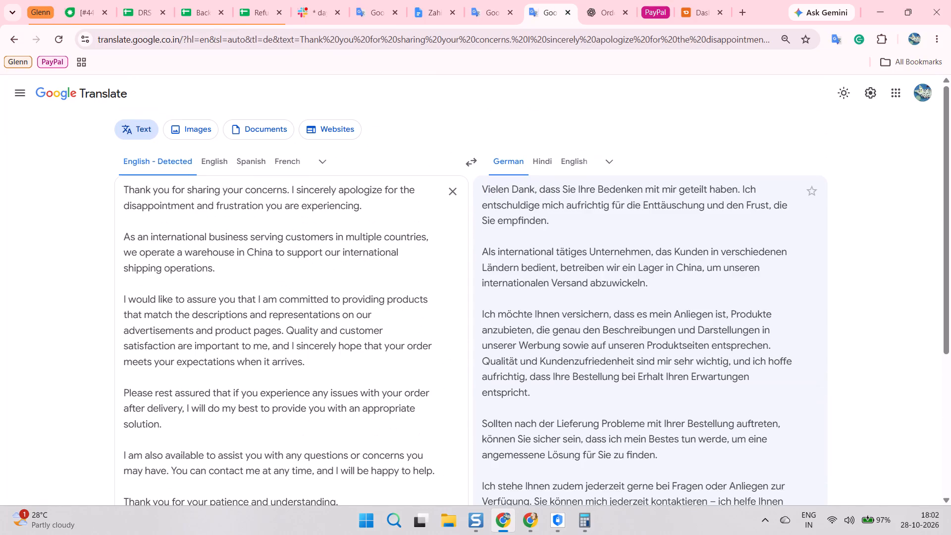
pyautogui.click(81, 0)
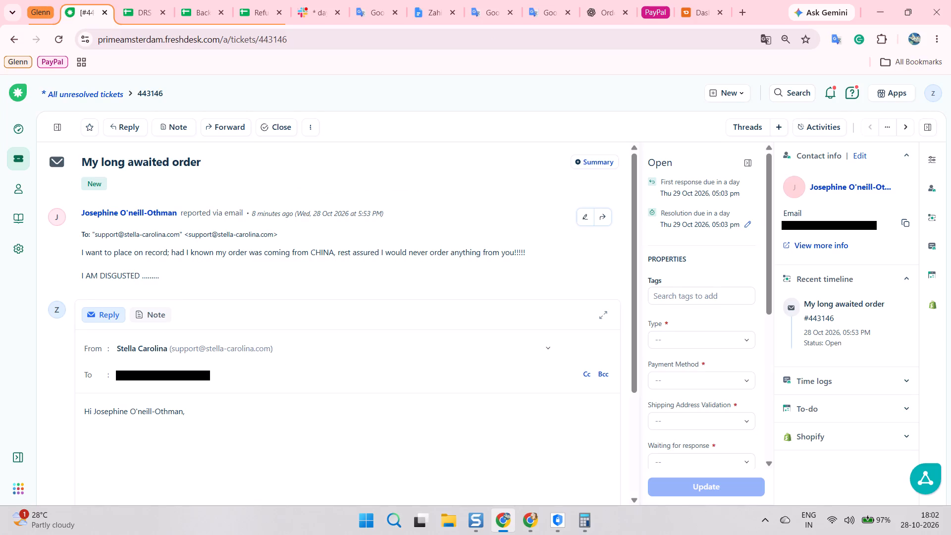
pyautogui.click(322, 268)
pyautogui.click(537, 0)
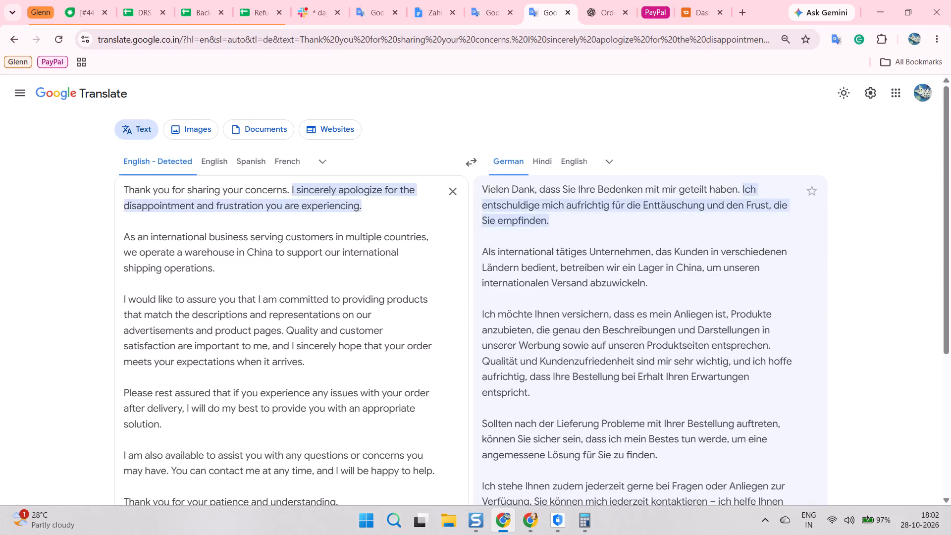
pyautogui.scroll(-2, 385, 263)
pyautogui.click(85, 0)
pyautogui.scroll(-5, 188, 331)
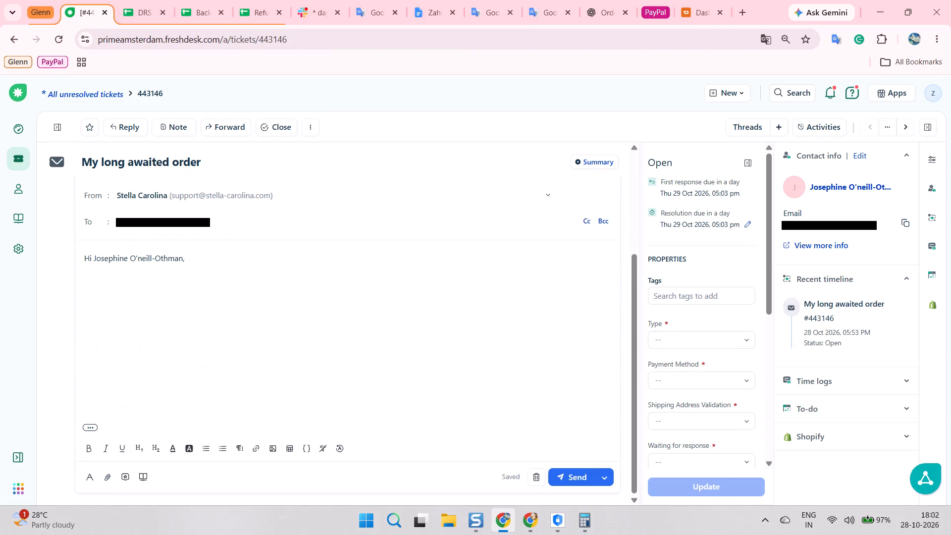
pyautogui.scroll(-3, 123, 365)
pyautogui.click(106, 428)
pyautogui.click(116, 413)
pyautogui.hotkey('ctrl', 'a')
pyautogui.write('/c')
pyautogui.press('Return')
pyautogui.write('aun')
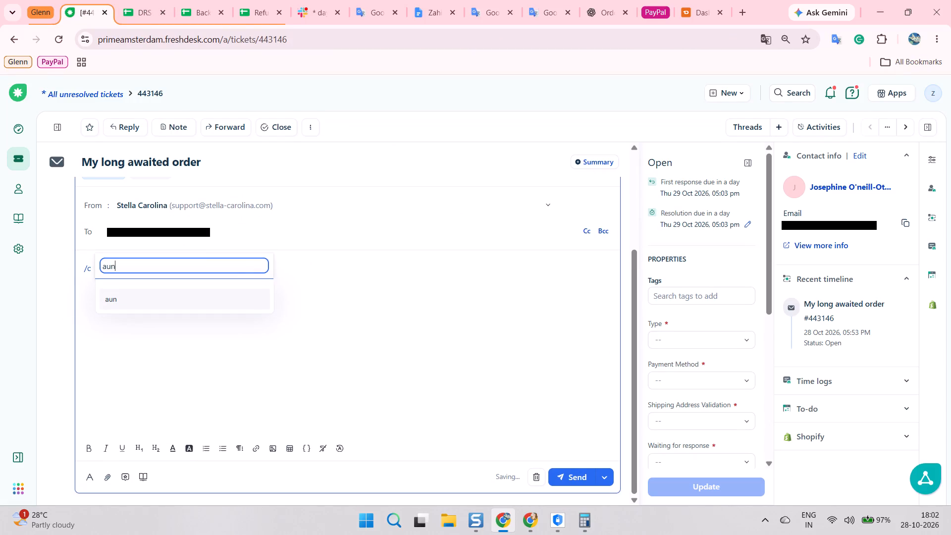
pyautogui.click(173, 303)
pyautogui.click(111, 295)
pyautogui.hotkey('ctrl', 'v')
pyautogui.scroll(-2, 113, 294)
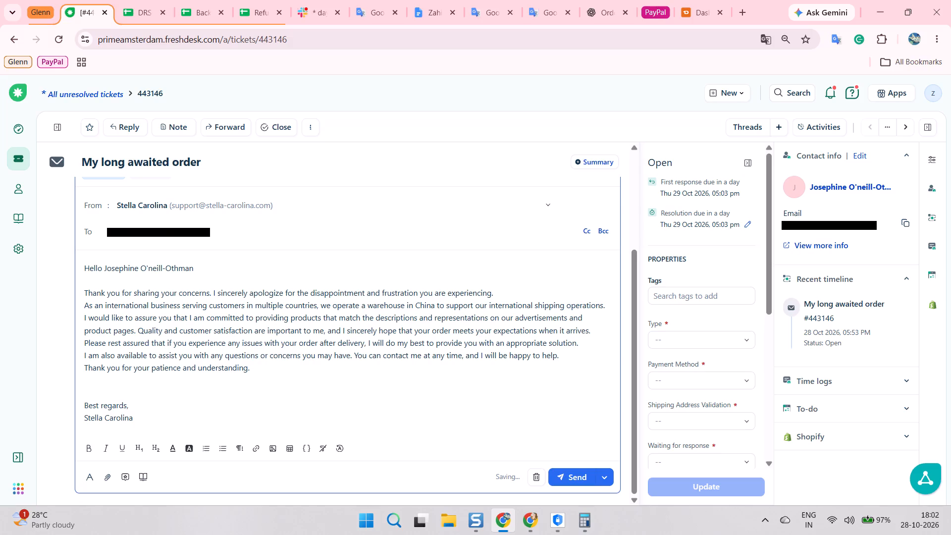
# Remove the extra blank line above "Best regards" and separate the reply's paragraphs with single blank lines.
pyautogui.click(107, 390)
pyautogui.press('BackSpace')
pyautogui.click(515, 290)
pyautogui.press('Return')
pyautogui.click(594, 344)
pyautogui.press('Return')
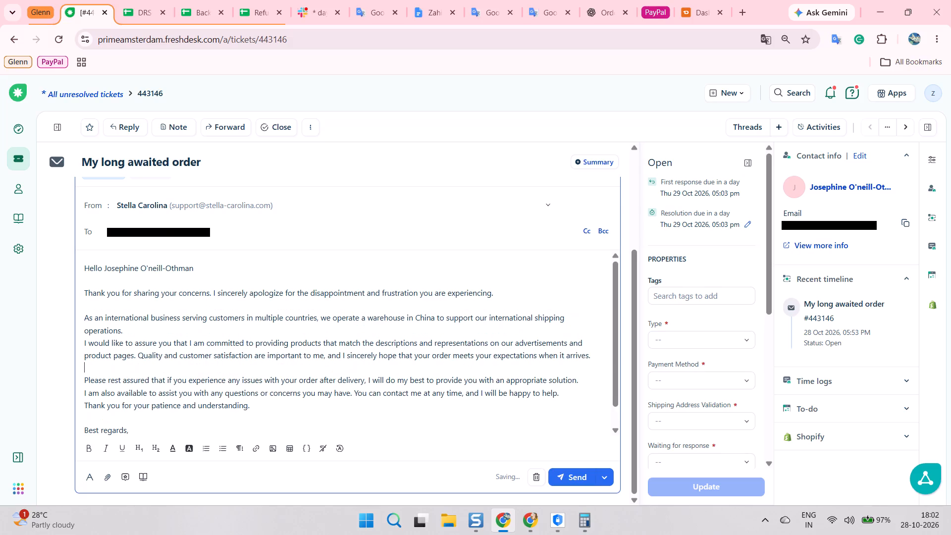
pyautogui.click(583, 376)
pyautogui.press('Return')
pyautogui.click(561, 410)
pyautogui.press('Return')
pyautogui.scroll(-2, 339, 379)
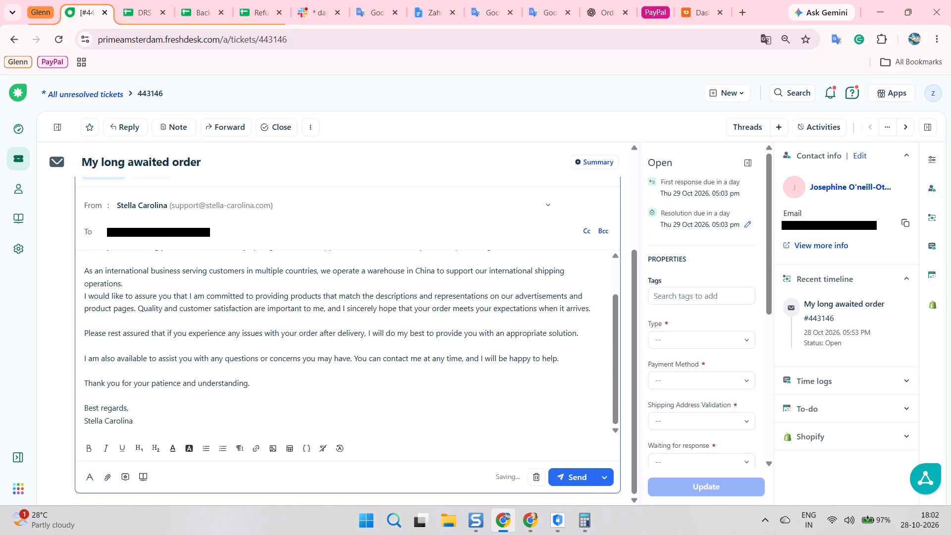
pyautogui.scroll(1, 168, 343)
pyautogui.click(132, 335)
pyautogui.press('Return')
pyautogui.scroll(2, 152, 326)
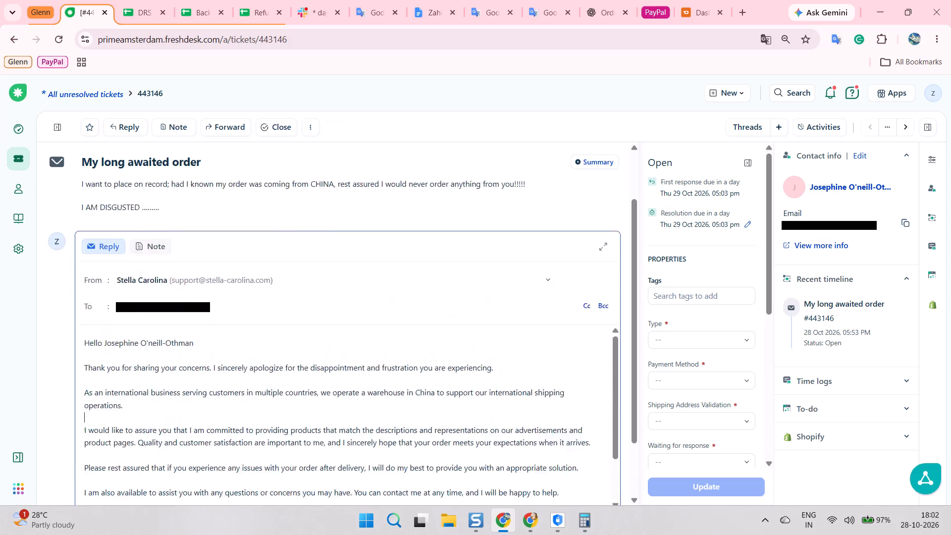
pyautogui.scroll(-2, 156, 310)
pyautogui.hotkey('alt', 'Tab')
pyautogui.click(297, 0)
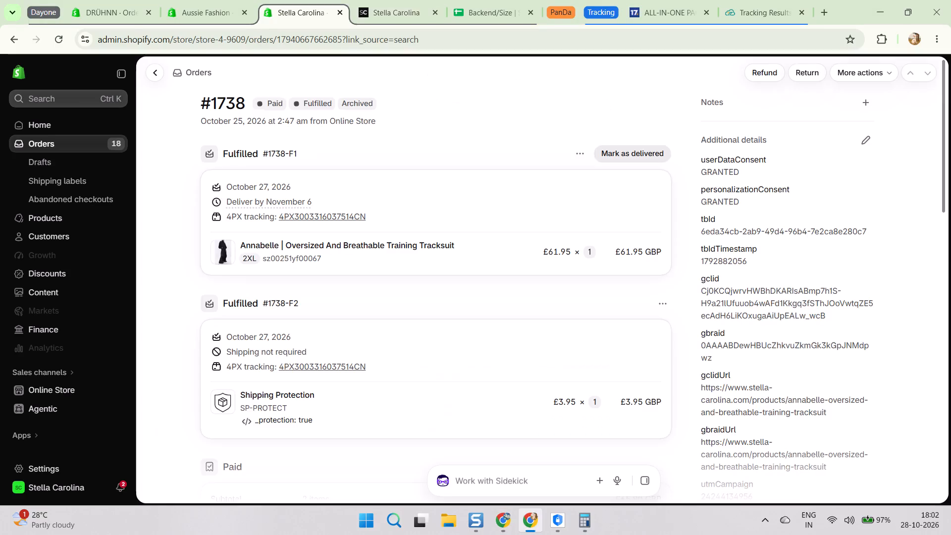
pyautogui.scroll(-2, 615, 215)
pyautogui.scroll(-3, 638, 249)
pyautogui.hotkey('alt', 'Tab')
pyautogui.hotkey('alt', 'Tab')
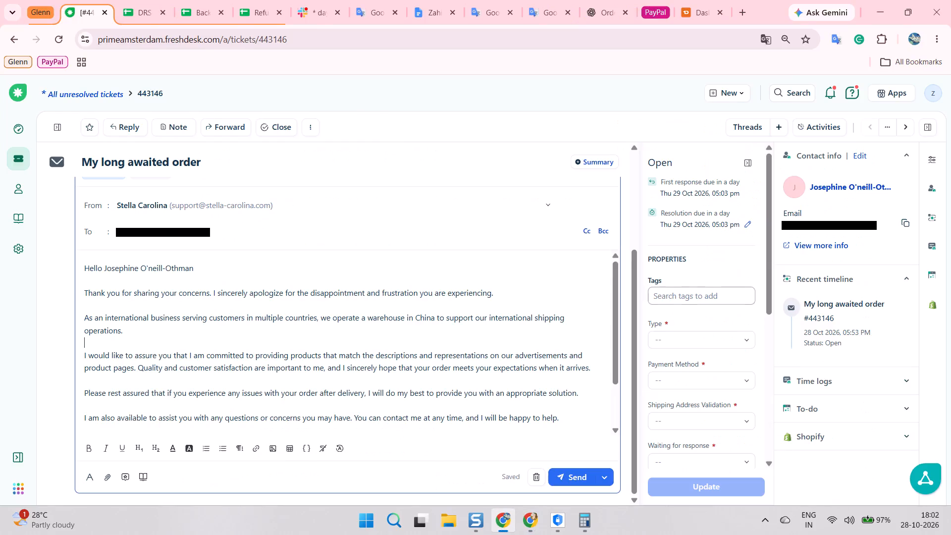
pyautogui.scroll(-1, 660, 289)
pyautogui.hotkey('alt', 'Tab')
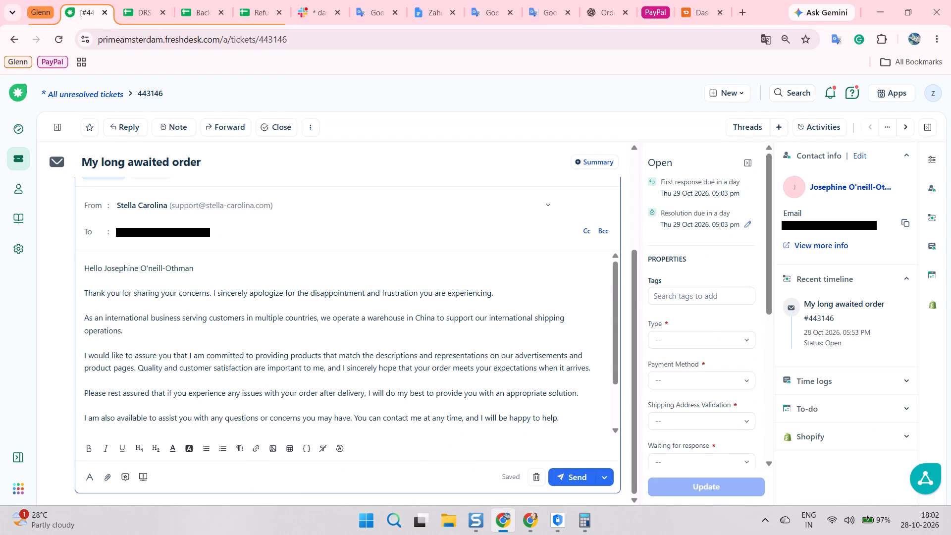
pyautogui.click(165, 267)
pyautogui.press('BackSpace')
pyautogui.press('BackSpace')
pyautogui.press('BackSpace')
pyautogui.press('BackSpace')
pyautogui.press('BackSpace')
pyautogui.press('BackSpace')
pyautogui.press('BackSpace')
pyautogui.press('BackSpace')
pyautogui.press('BackSpace')
pyautogui.press('BackSpace')
pyautogui.press('BackSpace')
pyautogui.press('BackSpace')
pyautogui.press('BackSpace')
pyautogui.press('BackSpace')
pyautogui.press('BackSpace')
pyautogui.press('BackSpace')
pyautogui.press('BackSpace')
pyautogui.press('BackSpace')
pyautogui.hotkey('alt', 'Tab')
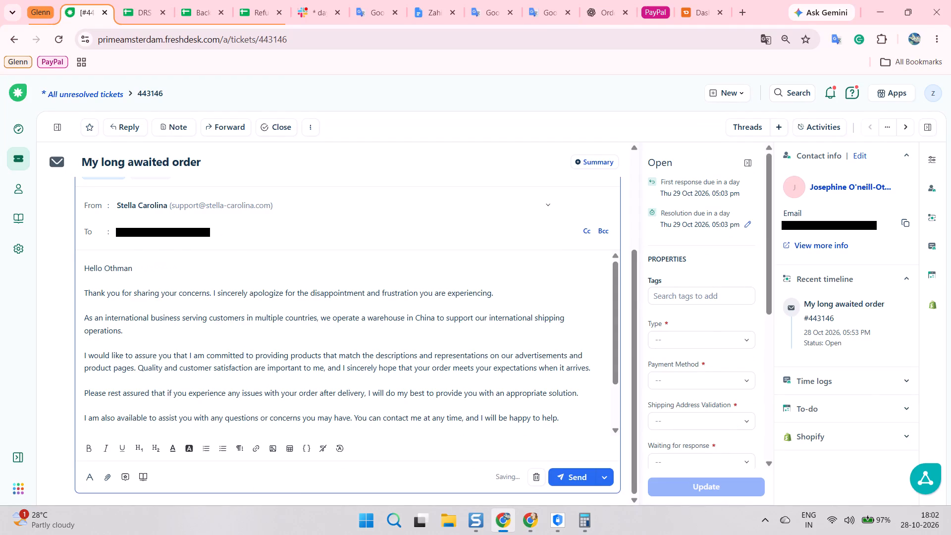
pyautogui.hotkey('alt', 'Tab')
pyautogui.scroll(-6, 337, 324)
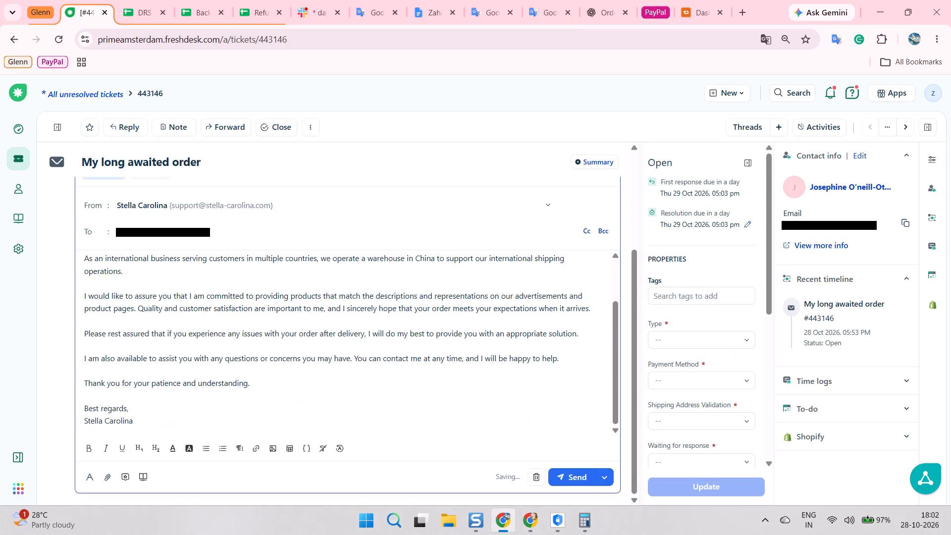
pyautogui.click(554, 468)
pyautogui.scroll(-2, 520, 400)
pyautogui.click(702, 334)
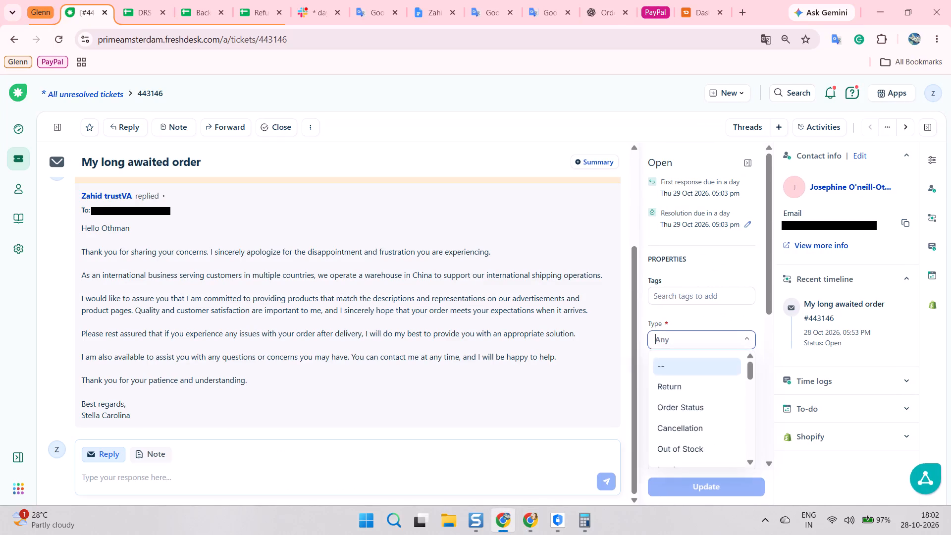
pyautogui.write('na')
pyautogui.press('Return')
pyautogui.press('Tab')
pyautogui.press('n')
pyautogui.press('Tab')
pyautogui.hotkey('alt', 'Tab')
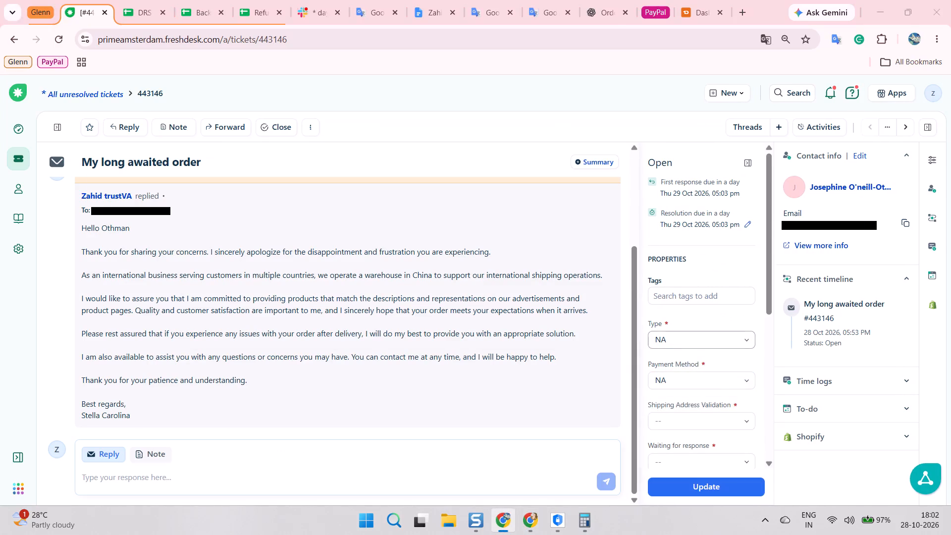
pyautogui.scroll(-8, 707, 315)
pyautogui.hotkey('alt', 'Tab')
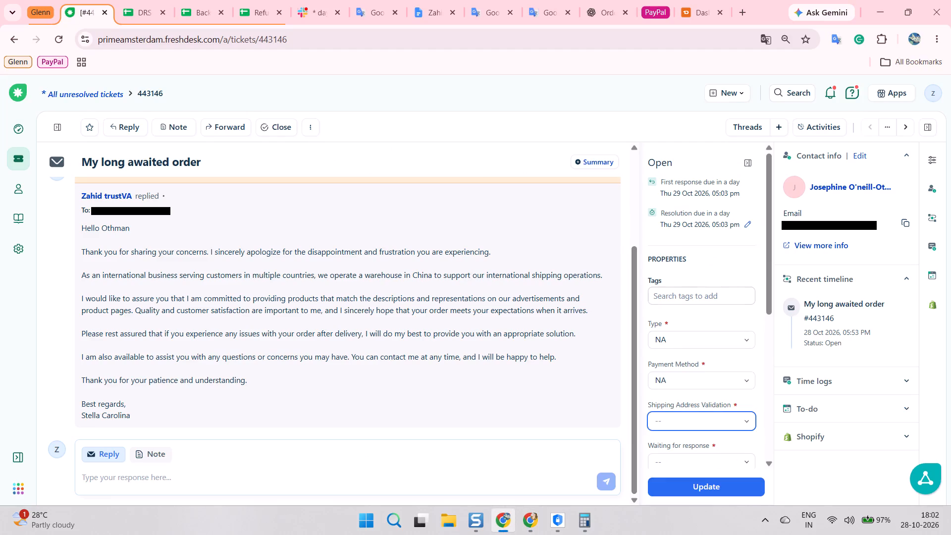
pyautogui.click(707, 299)
pyautogui.press('Tab')
pyautogui.press('Tab')
pyautogui.hotkey('alt', 'Tab')
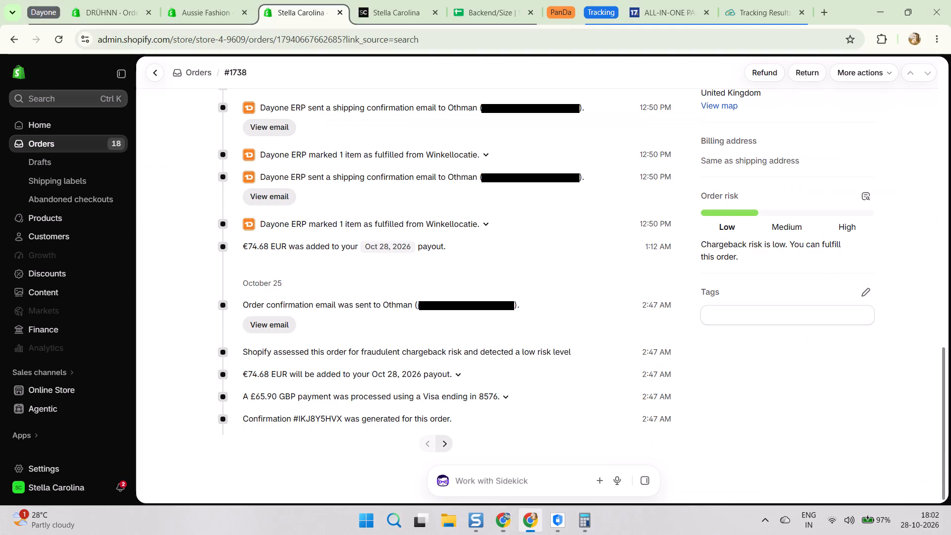
pyautogui.scroll(-4, 707, 299)
pyautogui.scroll(2, 708, 306)
pyautogui.hotkey('alt', 'Tab')
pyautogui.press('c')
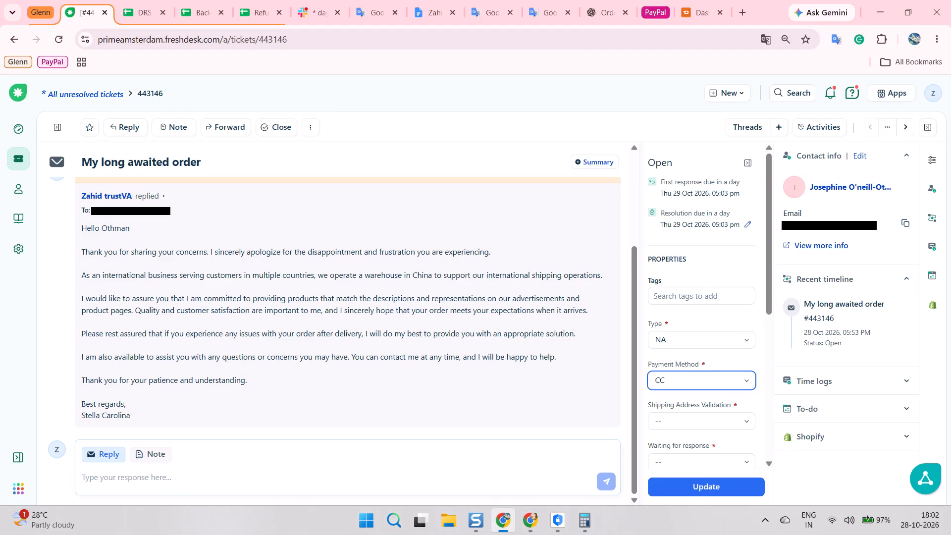
# Set address validation to Verified & Correct, waiting for response N/A, Marketing/PayPal No, status Resolved and yourself as agent, and update the ticket.
pyautogui.press('Tab')
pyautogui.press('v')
pyautogui.press('Tab')
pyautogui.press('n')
pyautogui.press('Tab')
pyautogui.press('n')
pyautogui.press('Tab')
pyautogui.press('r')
pyautogui.press('Tab')
pyautogui.press('Tab')
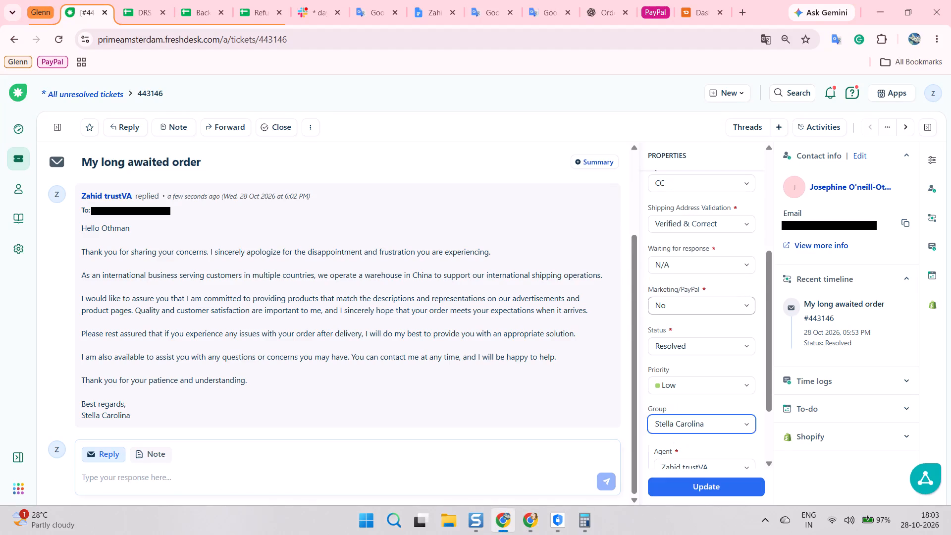
pyautogui.press('Tab')
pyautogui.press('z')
pyautogui.scroll(-4, 725, 381)
pyautogui.click(717, 488)
pyautogui.scroll(-5, 656, 453)
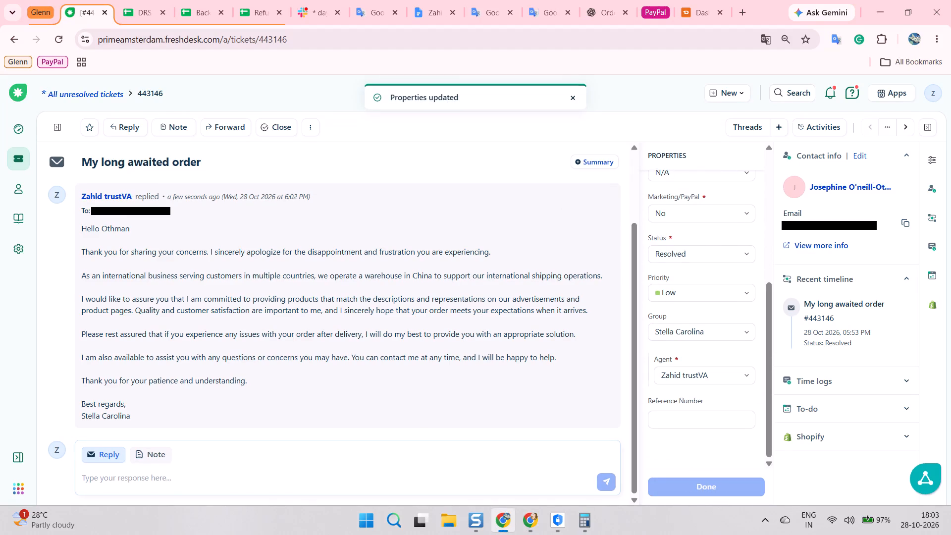
# Copy ticket number 443146 into the next empty cell of the ZAHID ticket list on the Oct 28 sheet of DRS- October 2026.
pyautogui.tripleClick(140, 89)
pyautogui.hotkey('ctrl', 'c')
pyautogui.hotkey('ctrl', 'c')
pyautogui.doubleClick(151, 96)
pyautogui.hotkey('ctrl', 'c')
pyautogui.hotkey('ctrl', 'c')
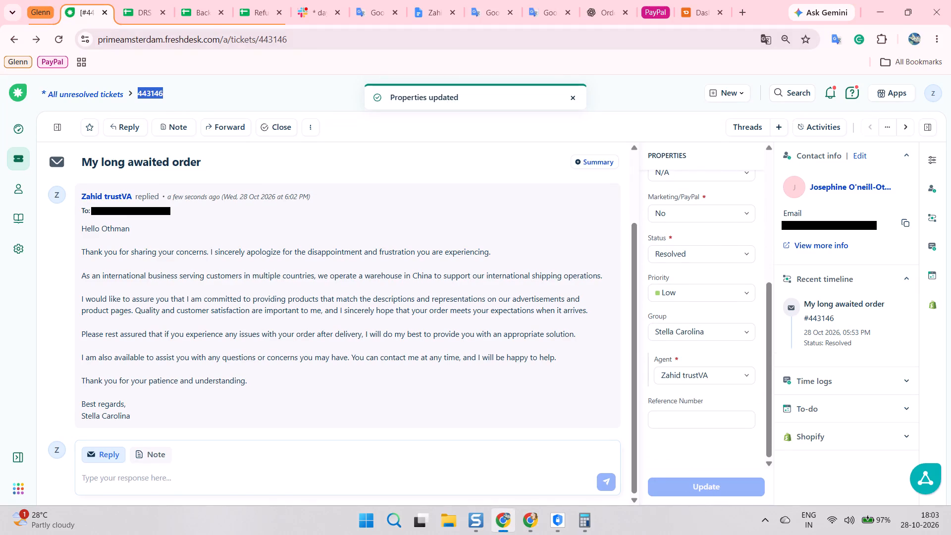
pyautogui.click(144, 52)
pyautogui.click(132, 0)
pyautogui.hotkey('ctrl', 'v')
pyautogui.click(291, 265)
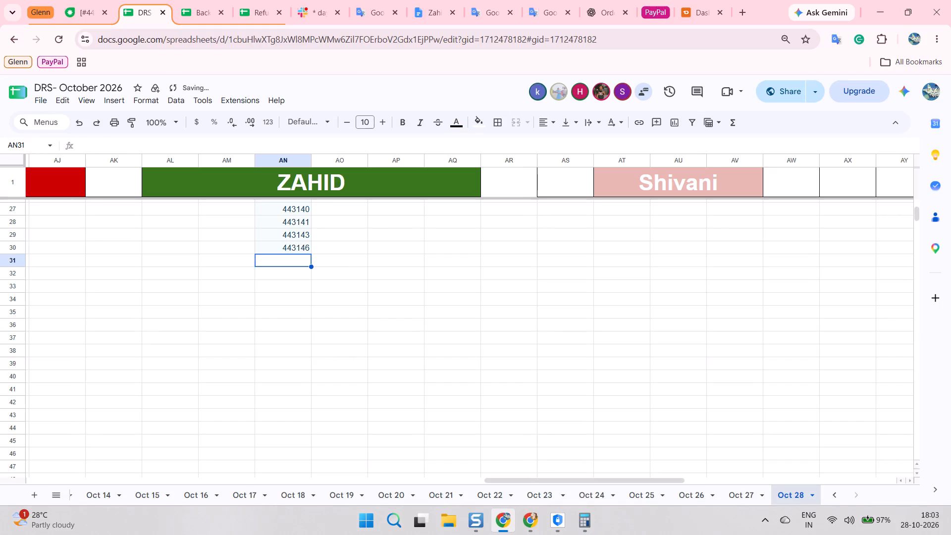
# Return to the list of all unresolved tickets in Freshdesk.
pyautogui.click(93, 0)
pyautogui.click(260, 251)
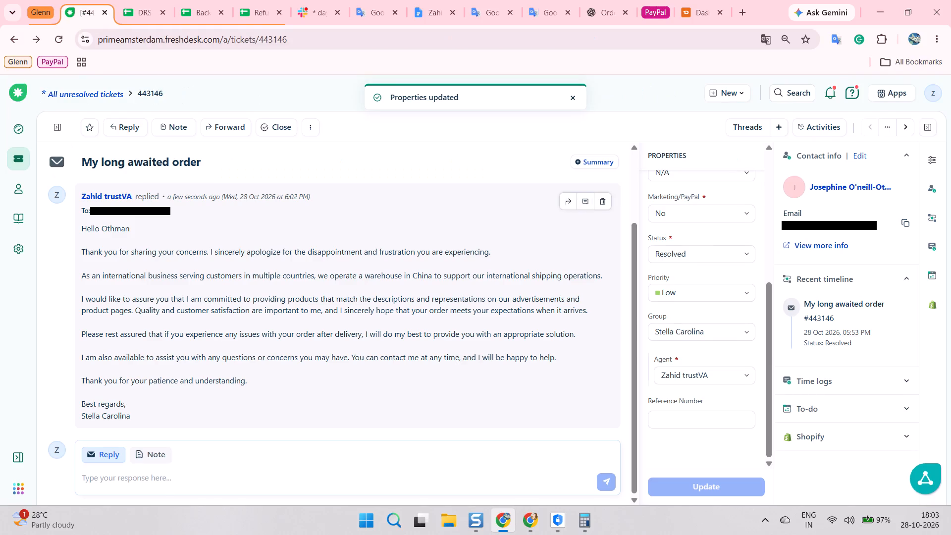
pyautogui.click(21, 162)
pyautogui.scroll(1, 266, 249)
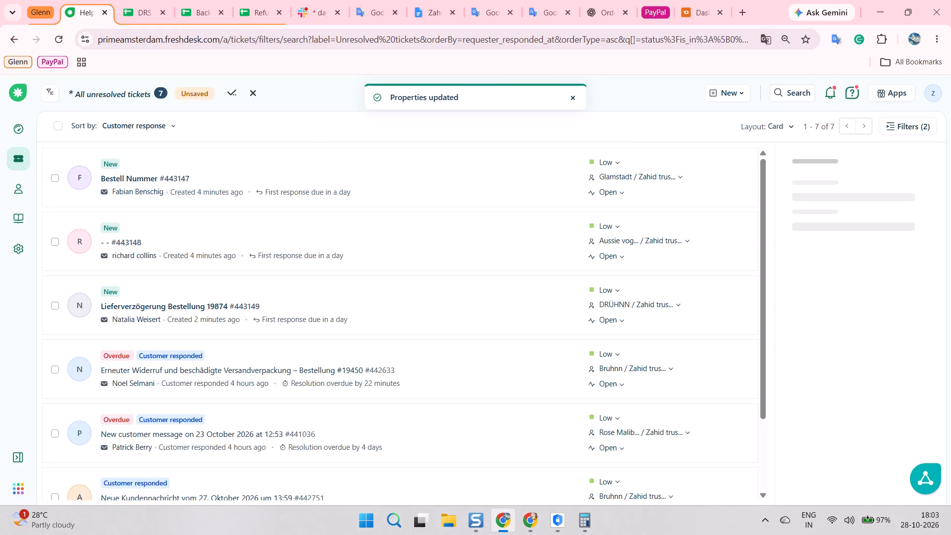
pyautogui.scroll(1, 252, 165)
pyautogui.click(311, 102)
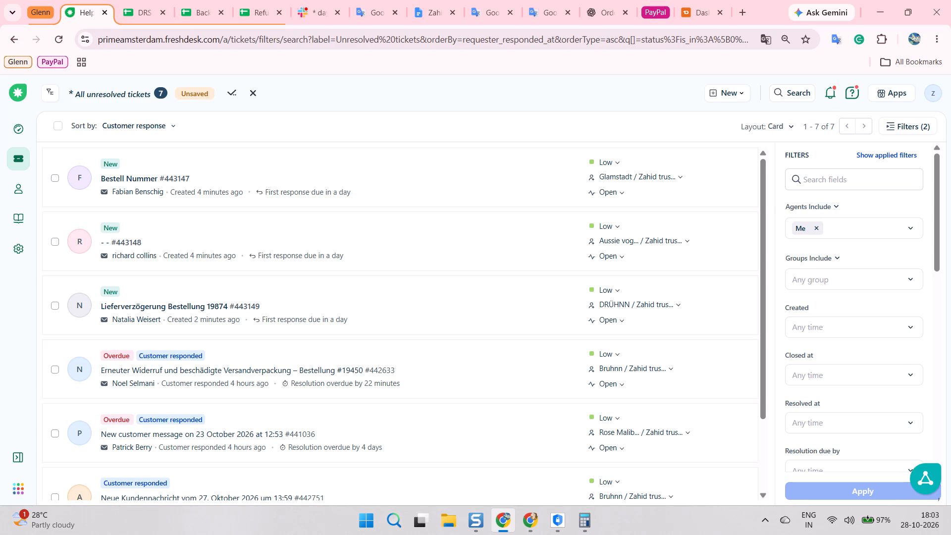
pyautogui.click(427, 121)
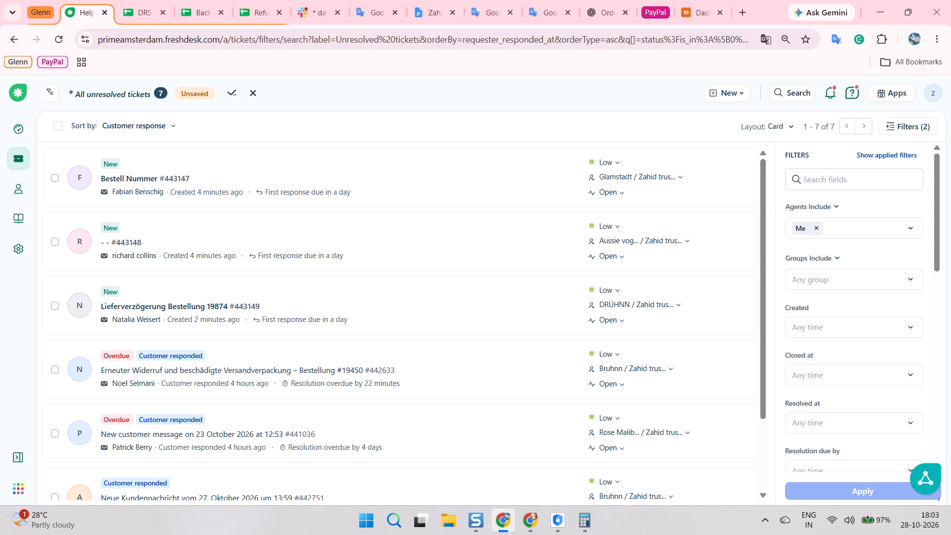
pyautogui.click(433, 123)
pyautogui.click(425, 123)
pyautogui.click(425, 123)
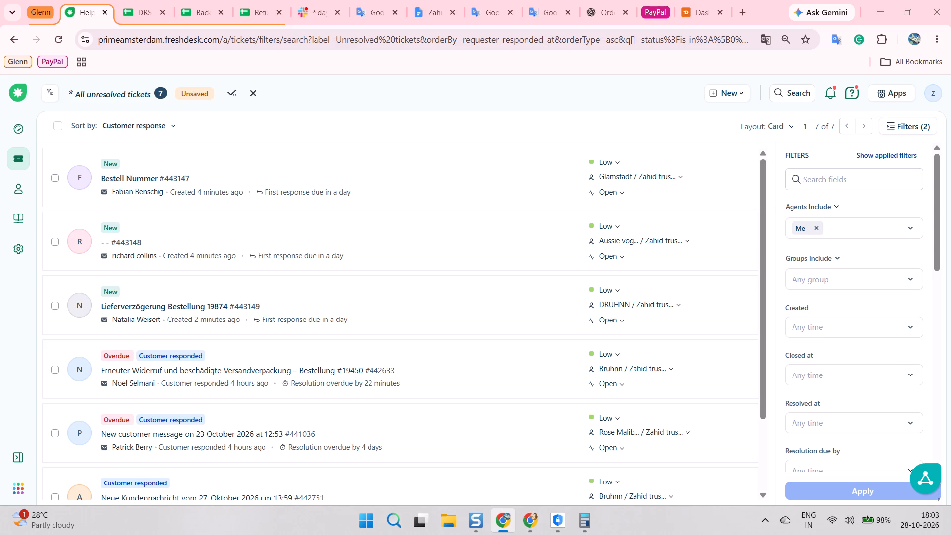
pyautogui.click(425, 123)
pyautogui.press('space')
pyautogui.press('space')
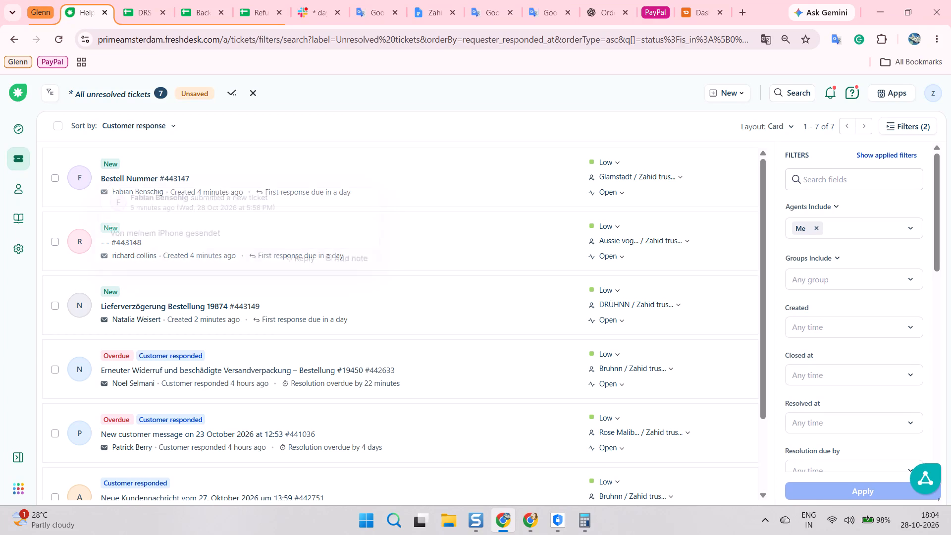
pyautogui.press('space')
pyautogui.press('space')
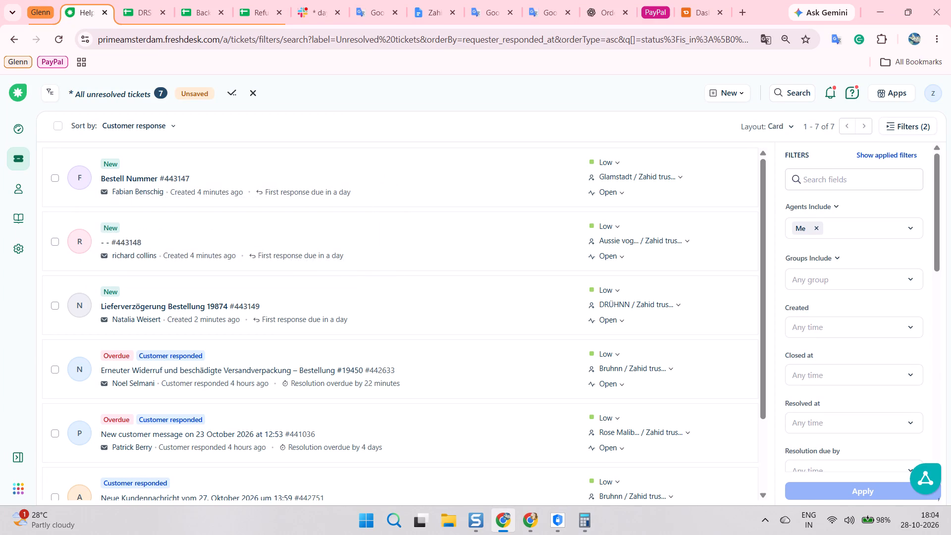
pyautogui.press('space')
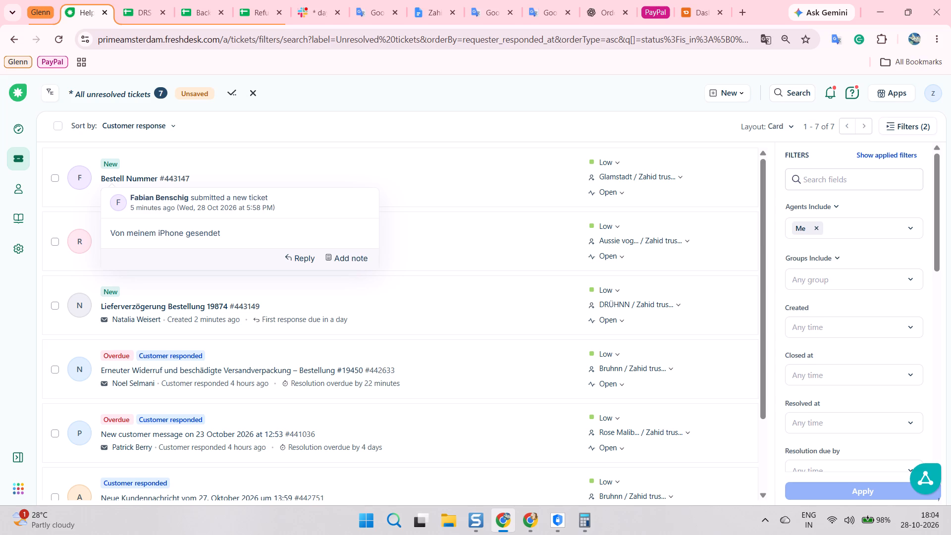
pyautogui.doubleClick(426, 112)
# Open the My Dashboard overview in Freshdesk and look over its ticket summary.
pyautogui.click(12, 132)
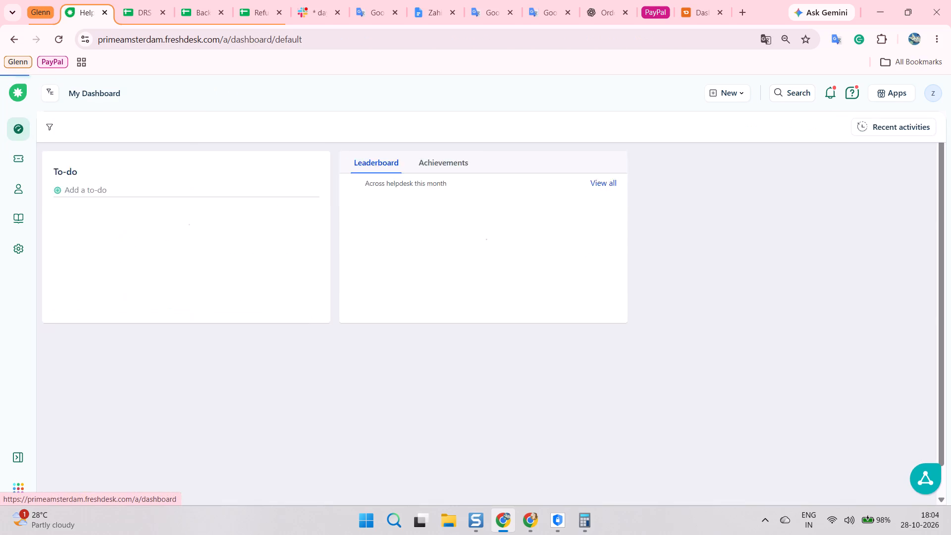
pyautogui.scroll(4, 30, 135)
pyautogui.click(798, 324)
pyautogui.scroll(-3, 772, 378)
# Switch to MeraMonitor, turn Work Mode off for the current Working on Tickets session, and minimize its window.
pyautogui.click(766, 517)
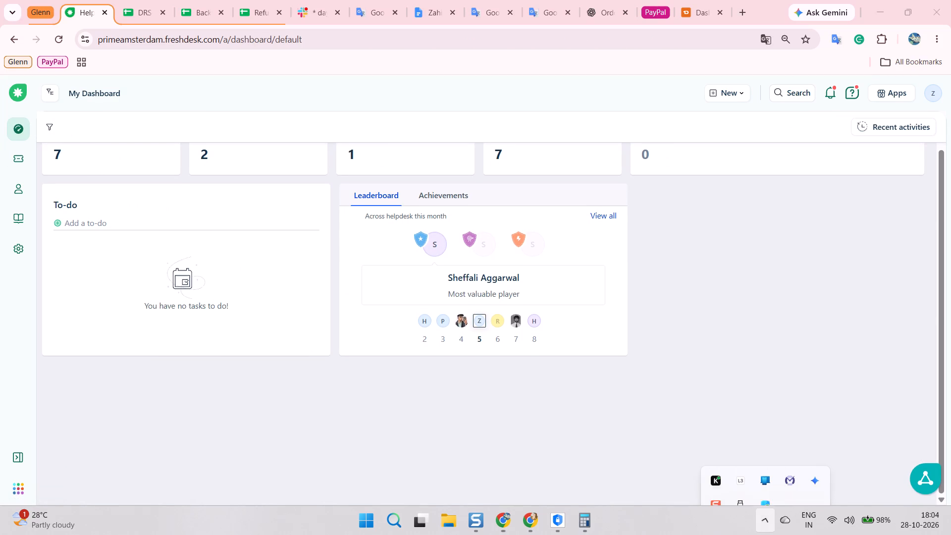
pyautogui.doubleClick(790, 460)
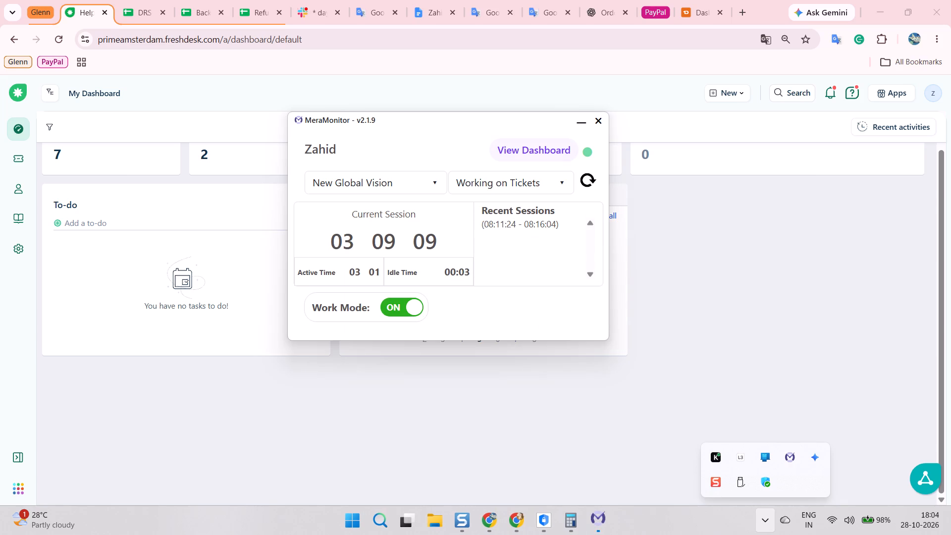
pyautogui.click(406, 311)
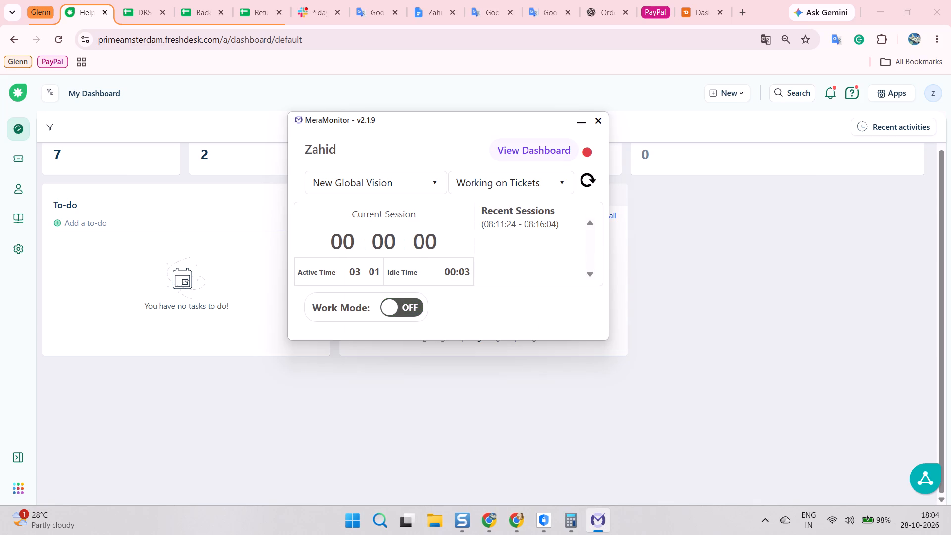
pyautogui.click(581, 123)
pyautogui.click(711, 371)
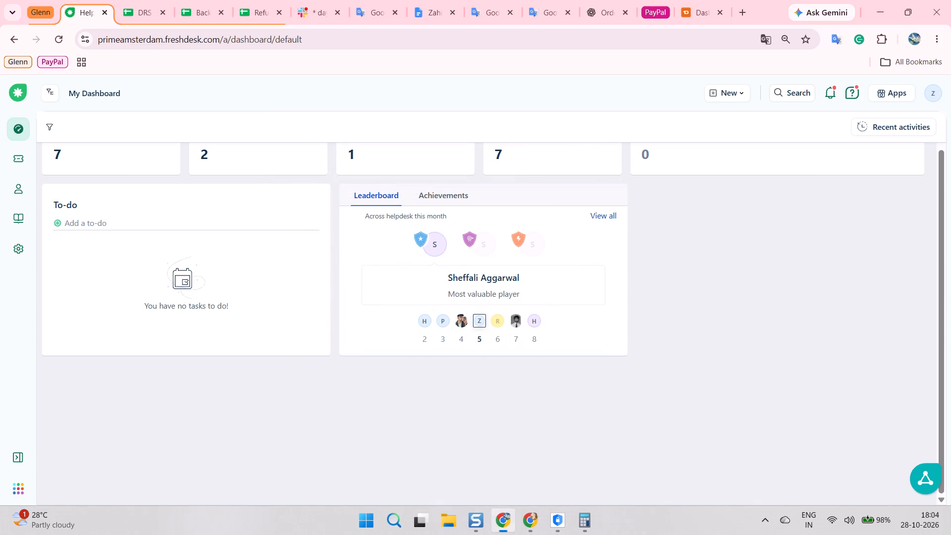
# Switch to Loggy3, stop the running recording, and check the finished session in today's list.
pyautogui.click(762, 523)
pyautogui.doubleClick(739, 457)
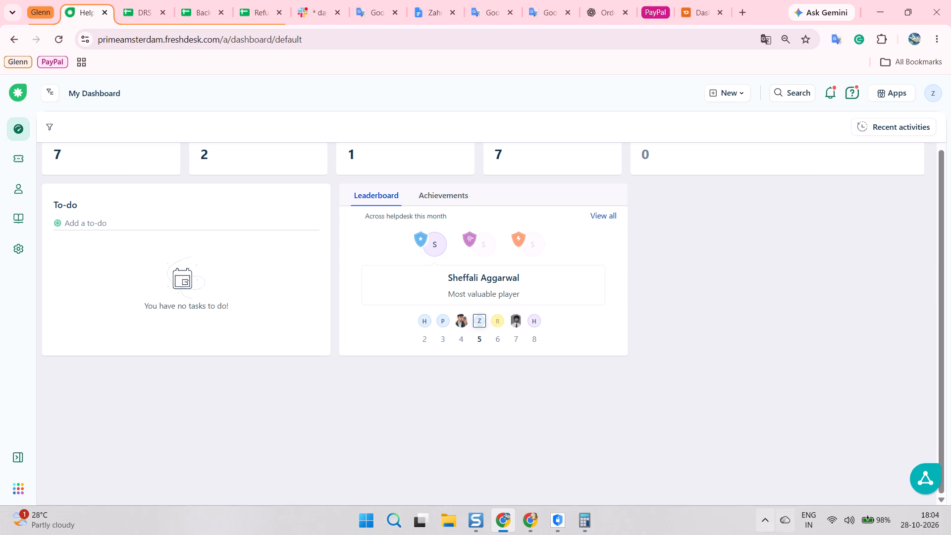
pyautogui.click(774, 528)
pyautogui.click(740, 455)
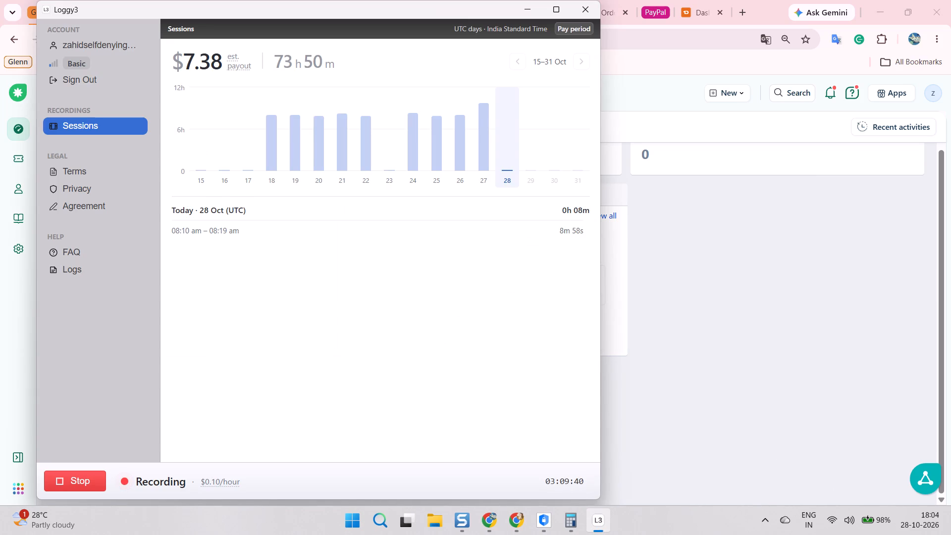
pyautogui.click(69, 486)
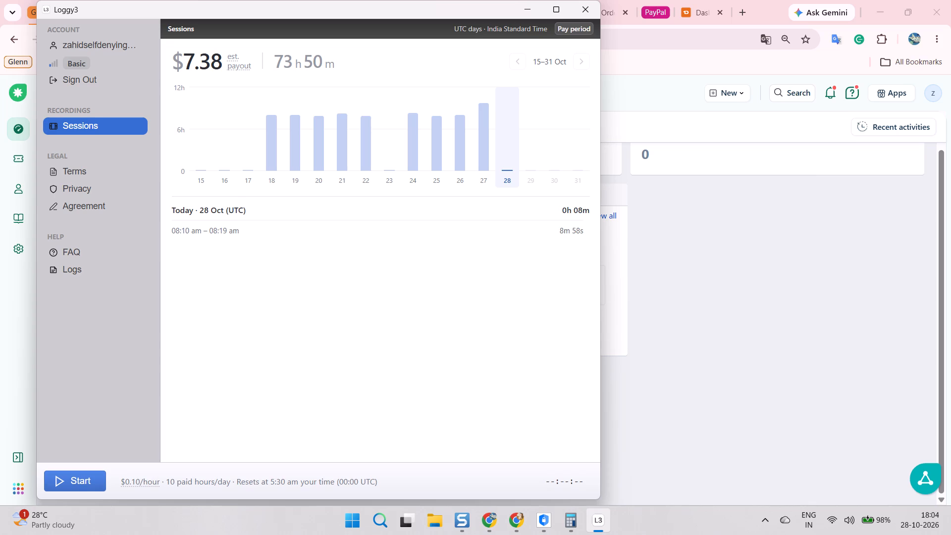
pyautogui.doubleClick(539, 230)
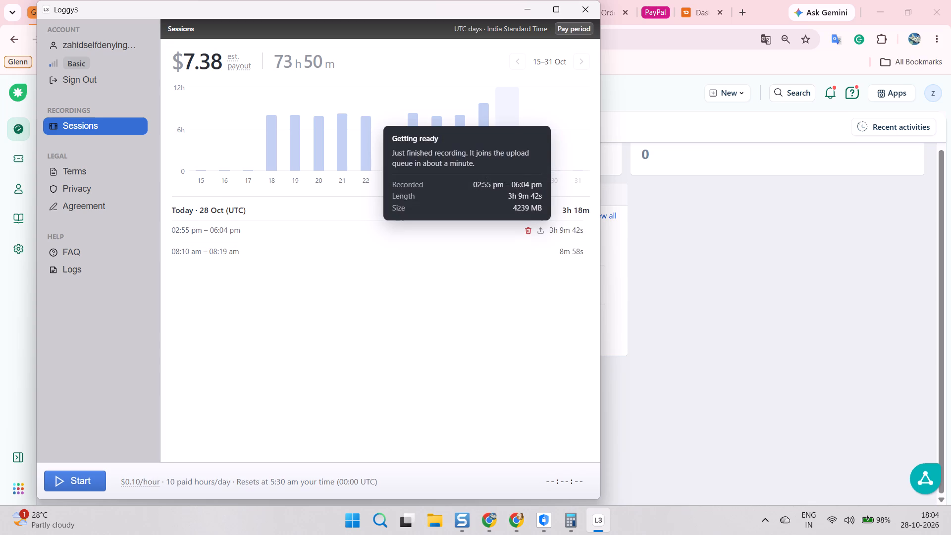
pyautogui.click(495, 305)
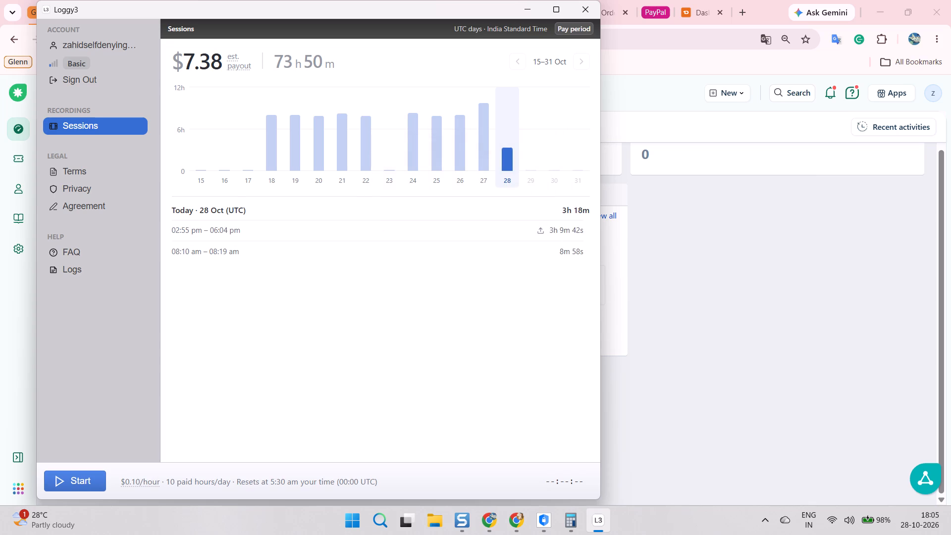
# Start a new Loggy3 recording and close the window, leaving the app running in the background.
pyautogui.click(75, 484)
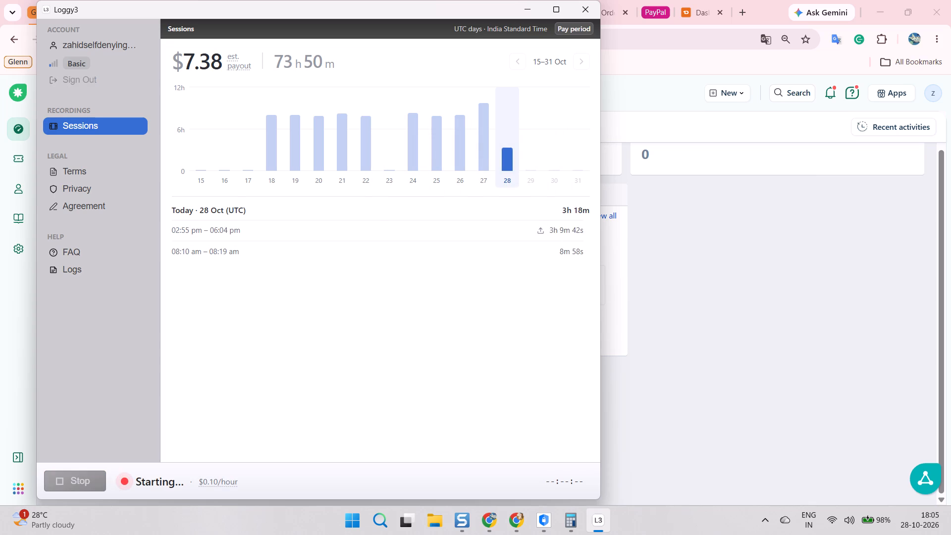
pyautogui.click(583, 10)
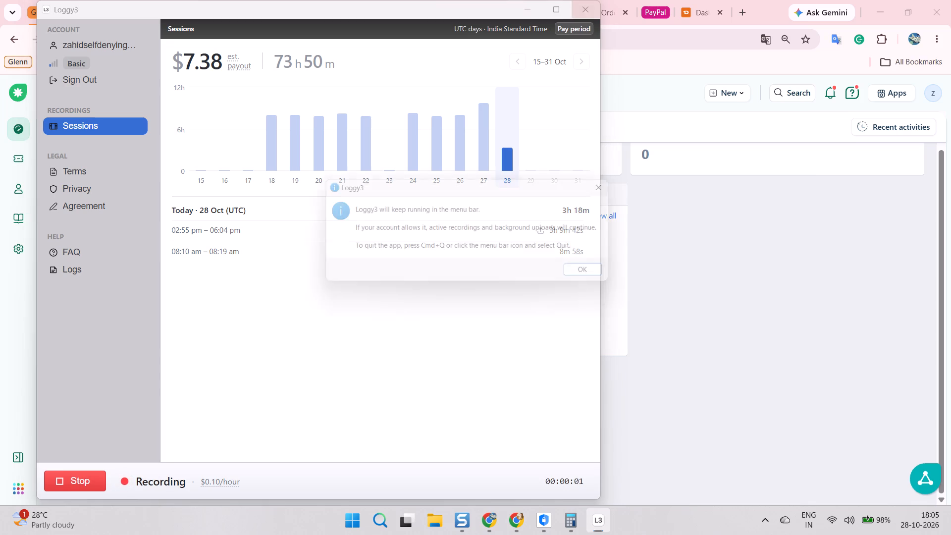
pyautogui.click(584, 271)
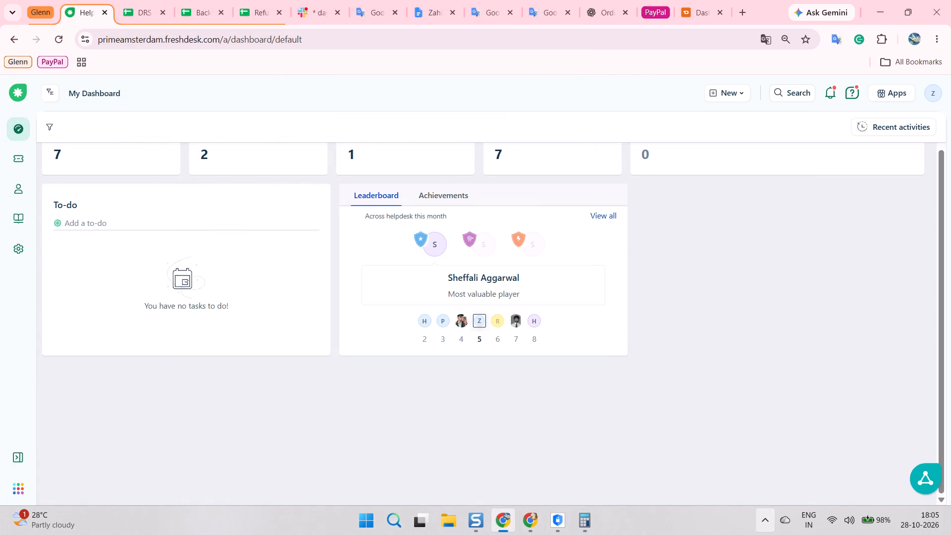
# Show the hidden background apps in the Windows system tray.
pyautogui.click(767, 520)
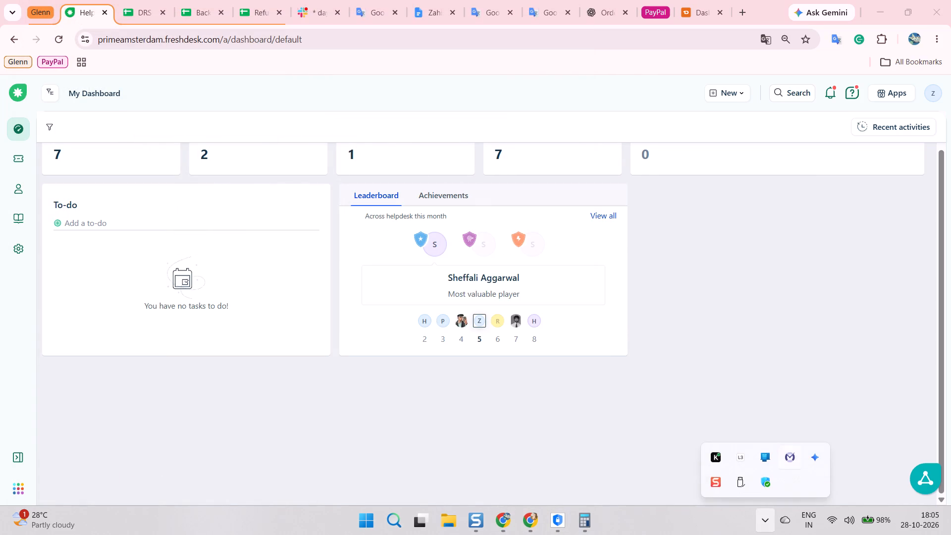